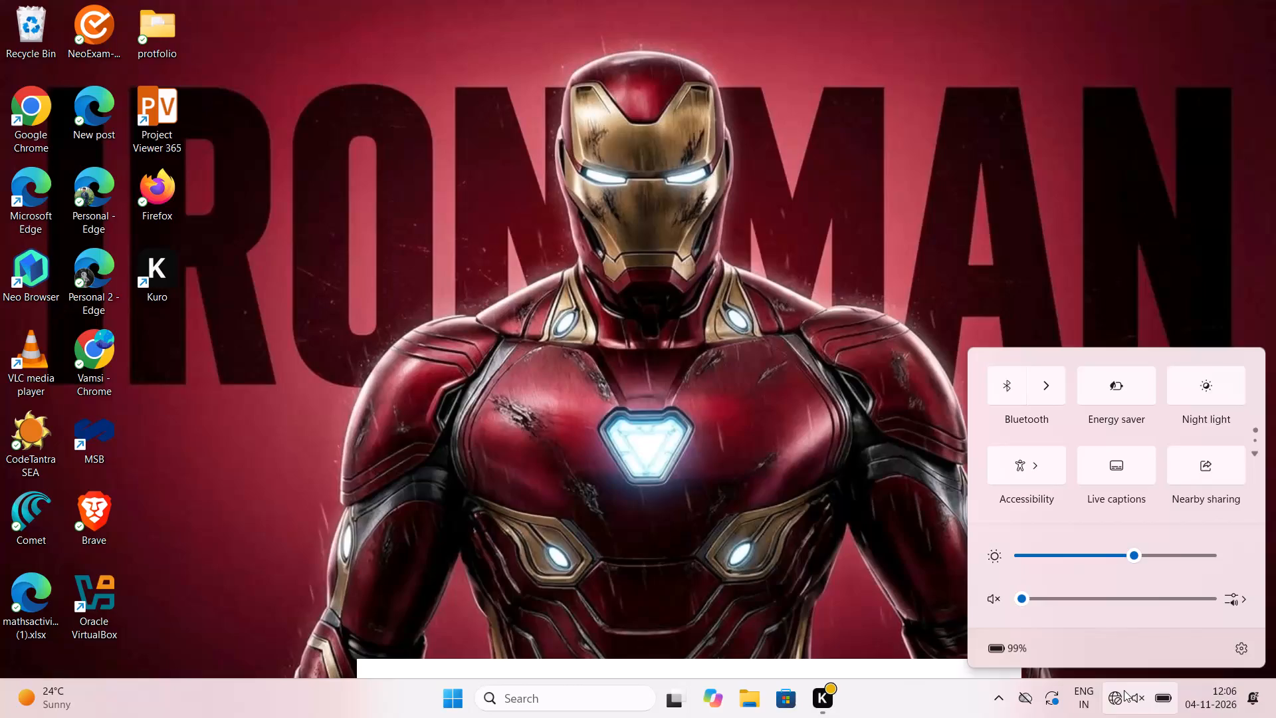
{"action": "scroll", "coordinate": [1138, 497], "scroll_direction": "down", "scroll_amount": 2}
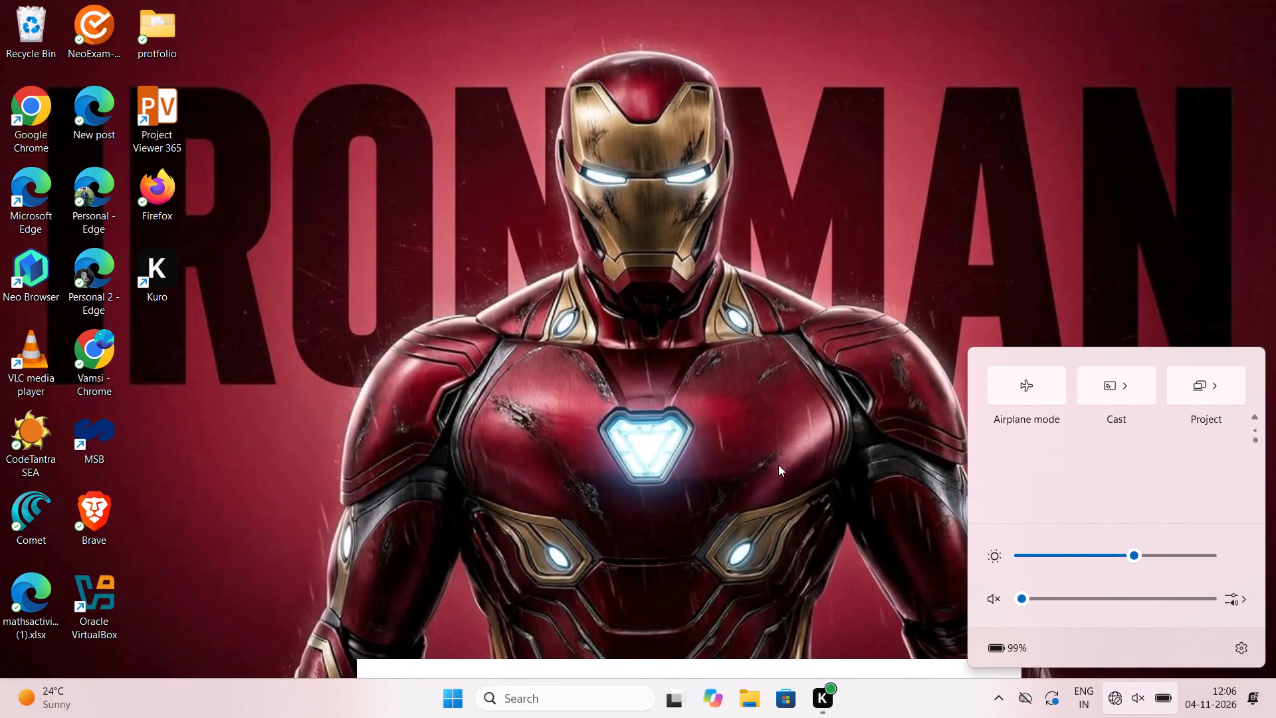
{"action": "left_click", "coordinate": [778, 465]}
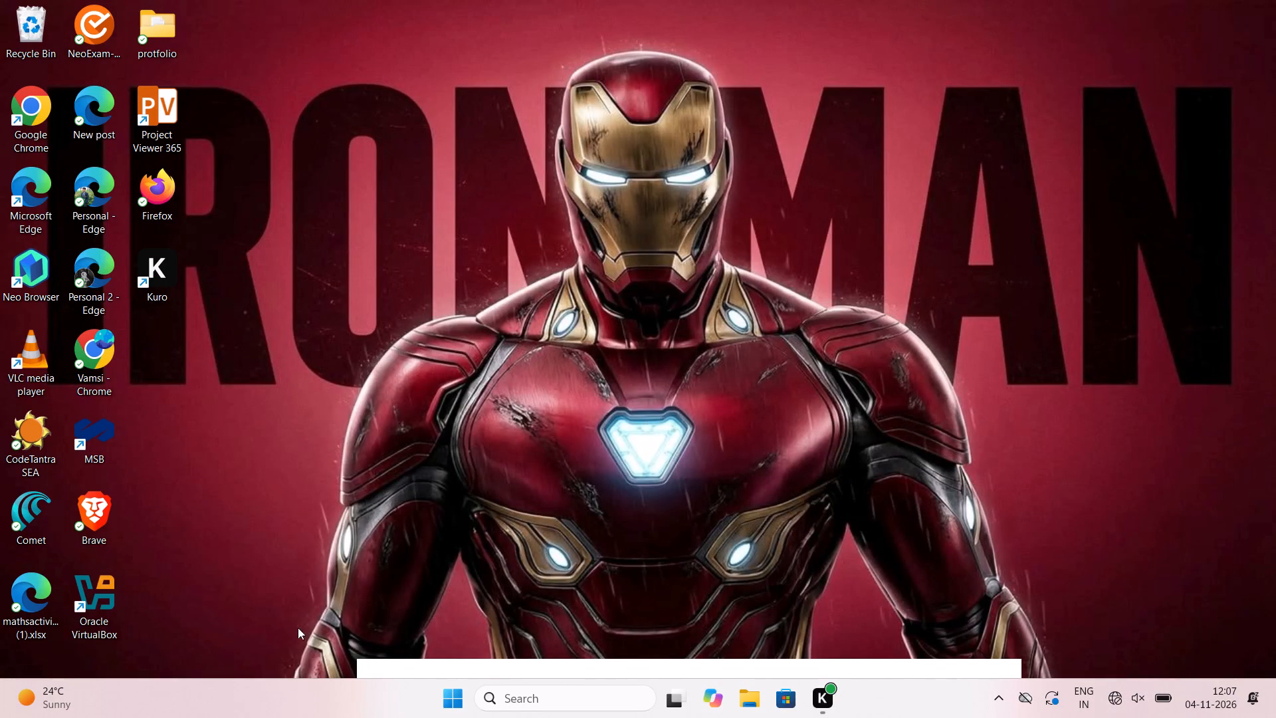
Find and open Microsoft Office Project 2007.
{"action": "left_click", "coordinate": [501, 694]}
{"action": "type", "text": "mic"}
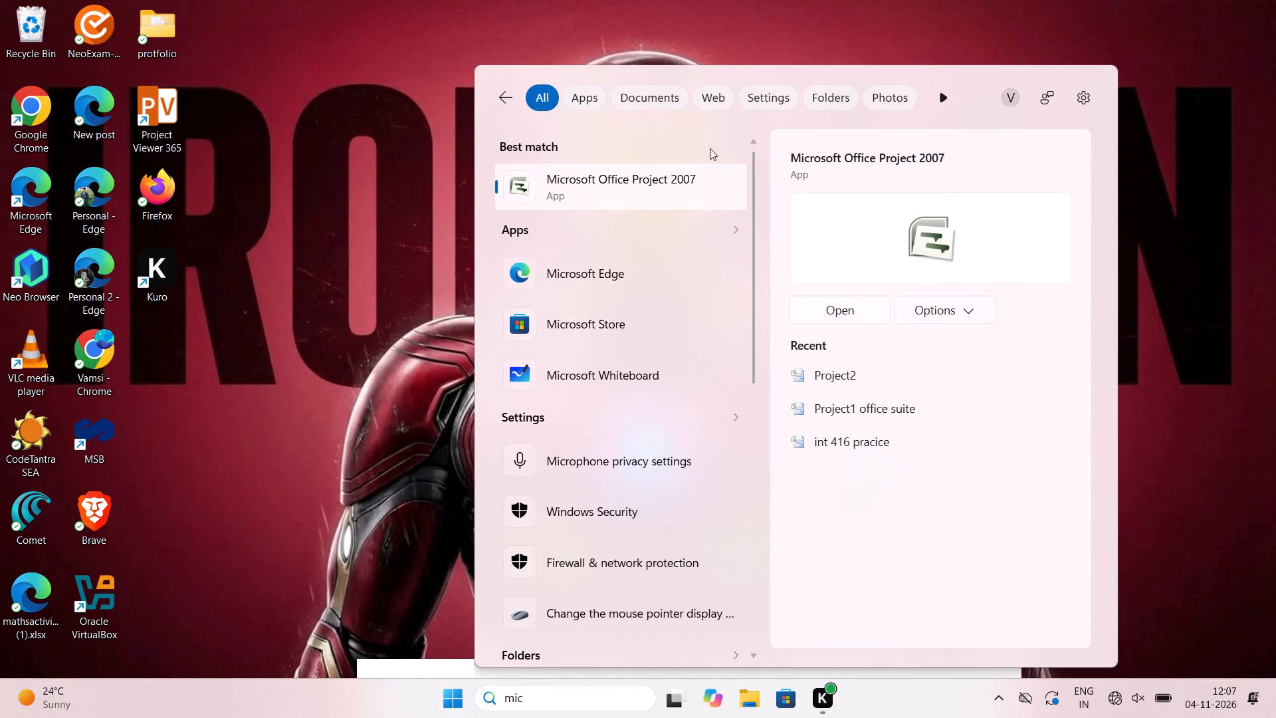
{"action": "left_click", "coordinate": [809, 302]}
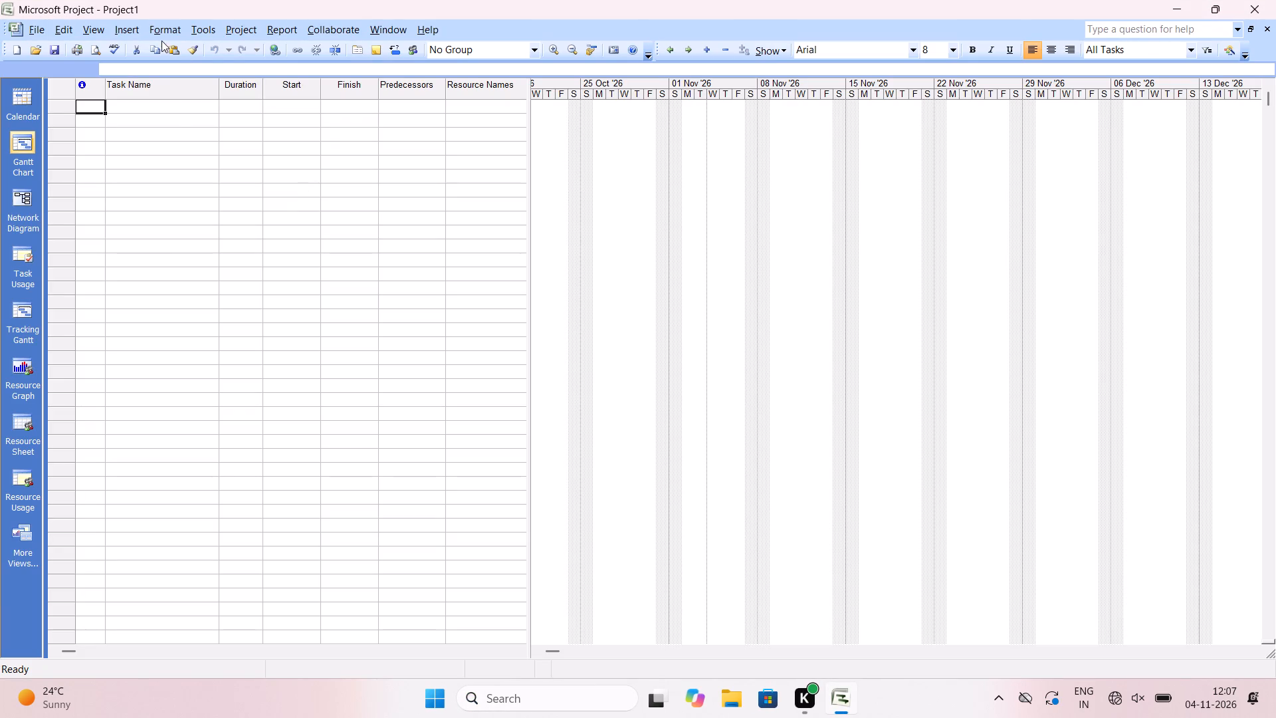
Create a new blank project.
{"action": "left_click", "coordinate": [35, 25]}
{"action": "left_click", "coordinate": [47, 40]}
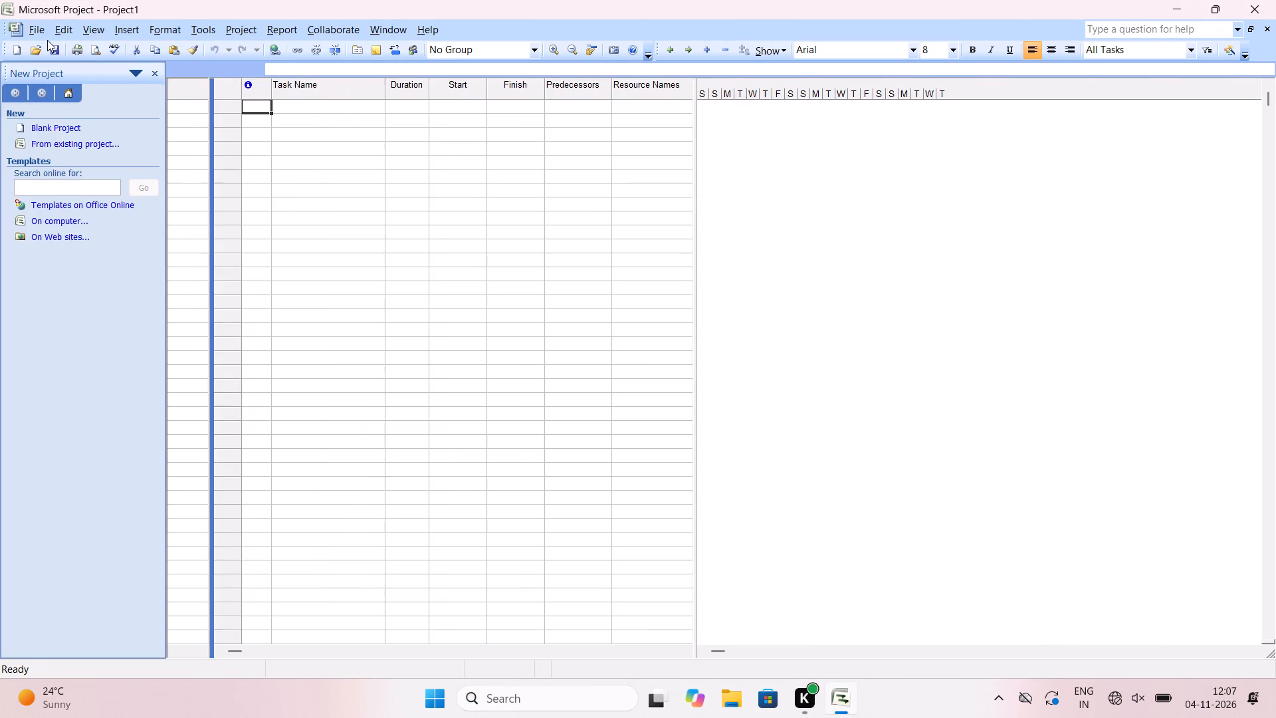
{"action": "left_click", "coordinate": [72, 124]}
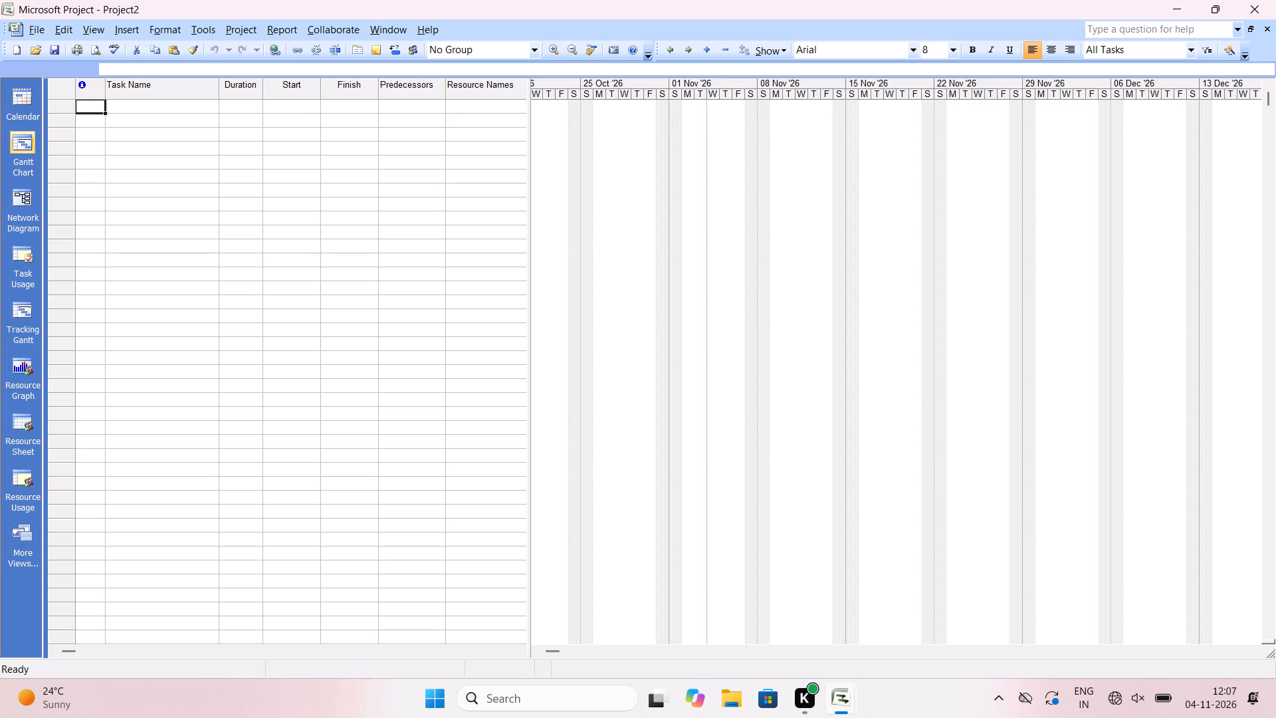
Set the project information to start date Mon 02-11-26 and current date Thu 31-12-26.
{"action": "left_click", "coordinate": [227, 25]}
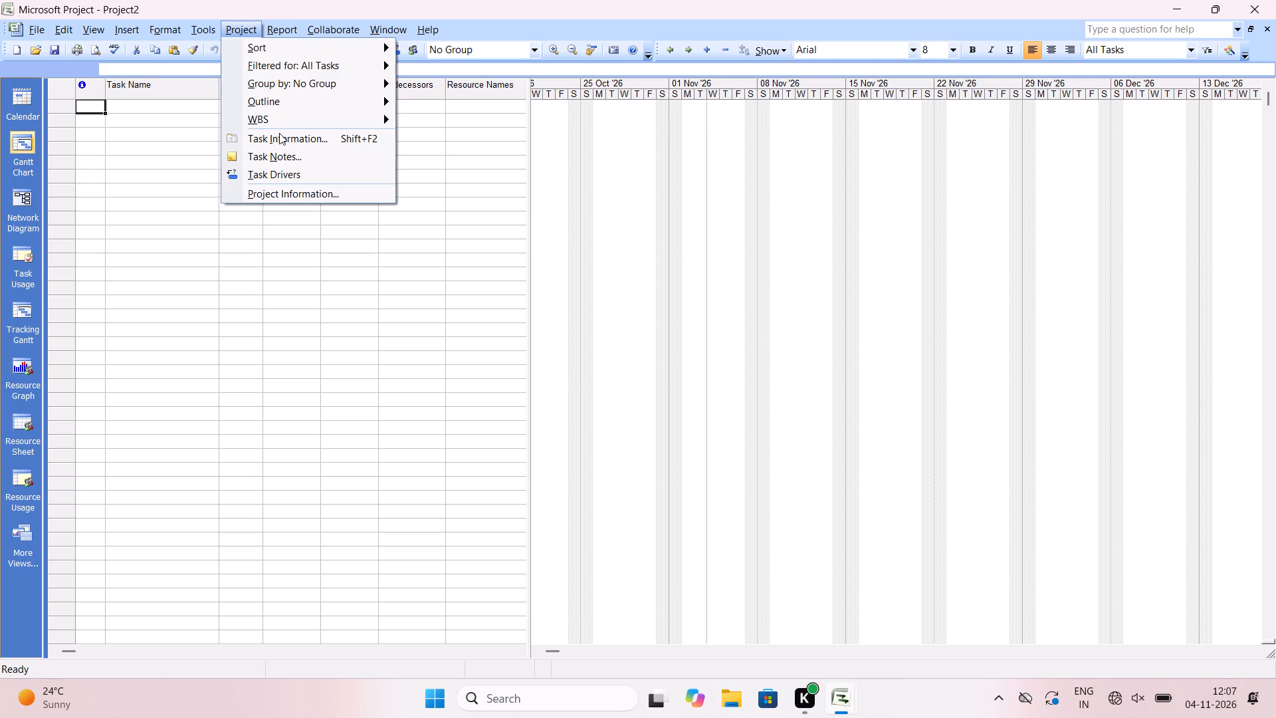
{"action": "left_click", "coordinate": [283, 191]}
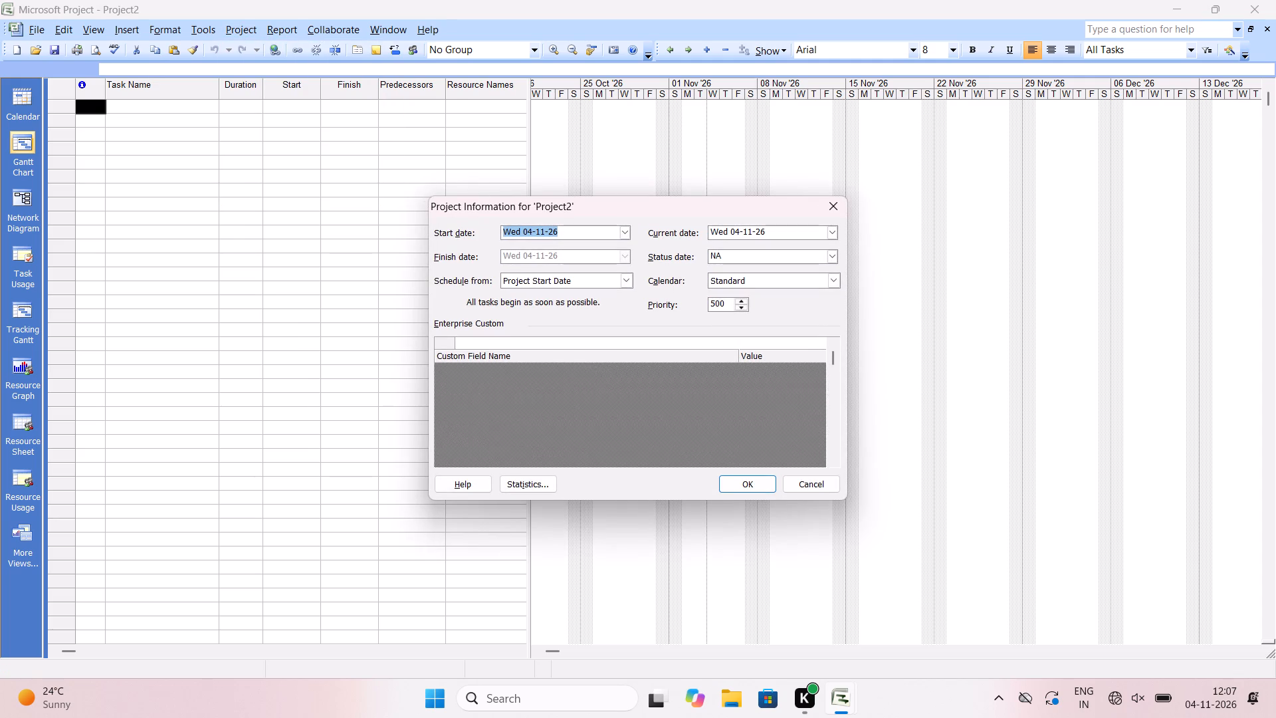
{"action": "left_click", "coordinate": [623, 234]}
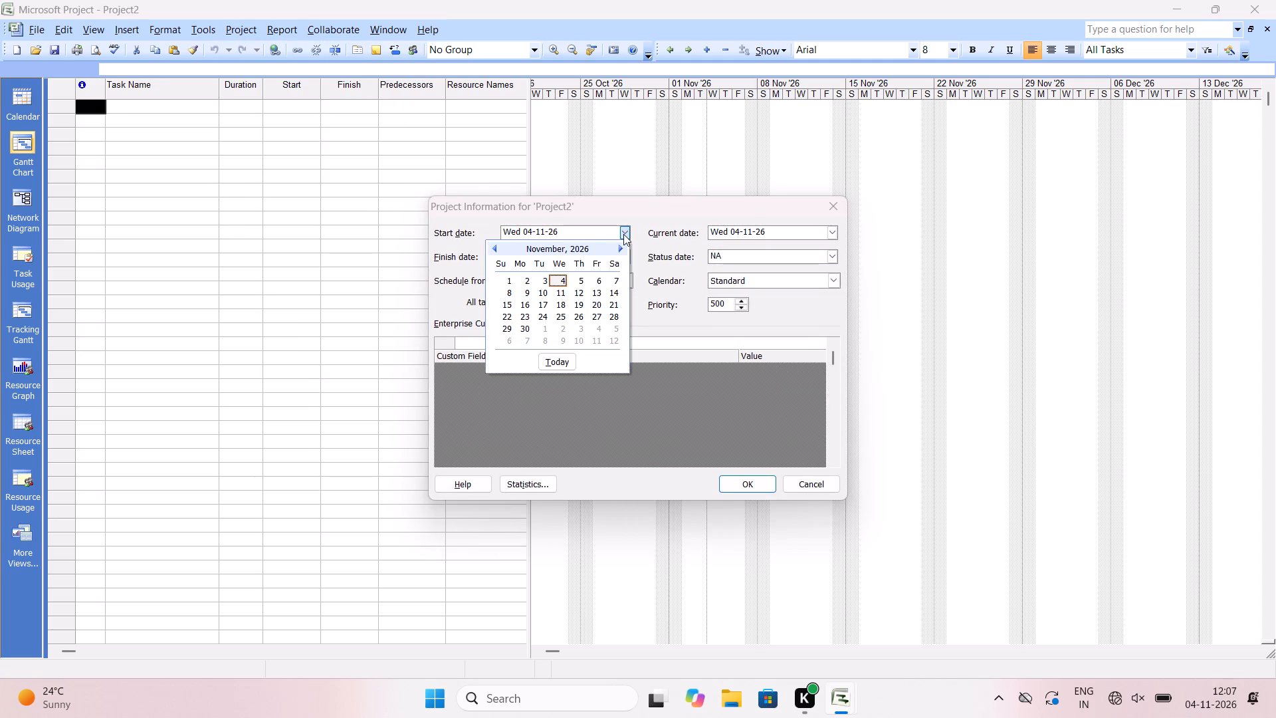
{"action": "left_click", "coordinate": [523, 283]}
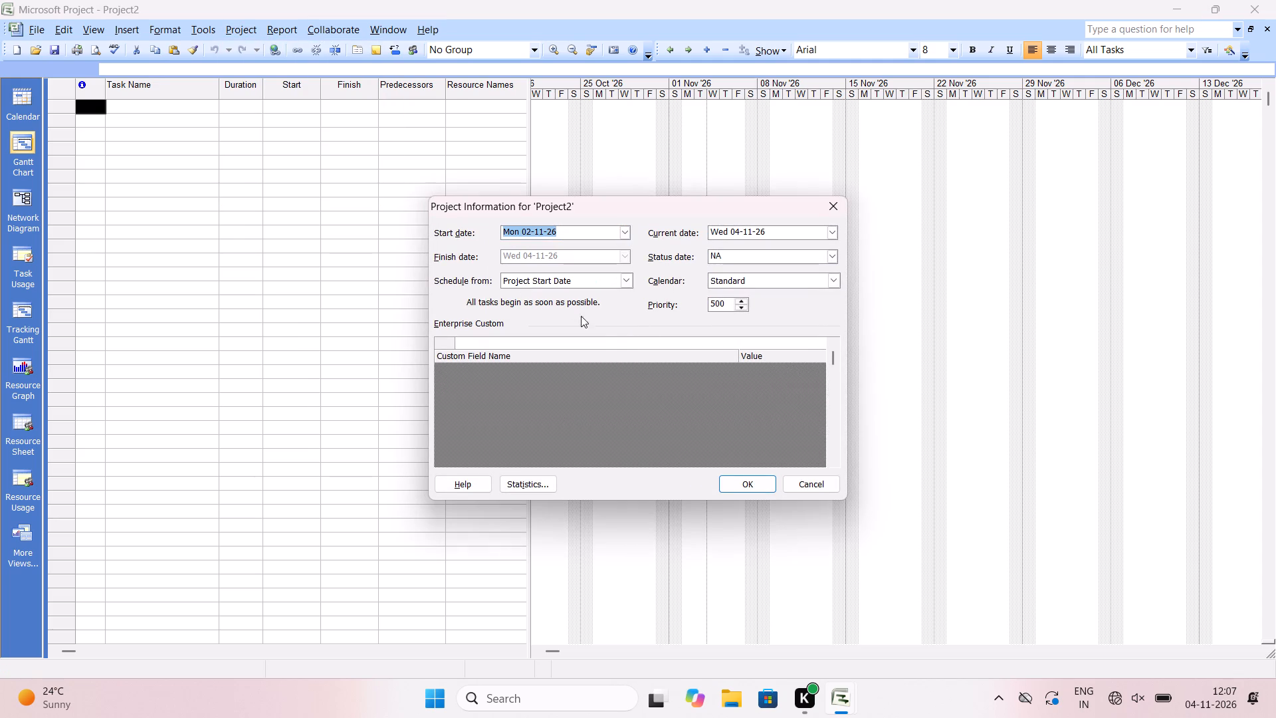
{"action": "left_click", "coordinate": [835, 235]}
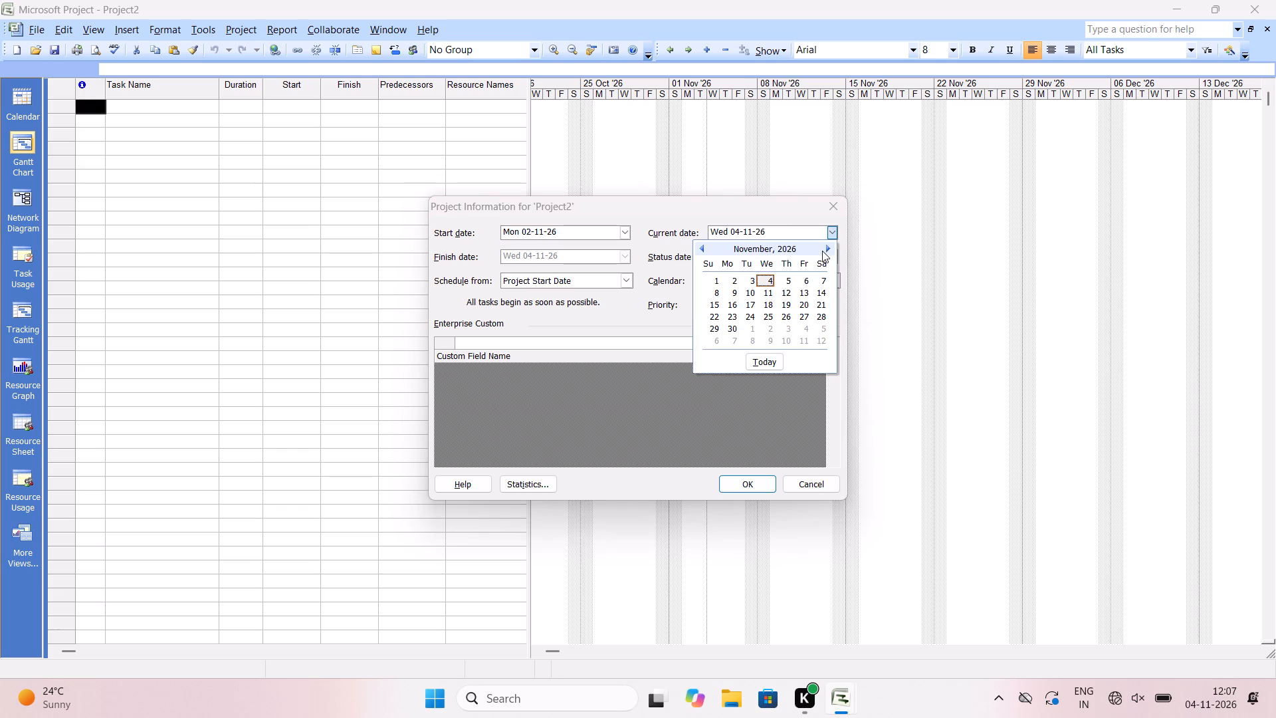
{"action": "left_click", "coordinate": [830, 249]}
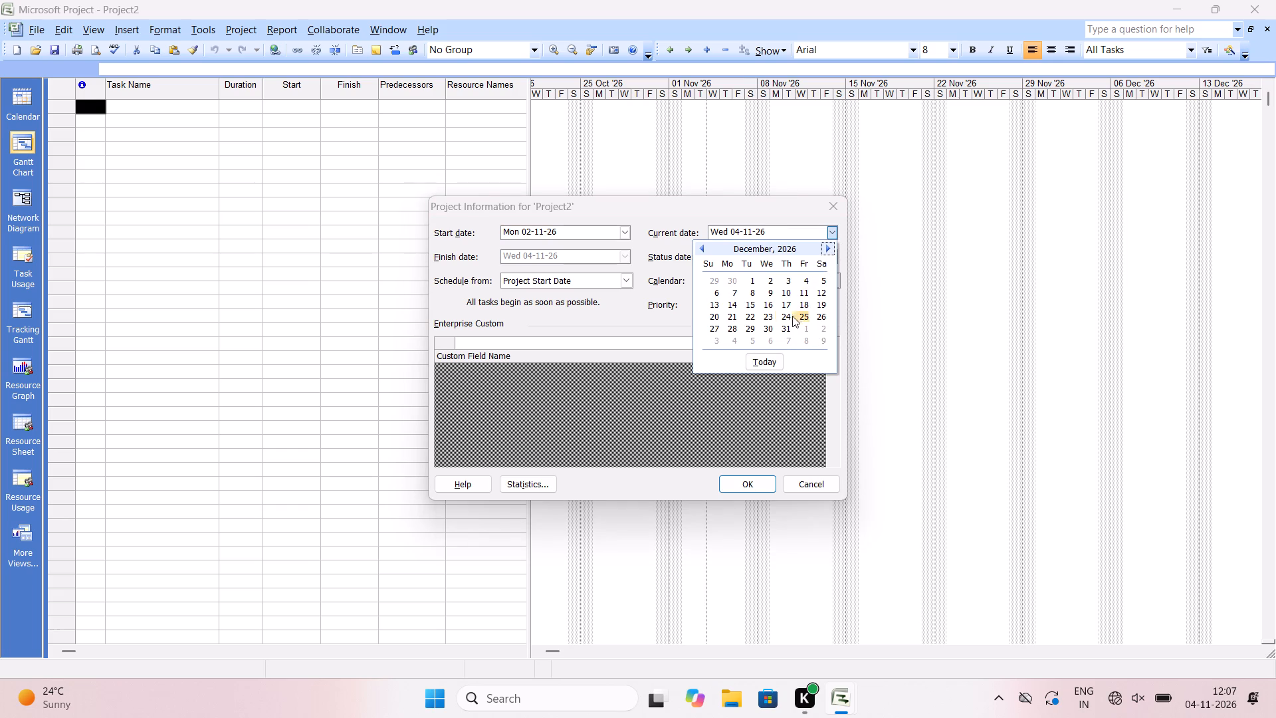
{"action": "left_click", "coordinate": [787, 328]}
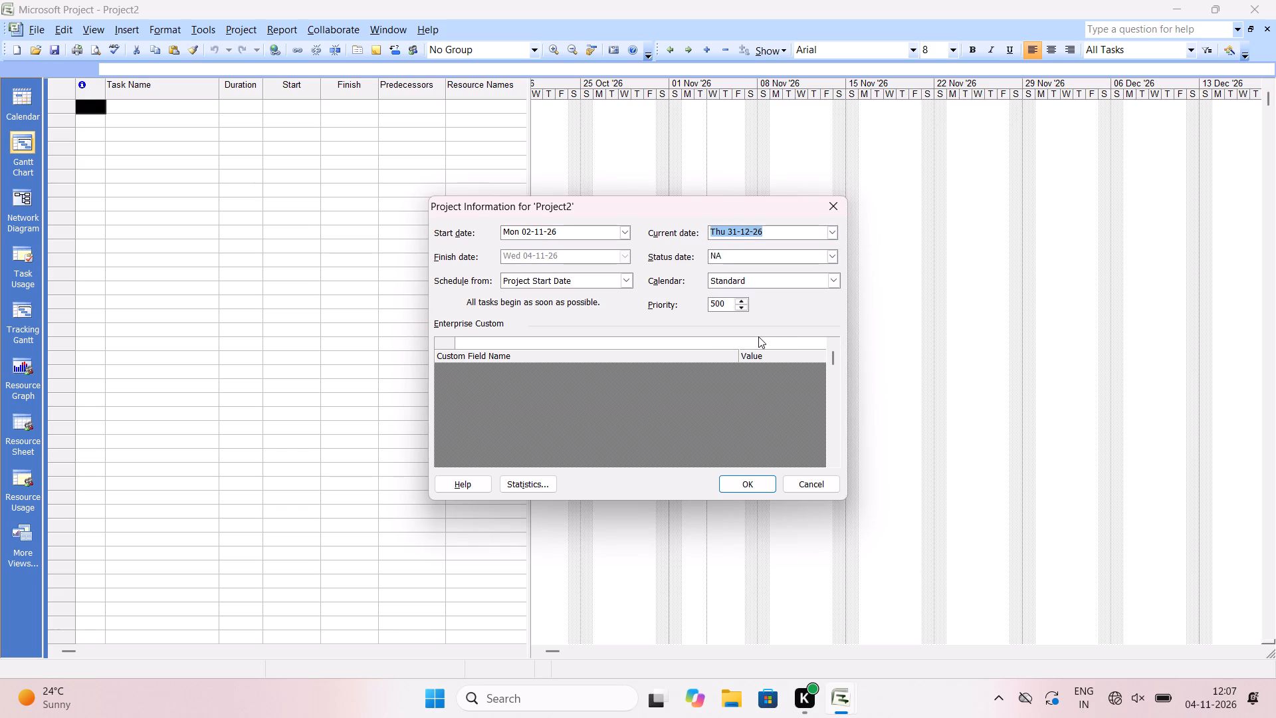
{"action": "left_click", "coordinate": [728, 490]}
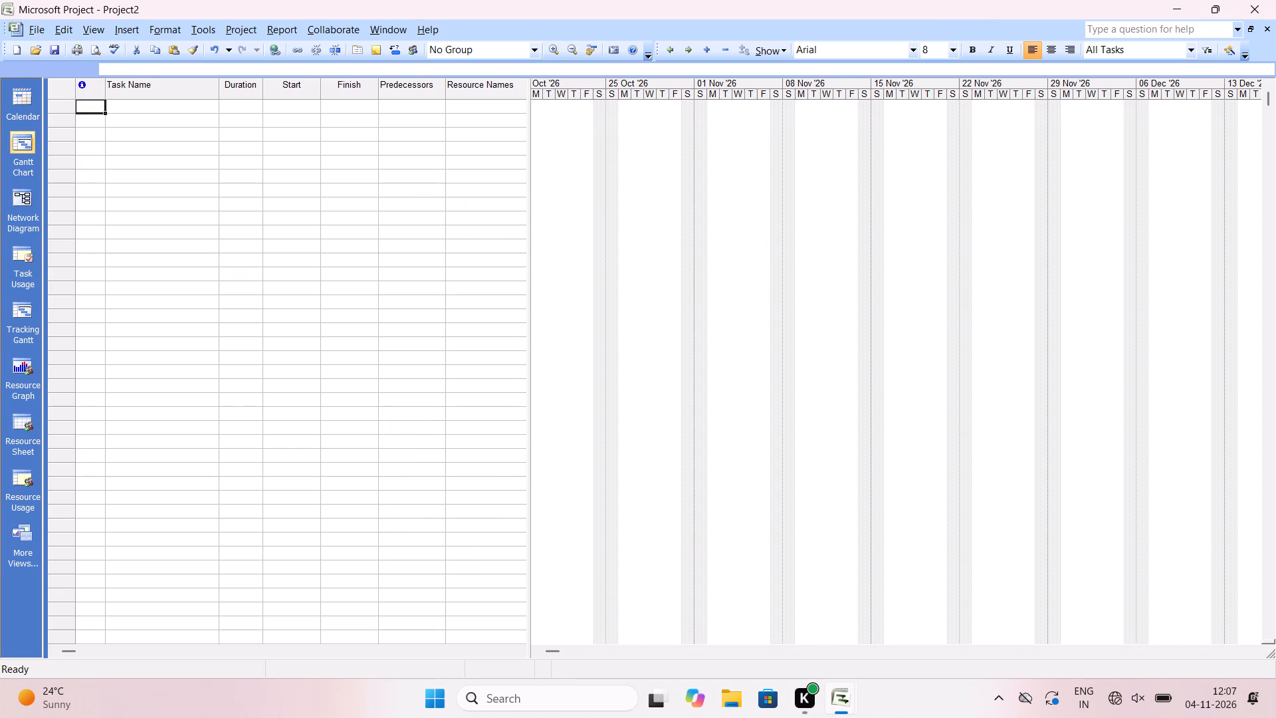
Enter "Tactical 5v5 competitive shooter game development" as the first task name.
{"action": "left_click", "coordinate": [154, 112]}
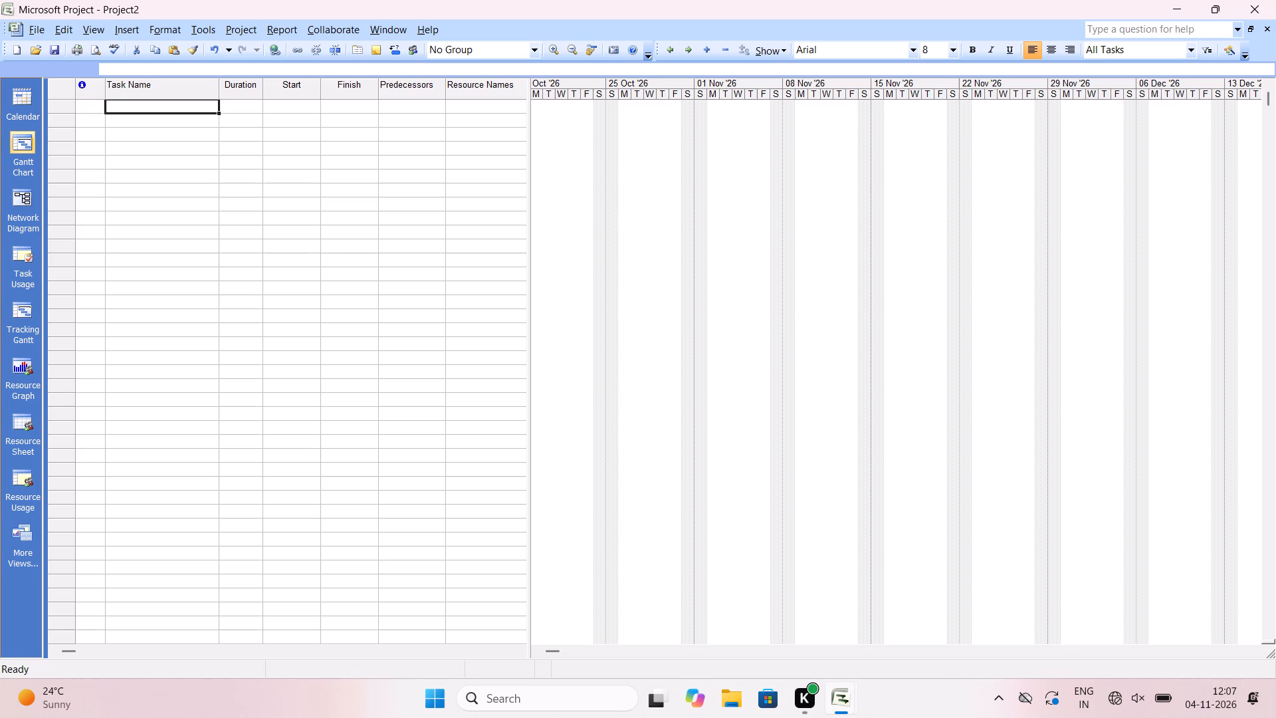
{"action": "key", "text": "t"}
{"action": "type", "text": "actical"}
{"action": "key", "text": "space"}
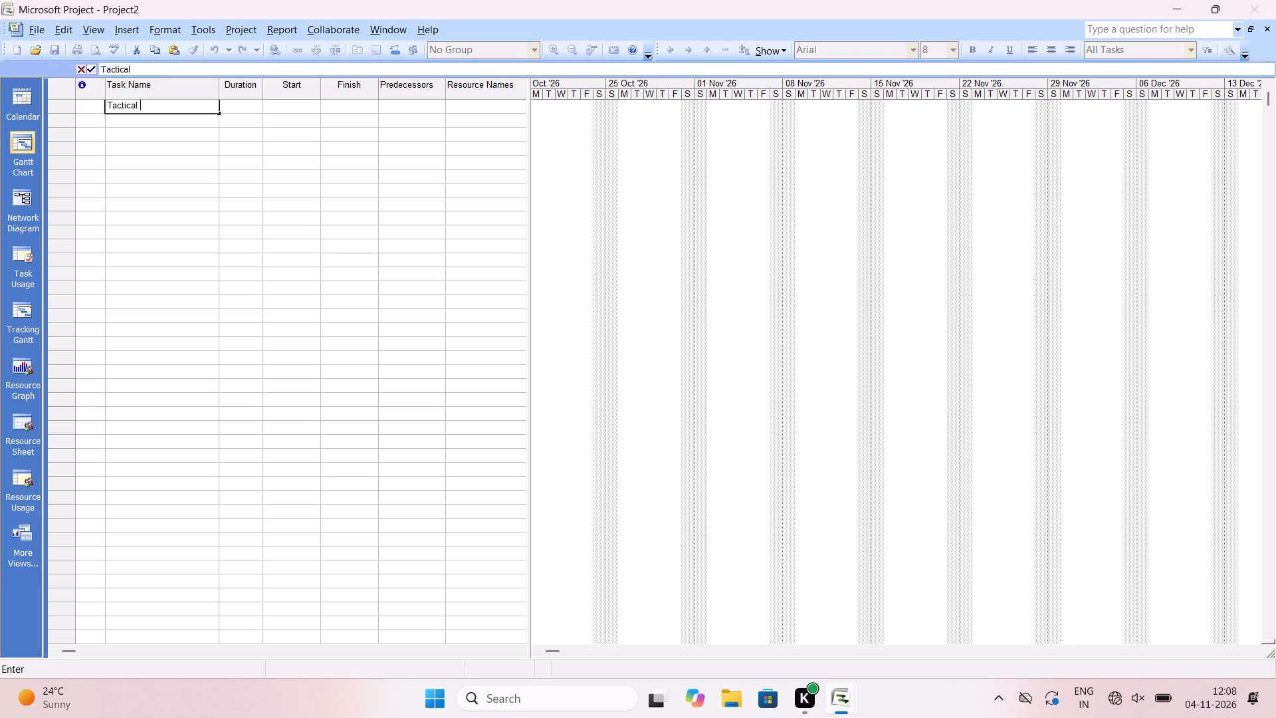
{"action": "key", "text": "5"}
{"action": "key", "text": "v"}
{"action": "key", "text": "5"}
{"action": "key", "text": "space"}
{"action": "type", "text": "com"}
{"action": "key", "text": "p"}
{"action": "key", "text": "e"}
{"action": "type", "text": "titive shooter"}
{"action": "key", "text": "space"}
{"action": "type", "text": "game"}
{"action": "key", "text": "space"}
{"action": "type", "text": "development"}
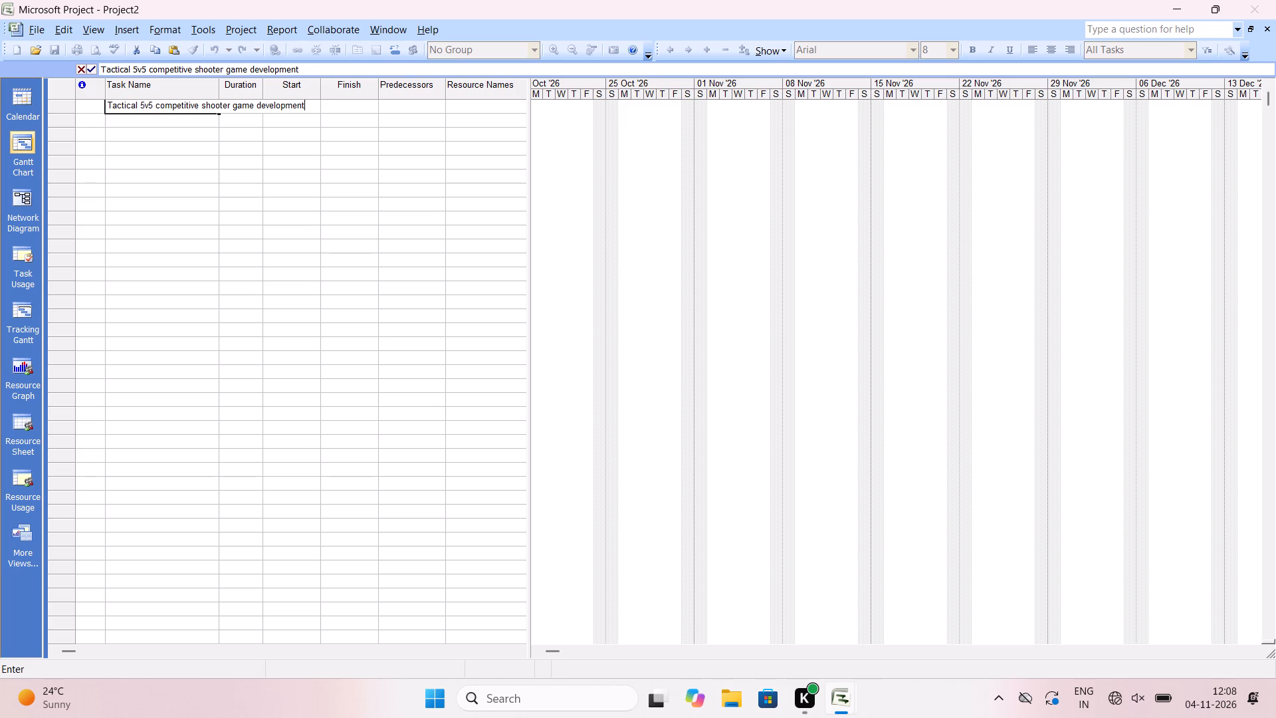
{"action": "key", "text": "Return"}
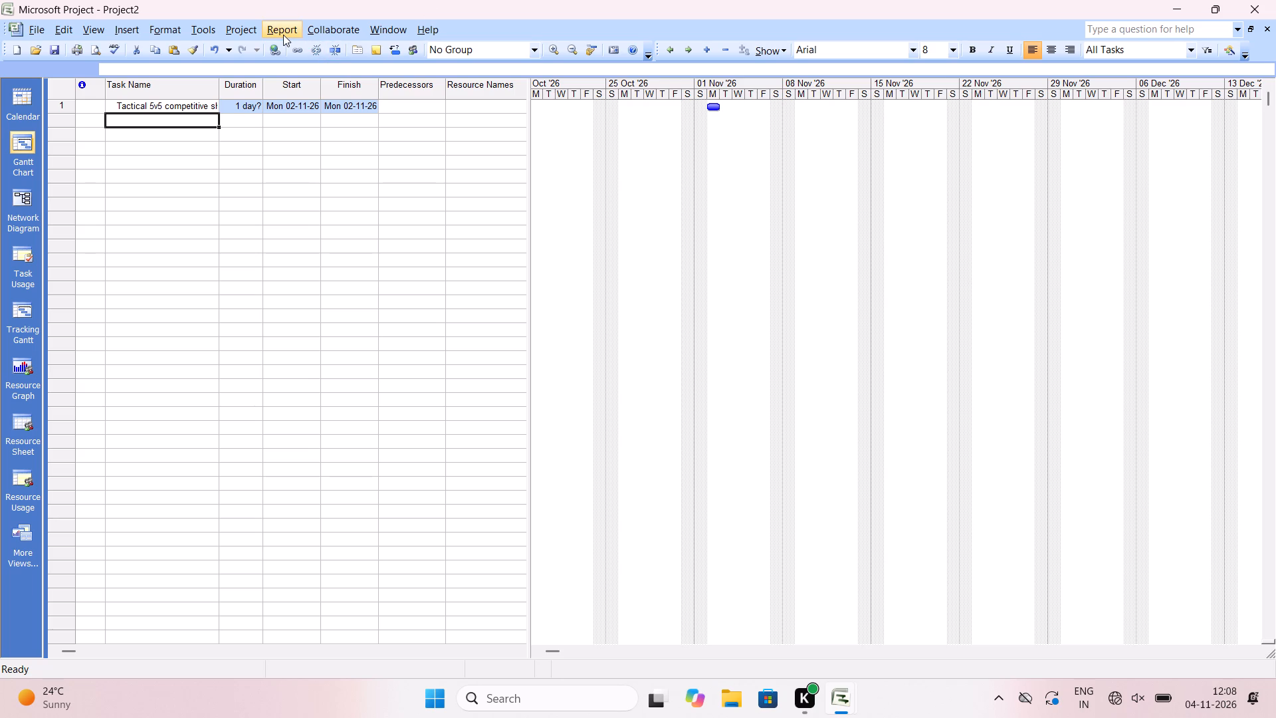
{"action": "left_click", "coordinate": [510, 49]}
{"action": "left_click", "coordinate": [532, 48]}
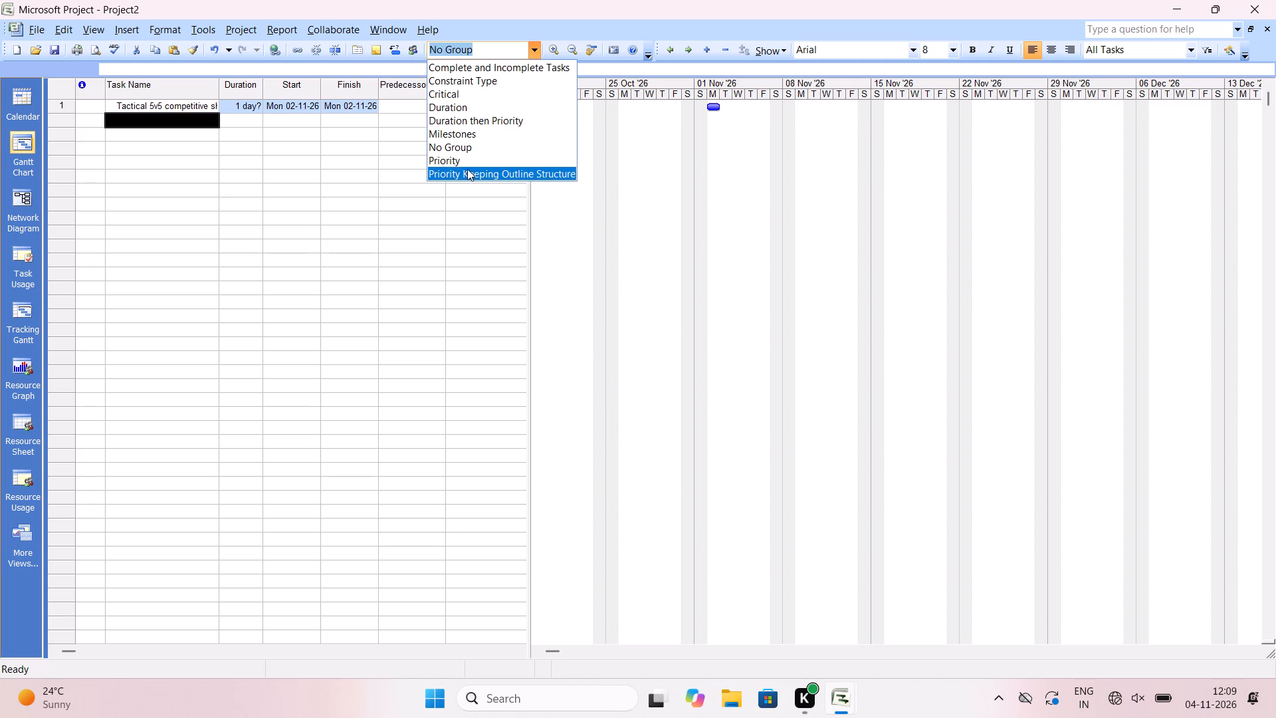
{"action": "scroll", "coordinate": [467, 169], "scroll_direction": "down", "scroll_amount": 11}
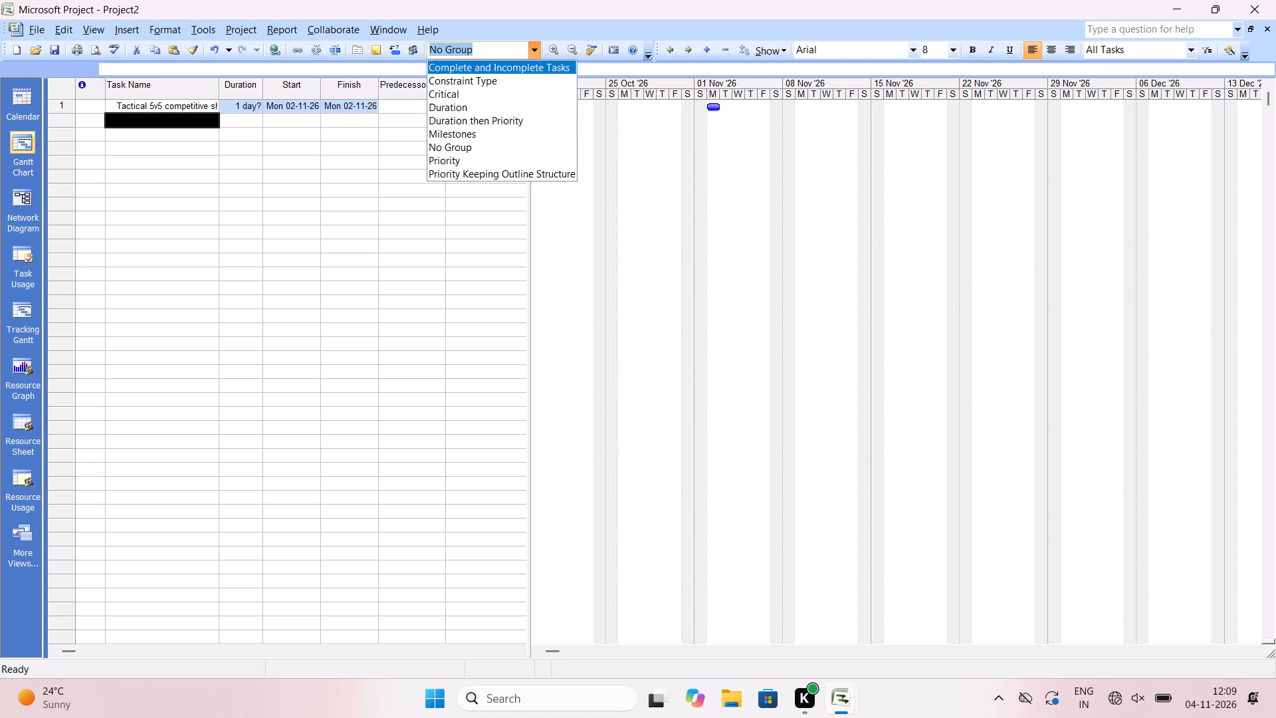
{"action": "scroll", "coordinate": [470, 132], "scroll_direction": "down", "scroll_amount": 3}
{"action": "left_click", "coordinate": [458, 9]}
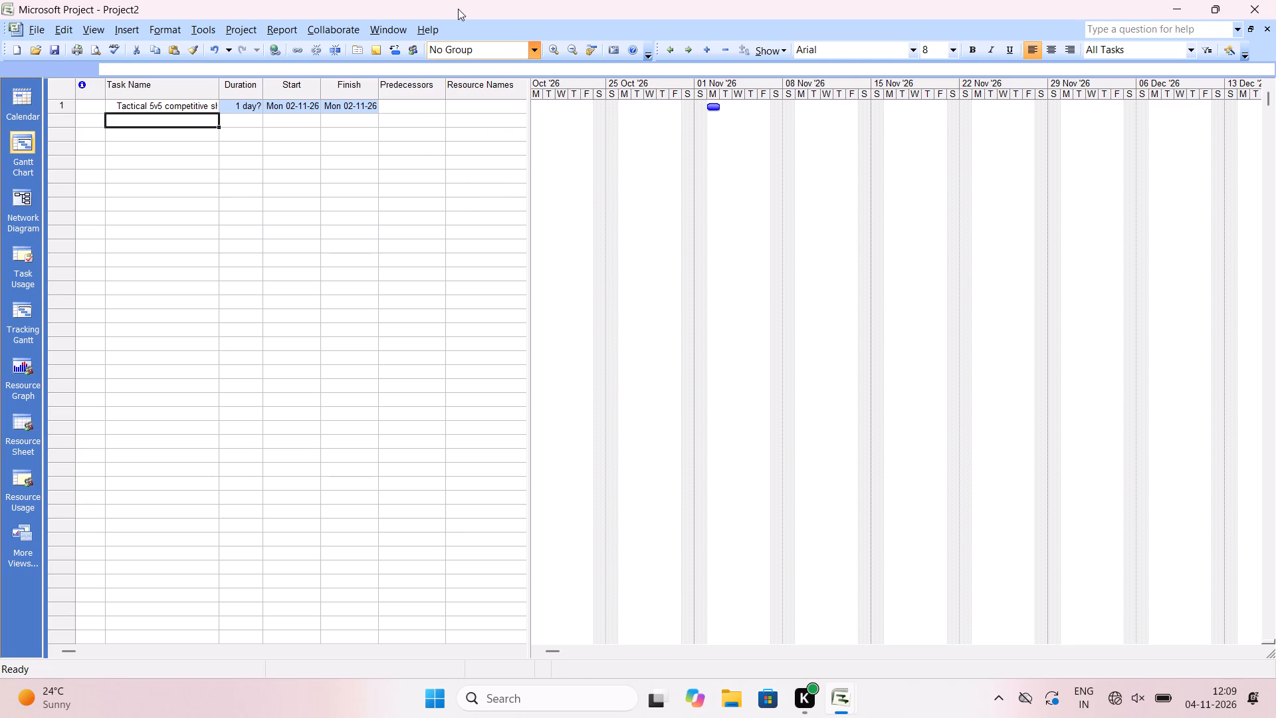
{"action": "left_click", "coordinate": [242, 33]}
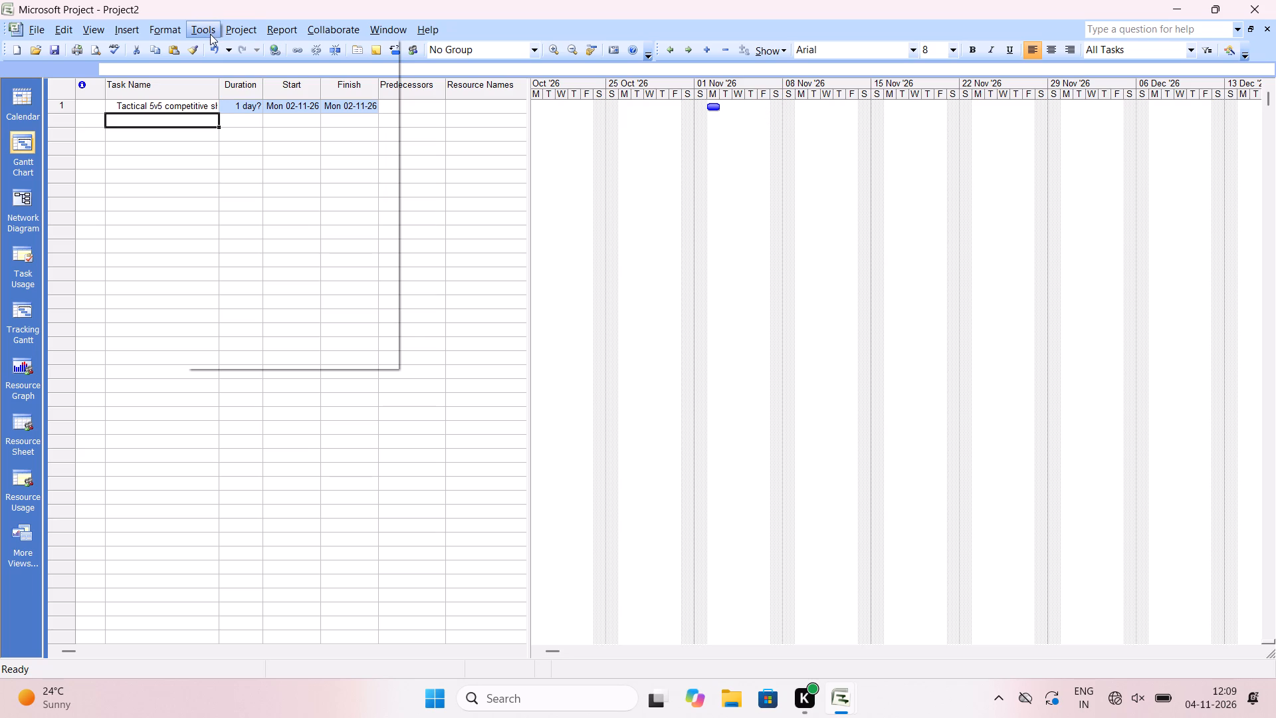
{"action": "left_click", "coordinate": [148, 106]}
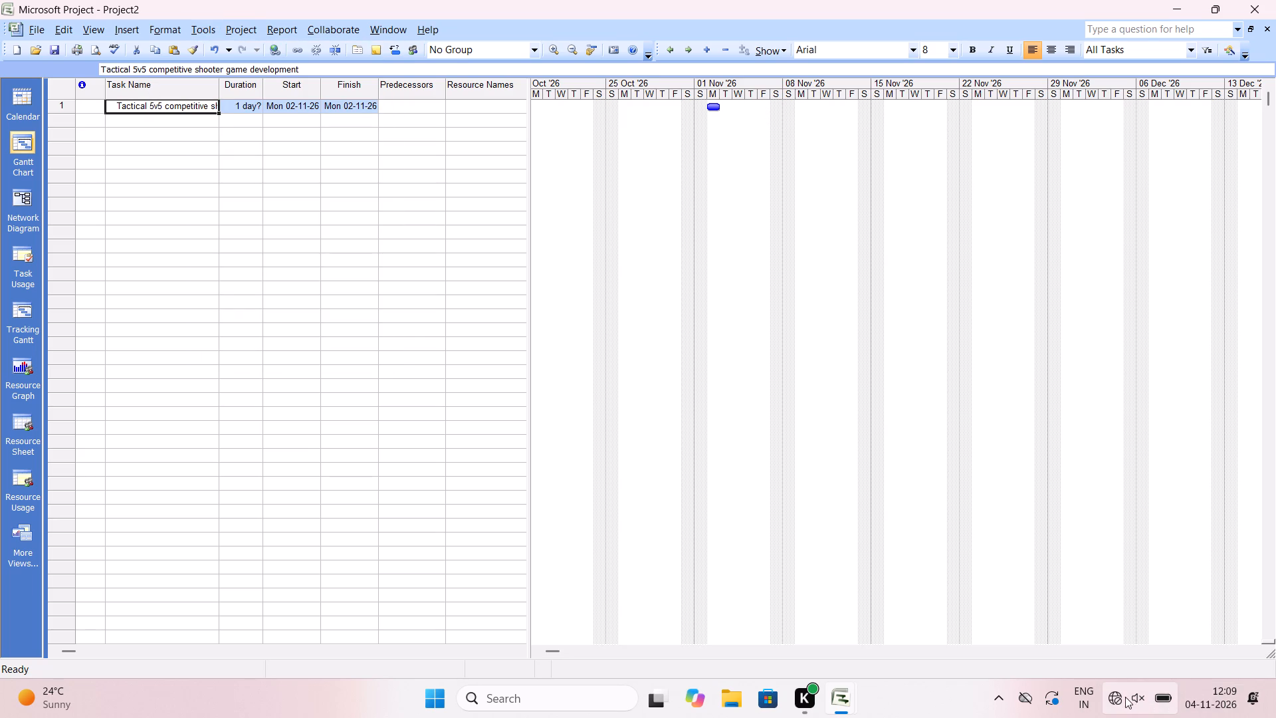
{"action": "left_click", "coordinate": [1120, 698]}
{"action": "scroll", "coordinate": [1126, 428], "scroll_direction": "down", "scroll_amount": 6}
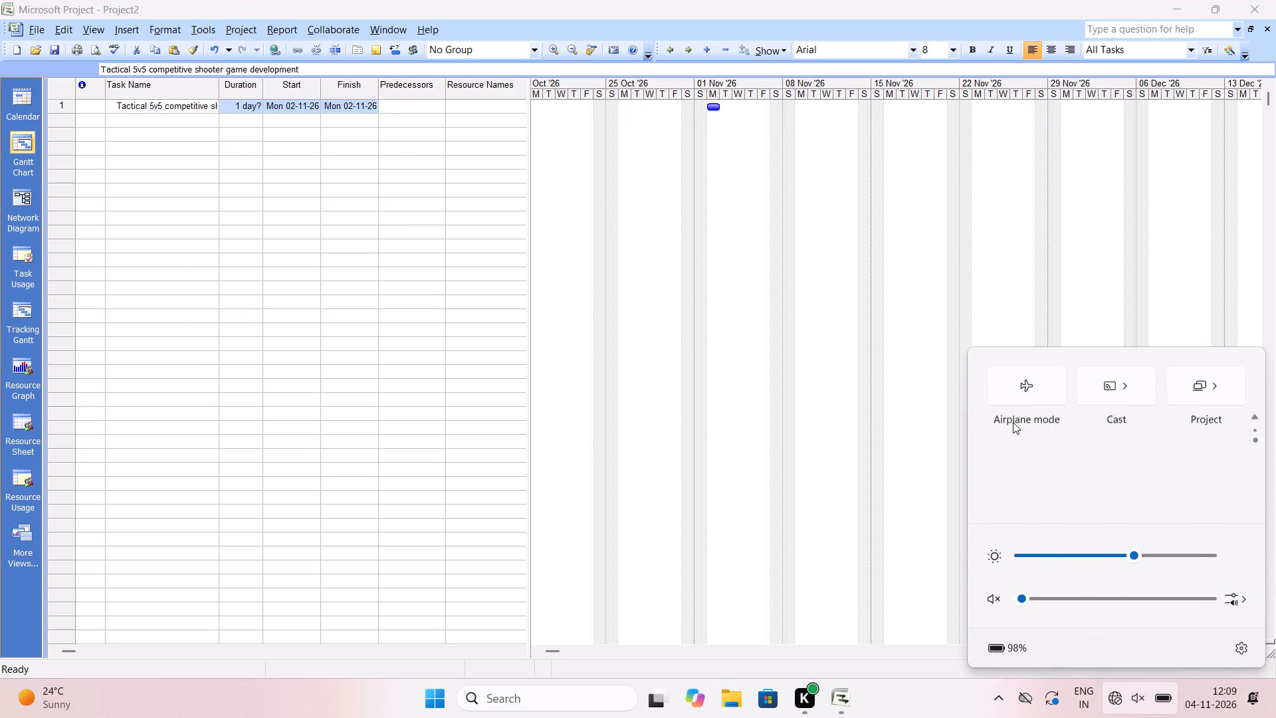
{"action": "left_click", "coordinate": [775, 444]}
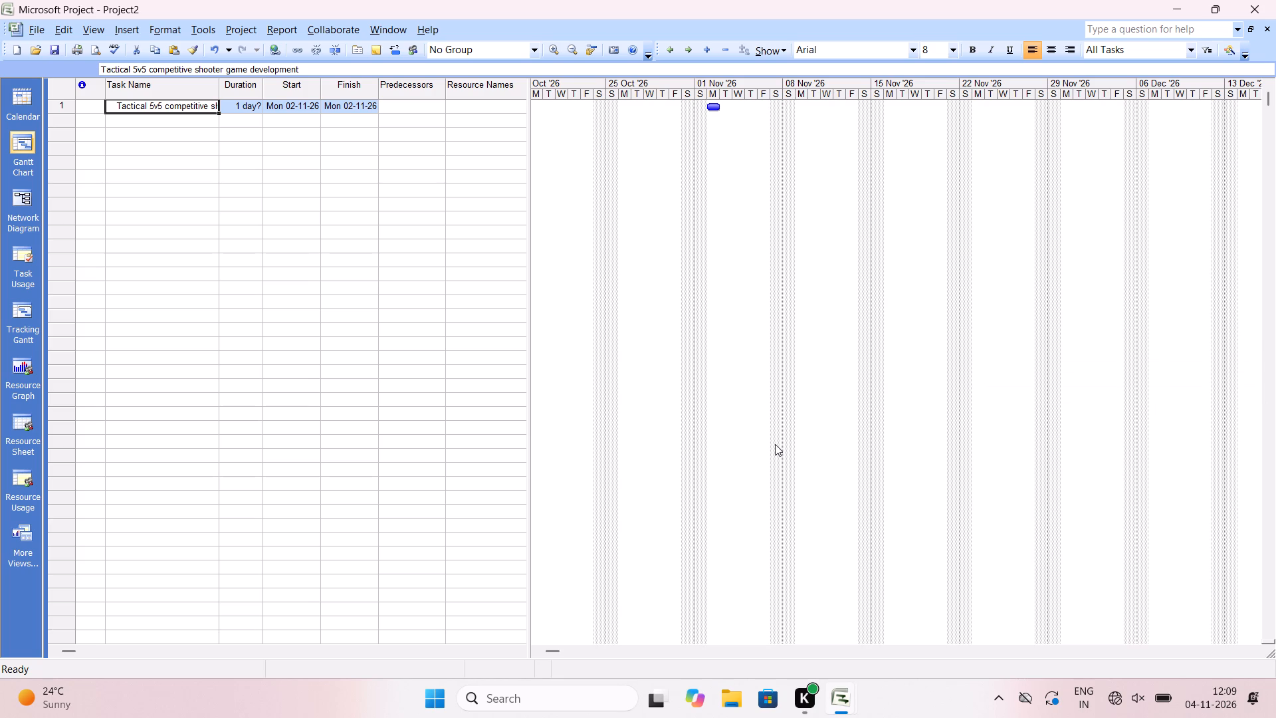
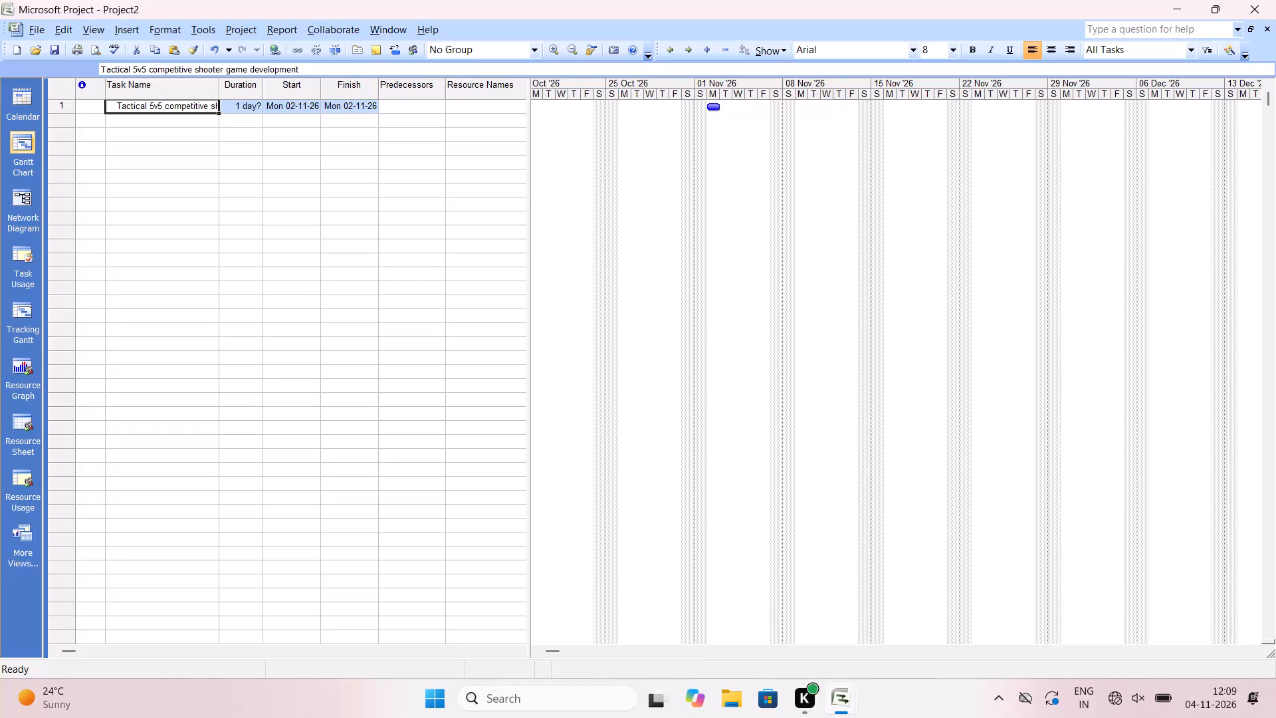
Save the project in Documents as "Tactical 5v5" in Microsoft Project 2000 - 2003 format, keeping that older format.
{"action": "left_click", "coordinate": [42, 31]}
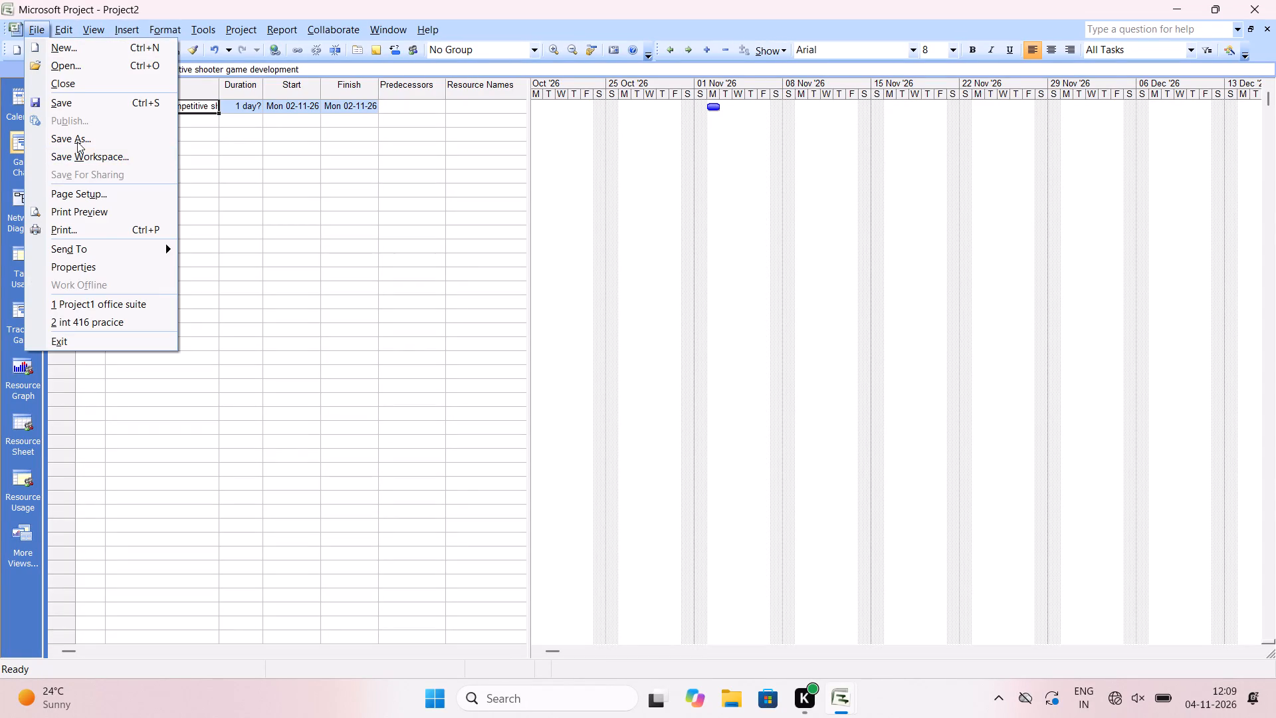
{"action": "left_click", "coordinate": [77, 141]}
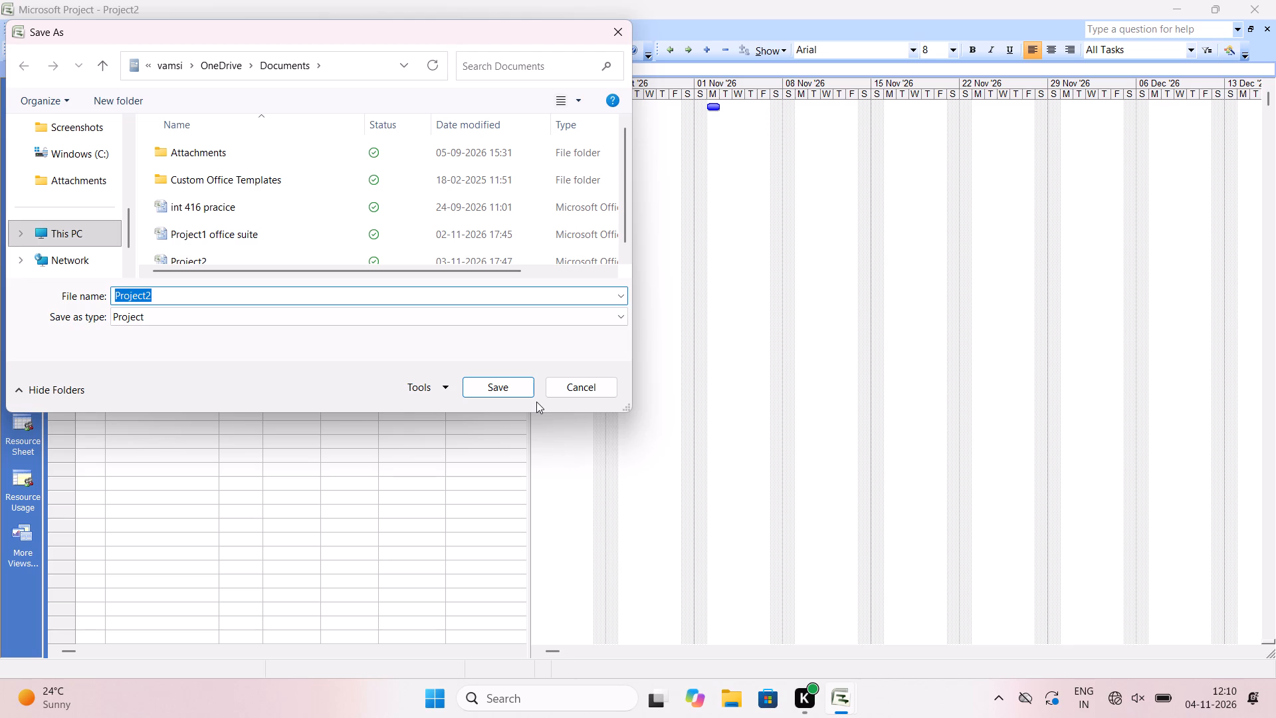
{"action": "key", "text": "BackSpace"}
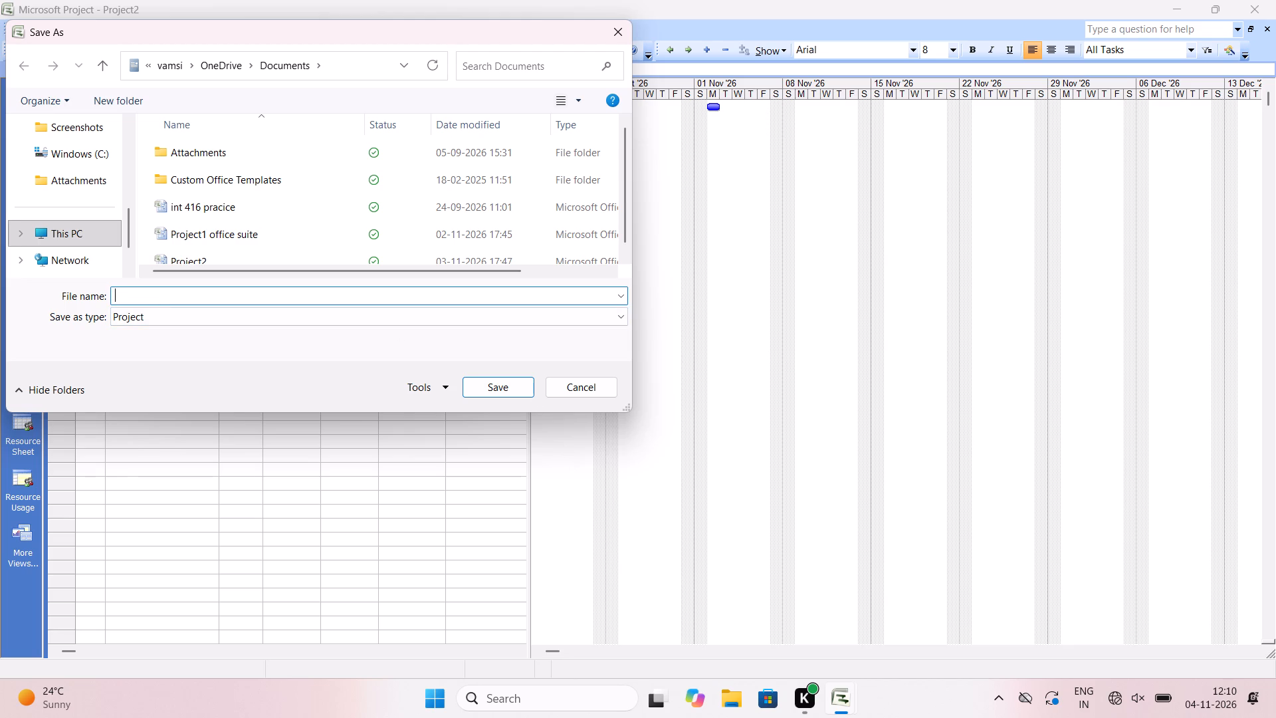
{"action": "type", "text": "actical 5v5"}
{"action": "left_click", "coordinate": [282, 324]}
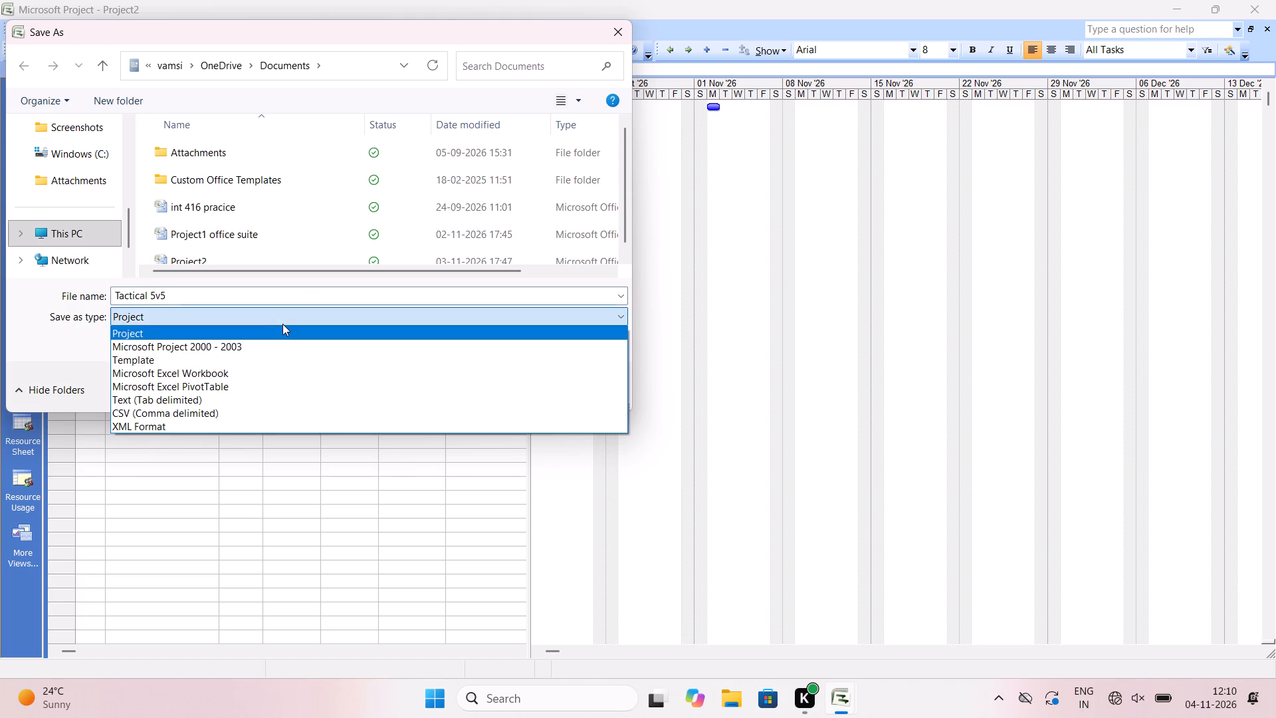
{"action": "scroll", "coordinate": [257, 375], "scroll_direction": "down", "scroll_amount": 1}
{"action": "scroll", "coordinate": [257, 375], "scroll_direction": "up", "scroll_amount": 1}
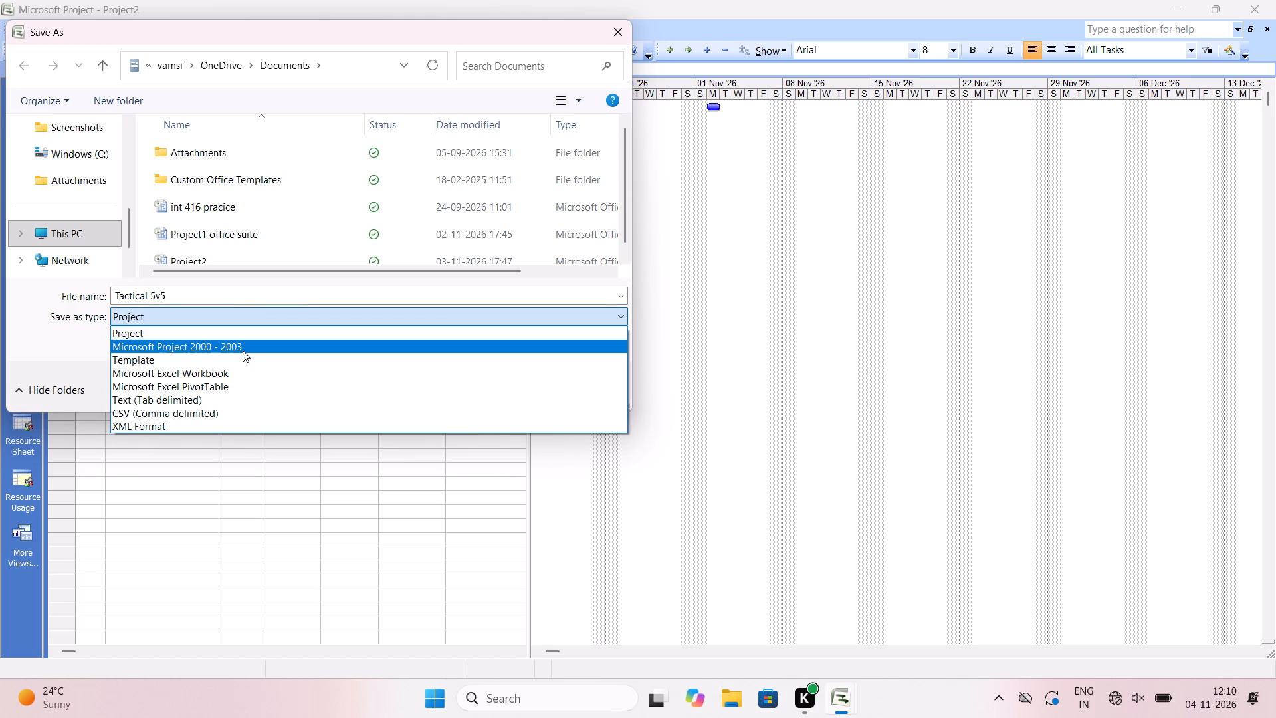
{"action": "left_click", "coordinate": [243, 350]}
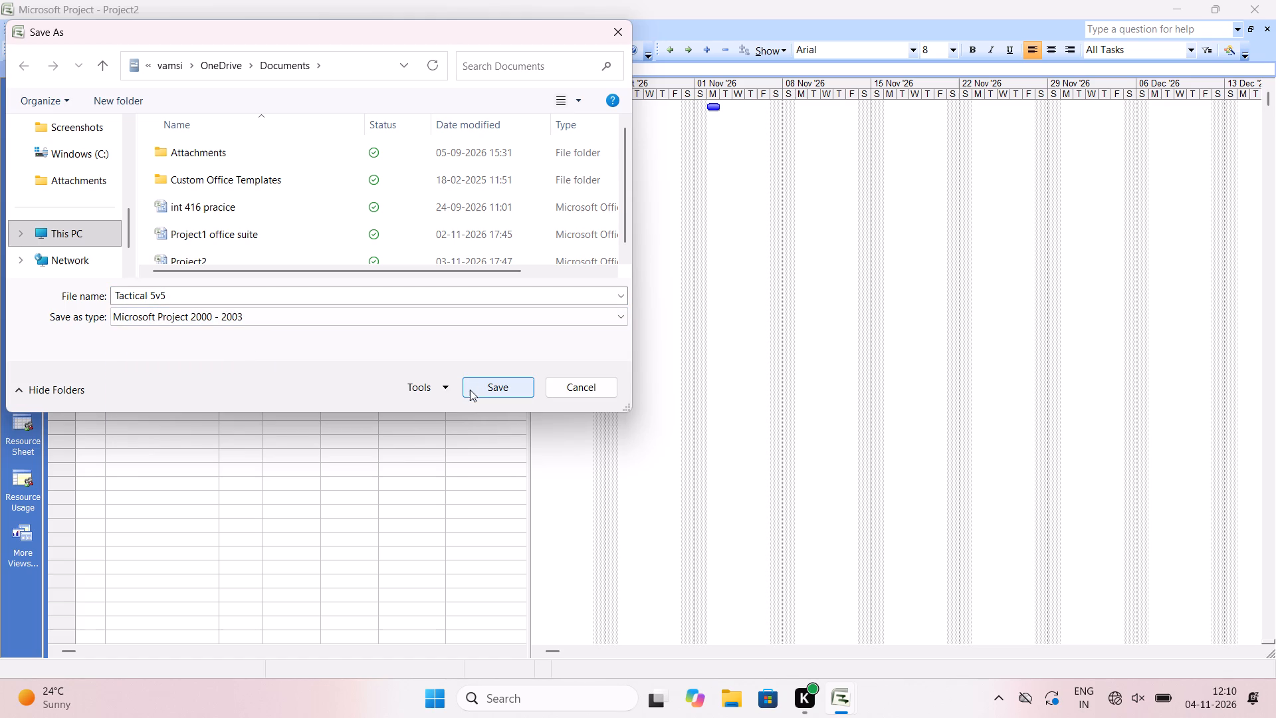
{"action": "left_click", "coordinate": [469, 390]}
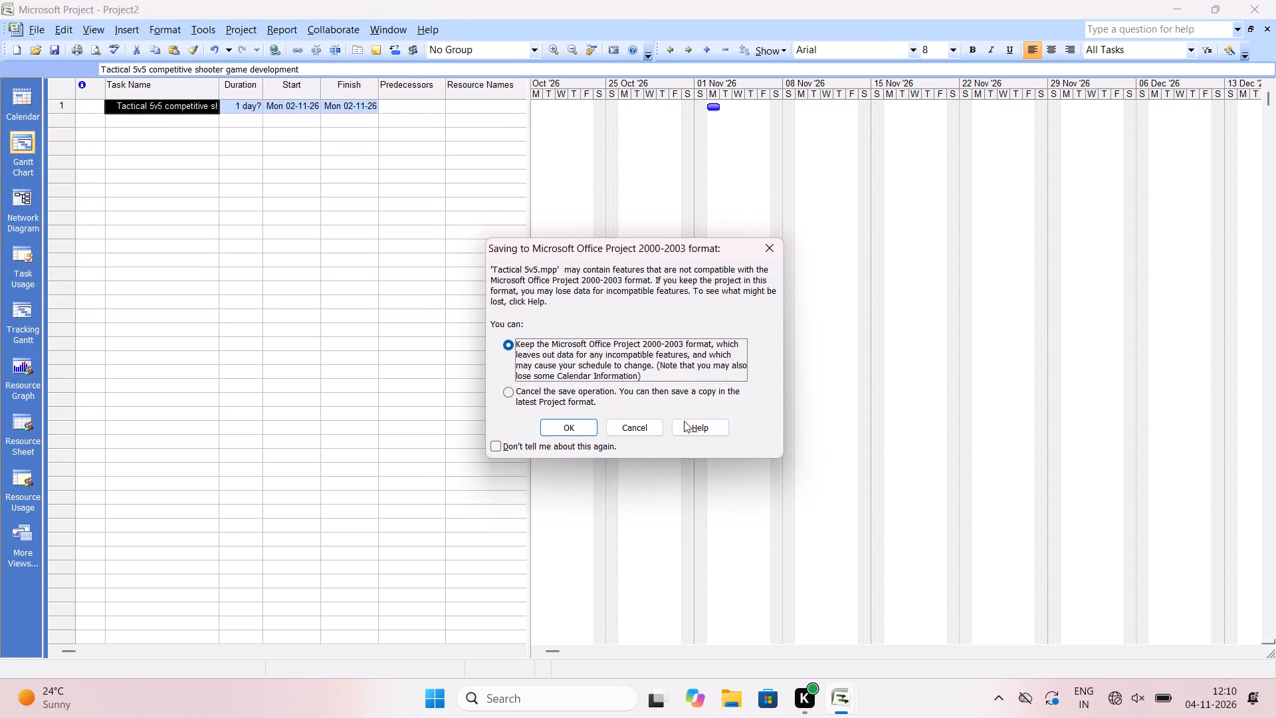
{"action": "left_click", "coordinate": [586, 419]}
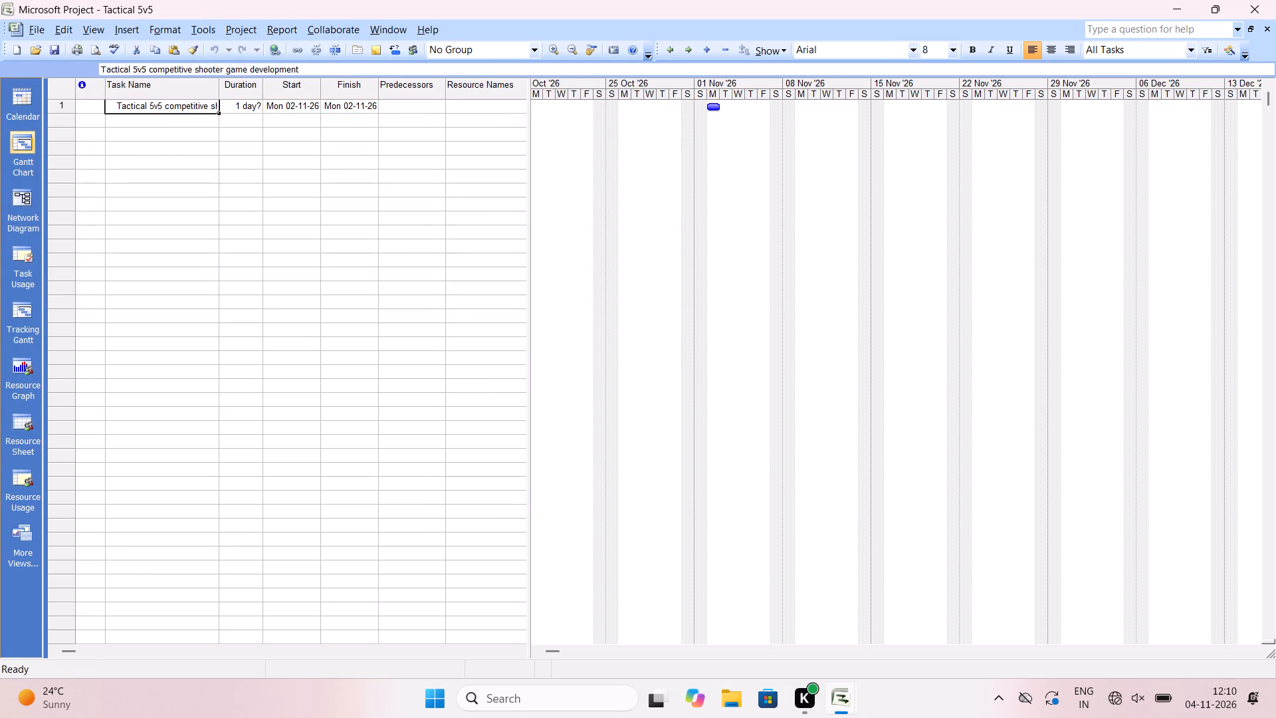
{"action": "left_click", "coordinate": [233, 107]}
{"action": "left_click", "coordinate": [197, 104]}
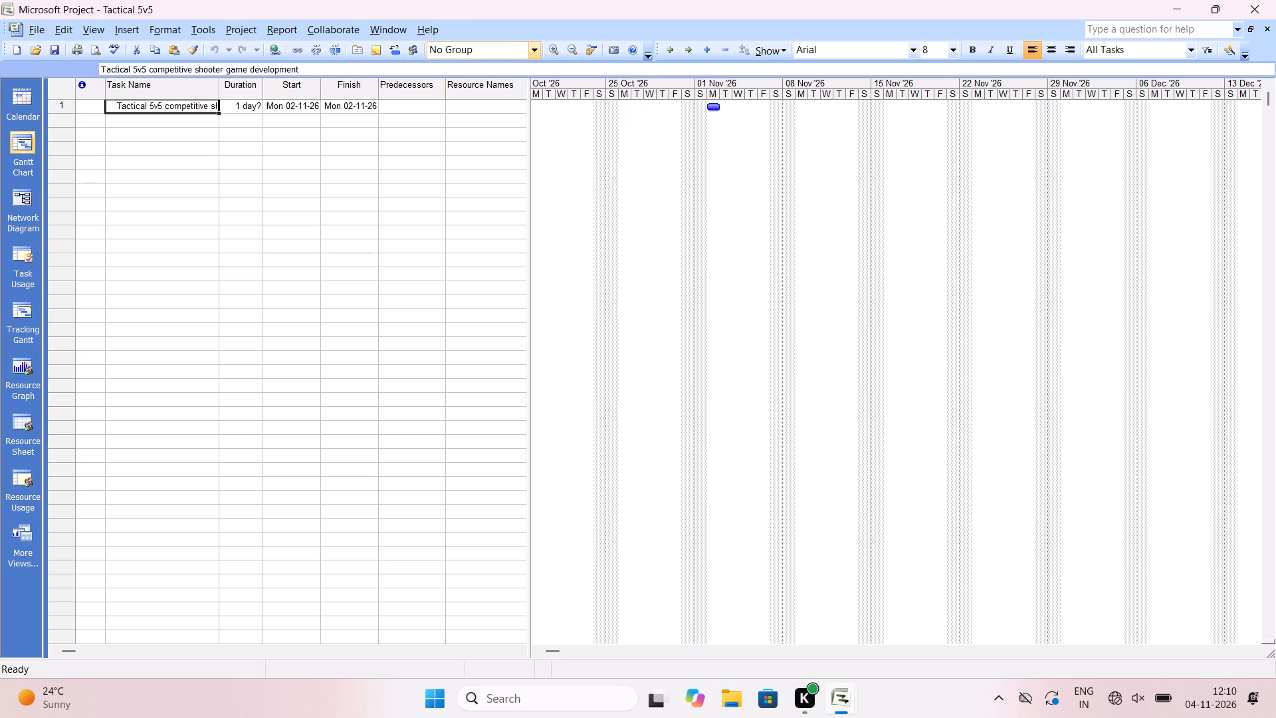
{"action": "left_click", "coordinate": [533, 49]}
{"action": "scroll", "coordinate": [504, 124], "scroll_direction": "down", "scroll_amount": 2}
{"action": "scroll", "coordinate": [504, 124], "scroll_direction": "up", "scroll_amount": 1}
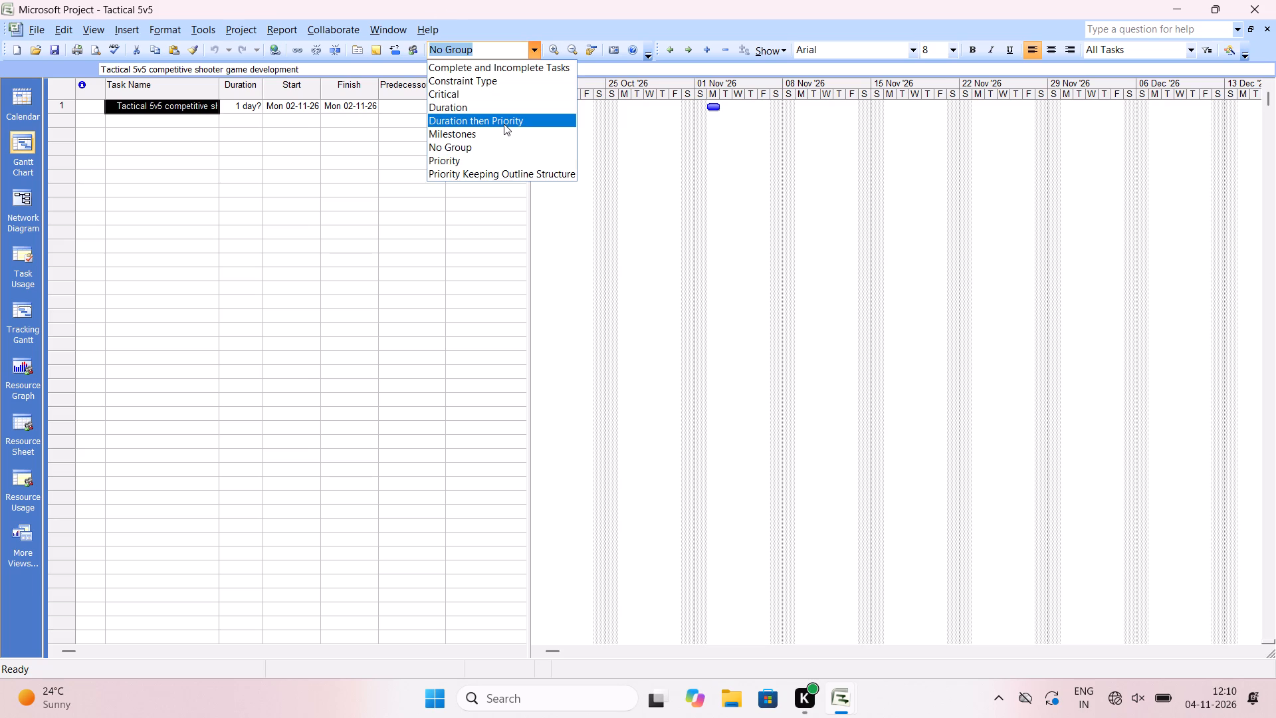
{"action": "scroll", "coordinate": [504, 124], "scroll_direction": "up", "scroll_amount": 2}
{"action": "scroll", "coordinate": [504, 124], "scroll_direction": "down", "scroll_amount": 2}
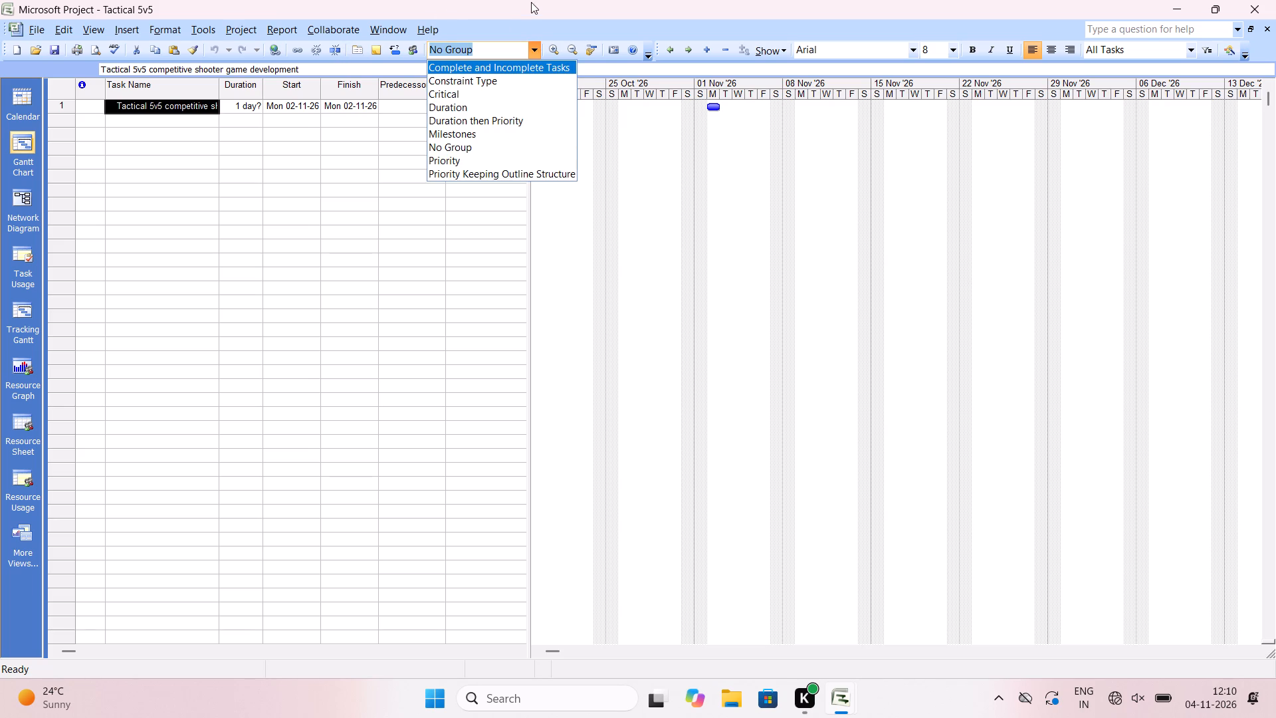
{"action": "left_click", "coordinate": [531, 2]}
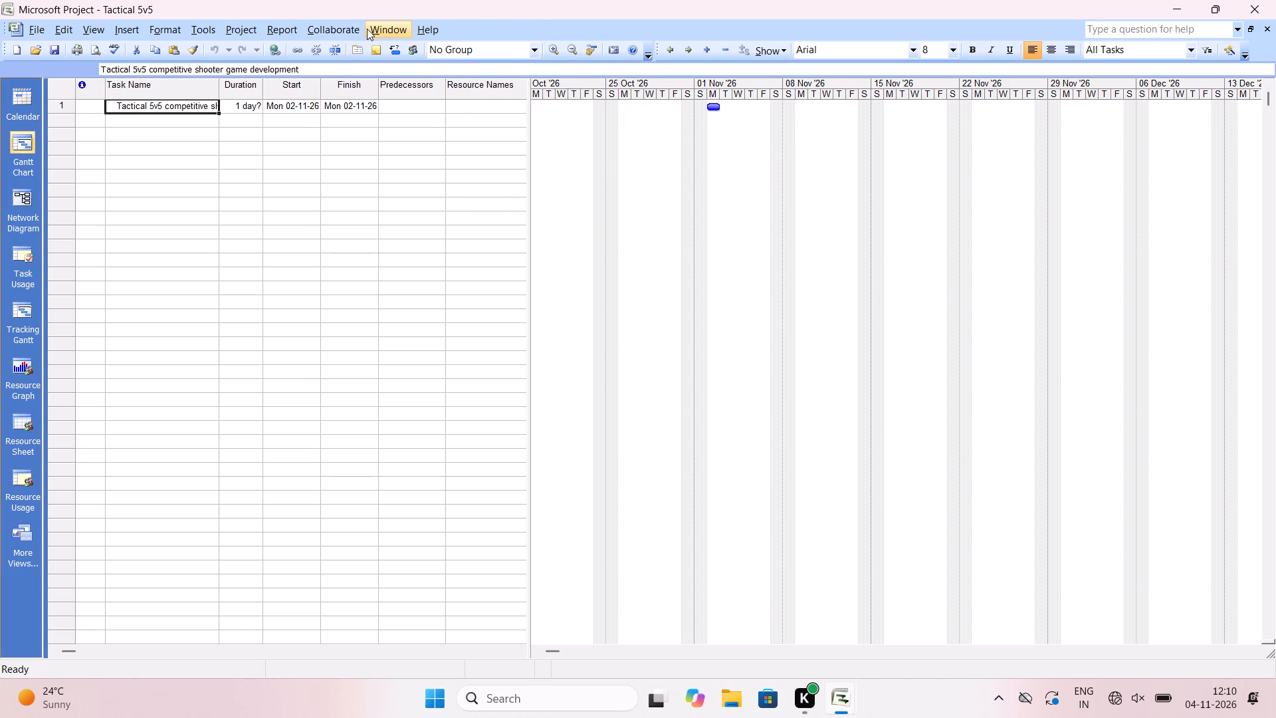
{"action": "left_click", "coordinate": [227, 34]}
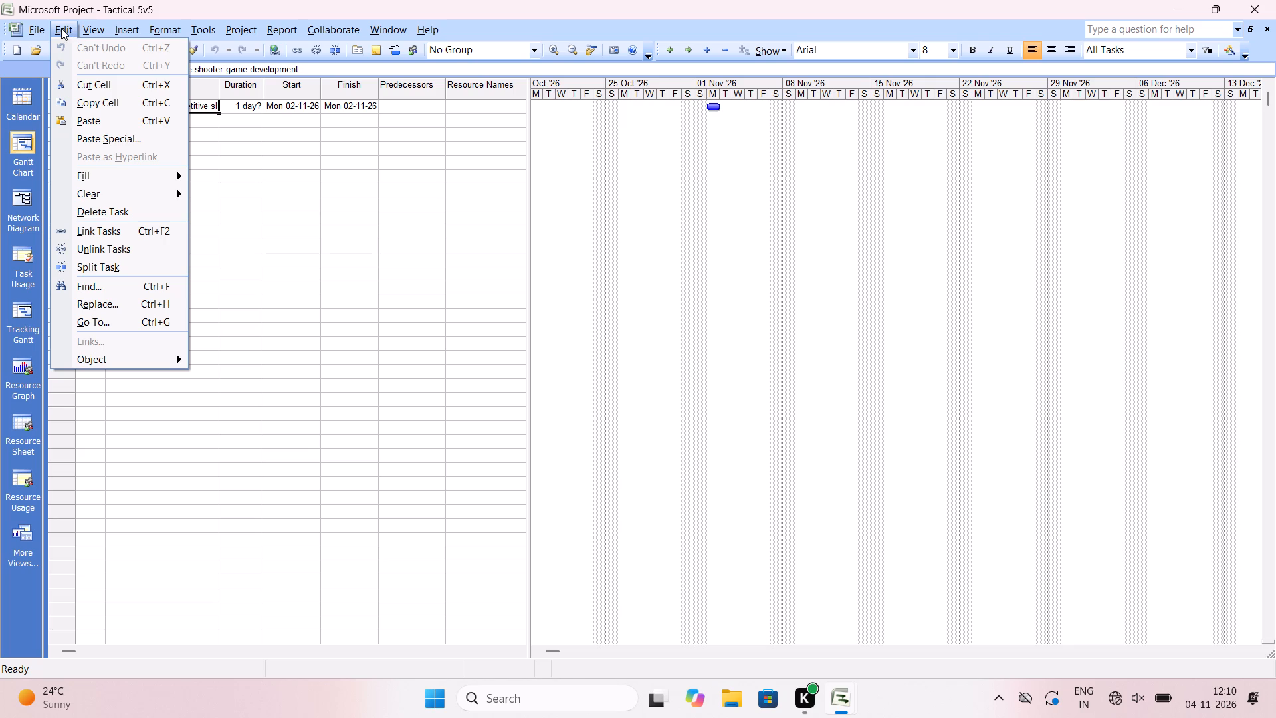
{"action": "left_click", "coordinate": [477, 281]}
Enter "Game plan player resear and requirments" as the second task name.
{"action": "left_click", "coordinate": [188, 119]}
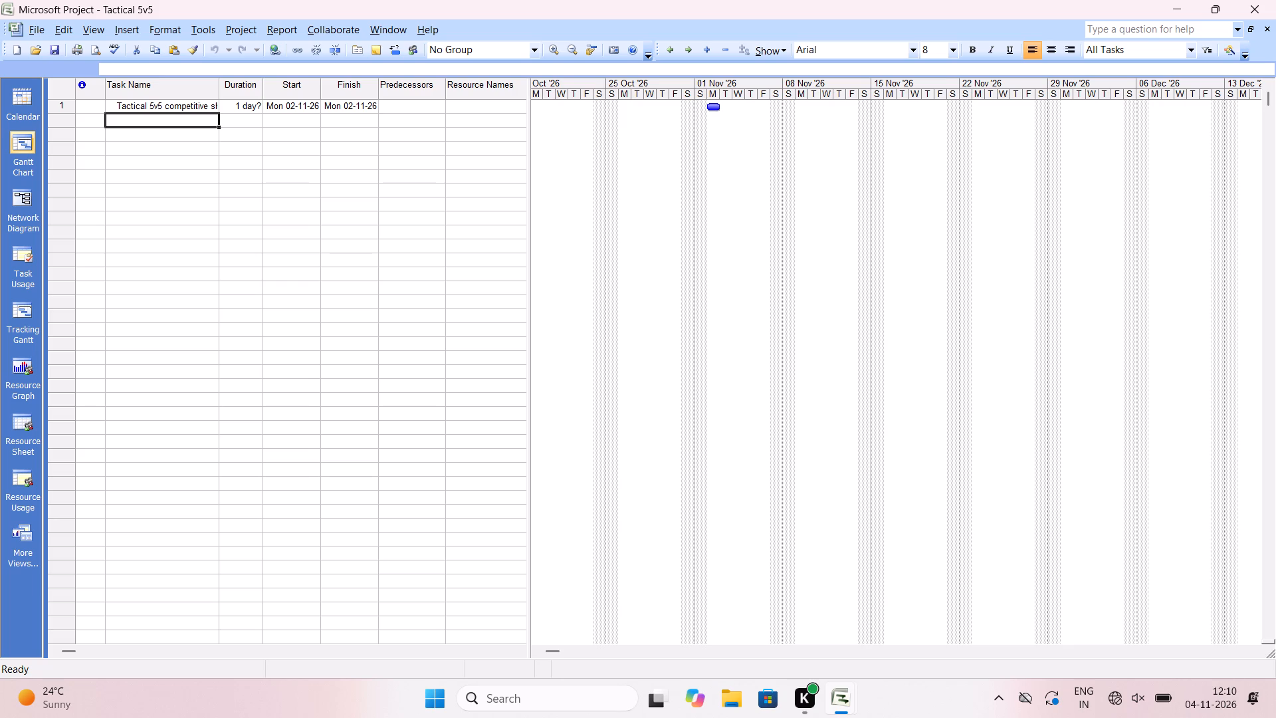
{"action": "type", "text": "ame"}
{"action": "key", "text": "space"}
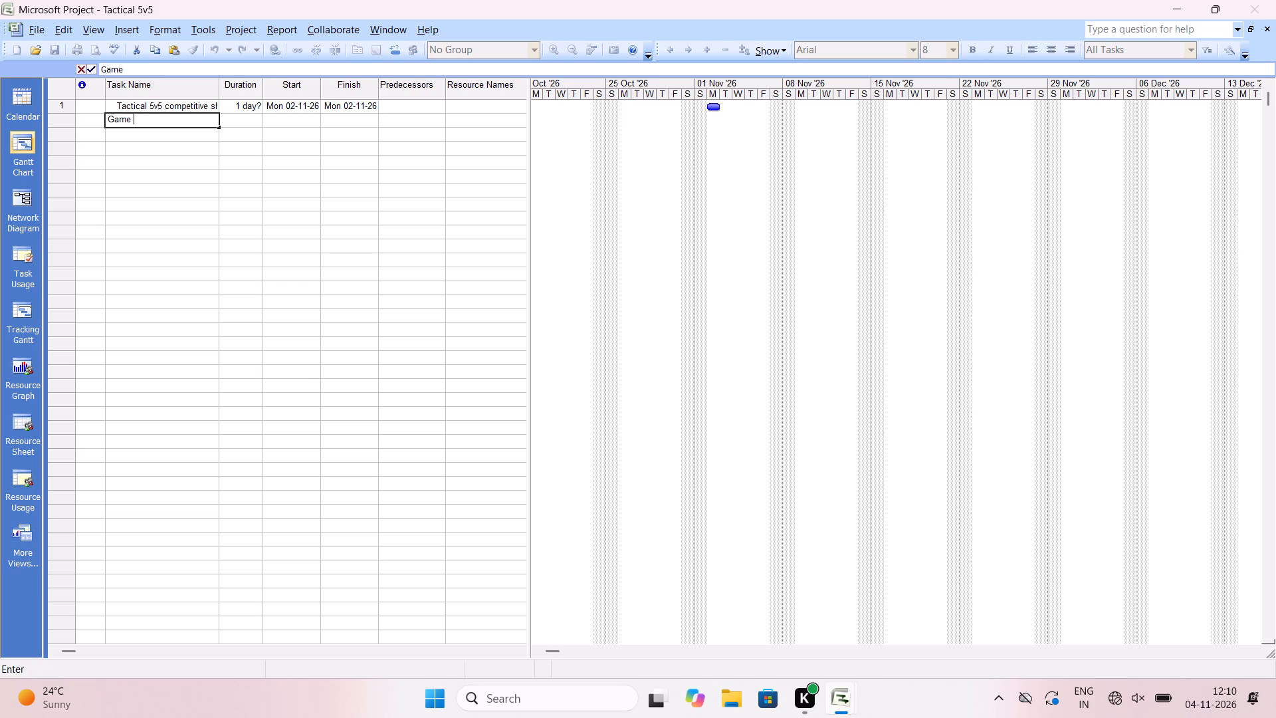
{"action": "key", "text": "p"}
{"action": "type", "text": "lan"}
{"action": "key", "text": "space"}
{"action": "type", "text": "player"}
{"action": "key", "text": "space"}
{"action": "type", "text": "resear and"}
{"action": "key", "text": "space"}
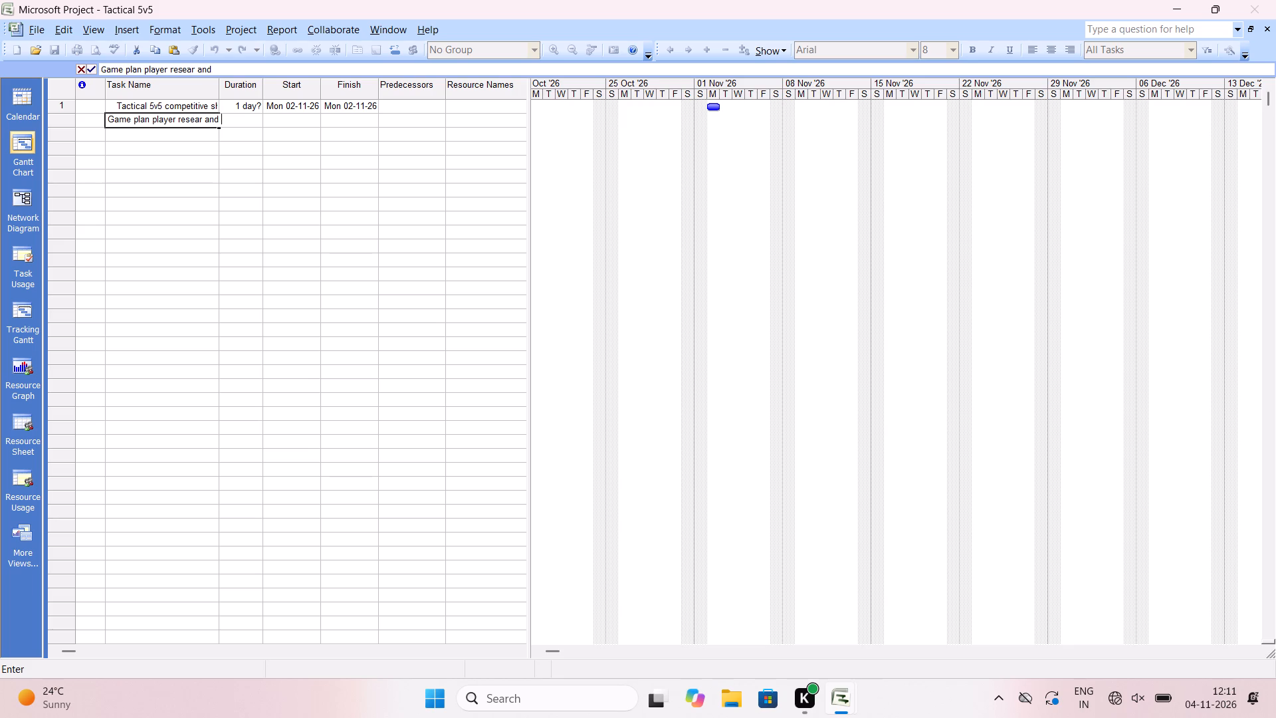
{"action": "type", "text": "requ"}
{"action": "type", "text": "irments"}
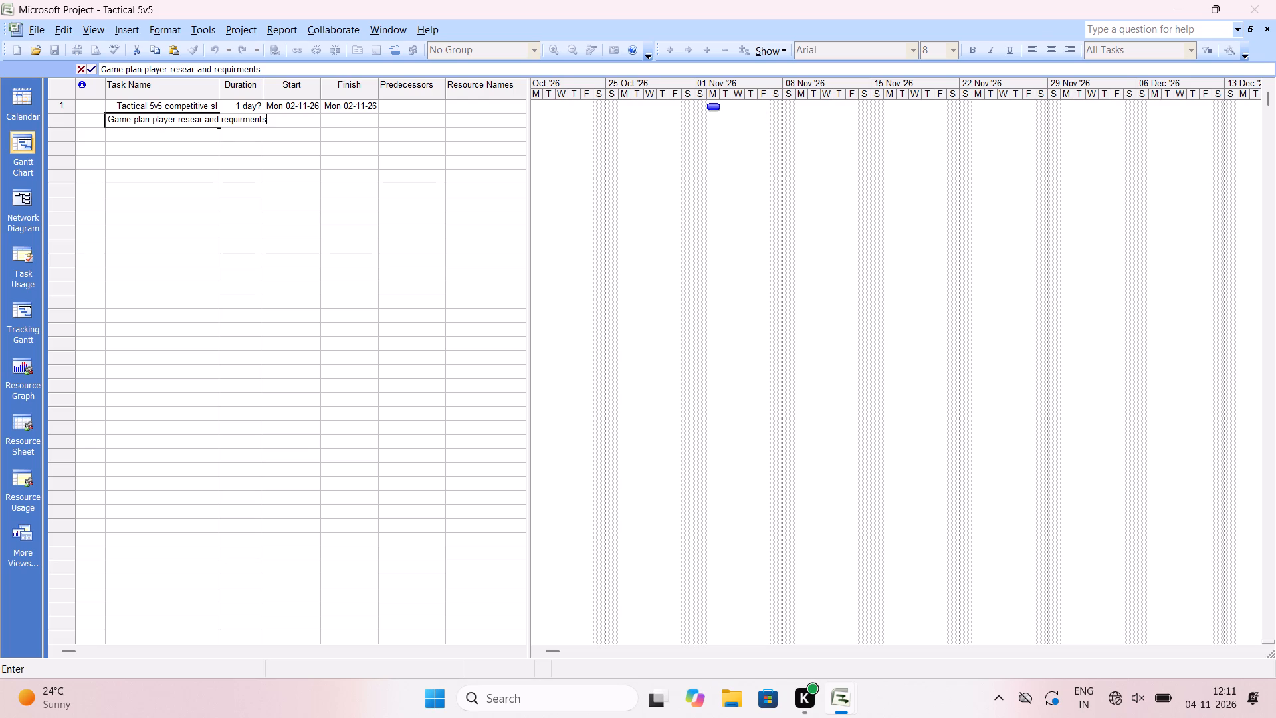
{"action": "key", "text": "Return"}
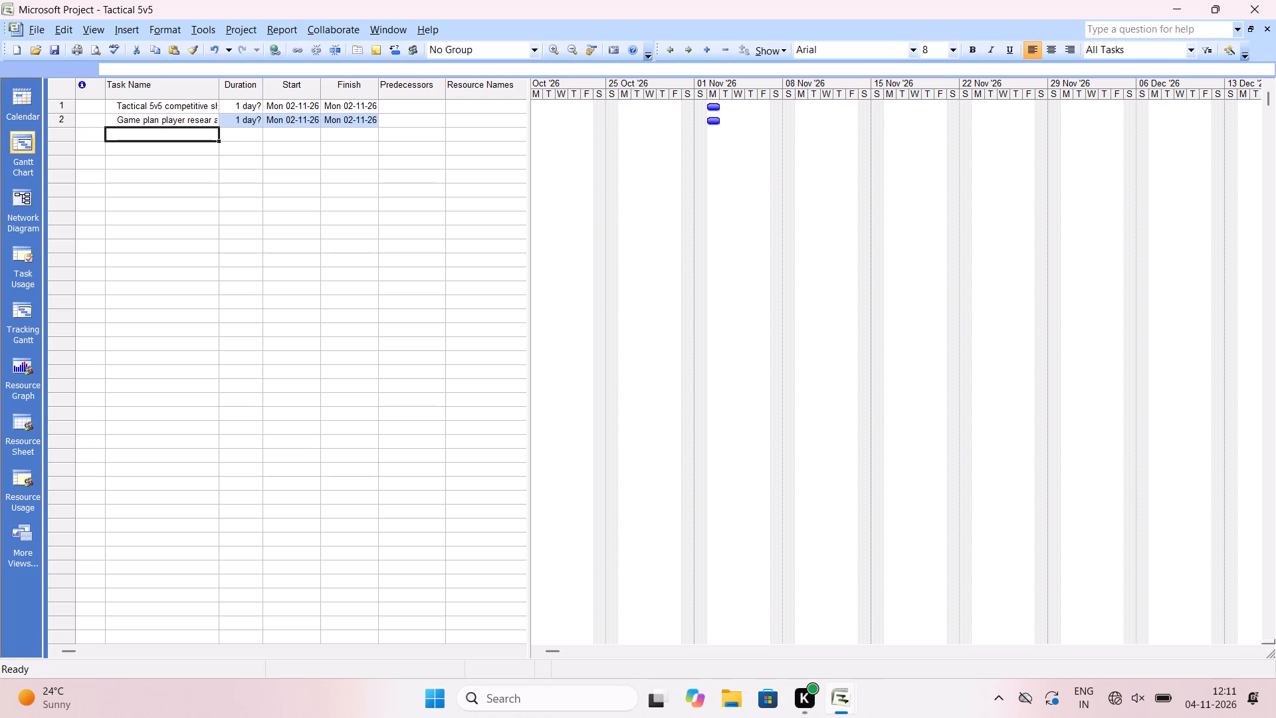
Enter "Gameplay and compt requ" as the third task name.
{"action": "left_click", "coordinate": [714, 107]}
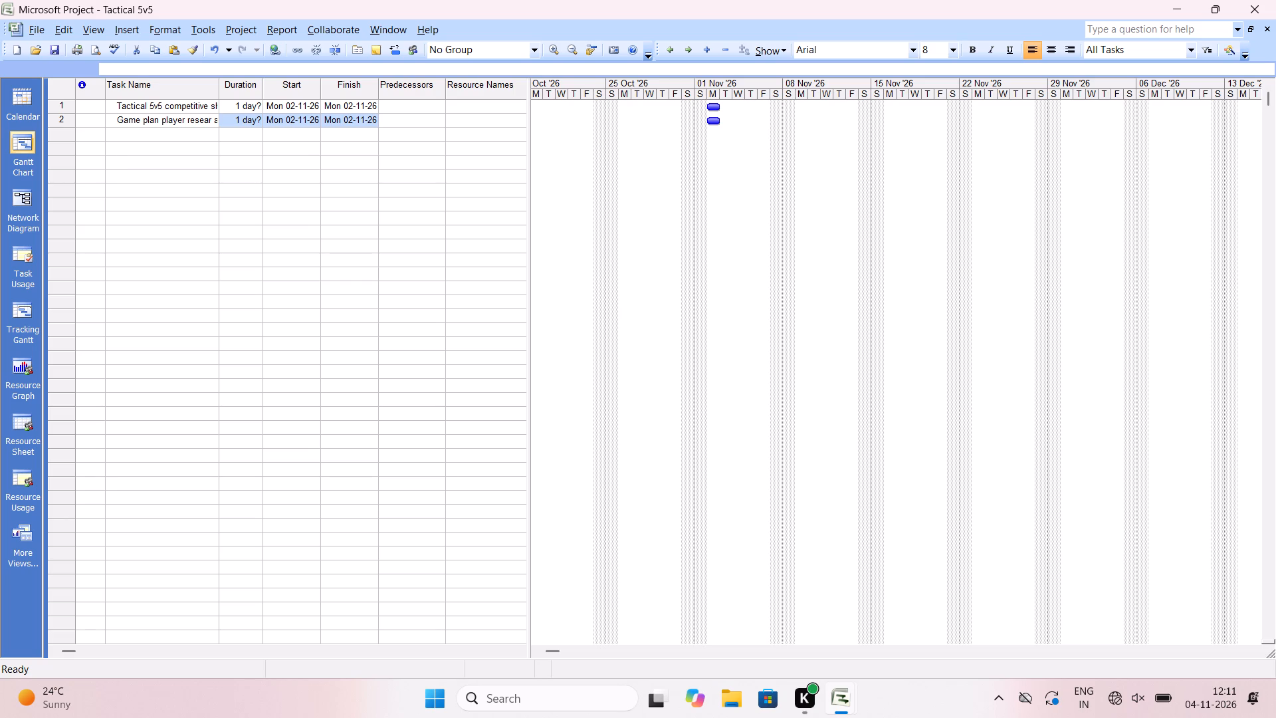
{"action": "left_click", "coordinate": [127, 136]}
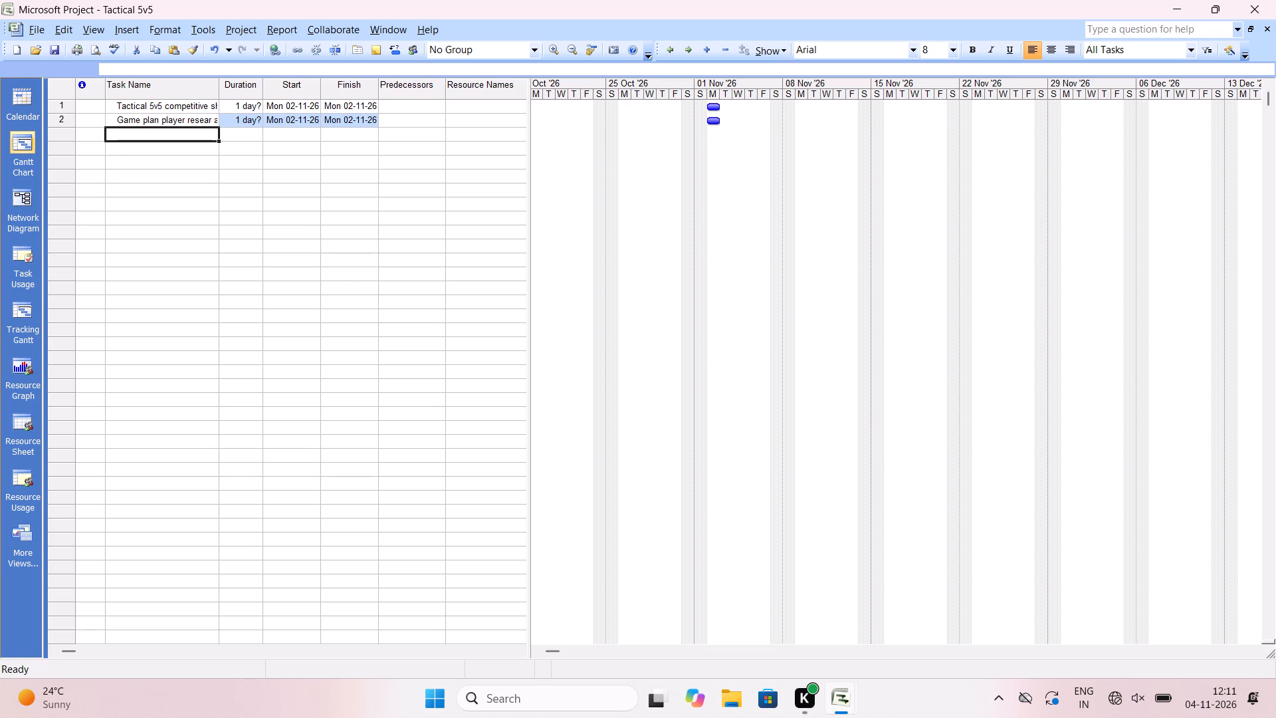
{"action": "type", "text": "ameplay"}
{"action": "key", "text": "space"}
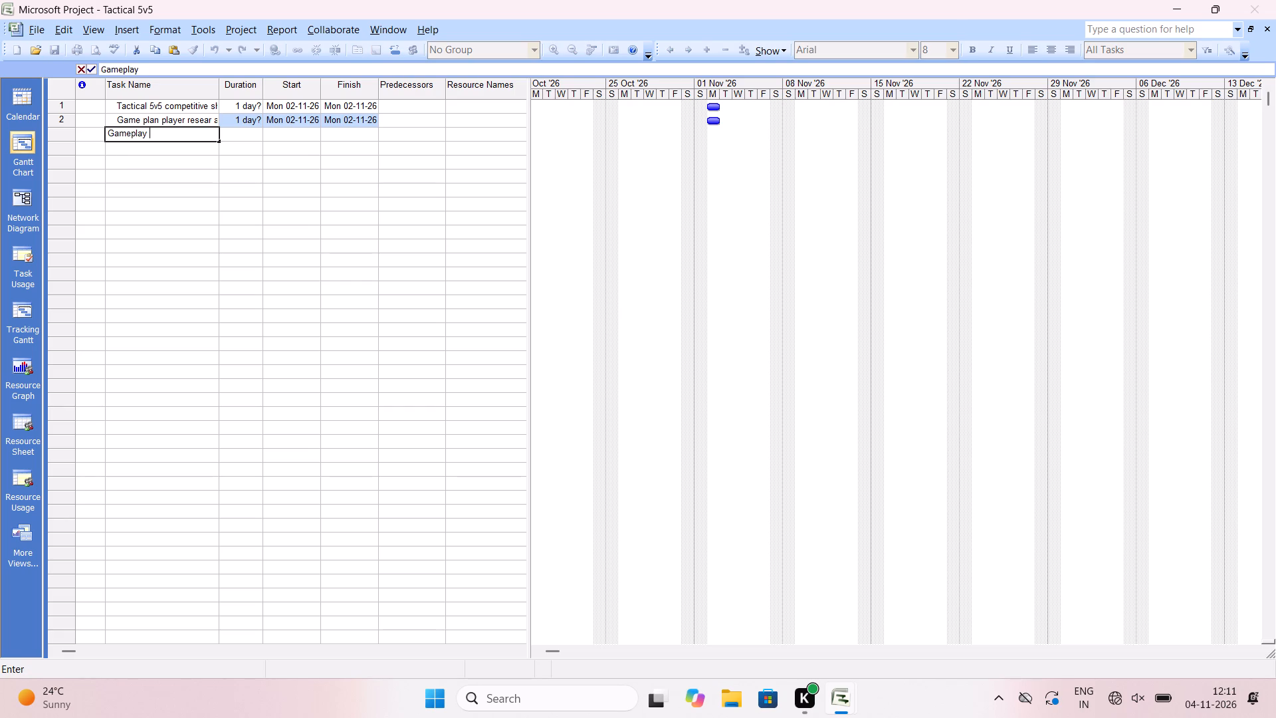
{"action": "type", "text": "and"}
{"action": "key", "text": "space"}
{"action": "type", "text": "comp"}
{"action": "key", "text": "t"}
{"action": "key", "text": "space"}
{"action": "type", "text": "t"}
{"action": "key", "text": "BackSpace"}
{"action": "type", "text": "requ"}
{"action": "key", "text": "Return"}
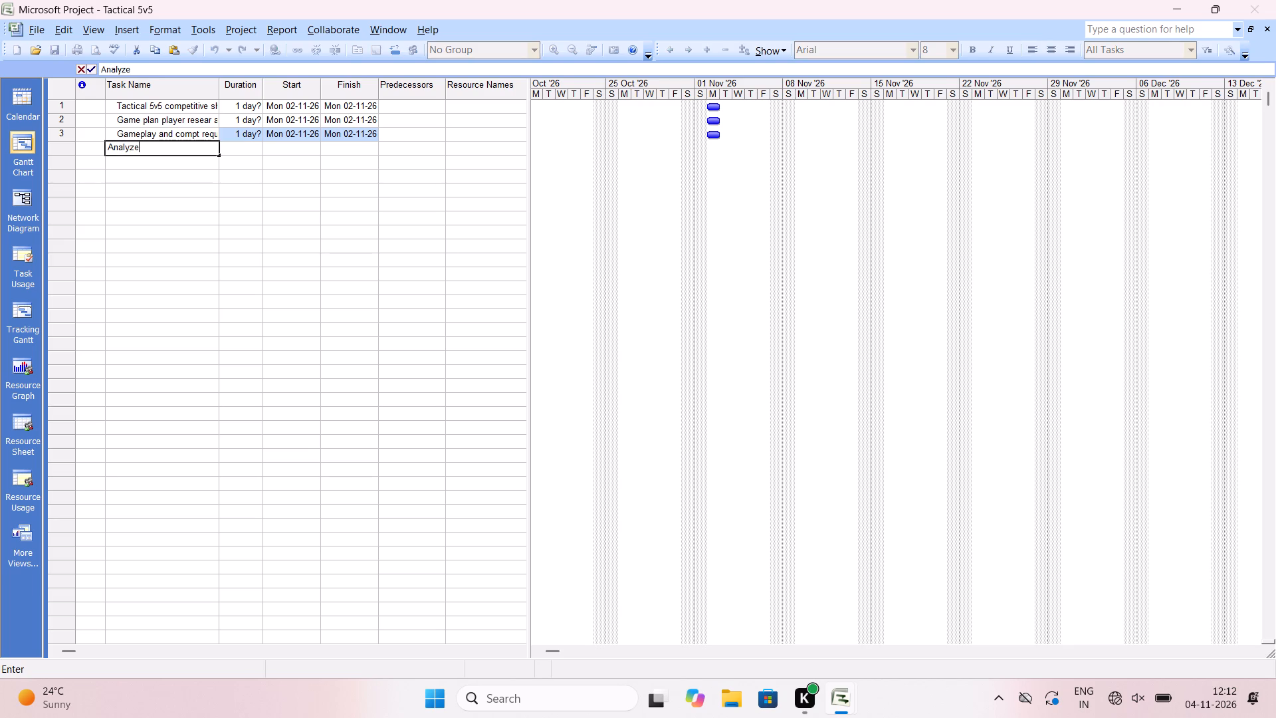
Complete the fourth task name as "Analyze target play match form and compet requi".
{"action": "key", "text": "space"}
{"action": "type", "text": "target"}
{"action": "key", "text": "space"}
{"action": "type", "text": "play"}
{"action": "key", "text": "space"}
{"action": "type", "text": "matc"}
{"action": "type", "text": "h for"}
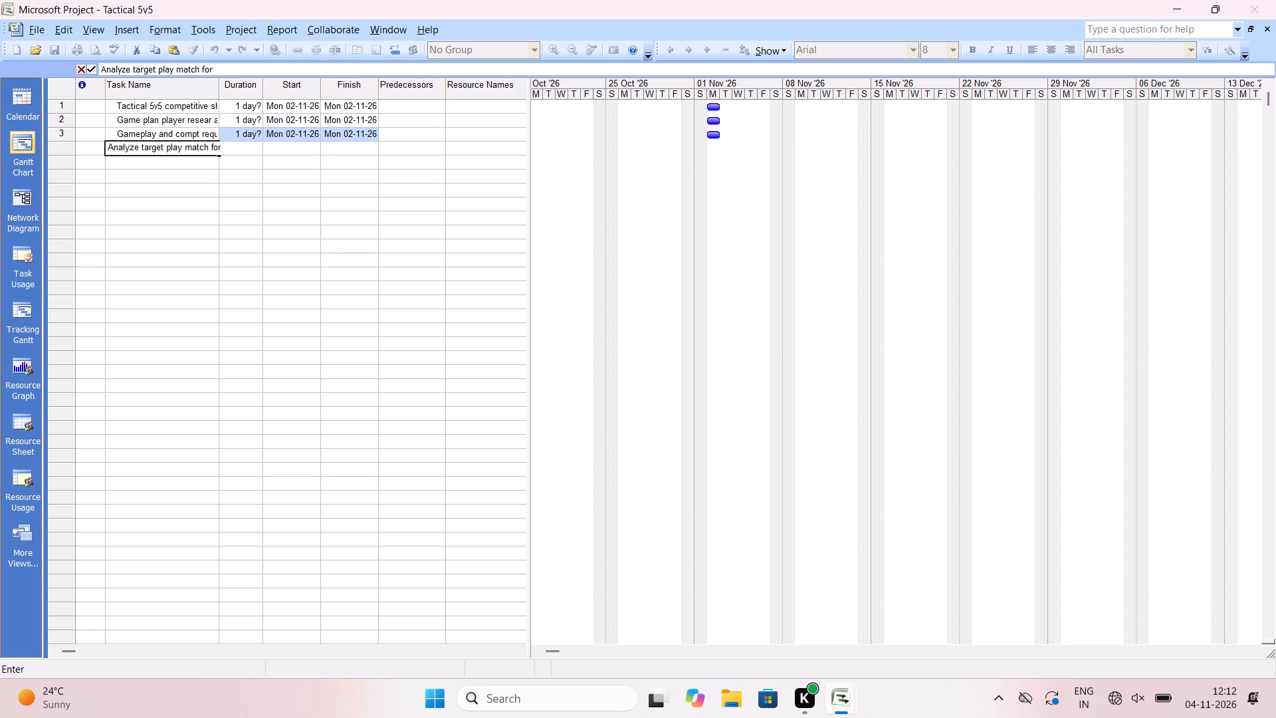
{"action": "key", "text": "m"}
{"action": "key", "text": "space"}
{"action": "type", "text": "and comp"}
{"action": "type", "text": "et"}
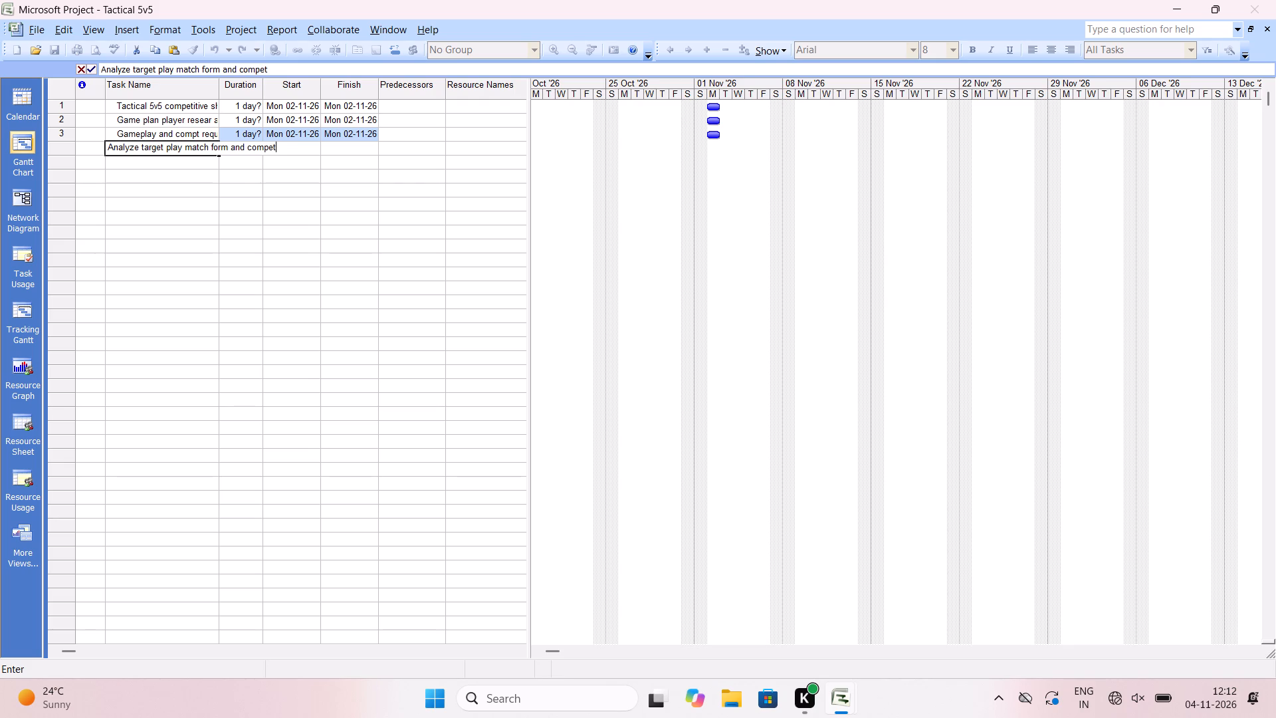
{"action": "key", "text": "space"}
{"action": "type", "text": "requi"}
{"action": "key", "text": "Return"}
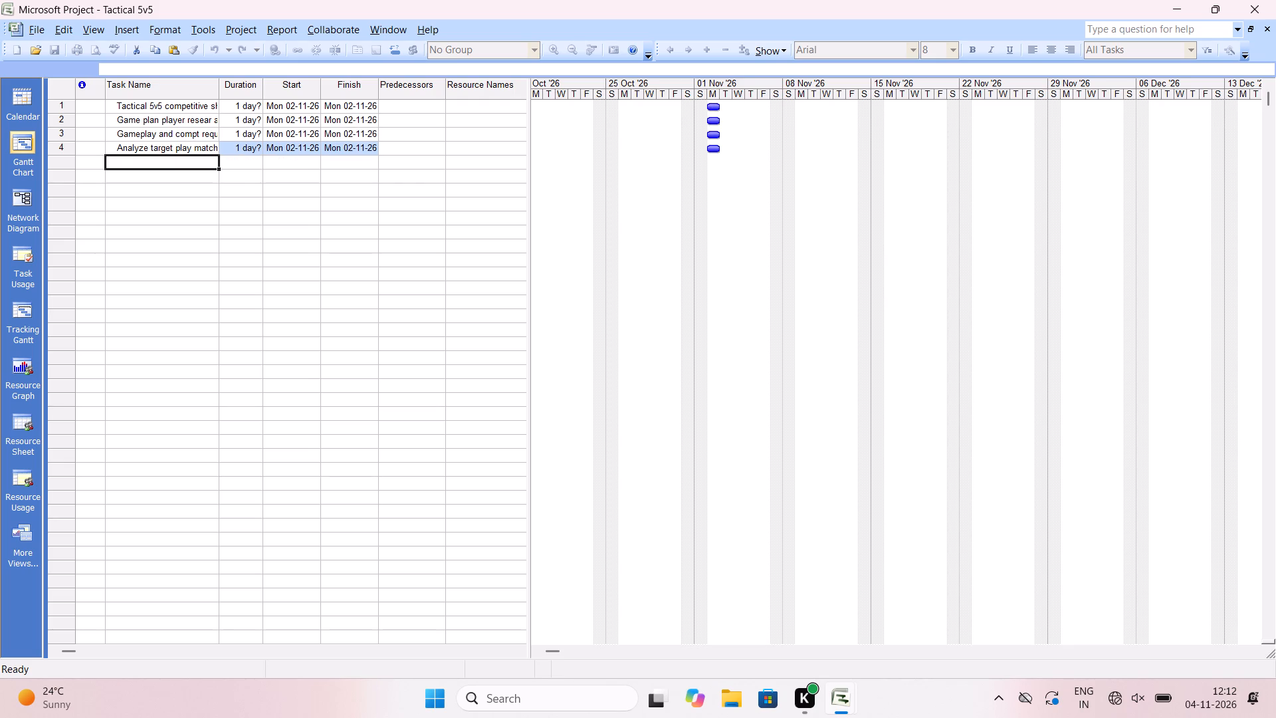
Set the duration of the fourth task, "Analyze target play match form and compet requi", to 4 days.
{"action": "left_click", "coordinate": [255, 152]}
{"action": "double_click", "coordinate": [259, 147]}
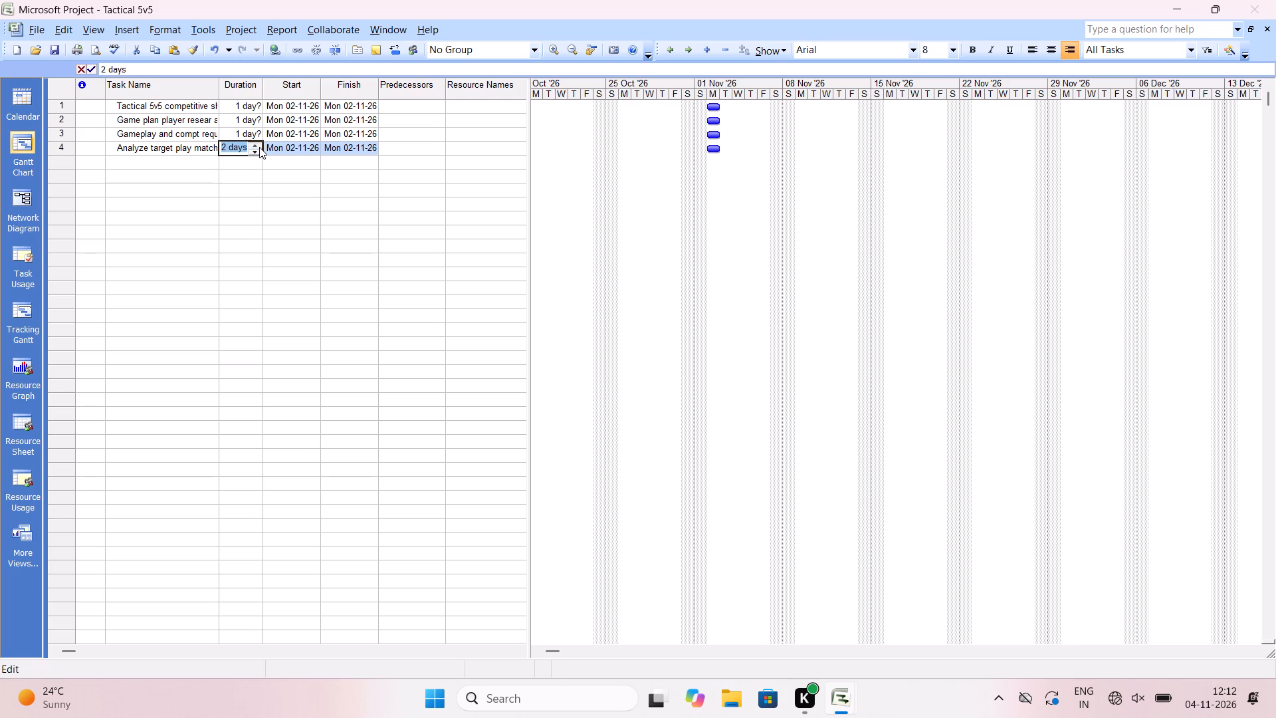
{"action": "left_click", "coordinate": [259, 147]}
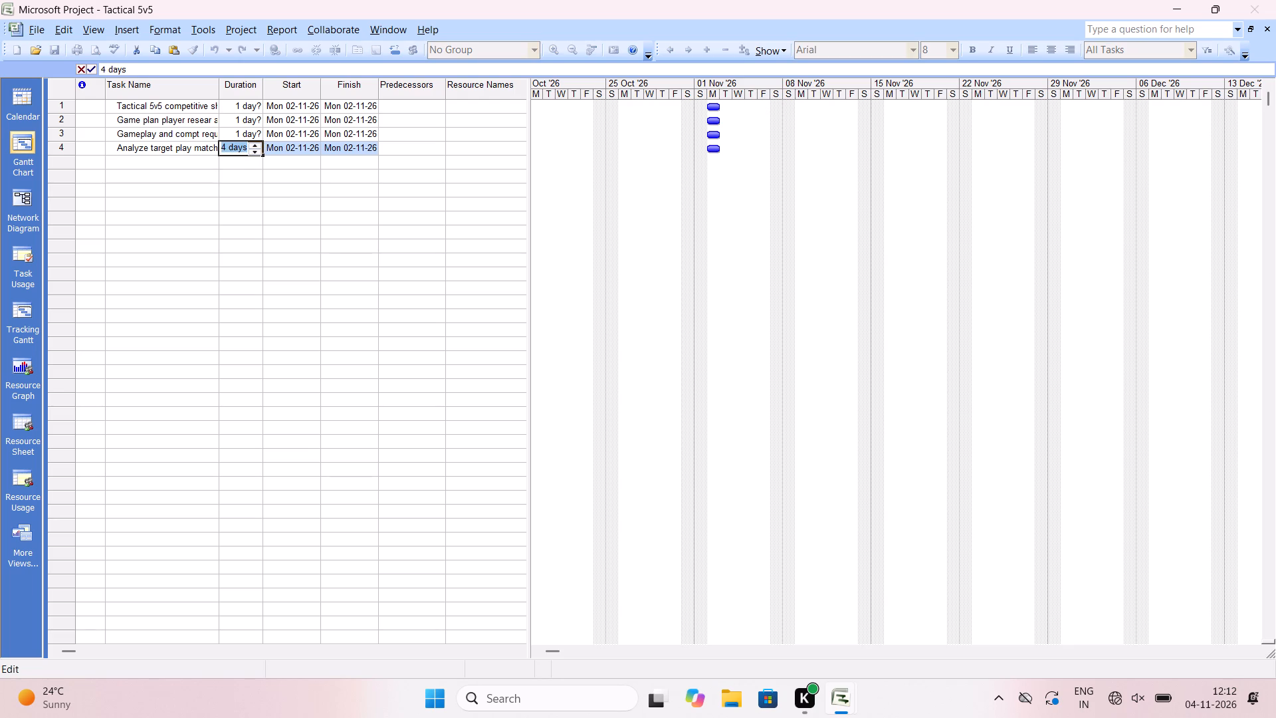
{"action": "left_click", "coordinate": [300, 152]}
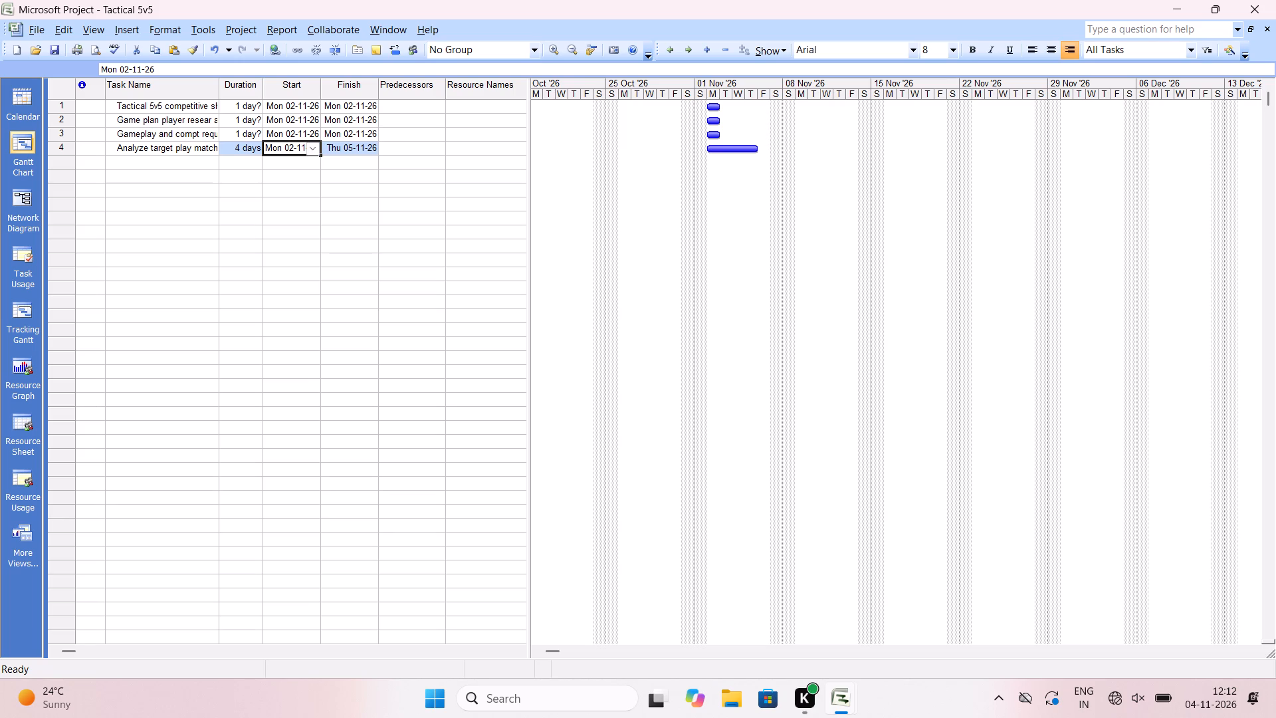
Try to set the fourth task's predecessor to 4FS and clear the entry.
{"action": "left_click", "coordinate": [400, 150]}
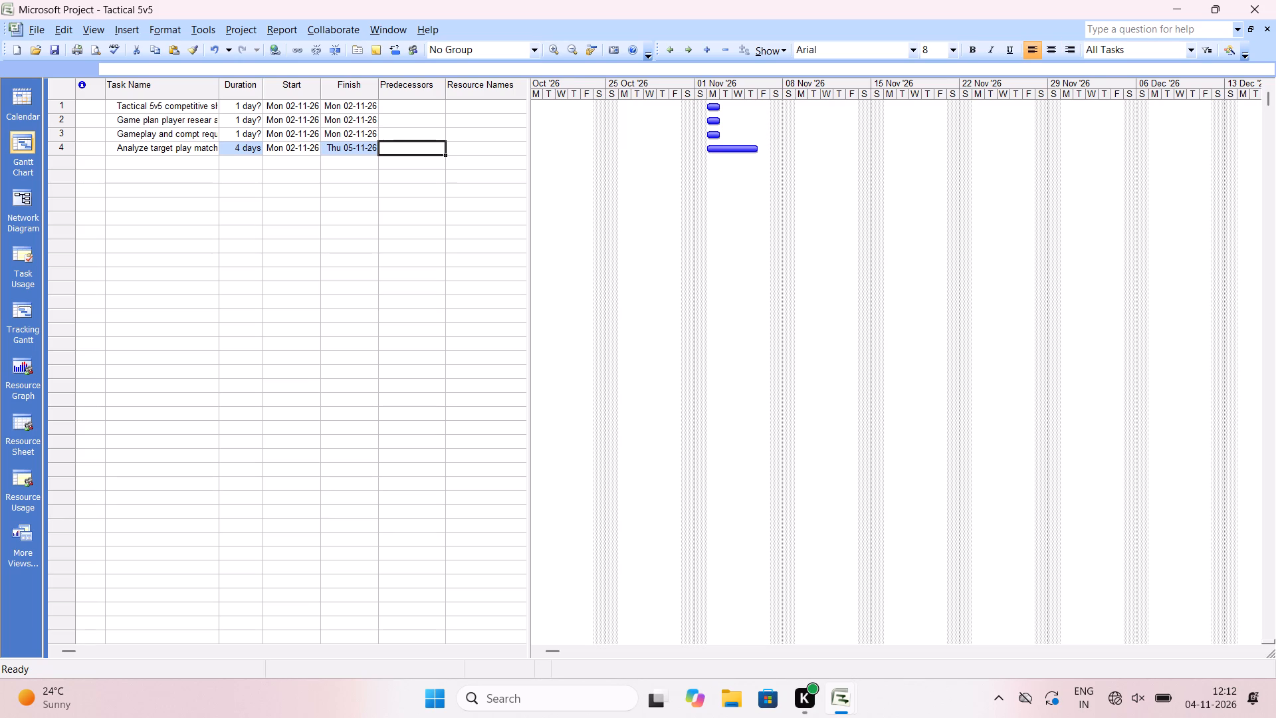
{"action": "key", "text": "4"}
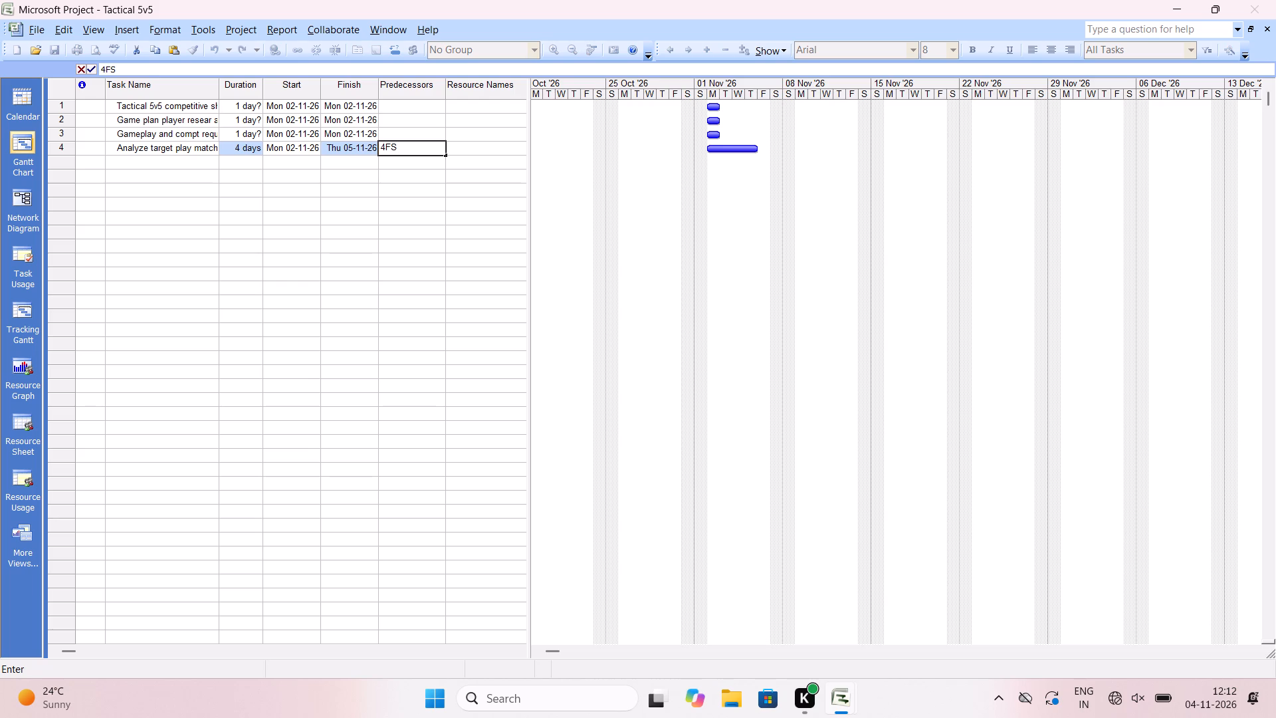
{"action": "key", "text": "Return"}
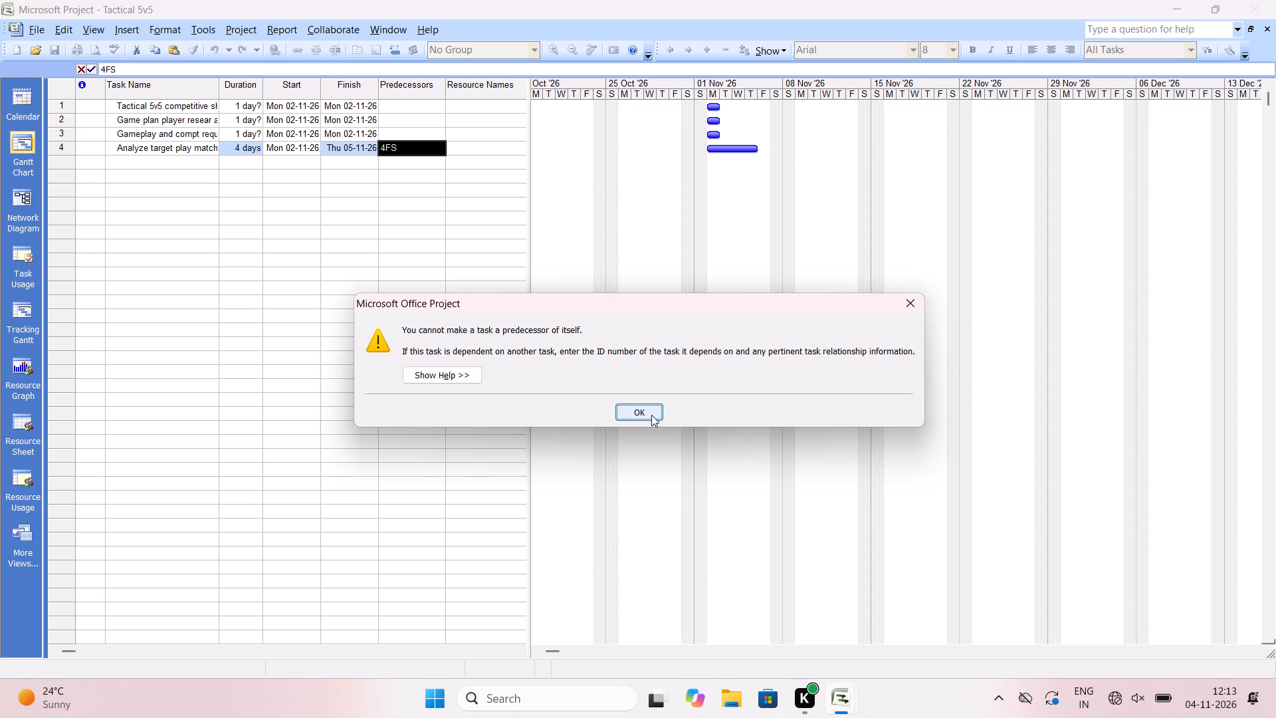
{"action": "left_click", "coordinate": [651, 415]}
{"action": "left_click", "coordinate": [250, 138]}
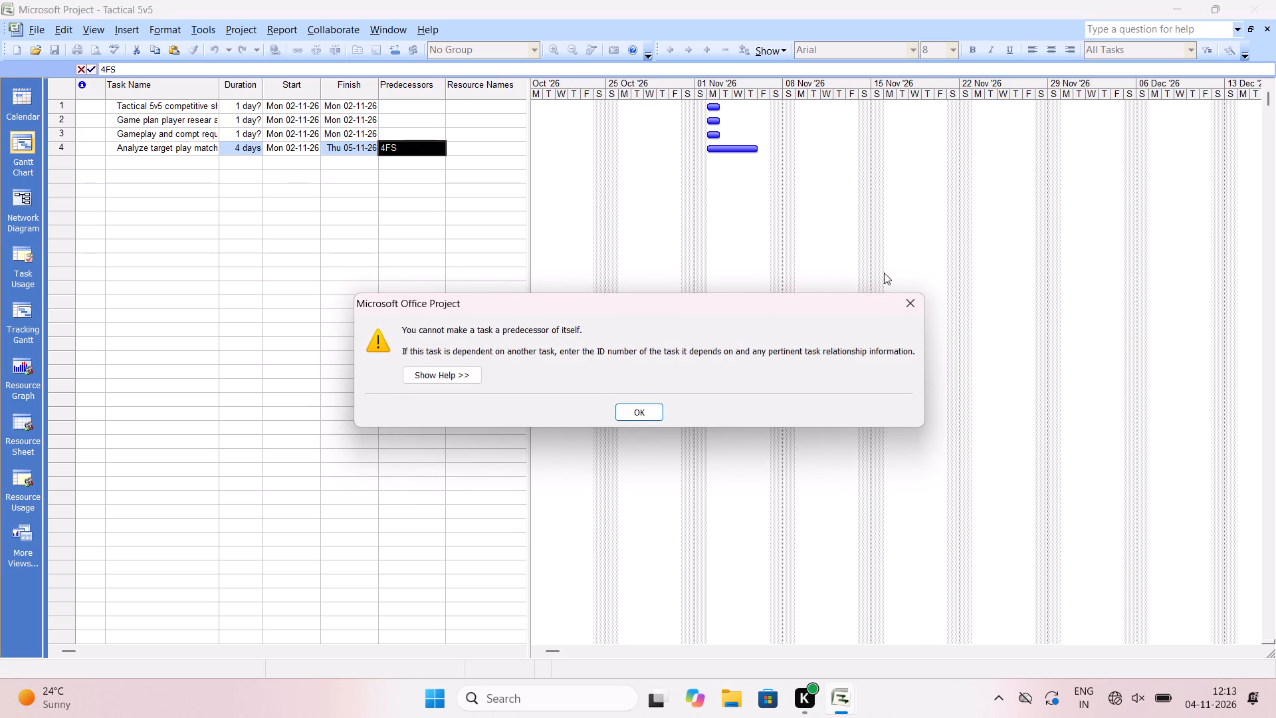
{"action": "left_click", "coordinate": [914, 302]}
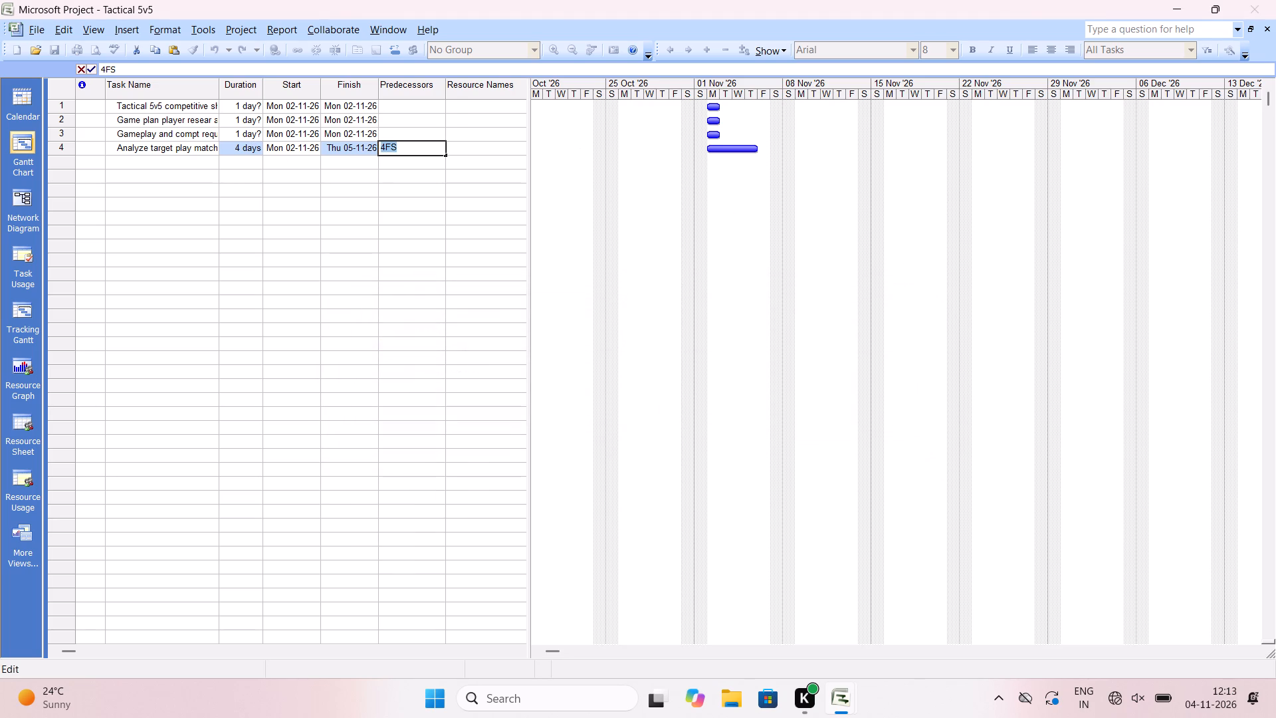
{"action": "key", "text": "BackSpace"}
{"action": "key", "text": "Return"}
Enter "Document round flow weap abili and progress syst" as the fifth task name.
{"action": "key", "text": "Left"}
{"action": "key", "text": "Left"}
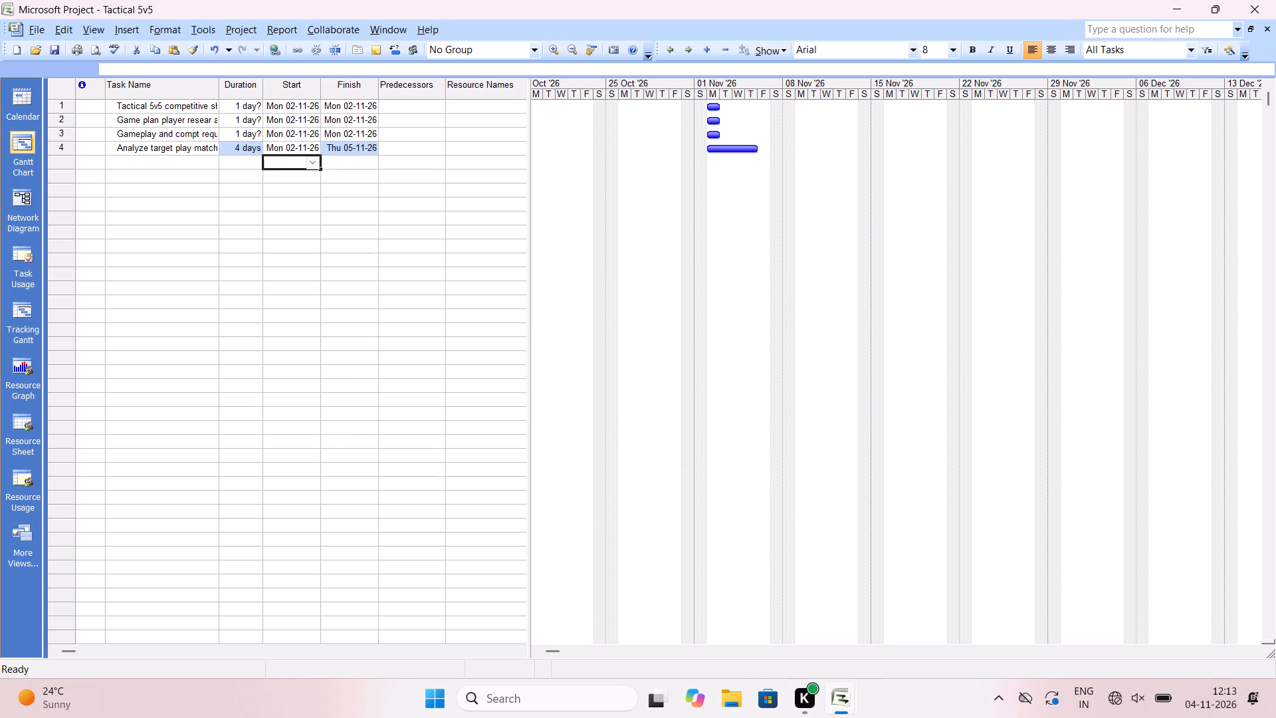
{"action": "key", "text": "Left"}
{"action": "key", "text": "Left"}
{"action": "key", "text": "Left"}
{"action": "key", "text": "Right"}
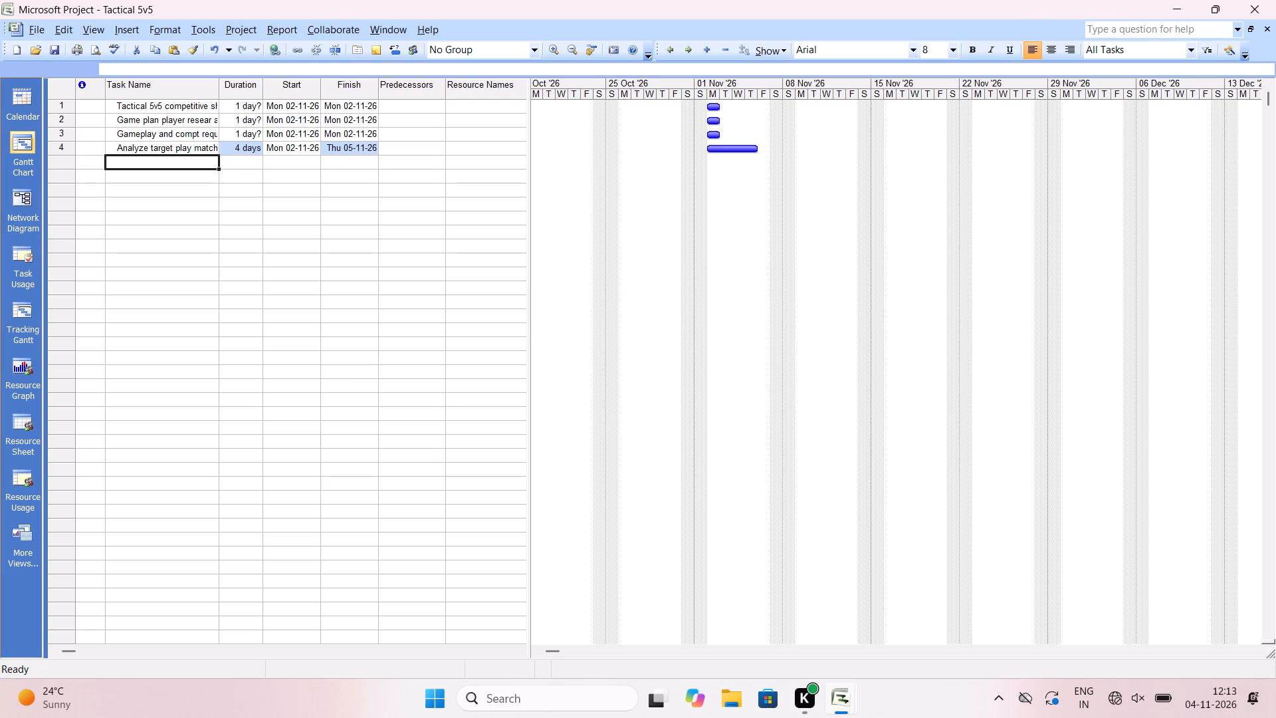
{"action": "type", "text": "ocument"}
{"action": "key", "text": "space"}
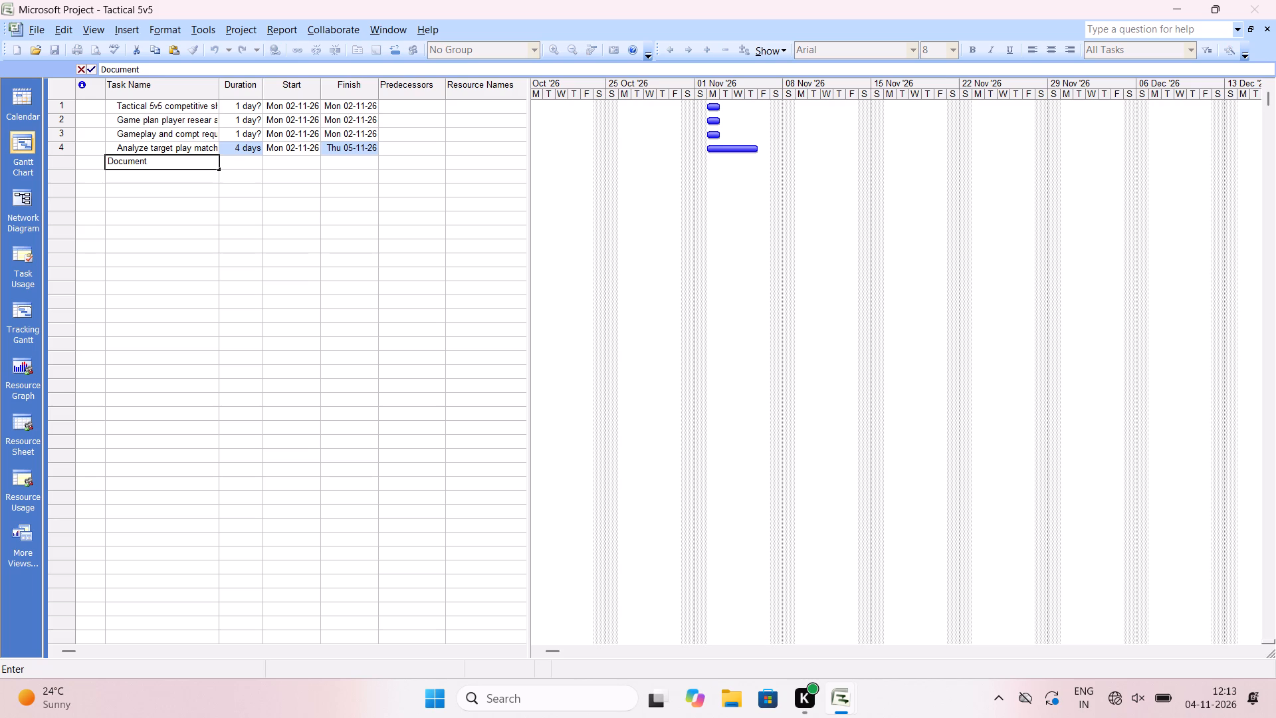
{"action": "type", "text": "round flo"}
{"action": "type", "text": "w weap"}
{"action": "key", "text": "space"}
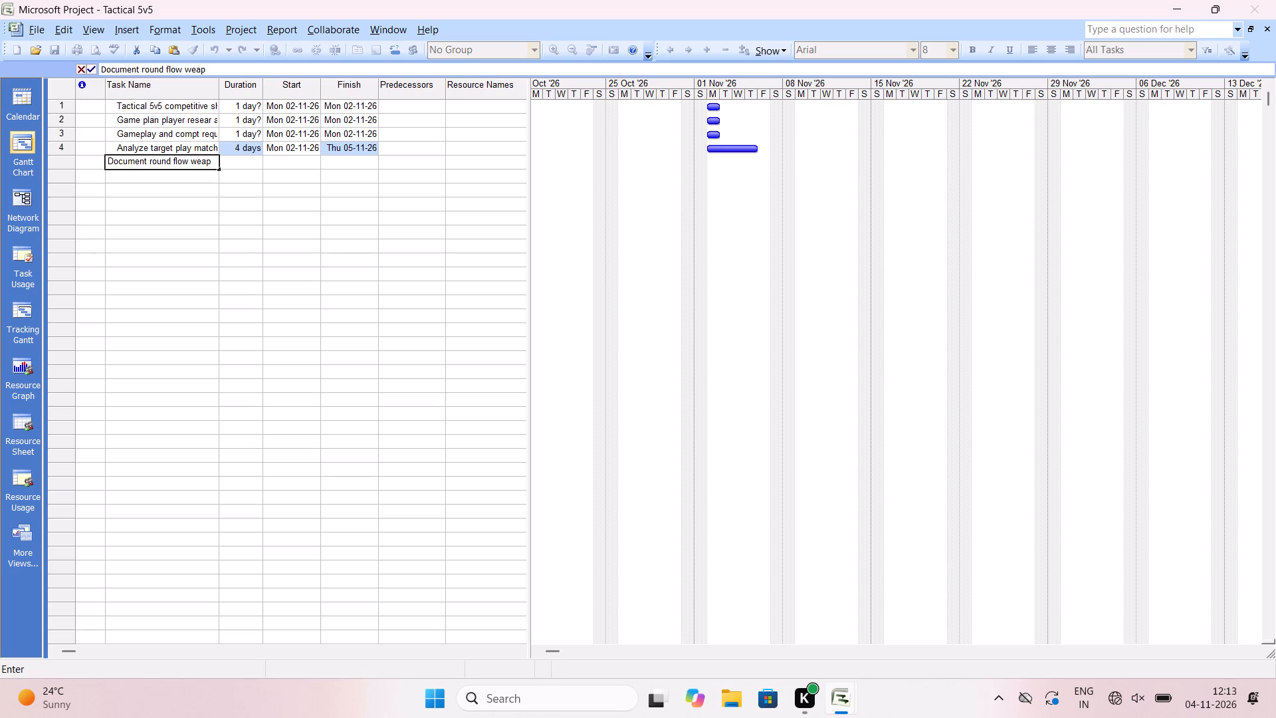
{"action": "type", "text": "abil"}
{"action": "type", "text": "i and"}
{"action": "key", "text": "space"}
{"action": "type", "text": "progress st"}
{"action": "key", "text": "BackSpace"}
{"action": "type", "text": "yst"}
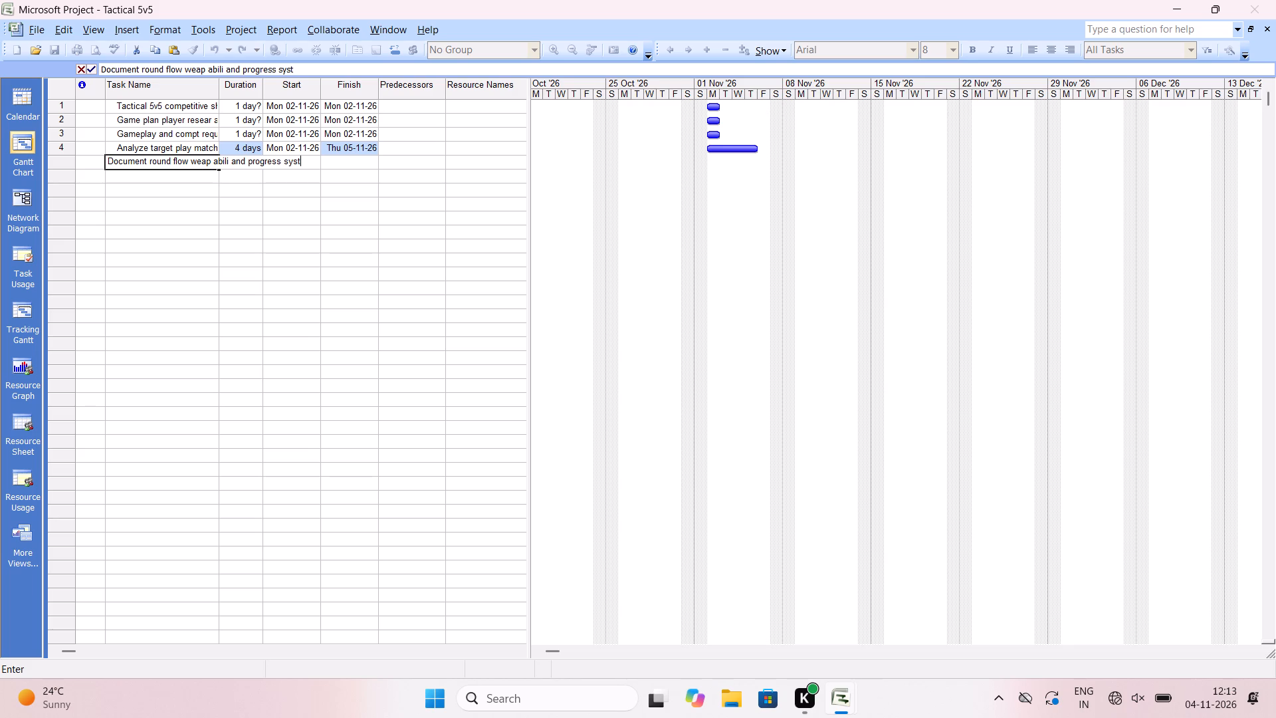
{"action": "key", "text": "Return"}
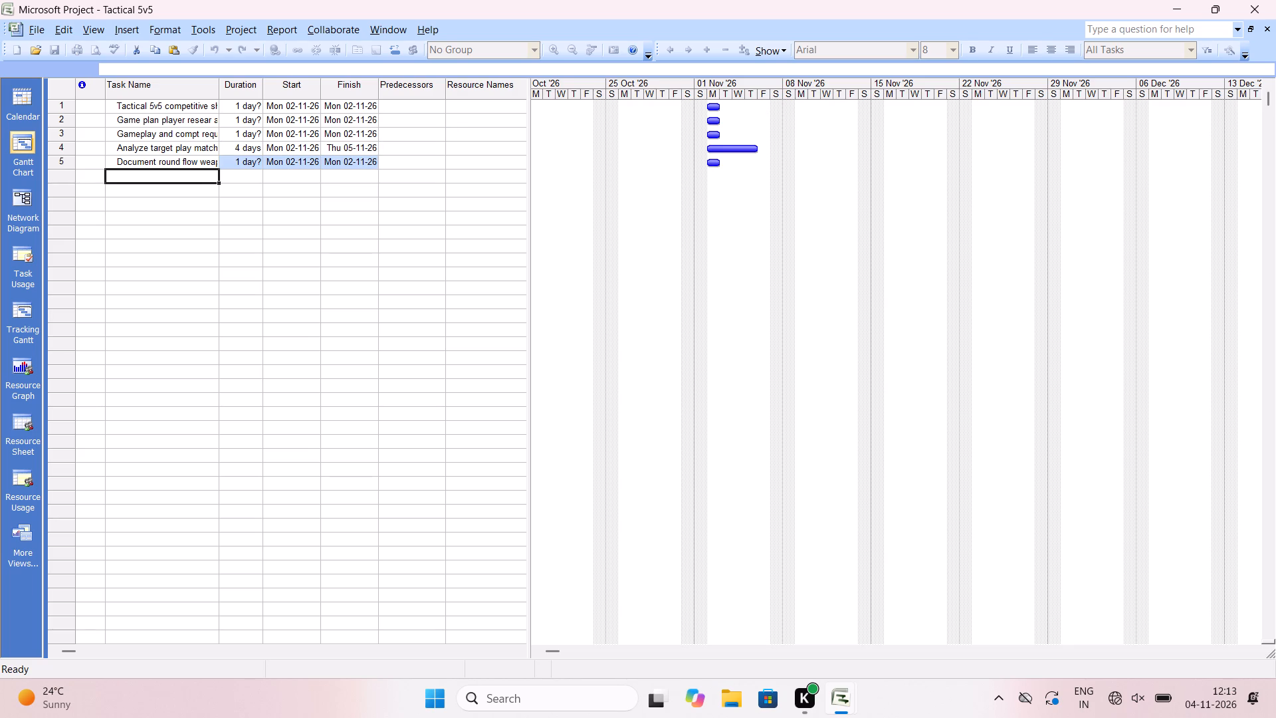
Set the duration of the fifth task, "Document round flow weap abili and progress syst", to 4 days.
{"action": "left_click", "coordinate": [245, 160]}
{"action": "triple_click", "coordinate": [257, 160]}
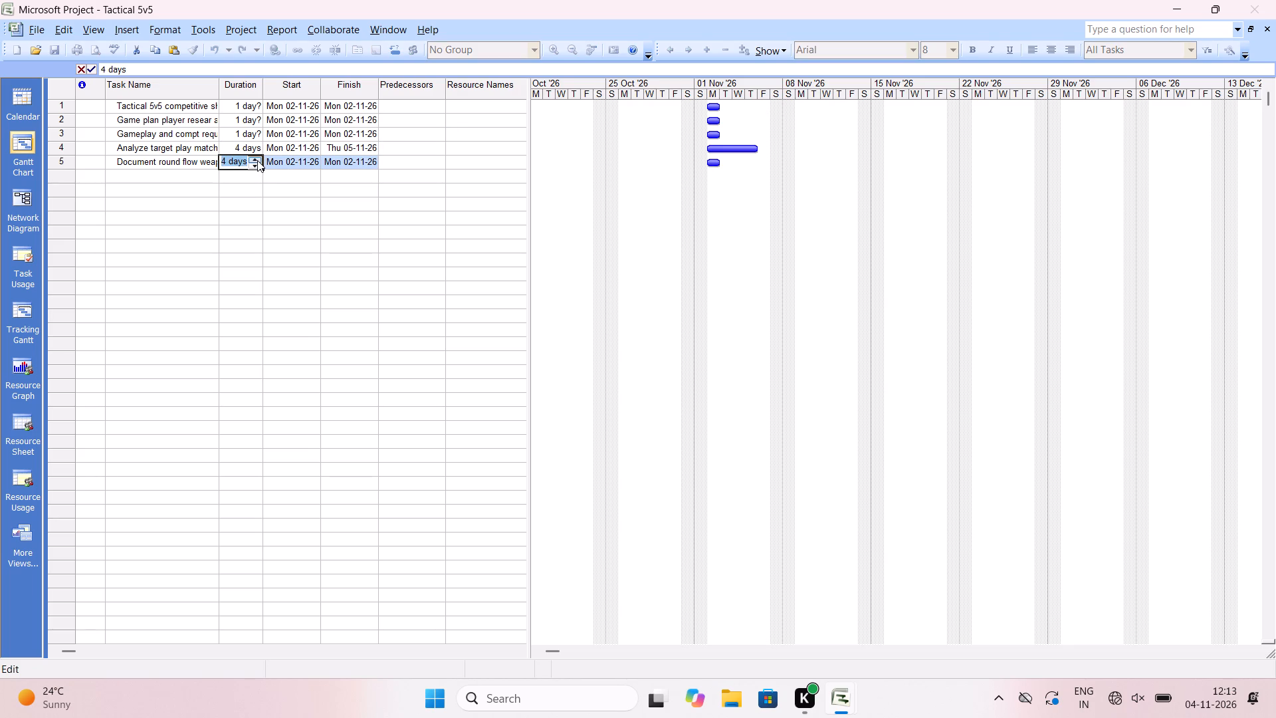
{"action": "left_click", "coordinate": [300, 164]}
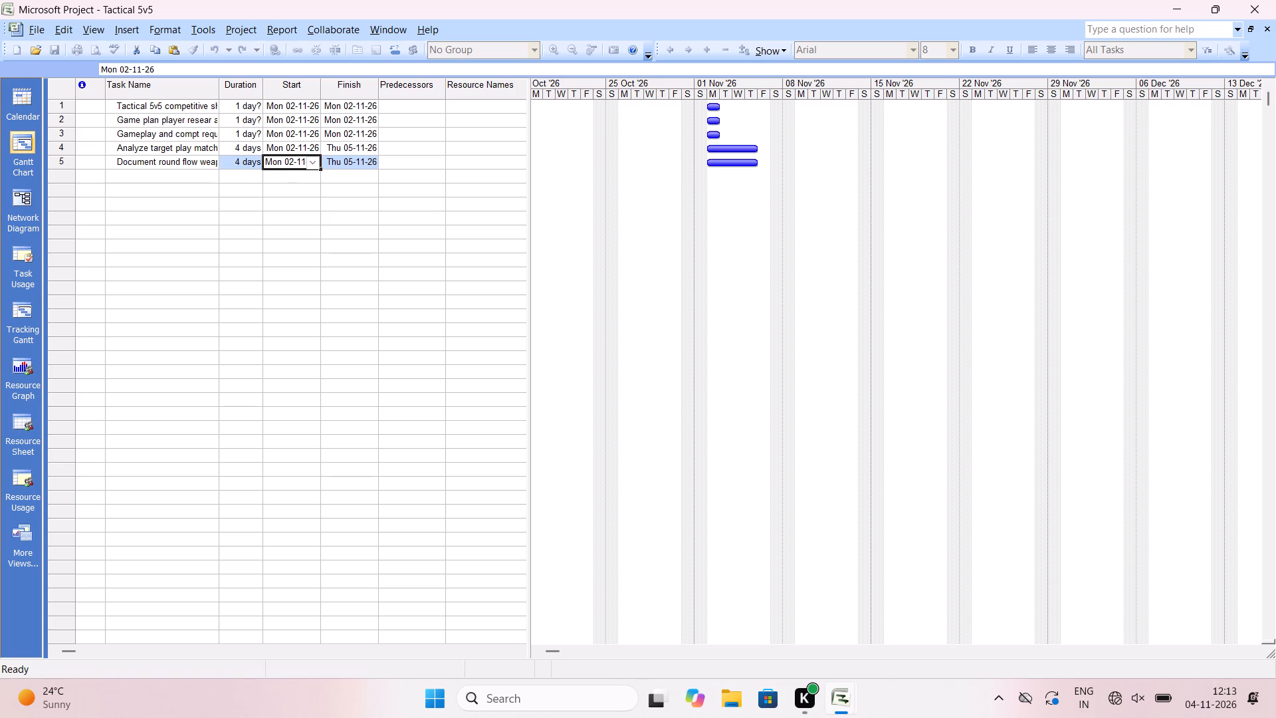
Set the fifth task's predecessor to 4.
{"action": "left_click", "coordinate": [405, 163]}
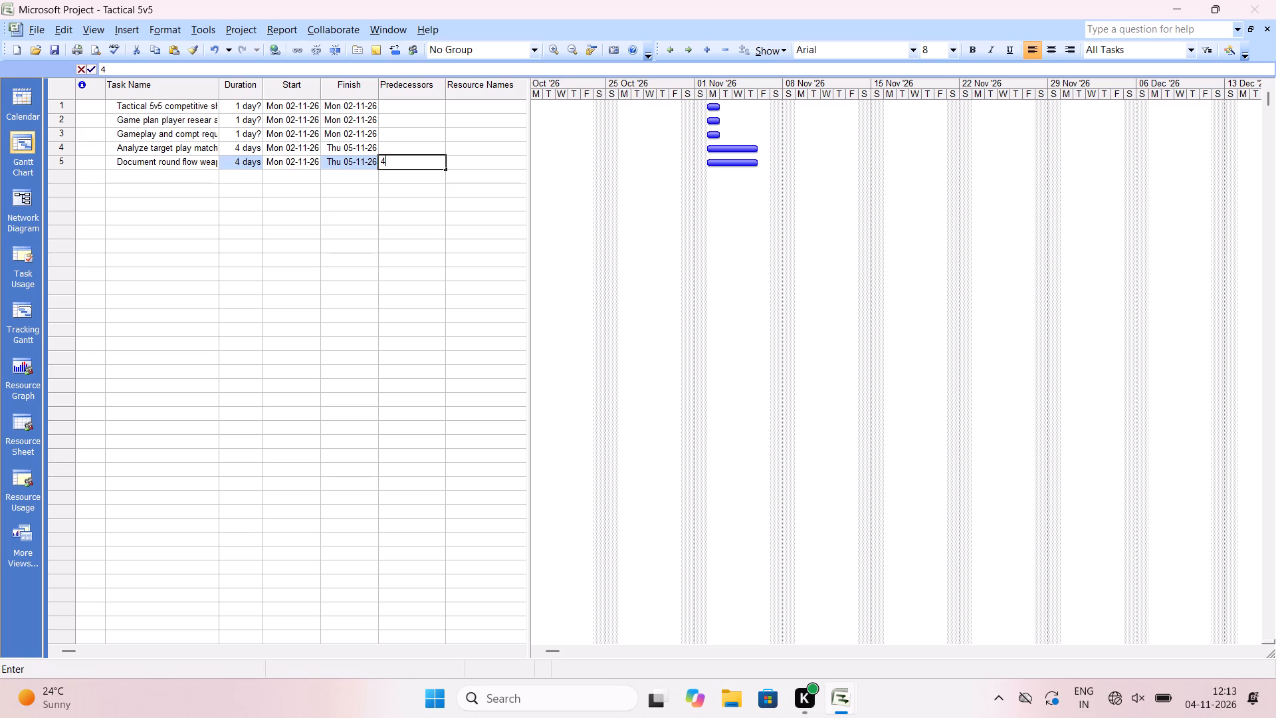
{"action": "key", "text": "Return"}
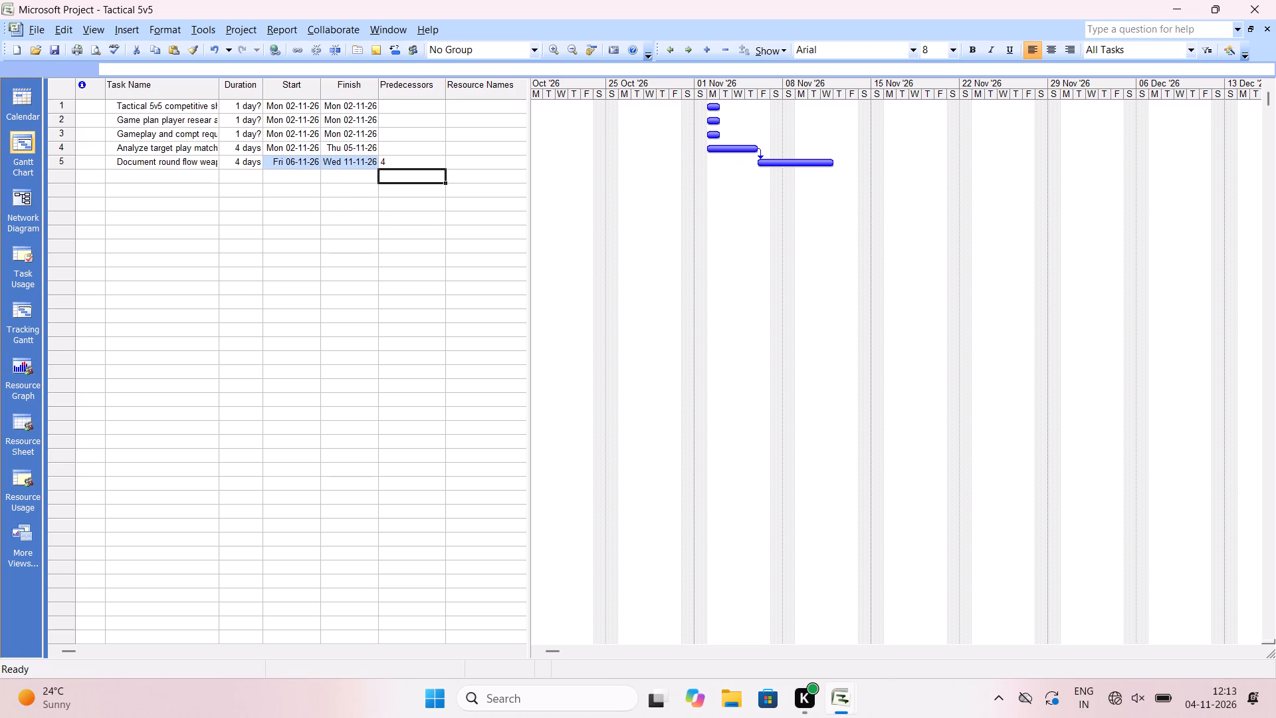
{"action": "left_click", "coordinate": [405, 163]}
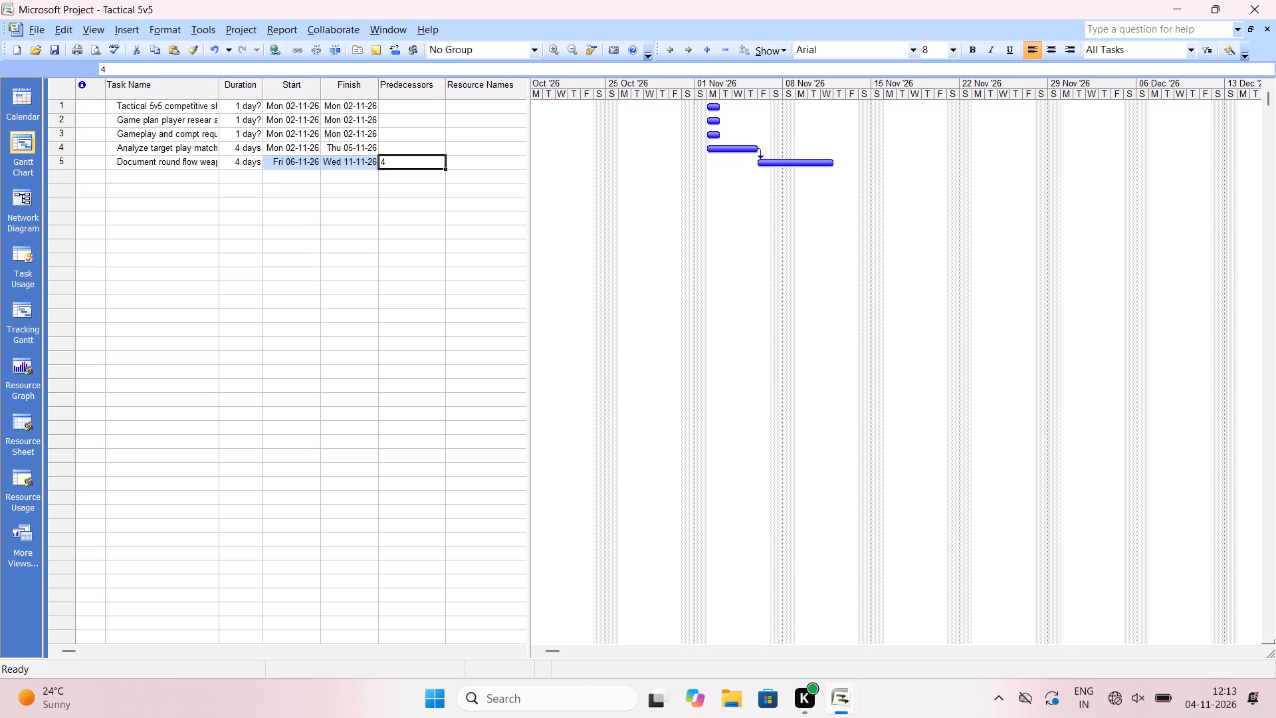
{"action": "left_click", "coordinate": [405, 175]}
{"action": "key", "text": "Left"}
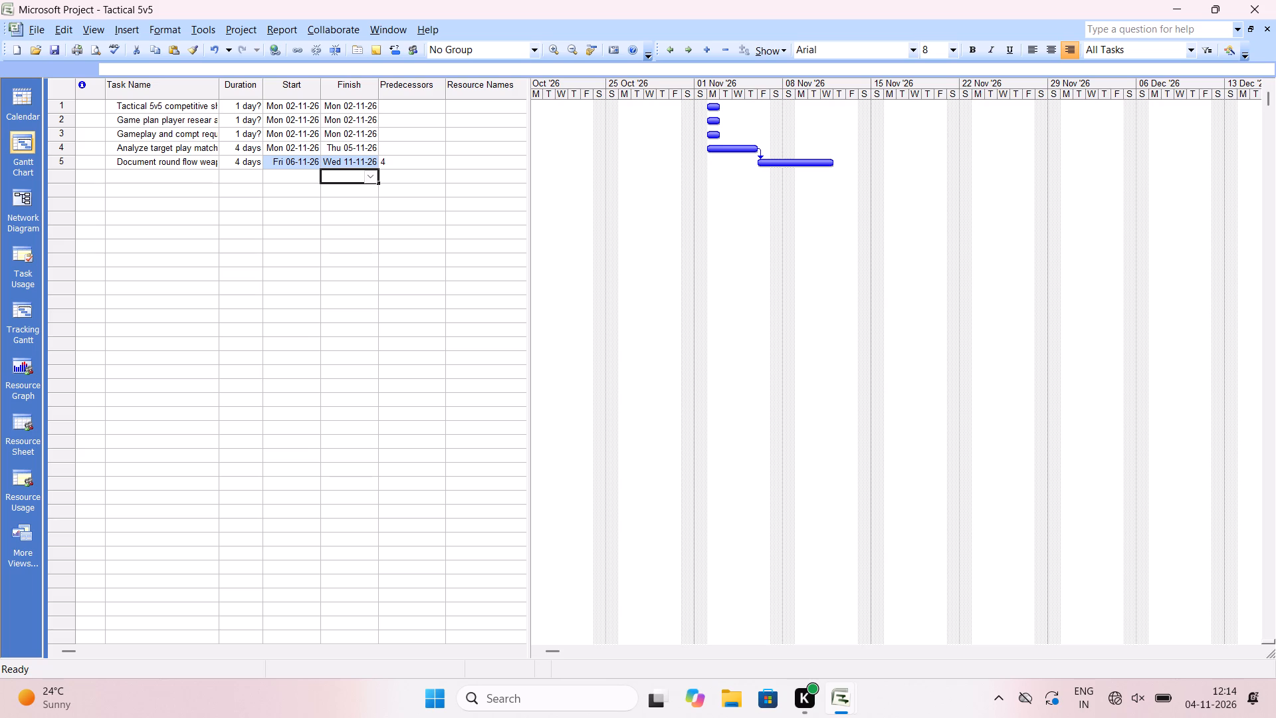
Clear the fifth task's predecessor and re-enter it as the finish-to-start link 4FS.
{"action": "left_click", "coordinate": [402, 164]}
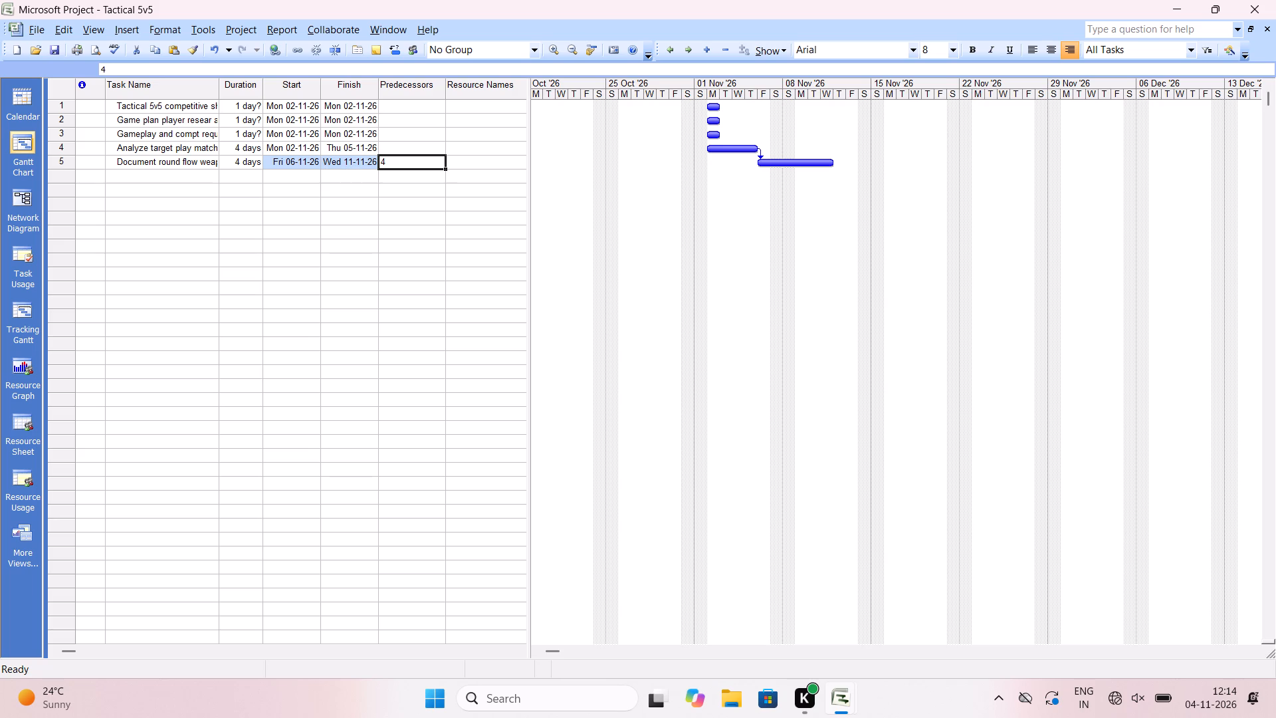
{"action": "key", "text": "BackSpace"}
{"action": "key", "text": "BackSpace"}
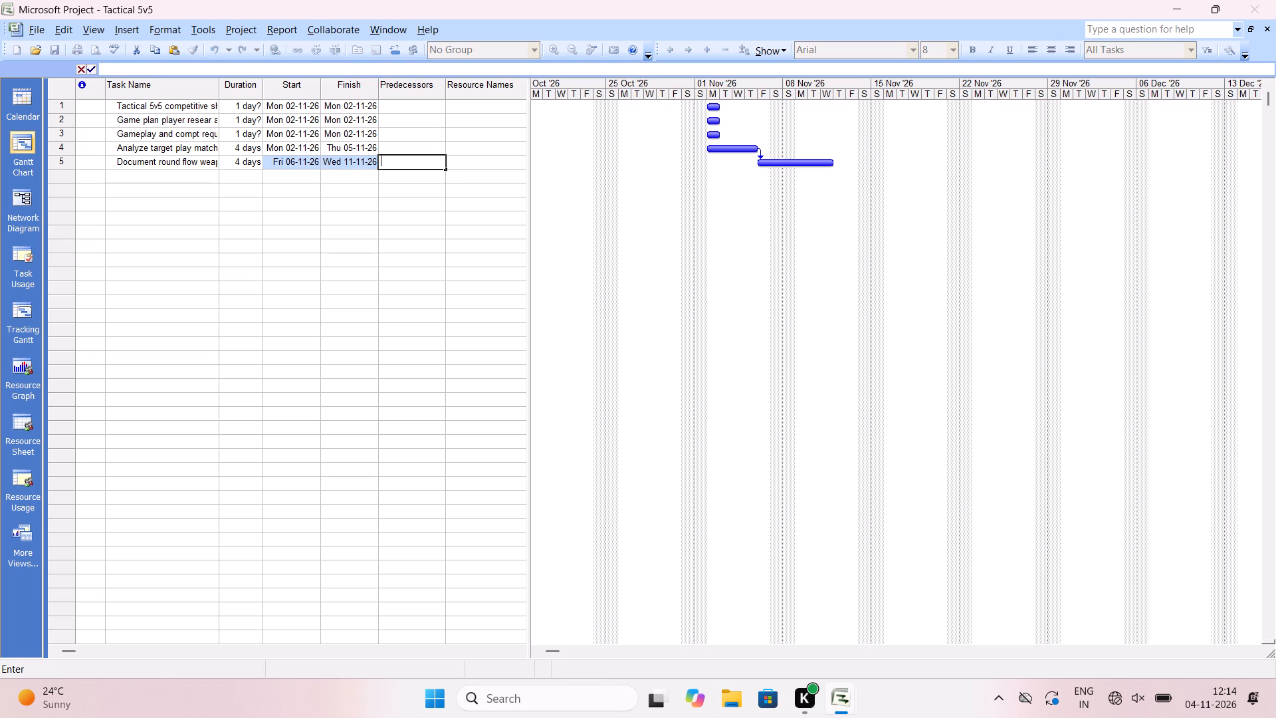
{"action": "key", "text": "Left"}
{"action": "key", "text": "Right"}
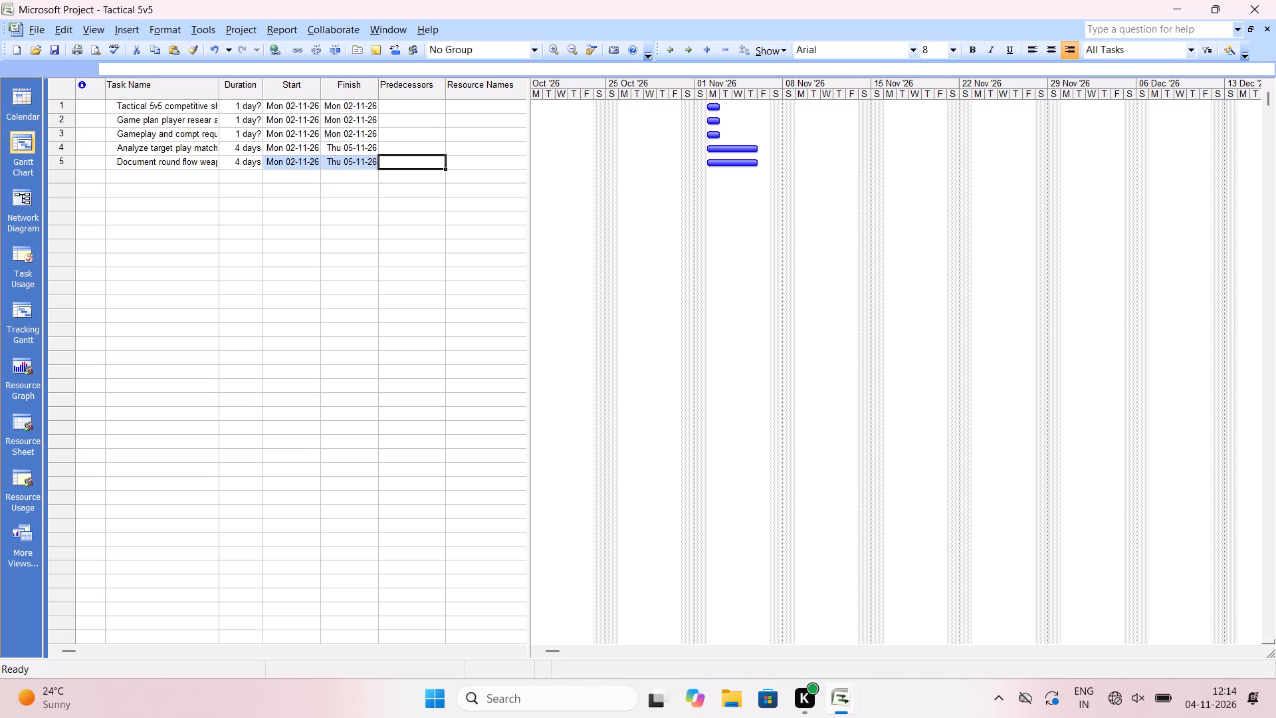
{"action": "type", "text": "4FS"}
{"action": "key", "text": "Return"}
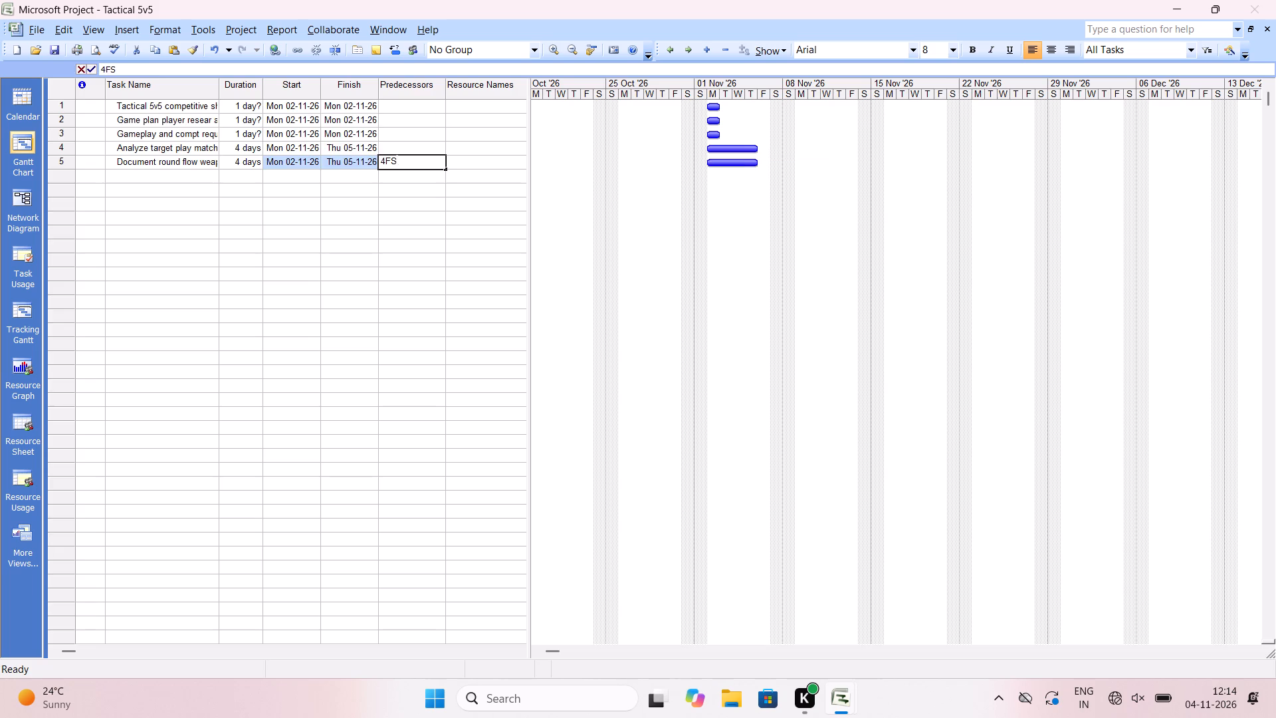
{"action": "key", "text": "Left"}
{"action": "key", "text": "Left"}
{"action": "key", "text": "Left"}
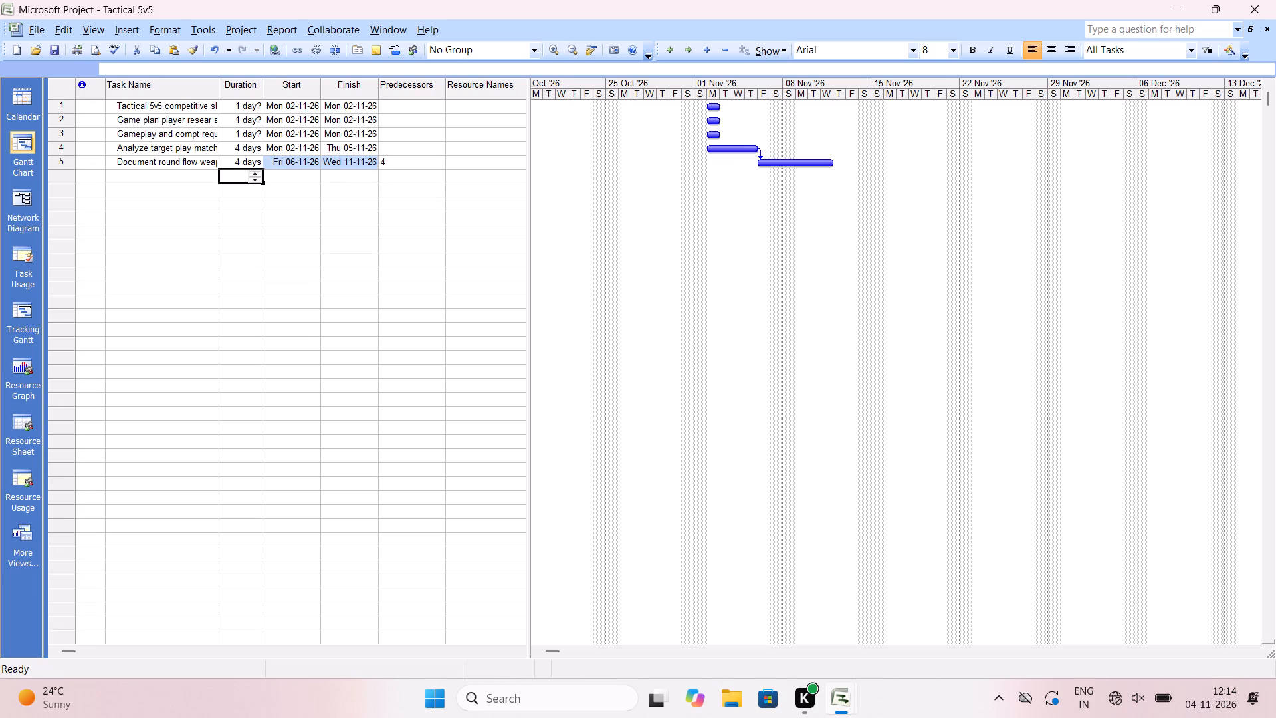
Enter "Define acc secu anti cheat privacy and fair play requi" as the sixth task name.
{"action": "key", "text": "Left"}
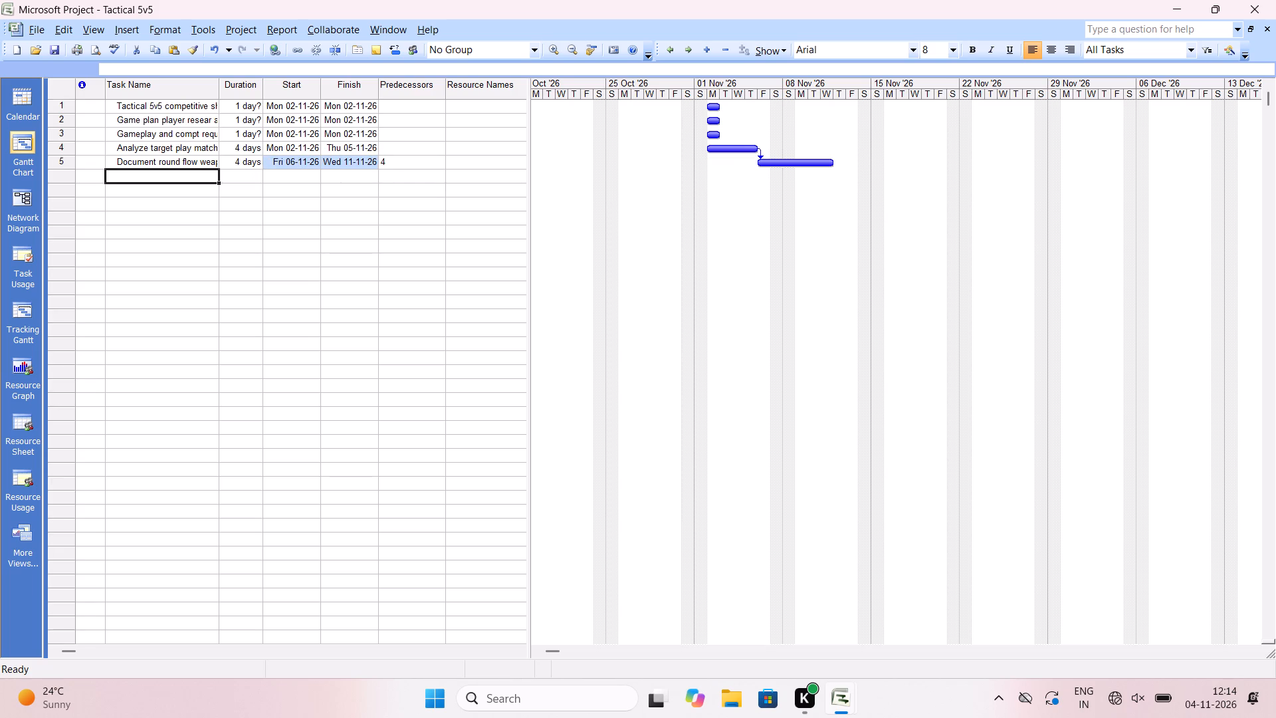
{"action": "key", "text": "d"}
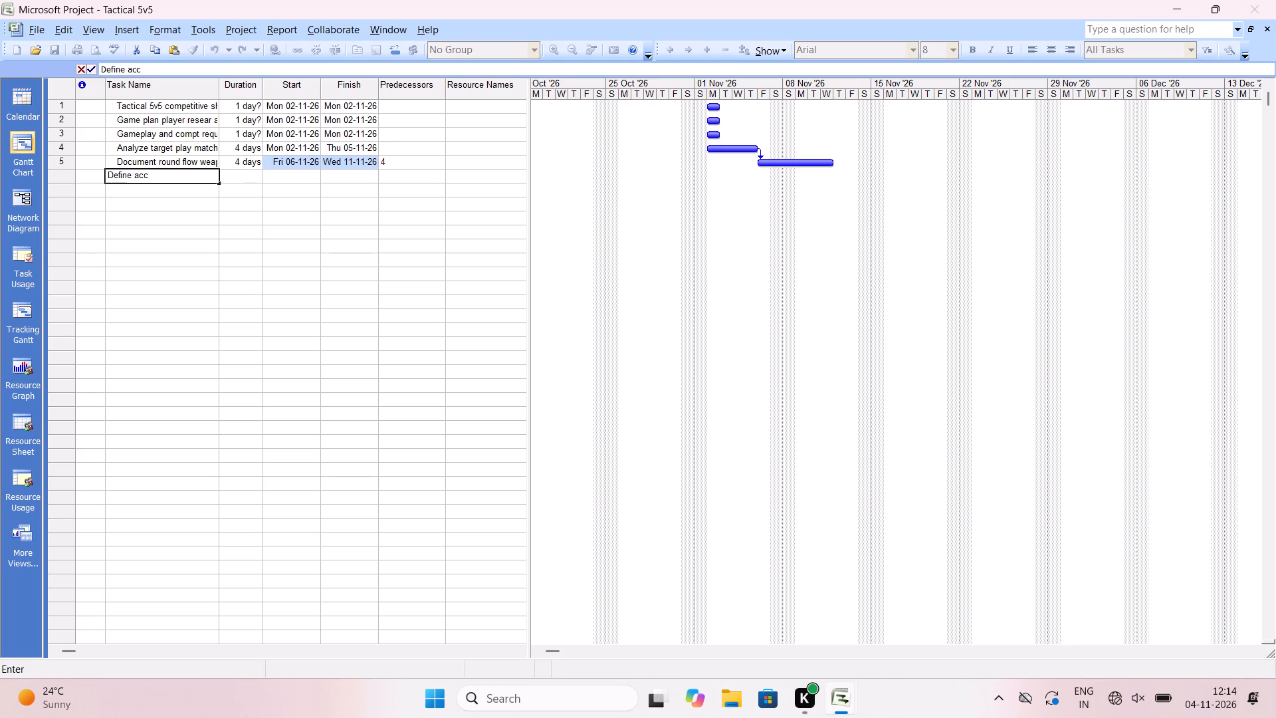
{"action": "type", "text": "secu"}
{"action": "key", "text": "space"}
{"action": "type", "text": "an"}
{"action": "type", "text": "ti"}
{"action": "key", "text": "space"}
{"action": "type", "text": "cheat privacy"}
{"action": "key", "text": "space"}
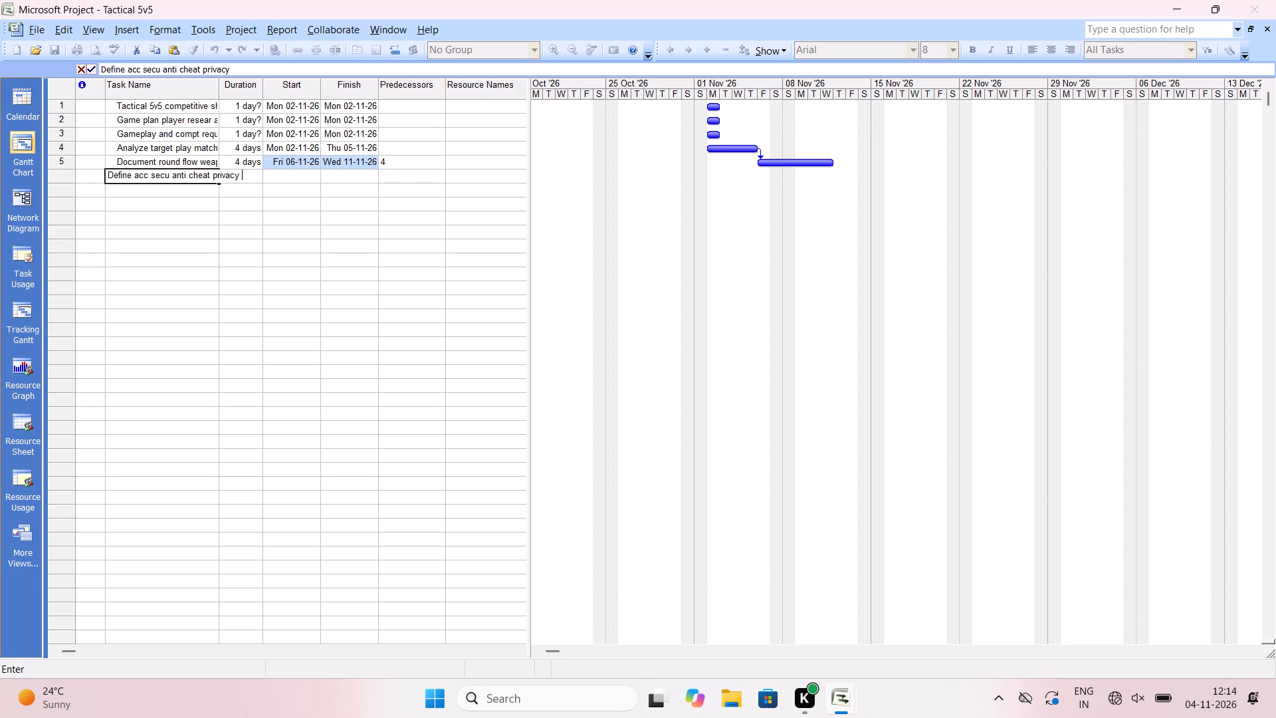
{"action": "type", "text": "and fair"}
{"action": "key", "text": "space"}
{"action": "type", "text": "play re"}
{"action": "type", "text": "qui"}
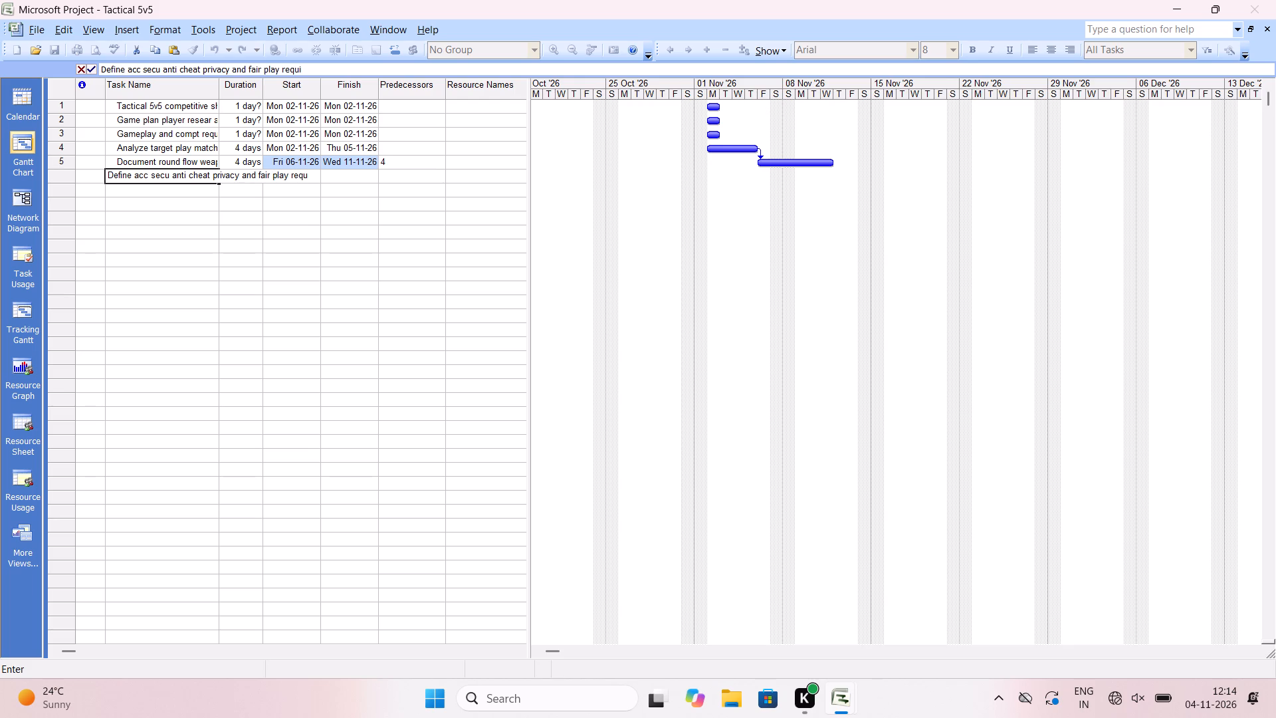
{"action": "key", "text": "Return"}
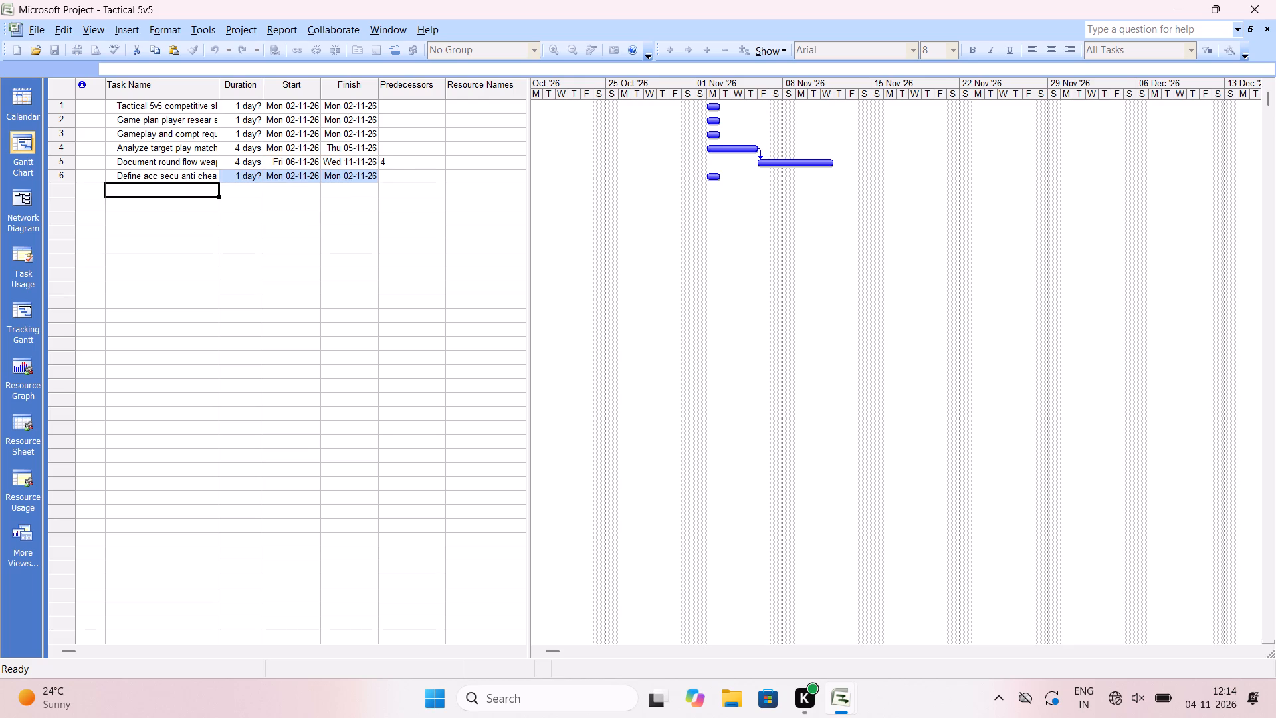
Set the duration of the sixth task, "Define acc secu anti cheat privacy and fair play requi", to 3 days.
{"action": "left_click", "coordinate": [246, 176]}
{"action": "double_click", "coordinate": [256, 172]}
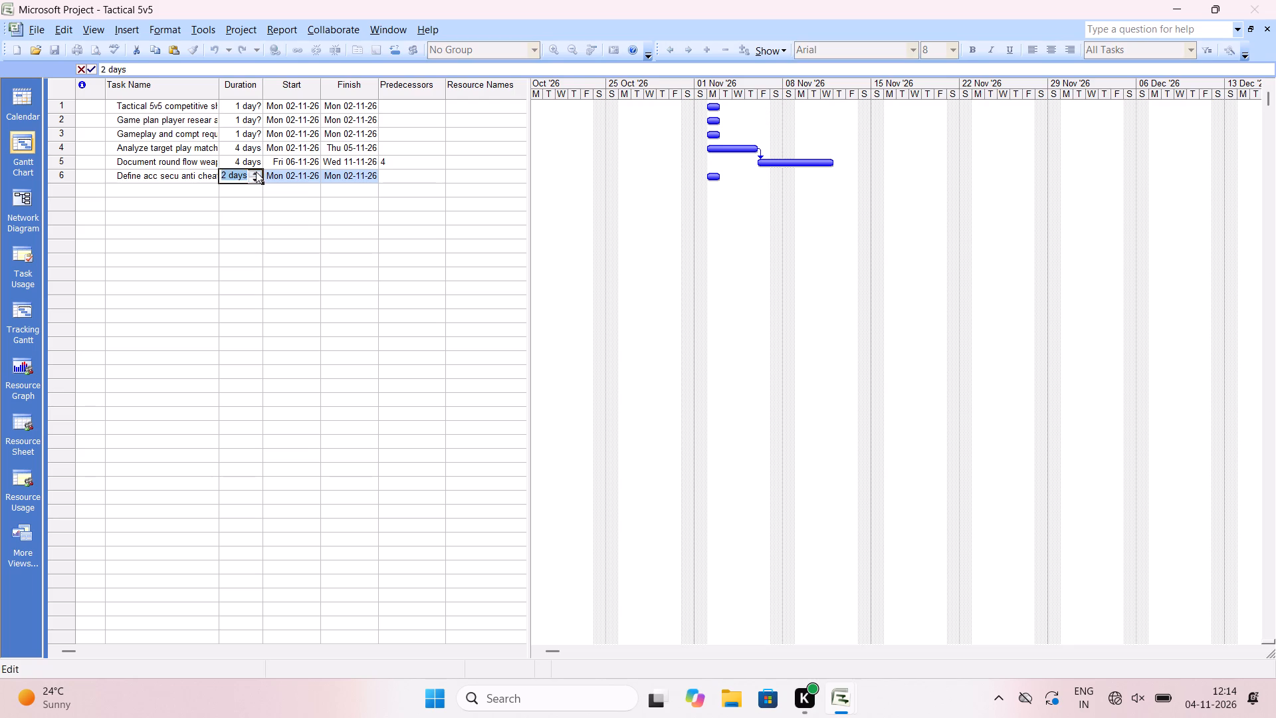
{"action": "left_click", "coordinate": [281, 178]}
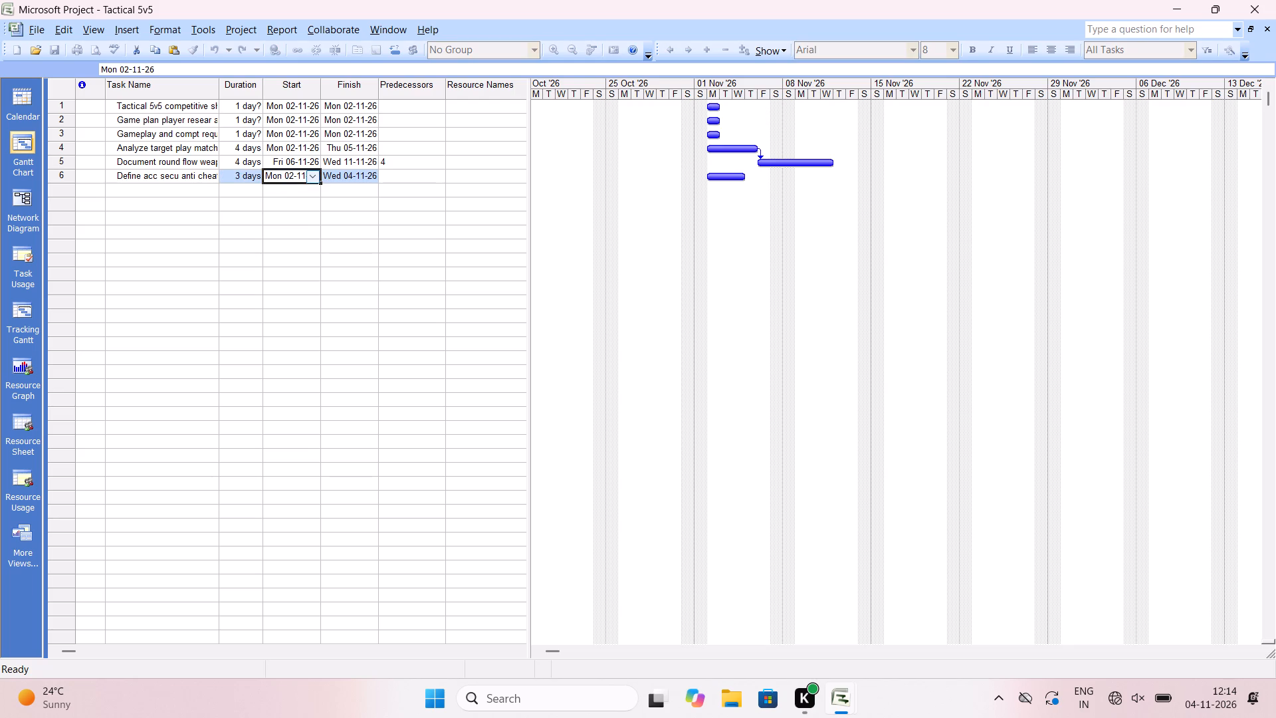
Set the sixth task's predecessor to the finish-to-start link 5FS.
{"action": "left_click", "coordinate": [409, 176]}
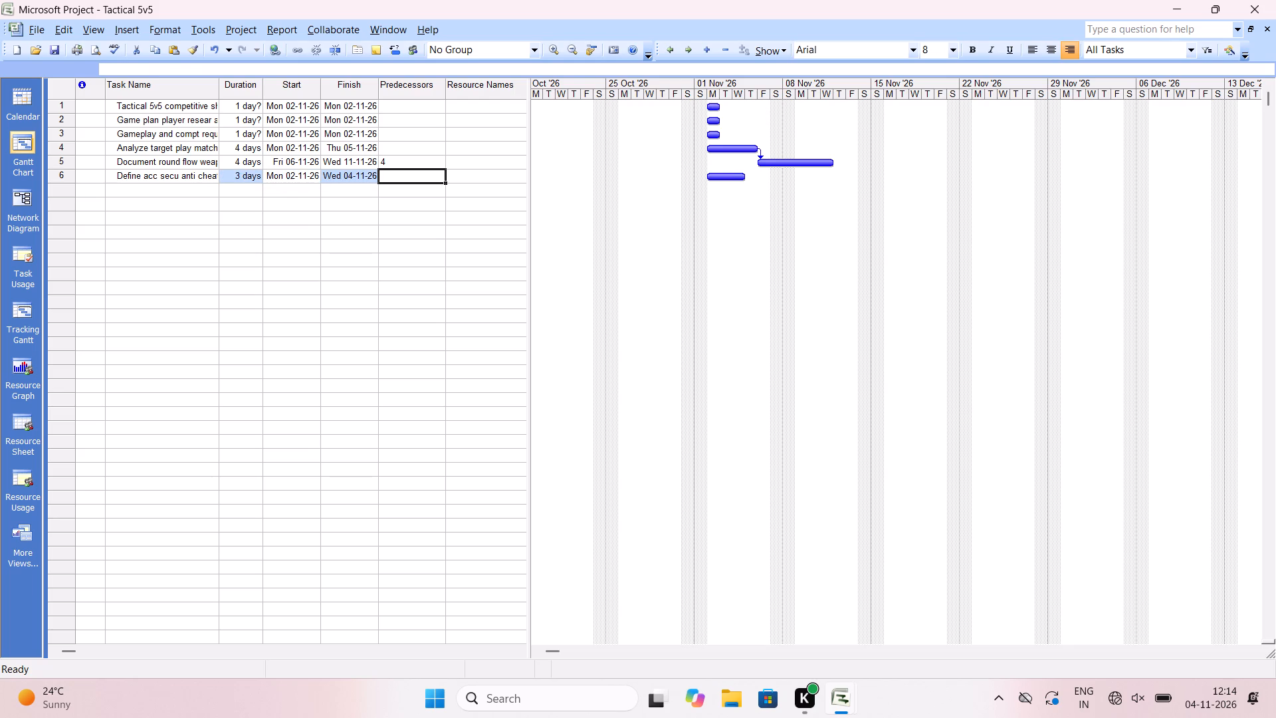
{"action": "key", "text": "5"}
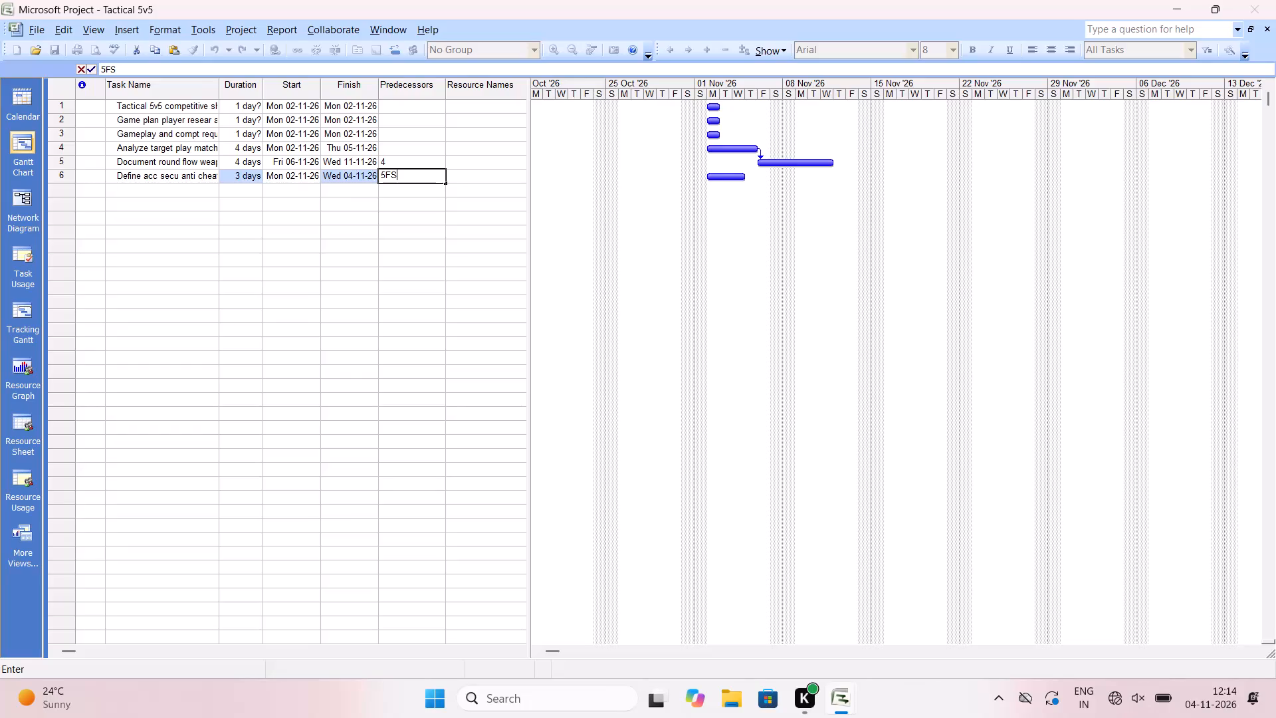
{"action": "key", "text": "Return"}
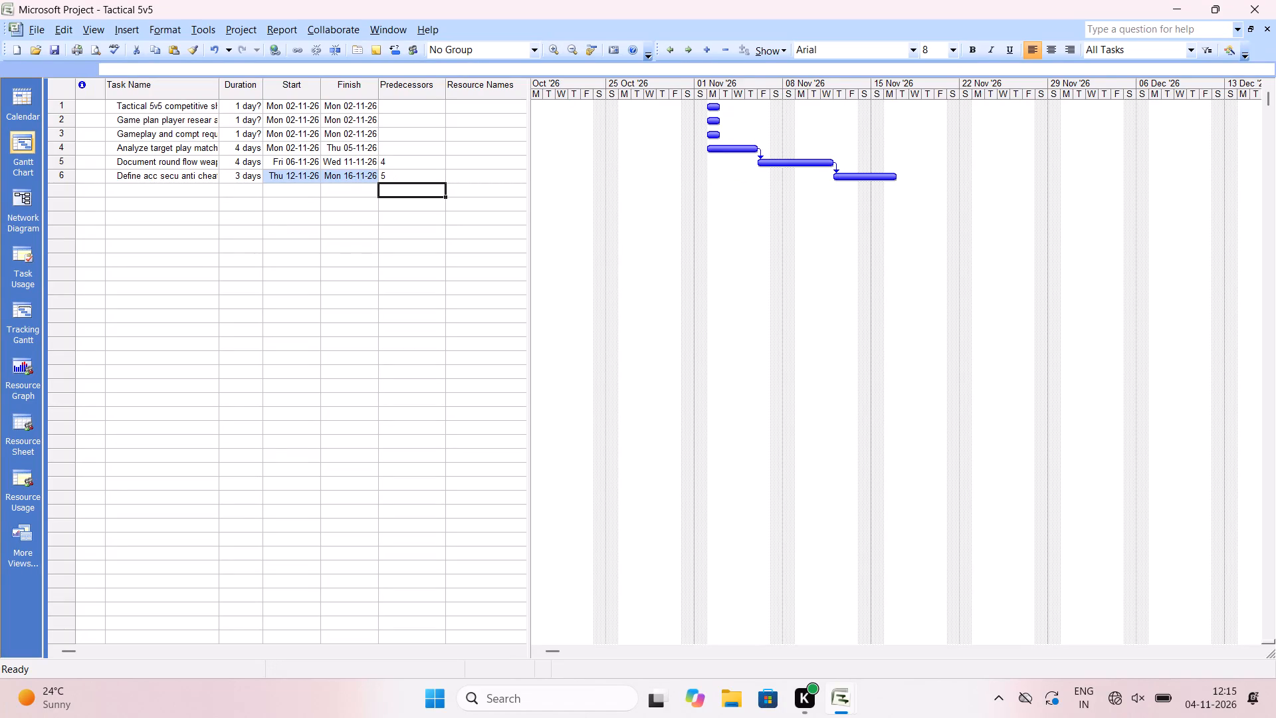
Enter "Game architec and tech design" as the seventh task name.
{"action": "key", "text": "Left"}
{"action": "key", "text": "Left"}
{"action": "key", "text": "Left"}
{"action": "key", "text": "Left"}
{"action": "key", "text": "Left"}
{"action": "key", "text": "Right"}
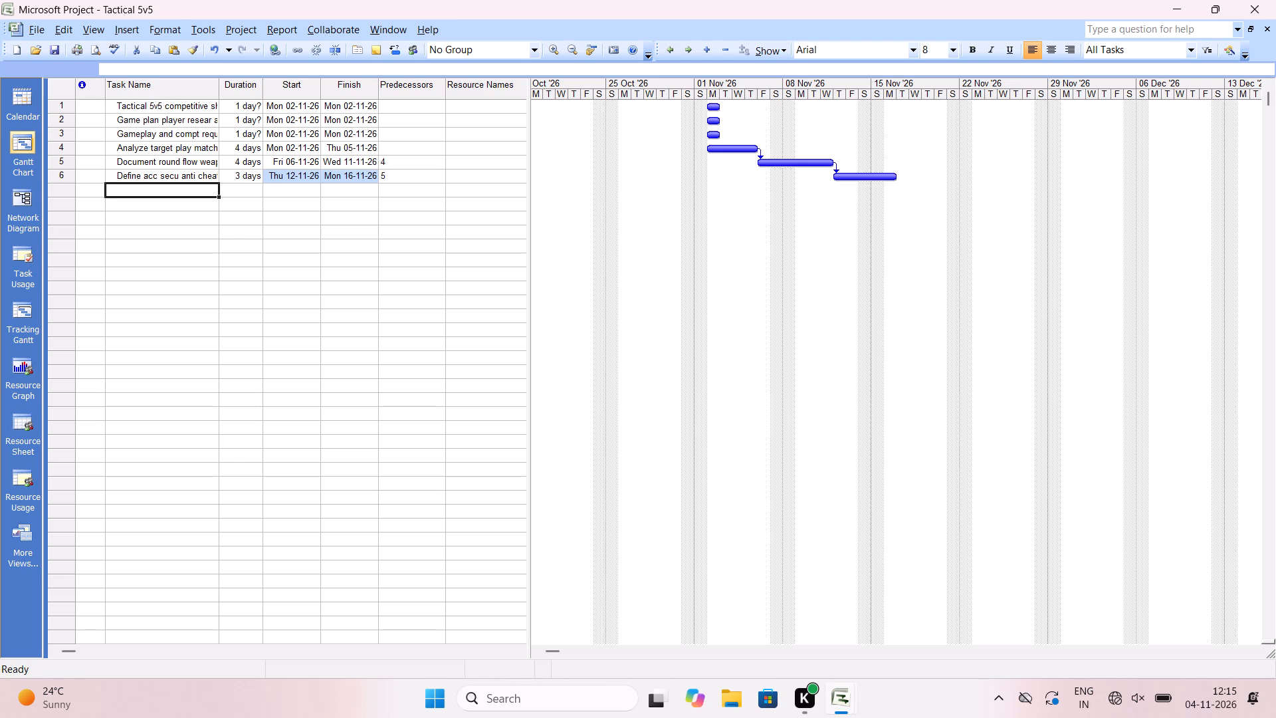
{"action": "key", "text": "g"}
{"action": "type", "text": "ame"}
{"action": "key", "text": "space"}
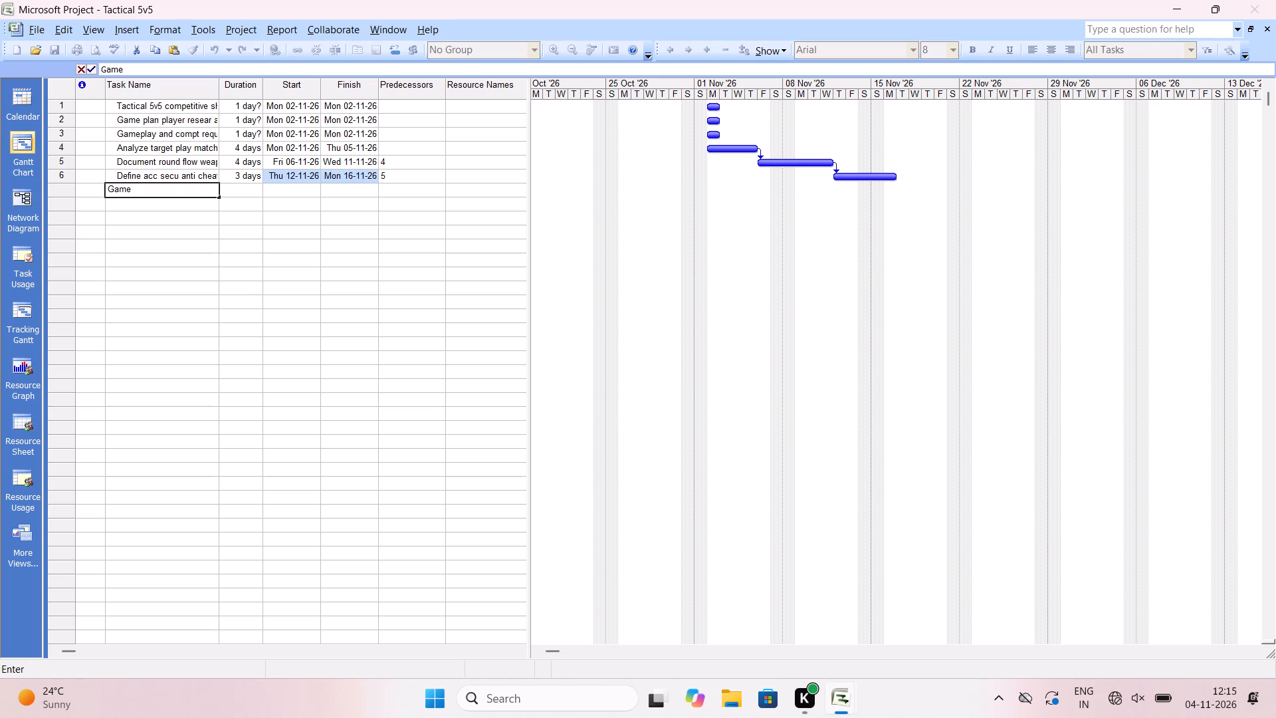
{"action": "key", "text": "a"}
{"action": "key", "text": "r"}
{"action": "type", "text": "ch"}
{"action": "type", "text": "itec"}
{"action": "key", "text": "space"}
{"action": "type", "text": "and tec"}
{"action": "key", "text": "h"}
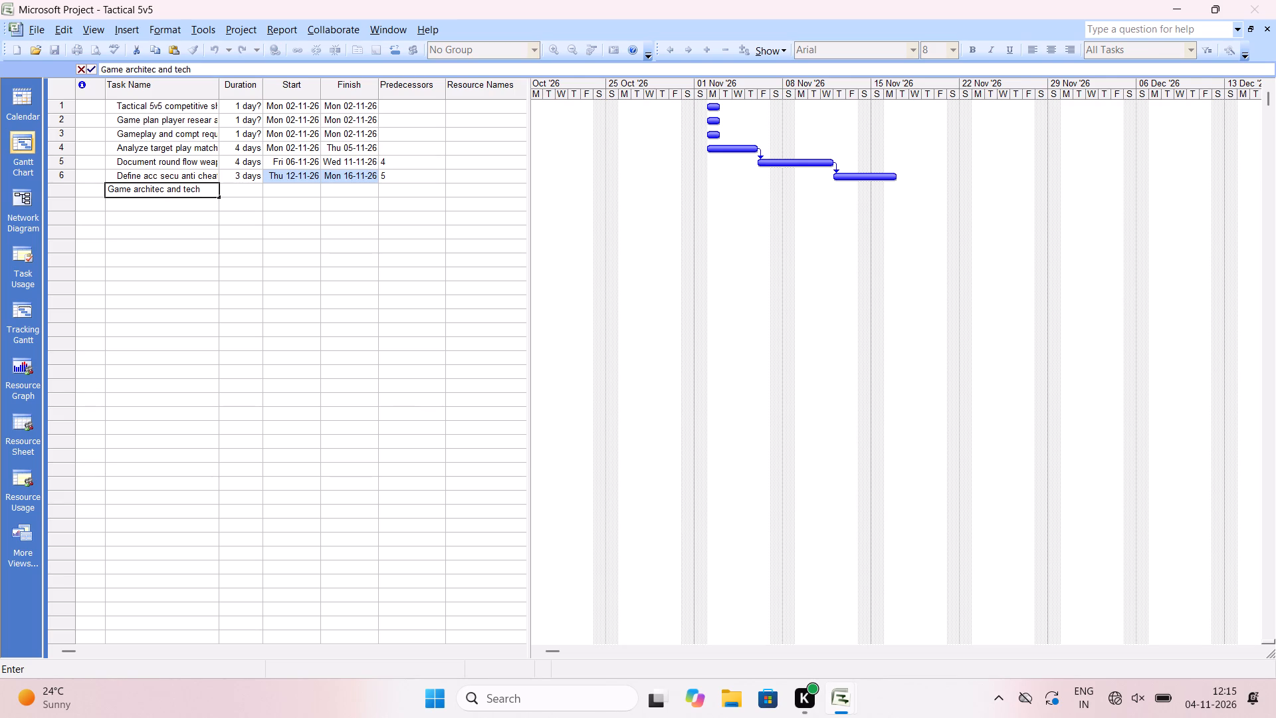
{"action": "key", "text": "space"}
{"action": "type", "text": "design"}
{"action": "key", "text": "Return"}
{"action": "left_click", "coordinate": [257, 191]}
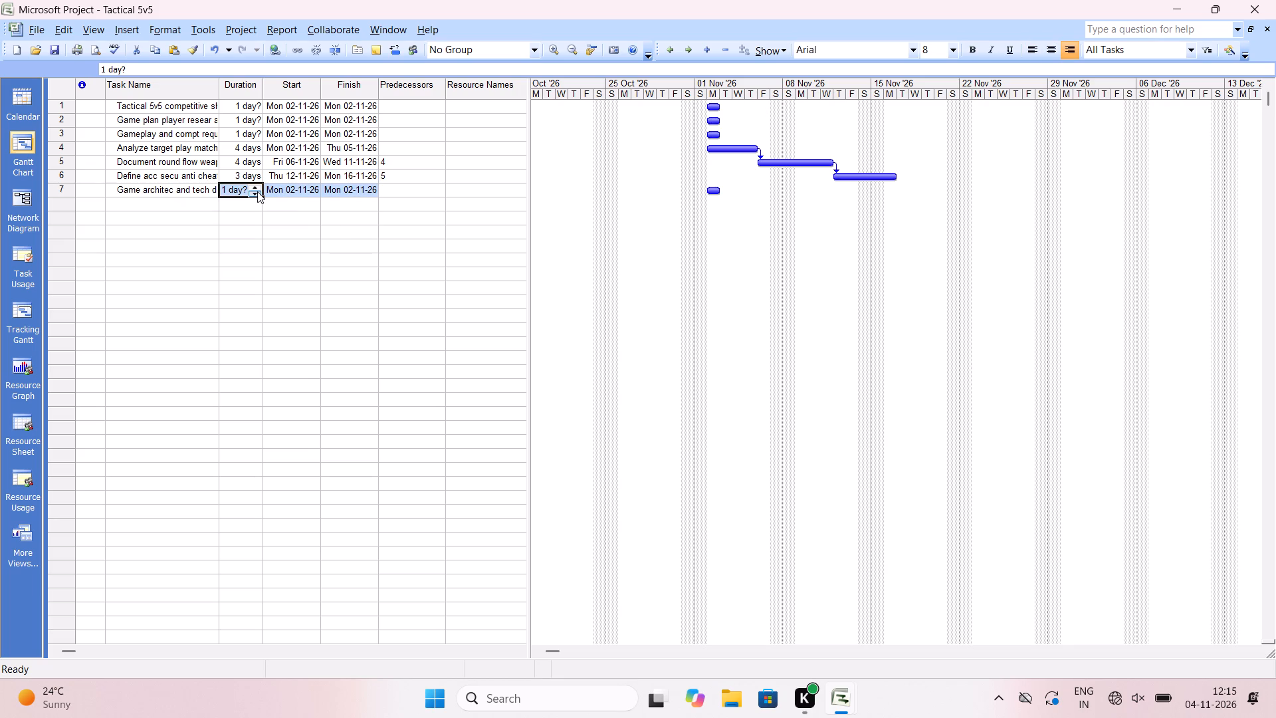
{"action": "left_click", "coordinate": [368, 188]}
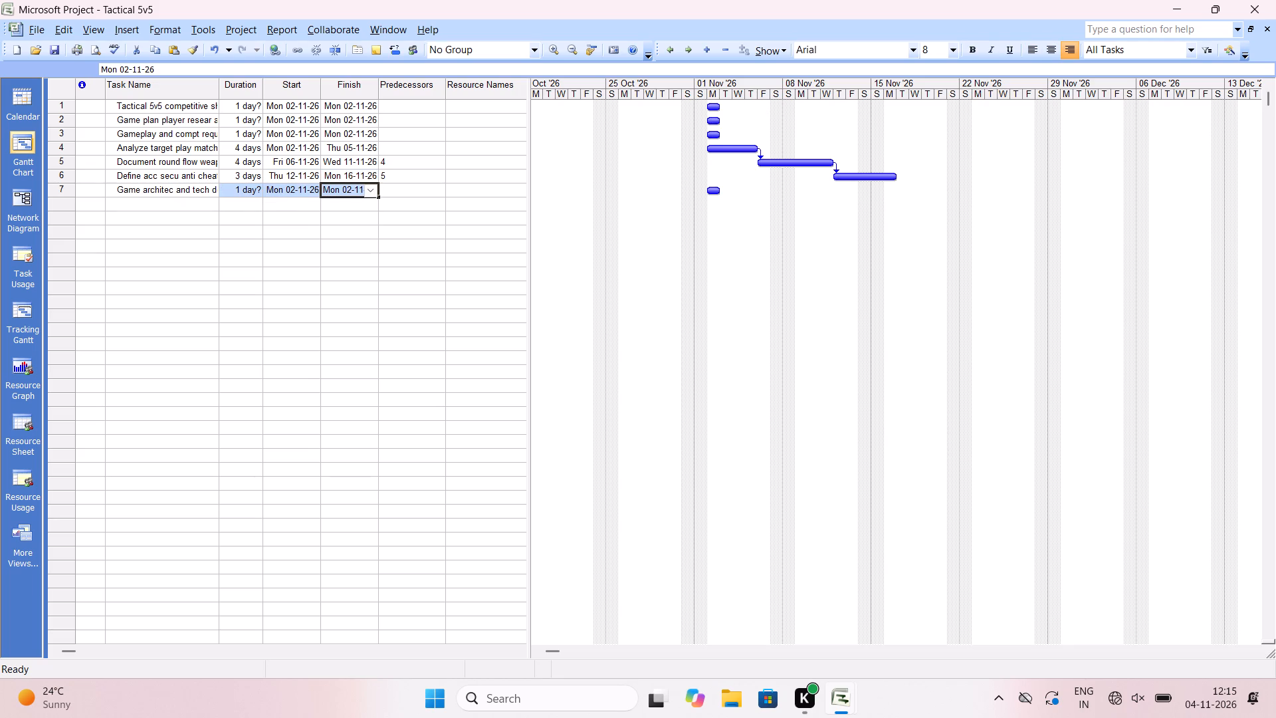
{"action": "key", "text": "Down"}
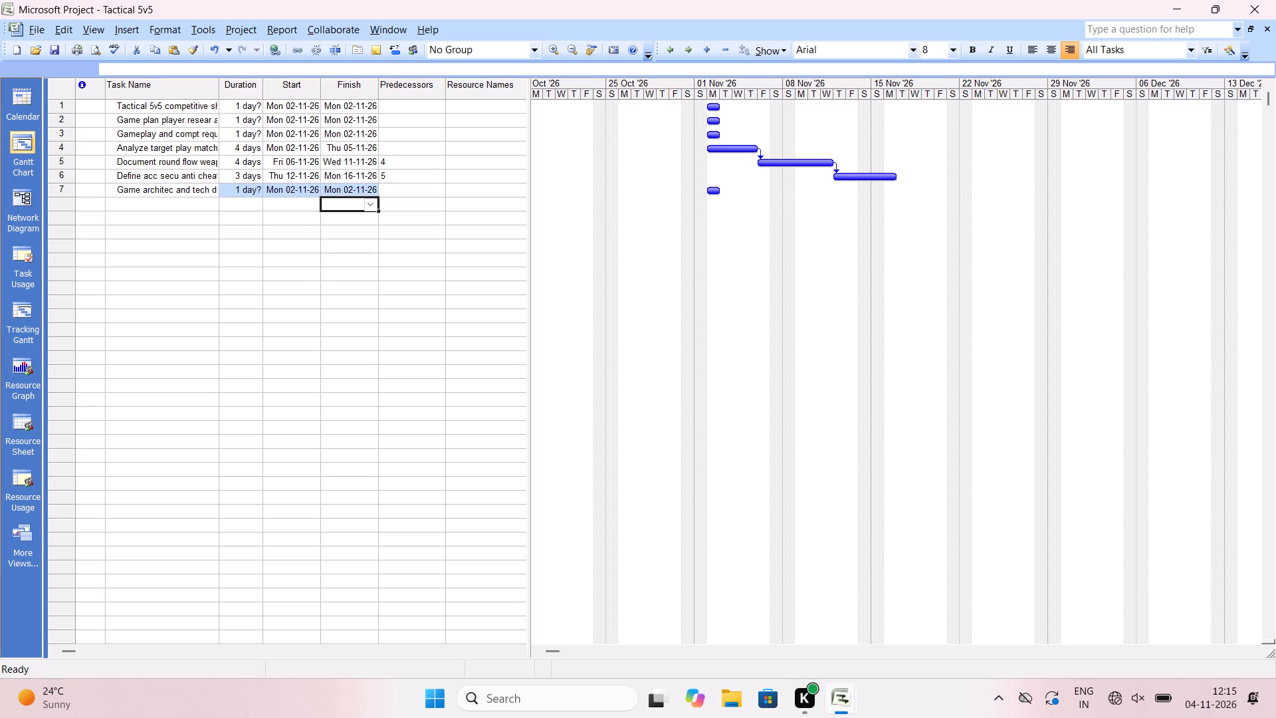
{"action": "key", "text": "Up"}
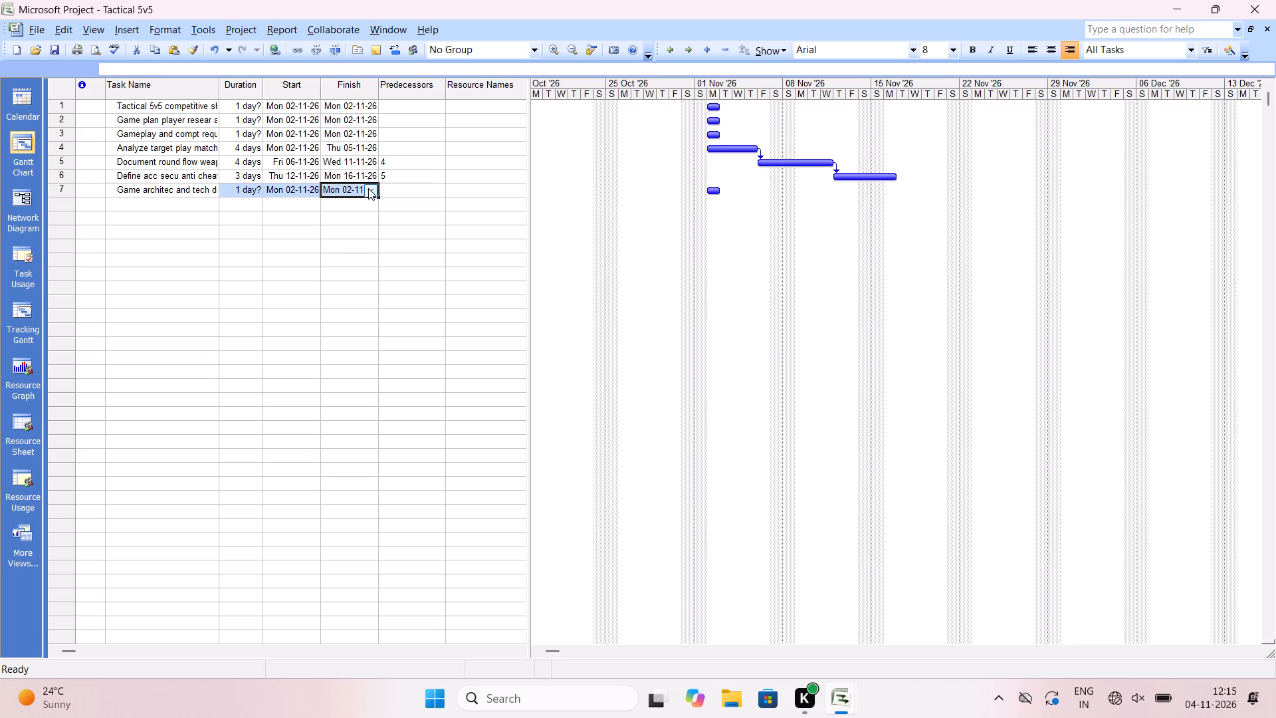
Enter "Design client multipla ser and backe architecture" as the eighth task name.
{"action": "key", "text": "Return"}
{"action": "key", "text": "Left"}
{"action": "key", "text": "Left"}
{"action": "key", "text": "Left"}
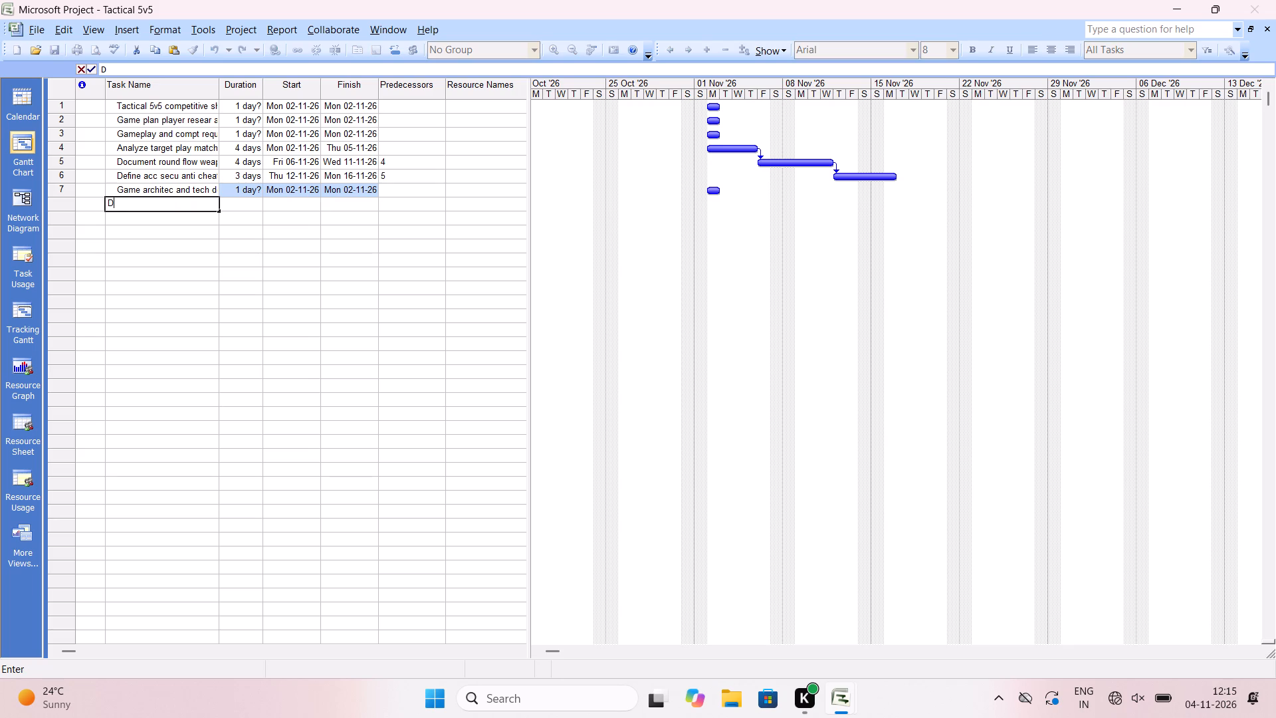
{"action": "key", "text": "s"}
{"action": "type", "text": "ign client"}
{"action": "key", "text": "space"}
{"action": "type", "text": "mu"}
{"action": "type", "text": "ltip"}
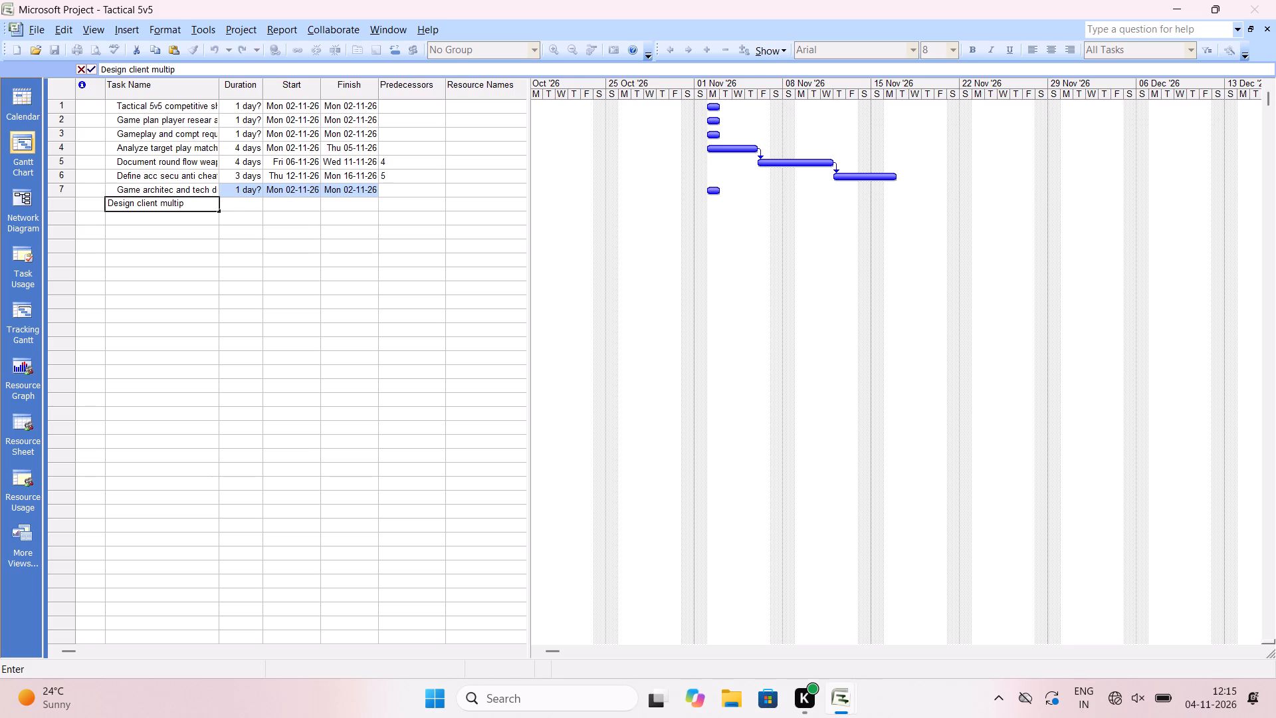
{"action": "key", "text": "l"}
{"action": "key", "text": "a"}
{"action": "key", "text": "space"}
{"action": "type", "text": "sre"}
{"action": "key", "text": "BackSpace"}
{"action": "key", "text": "BackSpace"}
{"action": "type", "text": "er"}
{"action": "key", "text": "space"}
{"action": "type", "text": "and"}
{"action": "key", "text": "space"}
{"action": "type", "text": "backe"}
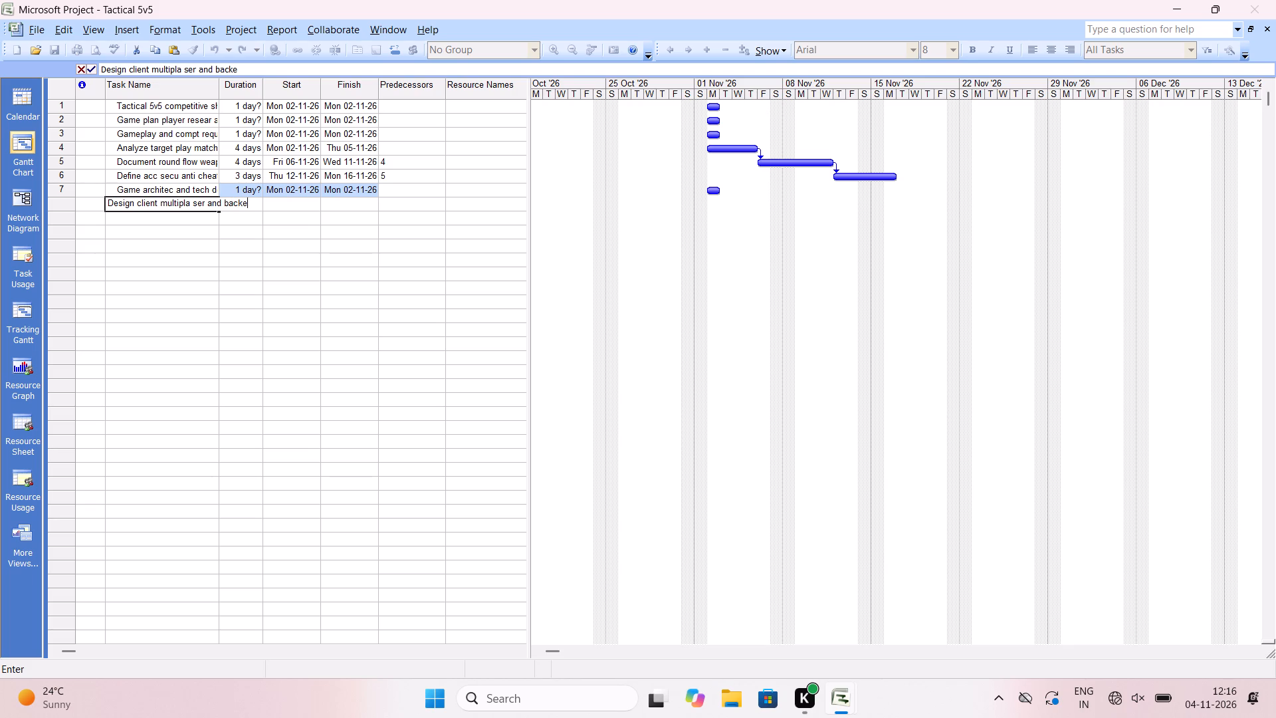
{"action": "key", "text": "space"}
{"action": "type", "text": "ar"}
{"action": "type", "text": "ch"}
{"action": "type", "text": "itecture"}
{"action": "key", "text": "Return"}
Set the duration of the eighth task, "Design client multipla ser and backe architecture", to 5 days.
{"action": "left_click", "coordinate": [242, 207]}
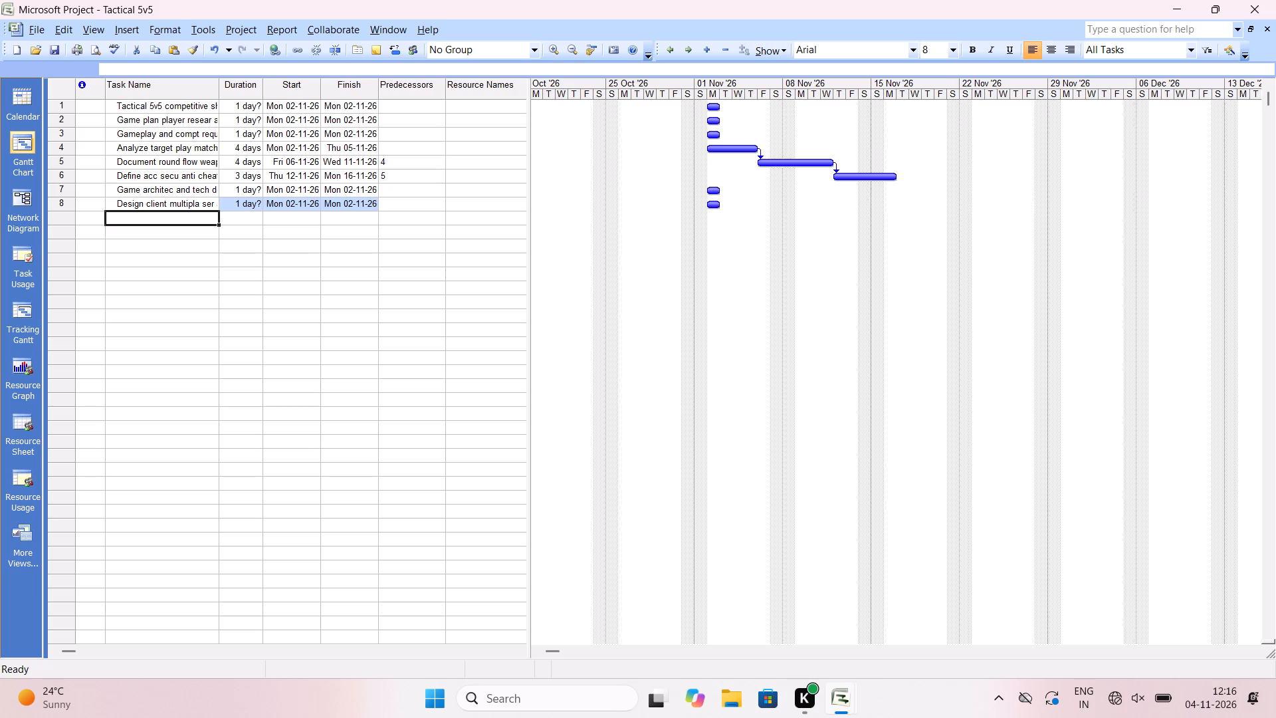
{"action": "triple_click", "coordinate": [256, 203]}
{"action": "left_click", "coordinate": [256, 203]}
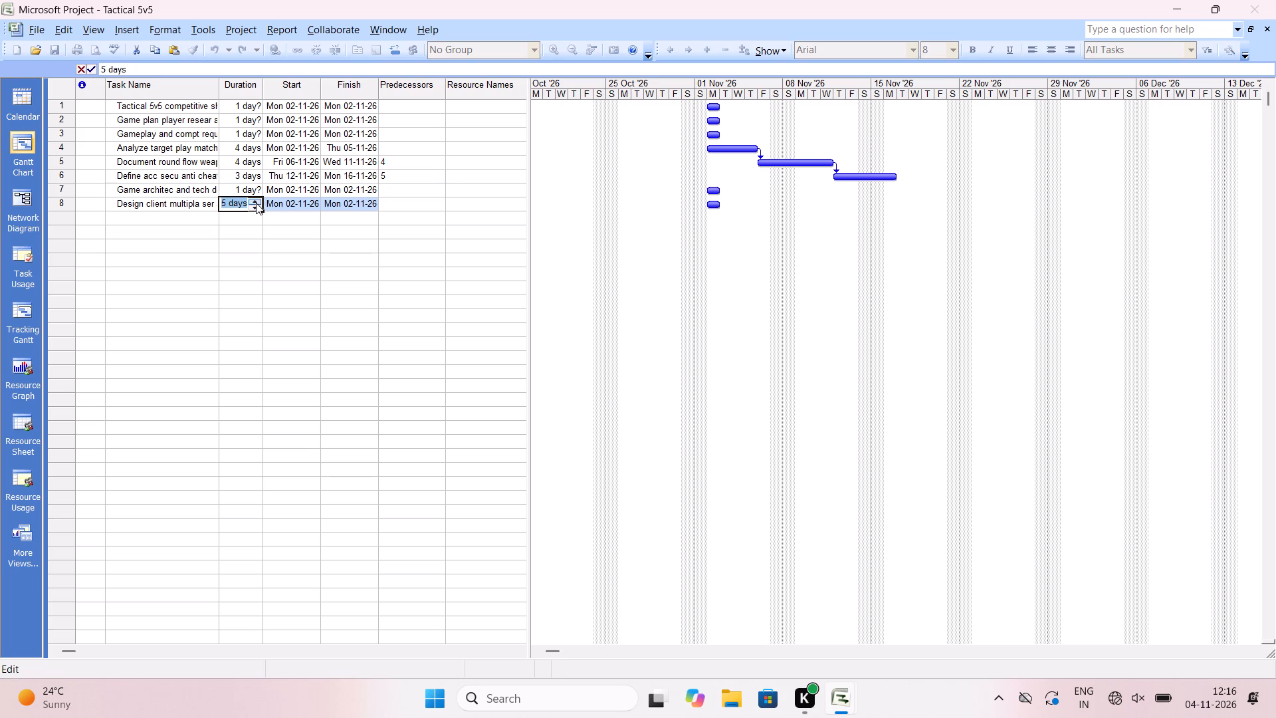
{"action": "left_click", "coordinate": [281, 204]}
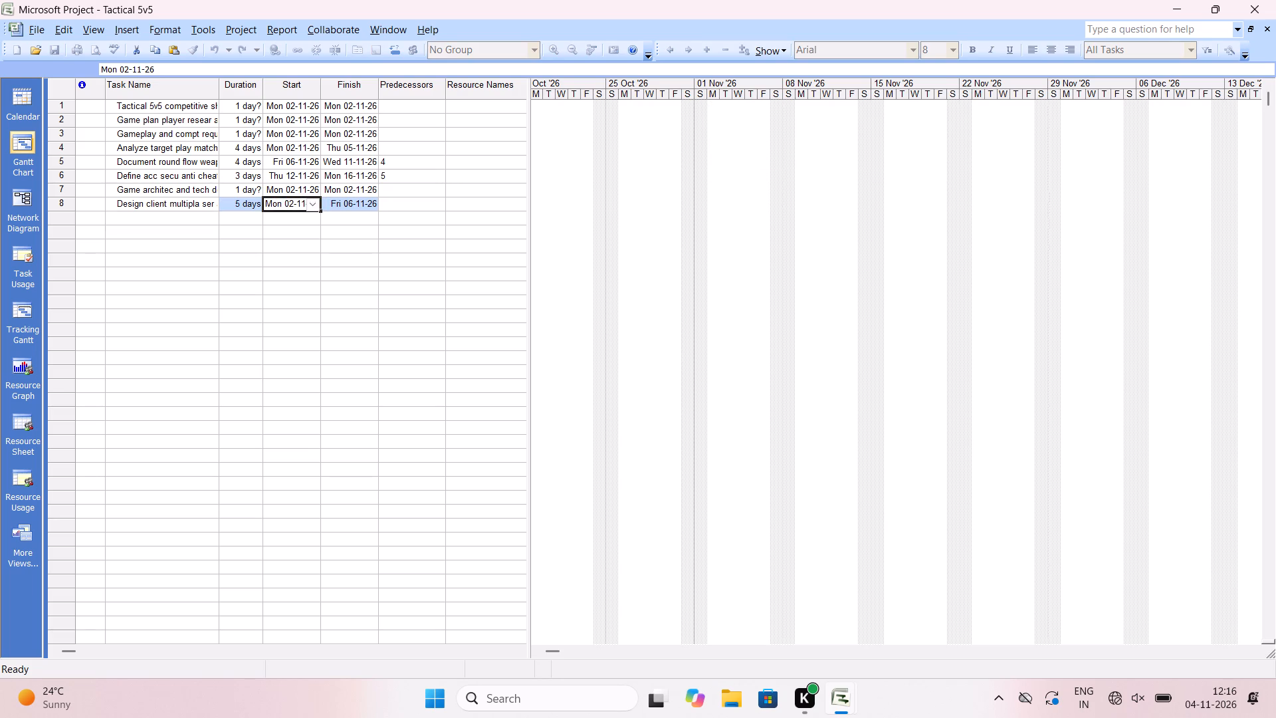
Set the eighth task's predecessor to the finish-to-start link 6FS.
{"action": "left_click", "coordinate": [333, 202]}
{"action": "left_click", "coordinate": [389, 203]}
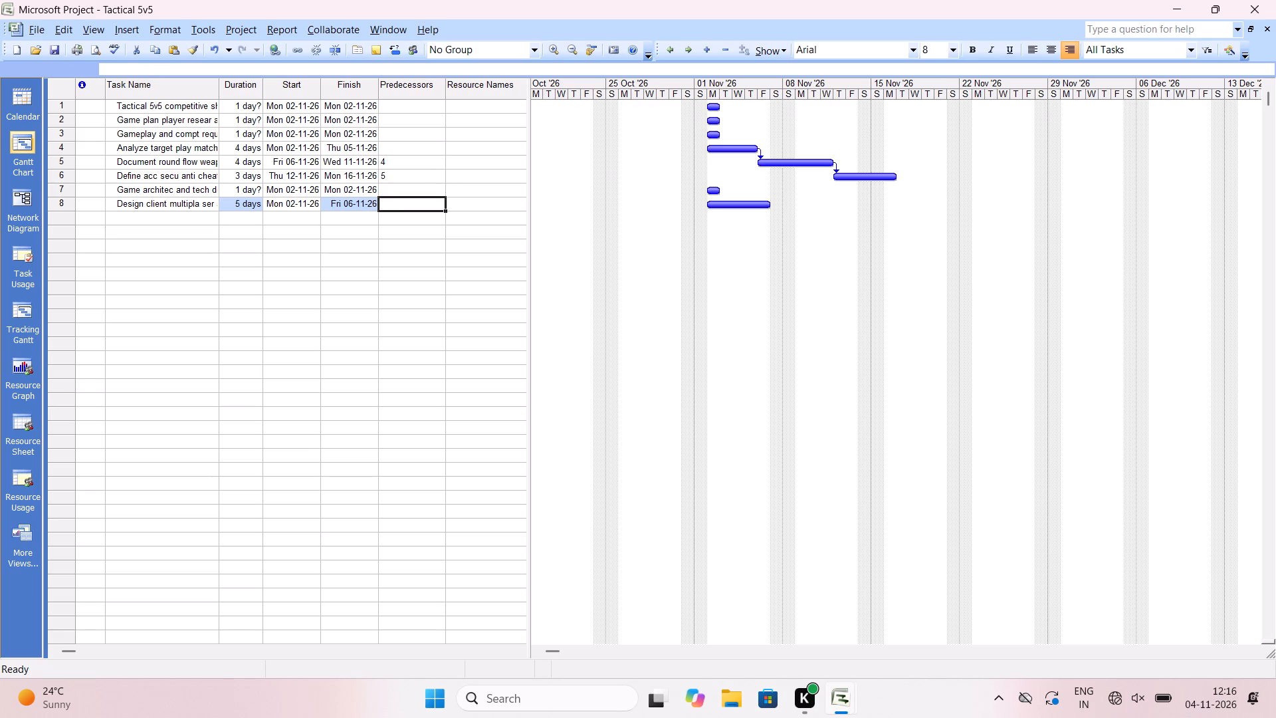
{"action": "type", "text": "6FS"}
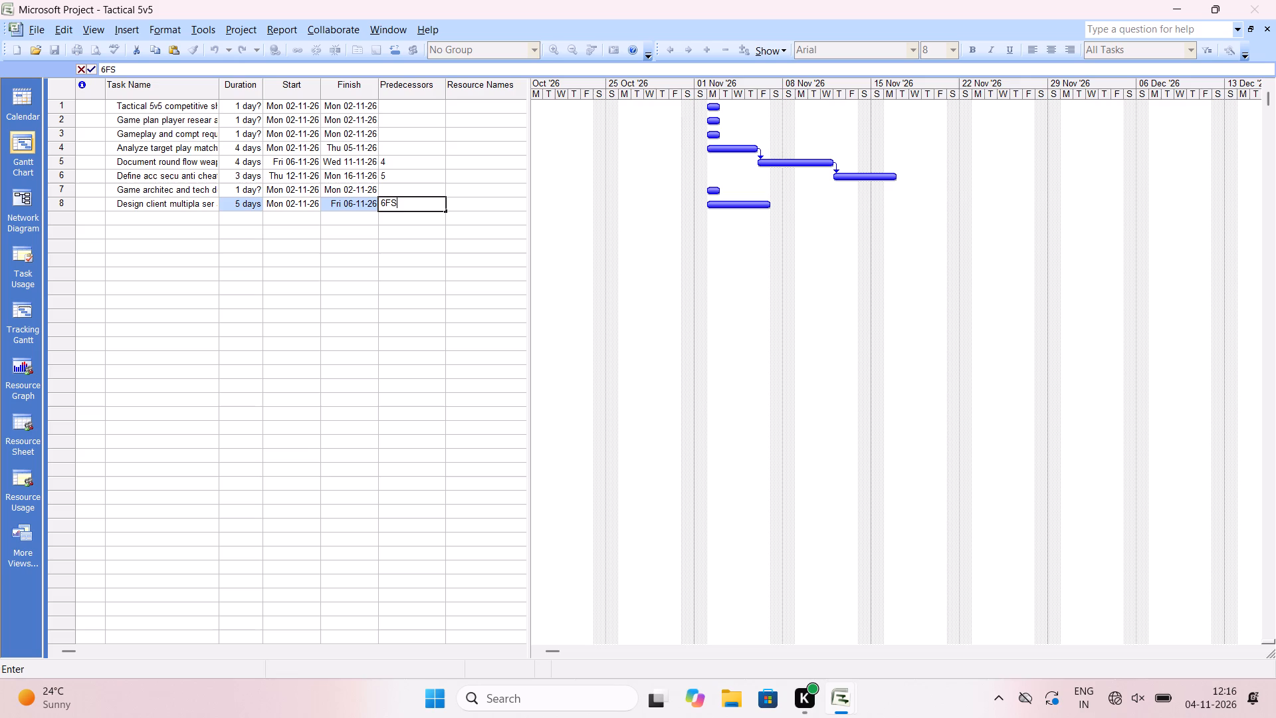
{"action": "key", "text": "Return"}
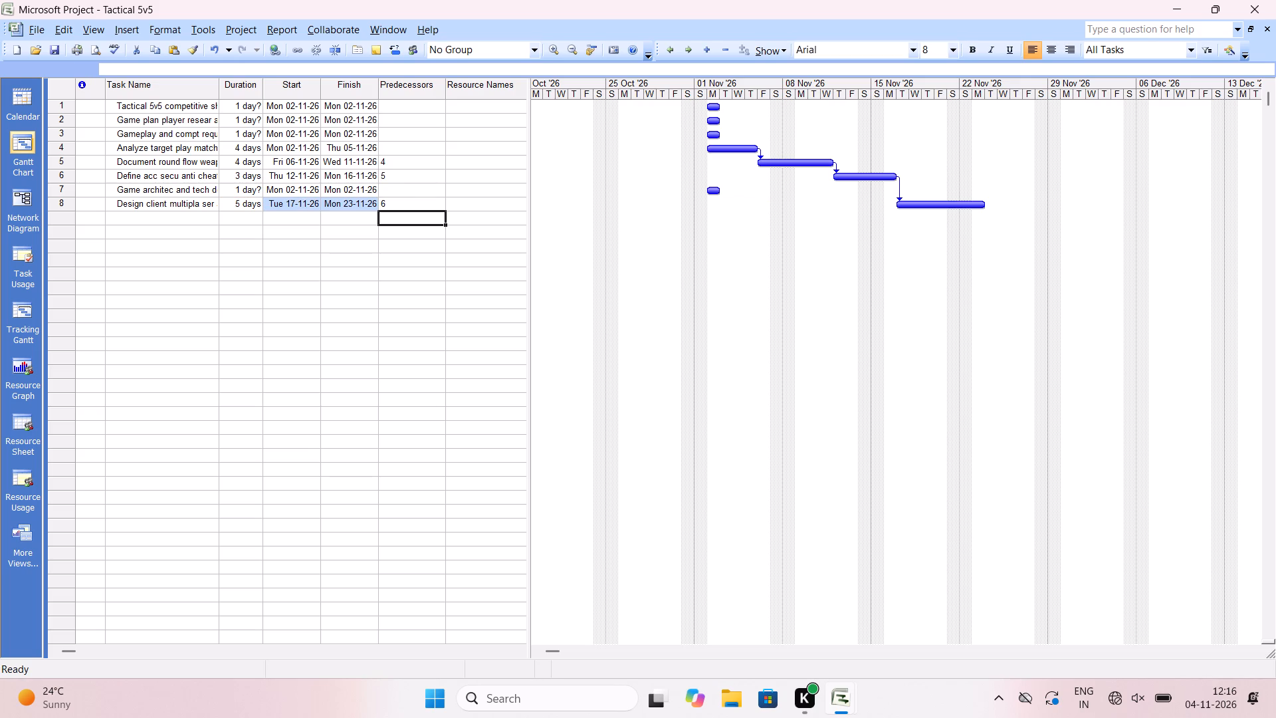
Enter "Complete net-f;ow threat-model and progress systems" as the ninth task name.
{"action": "left_click", "coordinate": [334, 212]}
{"action": "left_click", "coordinate": [306, 215]}
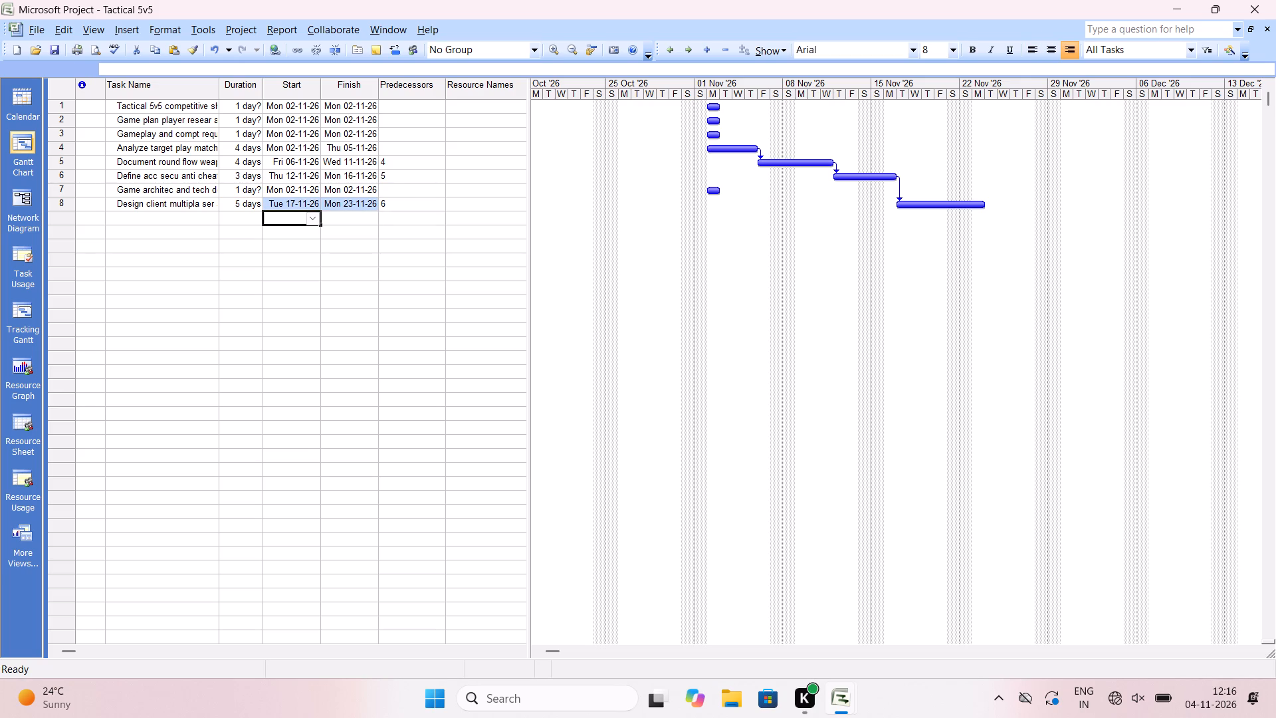
{"action": "left_click", "coordinate": [195, 224]}
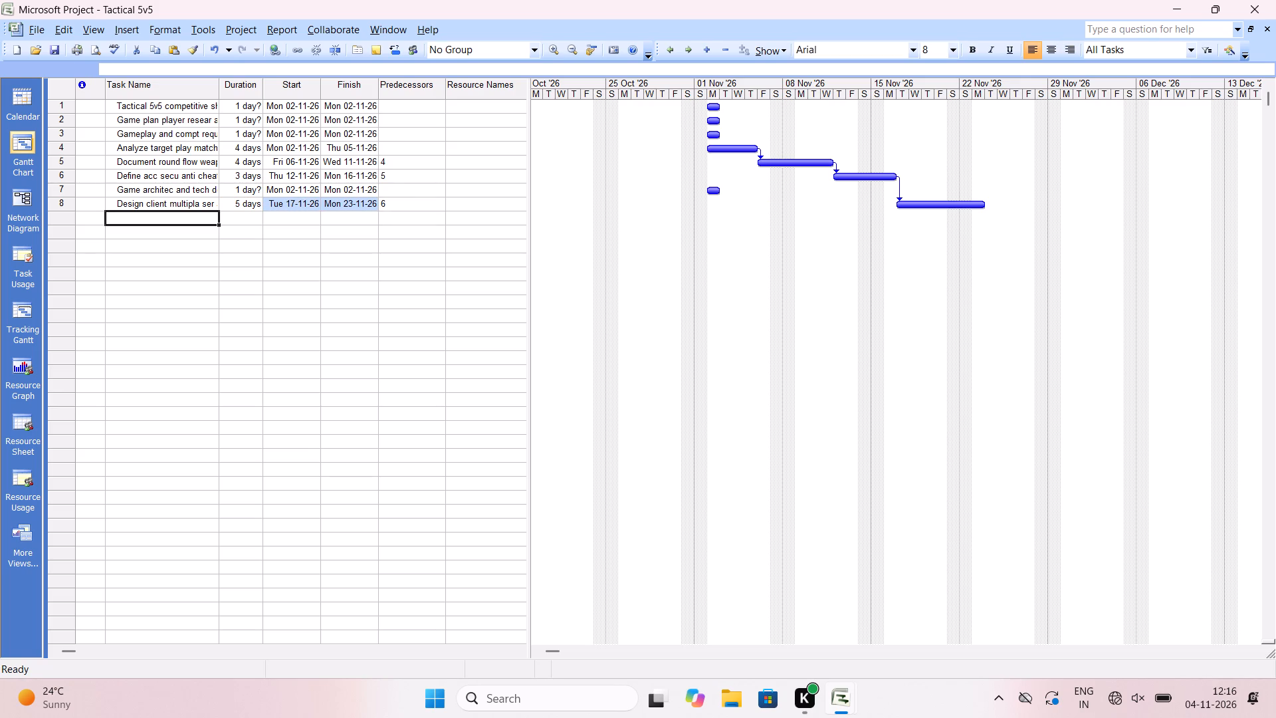
{"action": "key", "text": "c"}
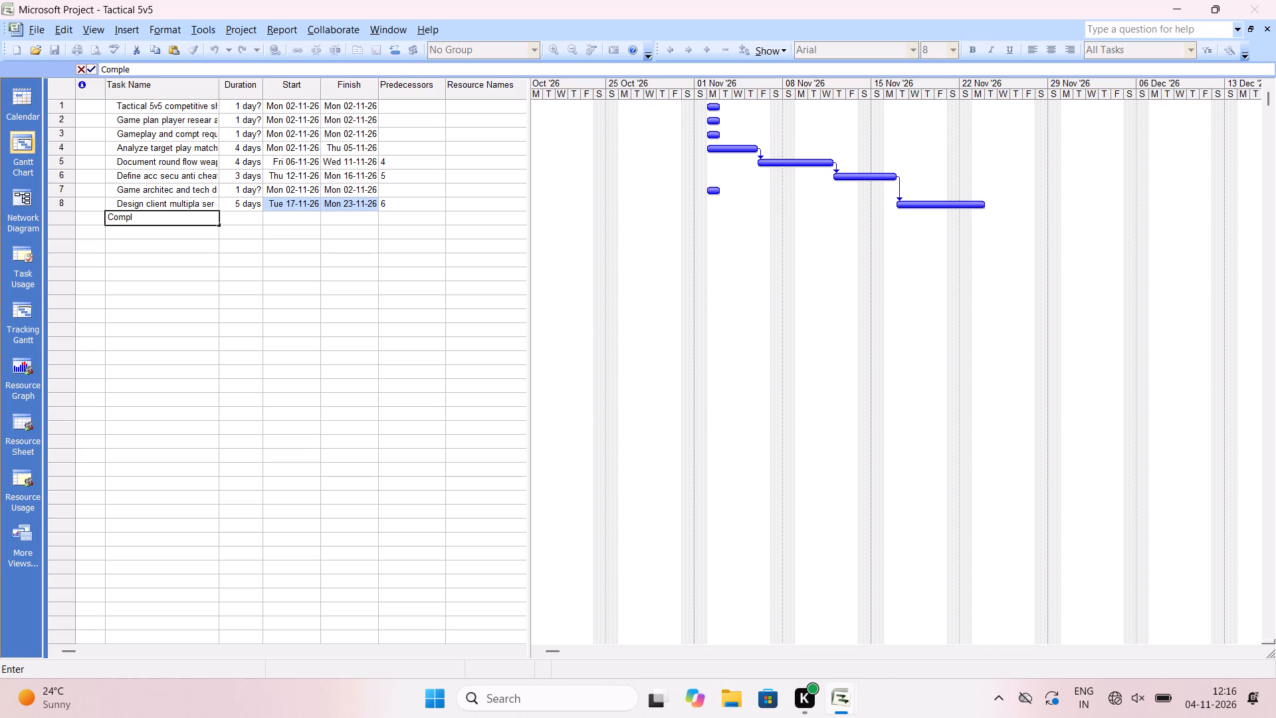
{"action": "type", "text": "net"}
{"action": "type", "text": "-f;ow"}
{"action": "key", "text": "space"}
{"action": "type", "text": "threat"}
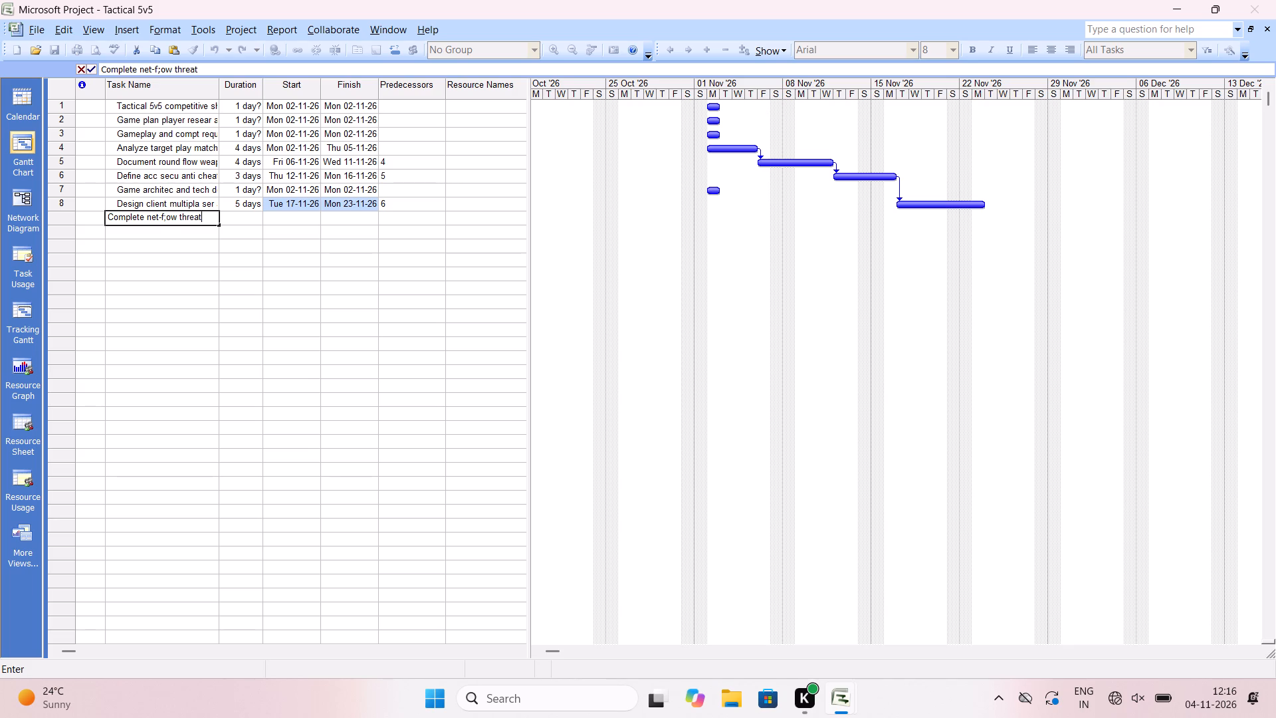
{"action": "type", "text": "-mode"}
{"action": "key", "text": "l"}
{"action": "key", "text": "space"}
{"action": "type", "text": "and"}
{"action": "key", "text": "space"}
{"action": "type", "text": "progress systems"}
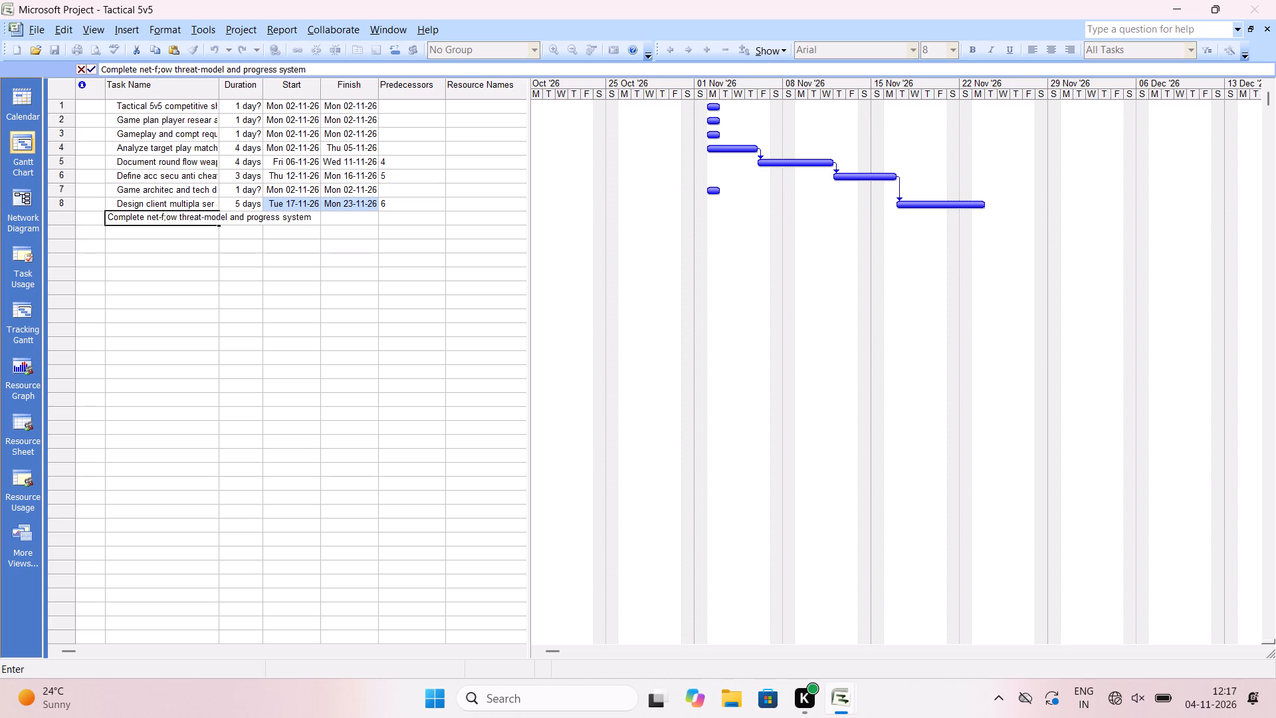
{"action": "key", "text": "Return"}
Set the duration of the ninth task, "Complete net-f;ow threat-model and progress systems", to 4 days.
{"action": "left_click", "coordinate": [243, 218]}
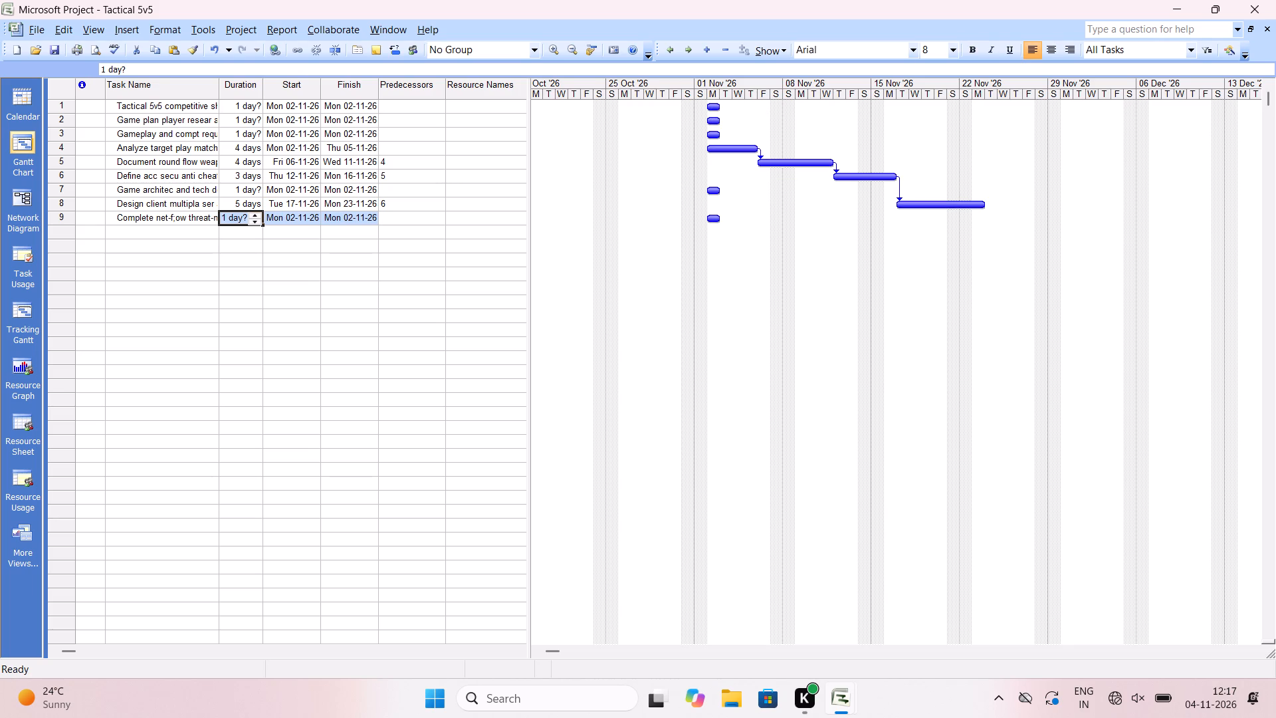
{"action": "left_click", "coordinate": [249, 218]}
{"action": "left_click", "coordinate": [249, 218]}
{"action": "left_click", "coordinate": [249, 218]}
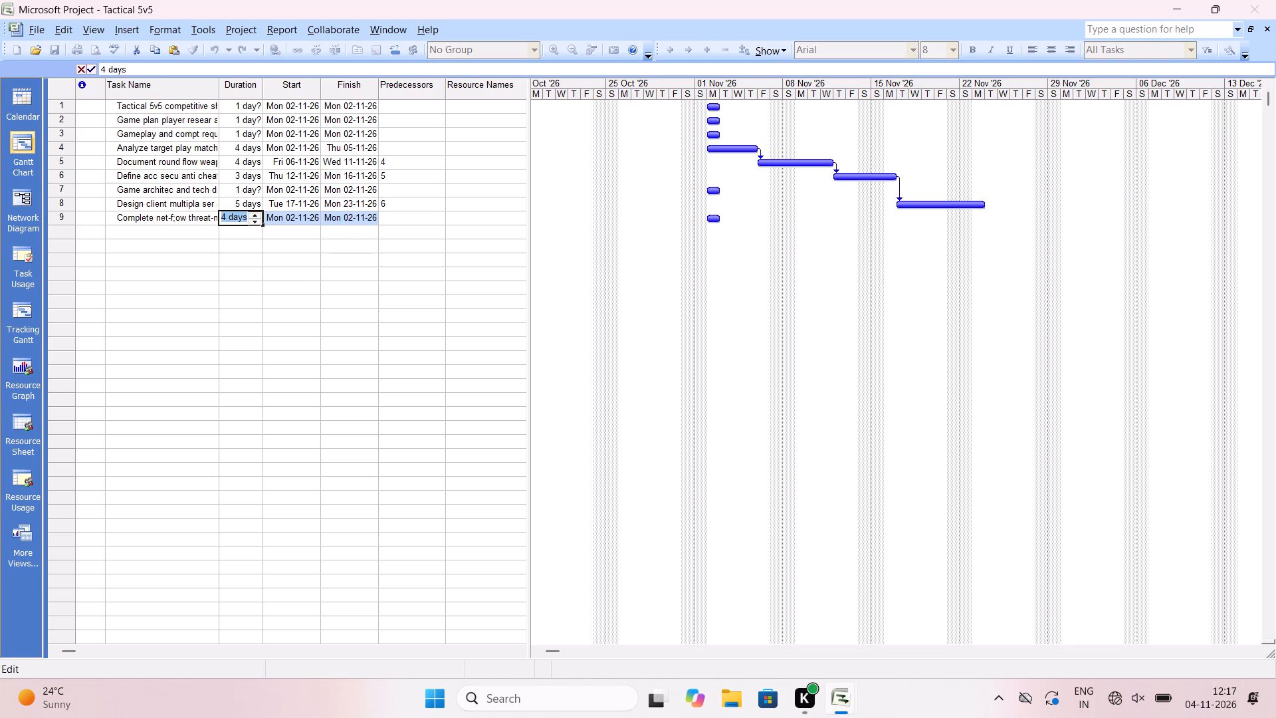
{"action": "left_click", "coordinate": [302, 215]}
Set the ninth task's predecessor to the start-to-start link with two days of lag, 8SS+2d.
{"action": "left_click_drag", "start_coordinate": [354, 217], "coordinate": [383, 215]}
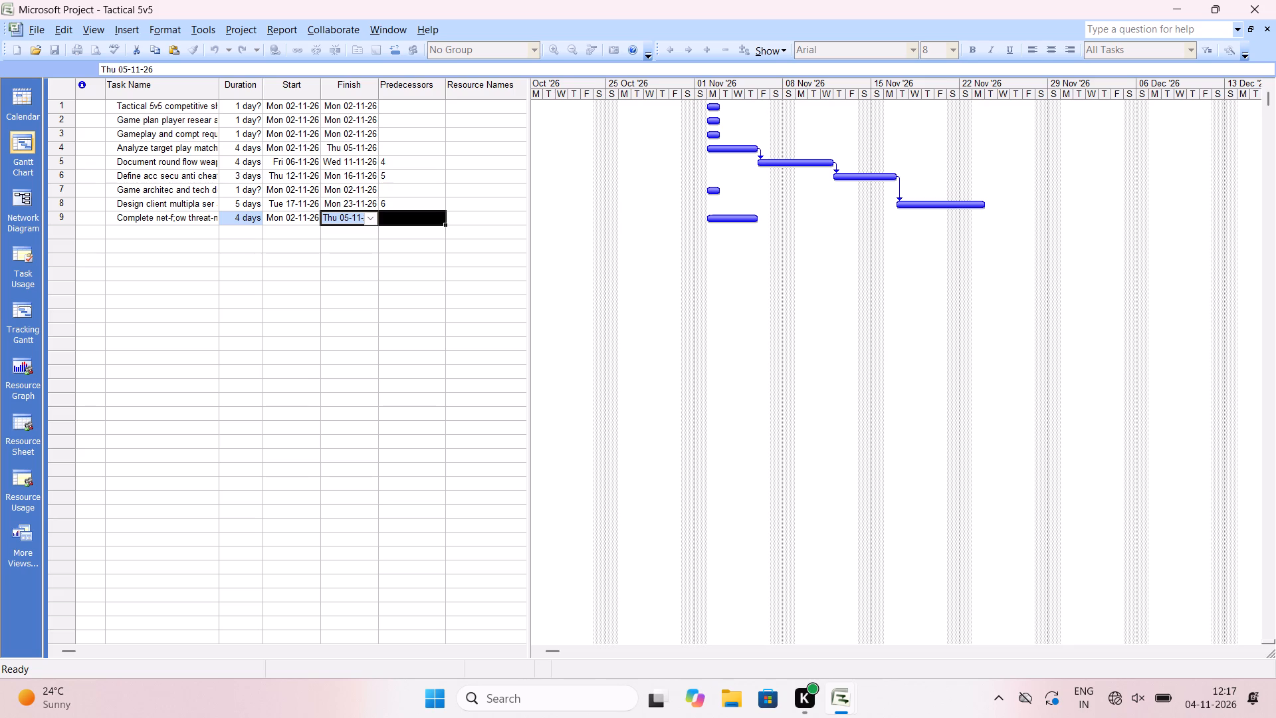
{"action": "left_click_drag", "start_coordinate": [383, 215], "coordinate": [403, 215]}
{"action": "left_click", "coordinate": [403, 215]}
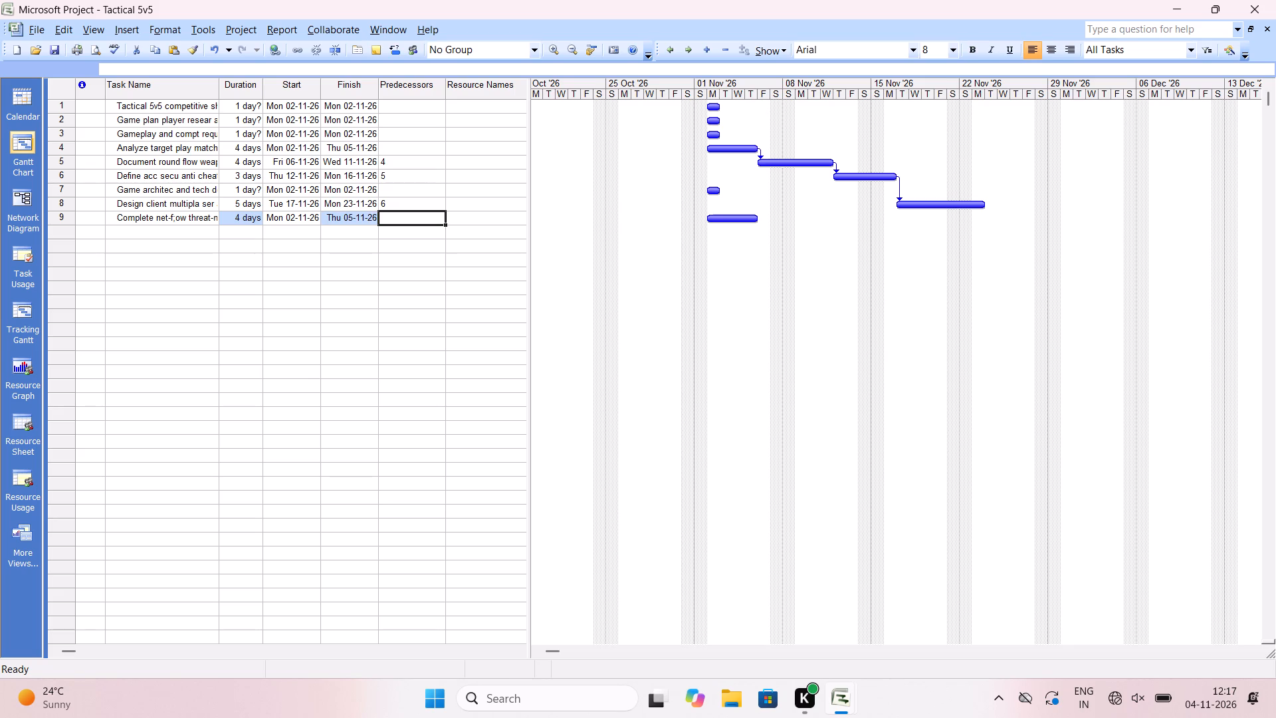
{"action": "key", "text": "8"}
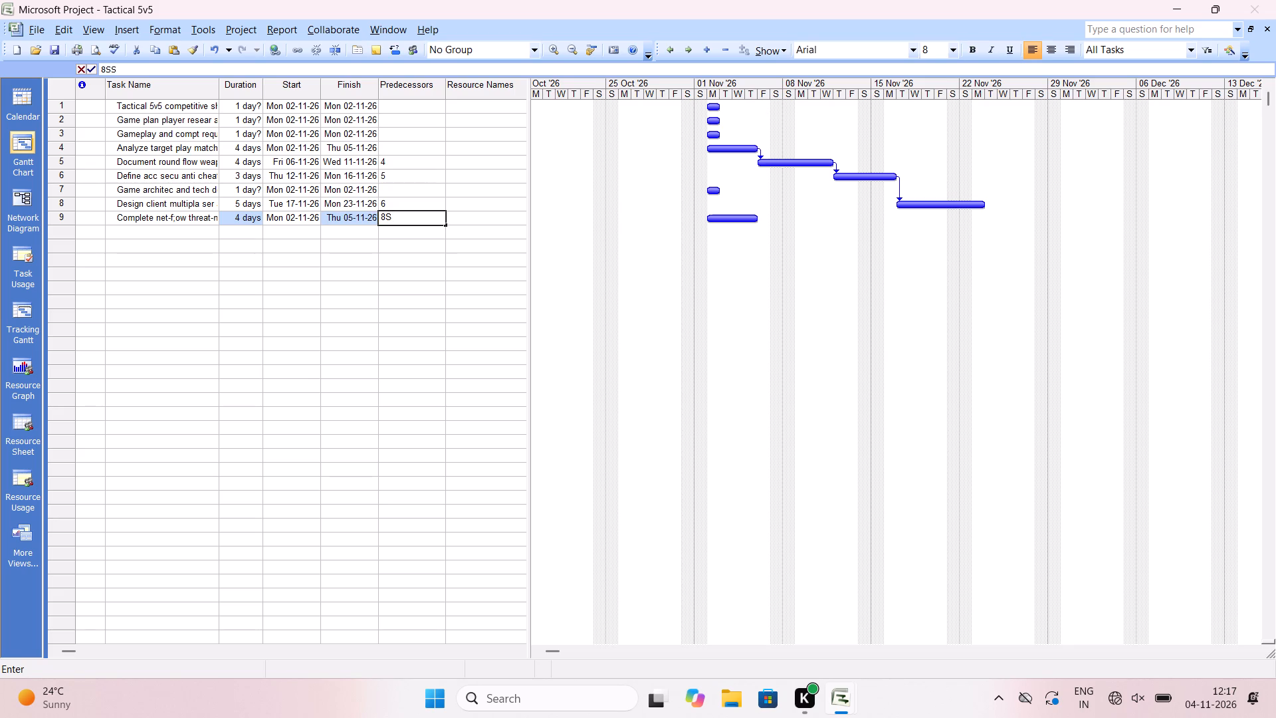
{"action": "key", "text": "shift+plus"}
{"action": "key", "text": "2"}
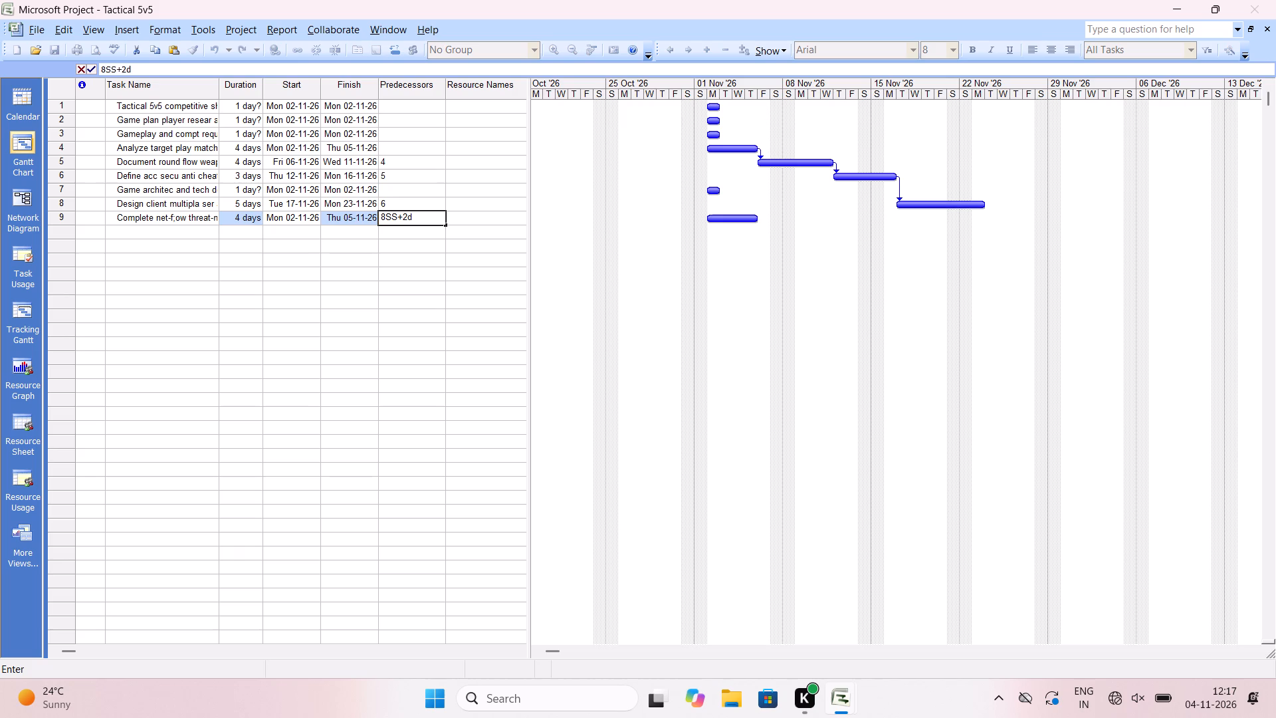
{"action": "key", "text": "Return"}
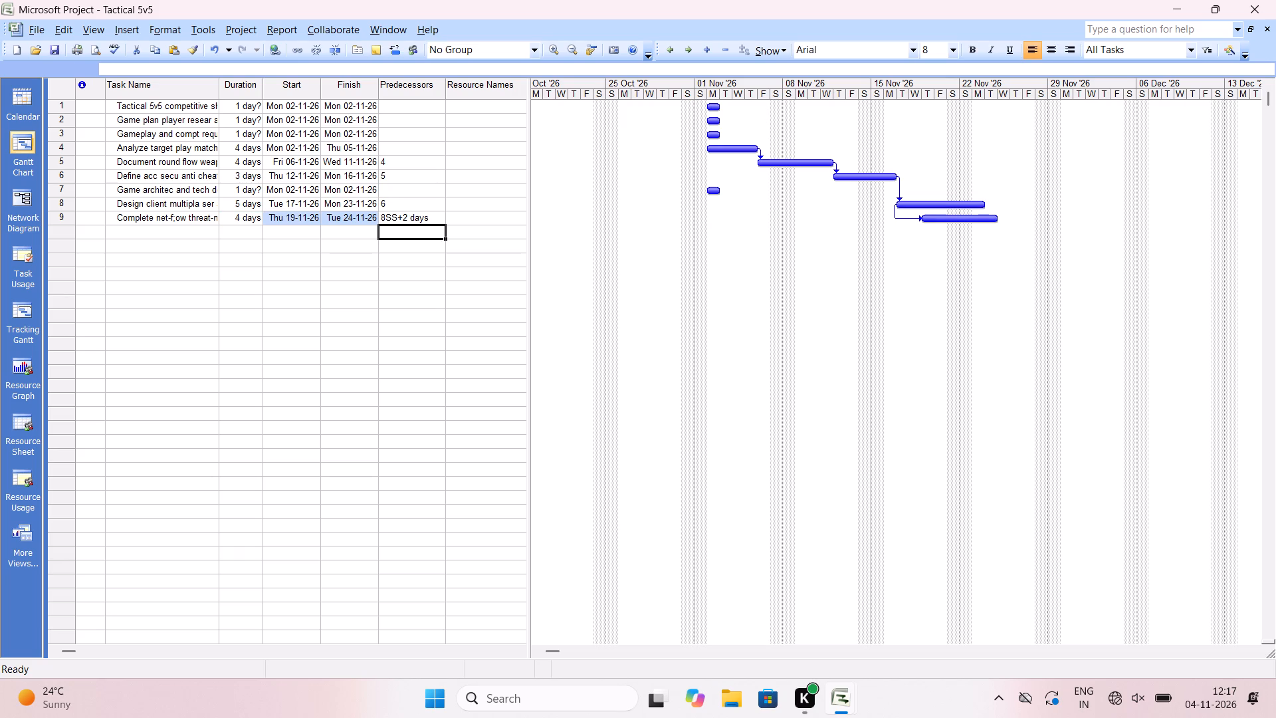
Enter "Game cont and play expe desi" as the tenth task name.
{"action": "left_click", "coordinate": [350, 233]}
{"action": "key", "text": "Left"}
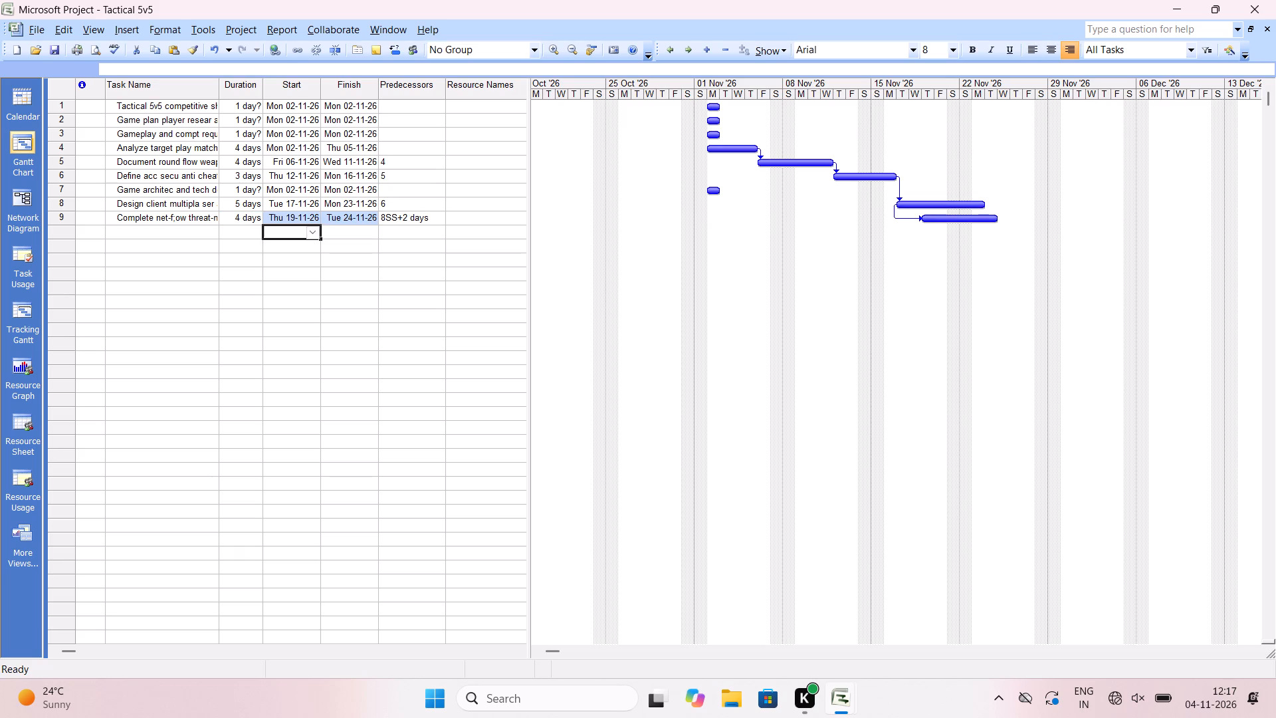
{"action": "key", "text": "Left"}
{"action": "key", "text": "Left"}
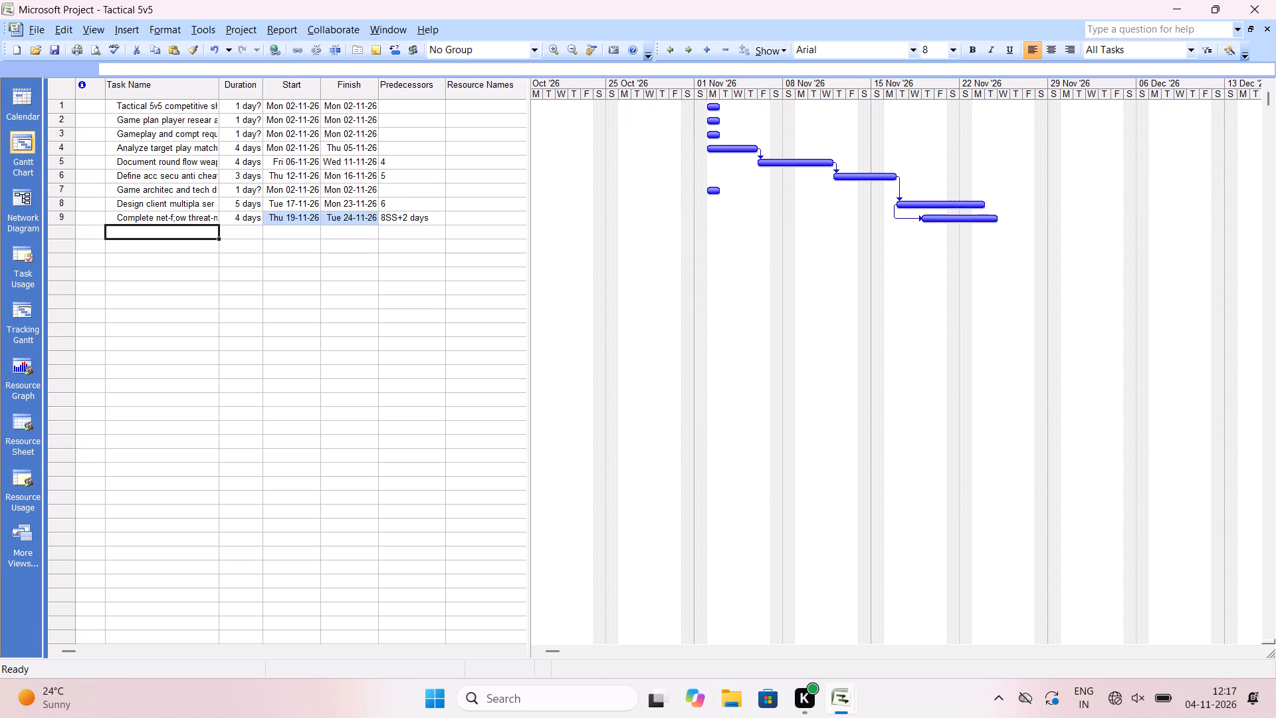
{"action": "type", "text": "ame"}
{"action": "key", "text": "space"}
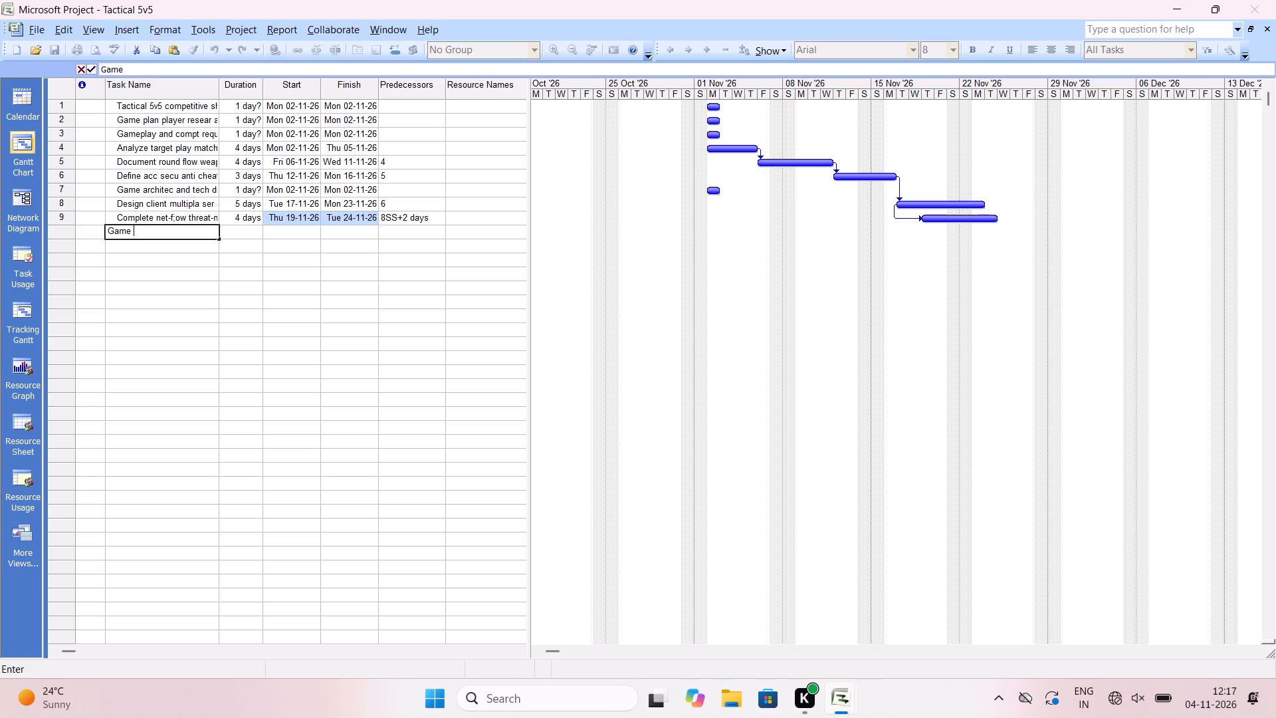
{"action": "key", "text": "space"}
{"action": "type", "text": "con"}
{"action": "key", "text": "t"}
{"action": "key", "text": "space"}
{"action": "type", "text": "and play"}
{"action": "key", "text": "space"}
{"action": "type", "text": "expe"}
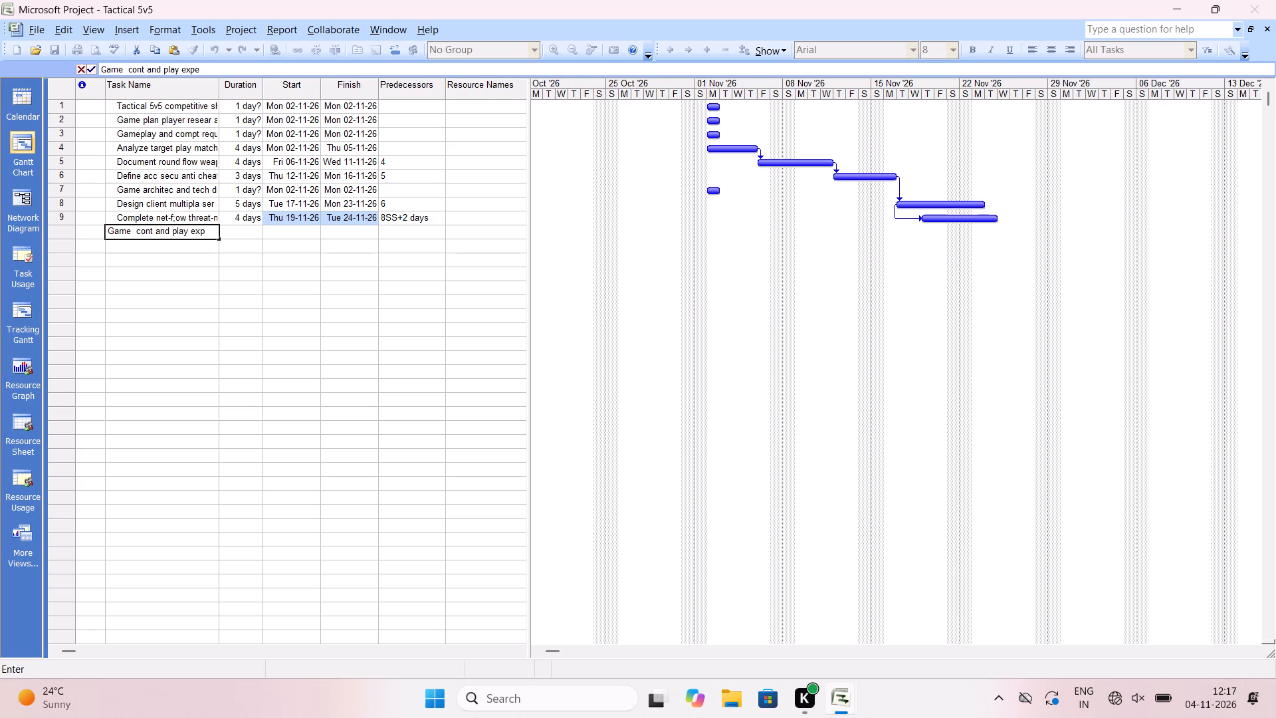
{"action": "key", "text": "space"}
{"action": "type", "text": "desi"}
{"action": "key", "text": "Return"}
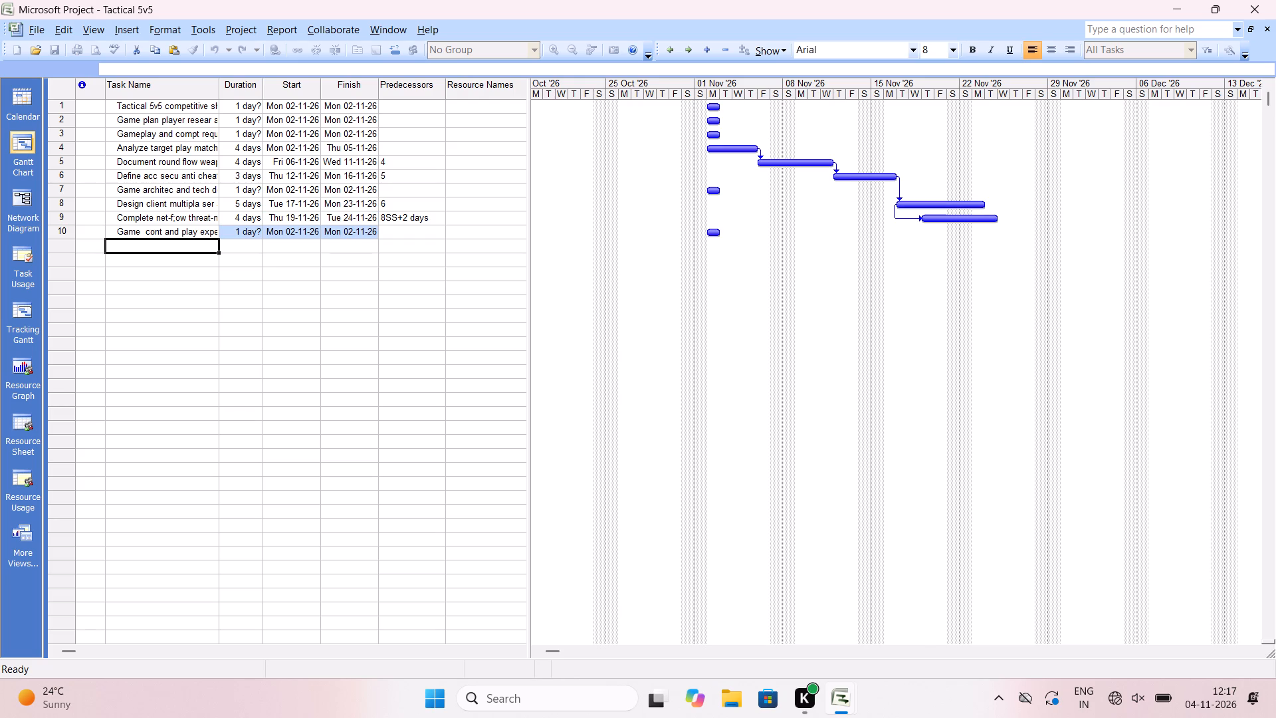
Enter "Agents maps and ui" as the eleventh task name.
{"action": "left_click", "coordinate": [364, 233]}
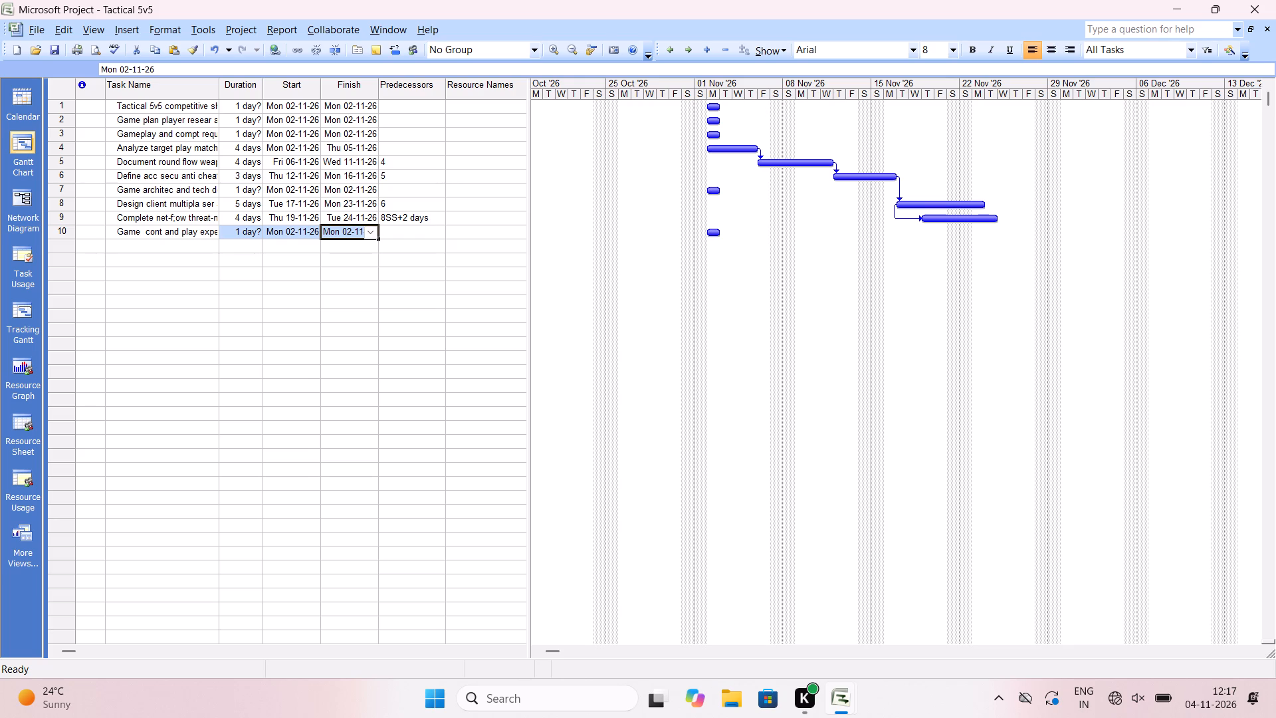
{"action": "key", "text": "Down"}
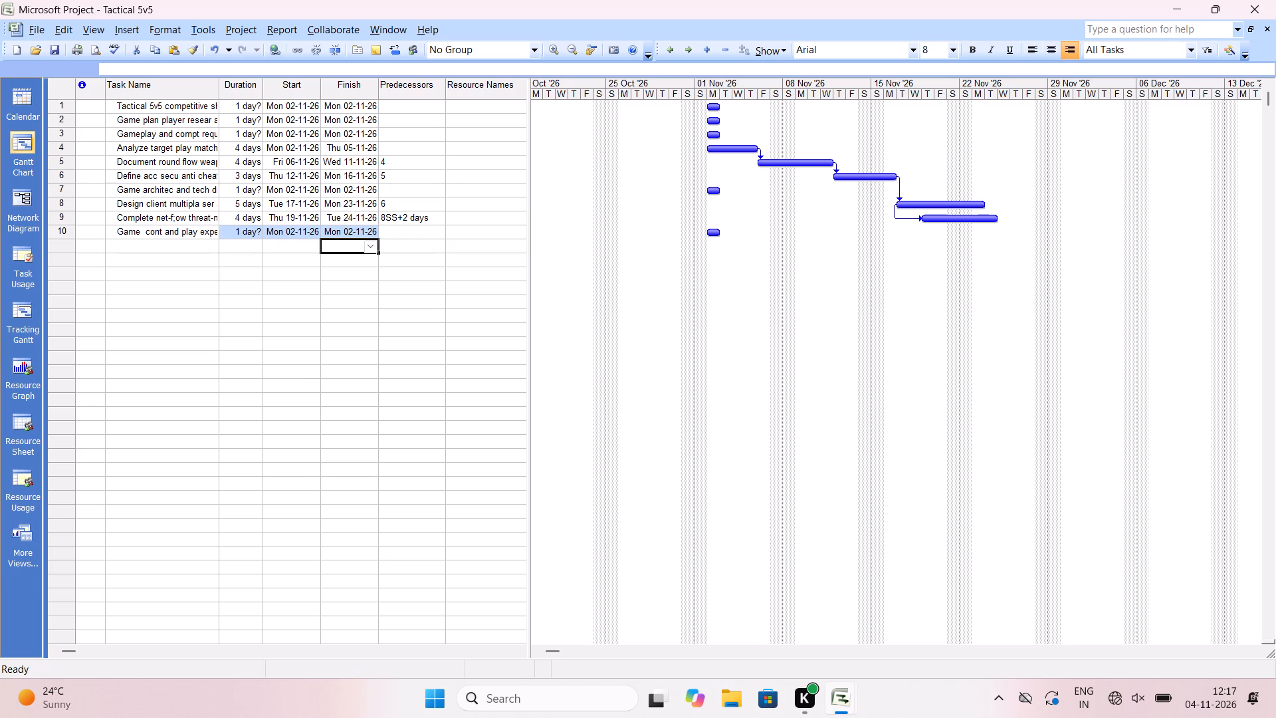
{"action": "key", "text": "Left"}
{"action": "key", "text": "Left"}
{"action": "key", "text": "Left"}
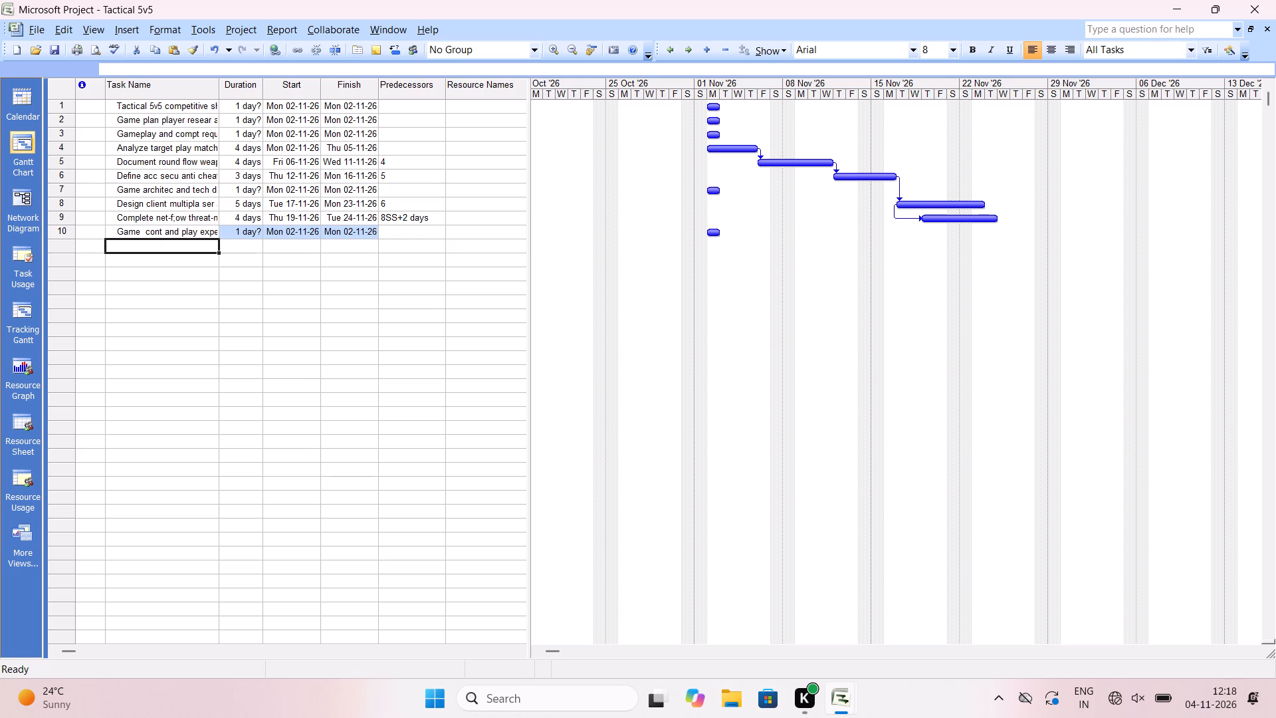
{"action": "key", "text": "a"}
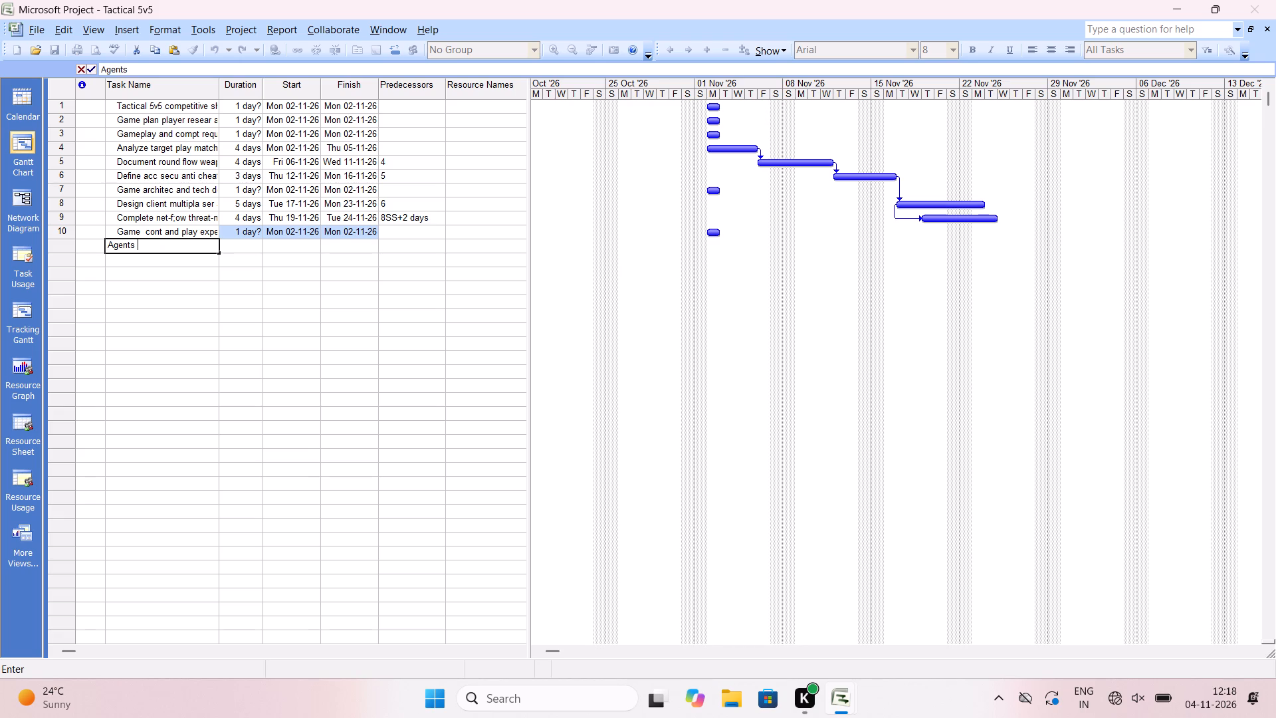
{"action": "key", "text": "Left"}
{"action": "key", "text": "Left"}
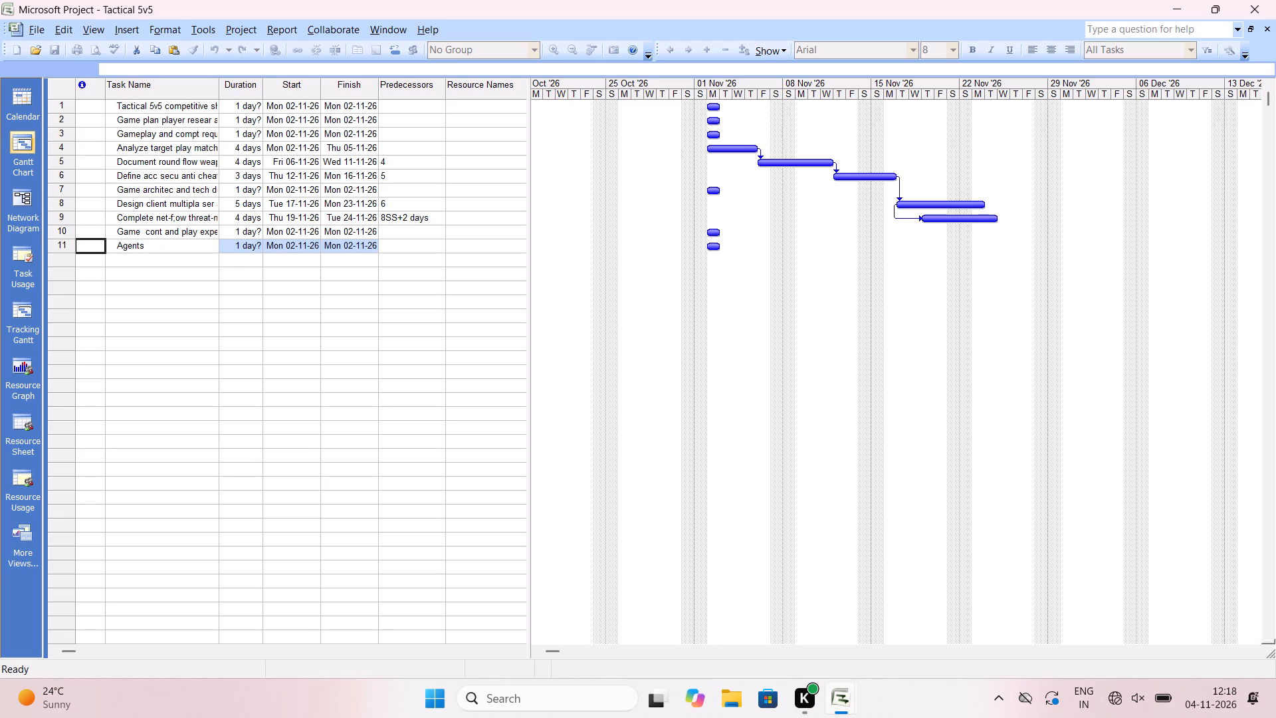
{"action": "left_click", "coordinate": [132, 246]}
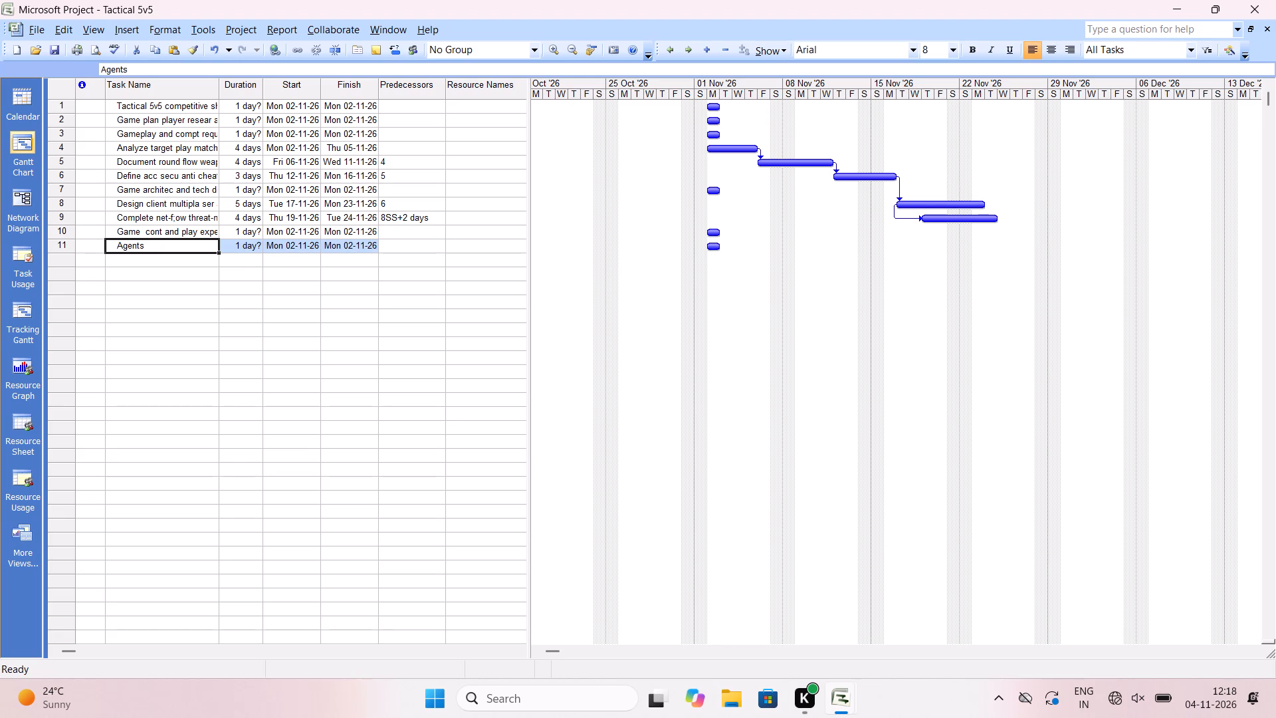
{"action": "left_click", "coordinate": [154, 246]}
{"action": "key", "text": "space"}
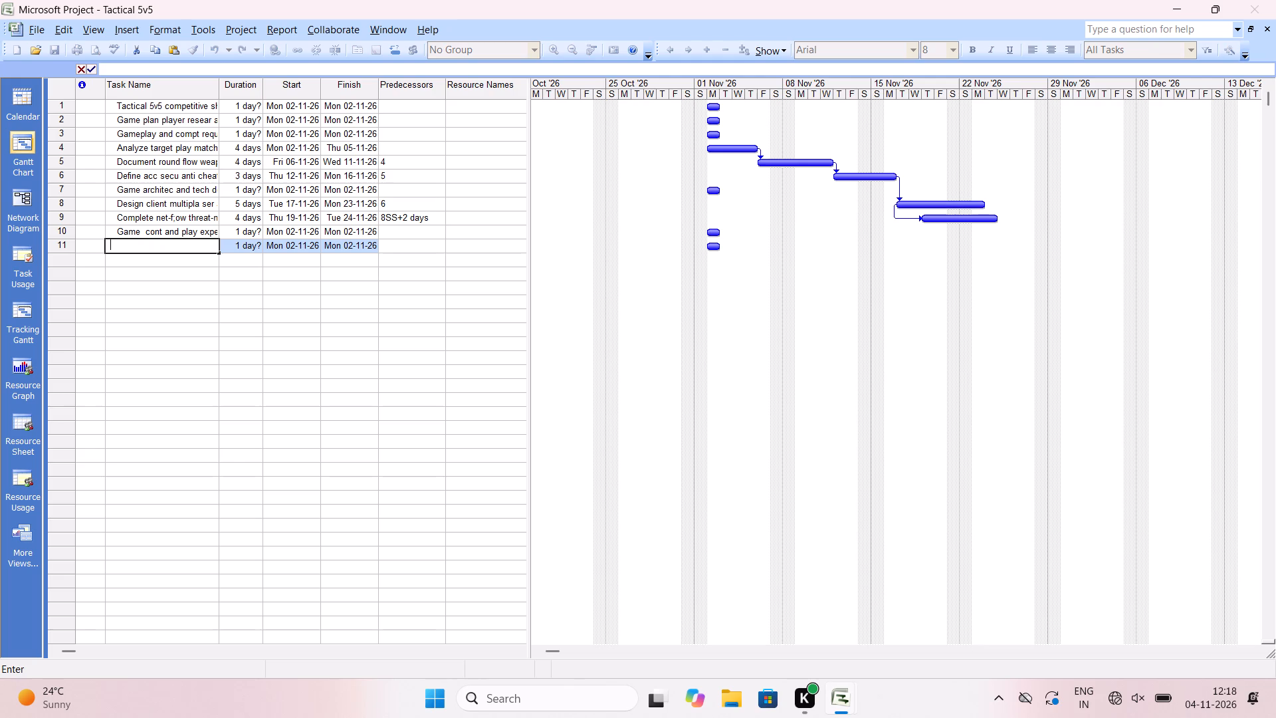
{"action": "type", "text": "gents"}
{"action": "key", "text": "space"}
{"action": "type", "text": "maps"}
{"action": "key", "text": "space"}
{"action": "type", "text": "and ui"}
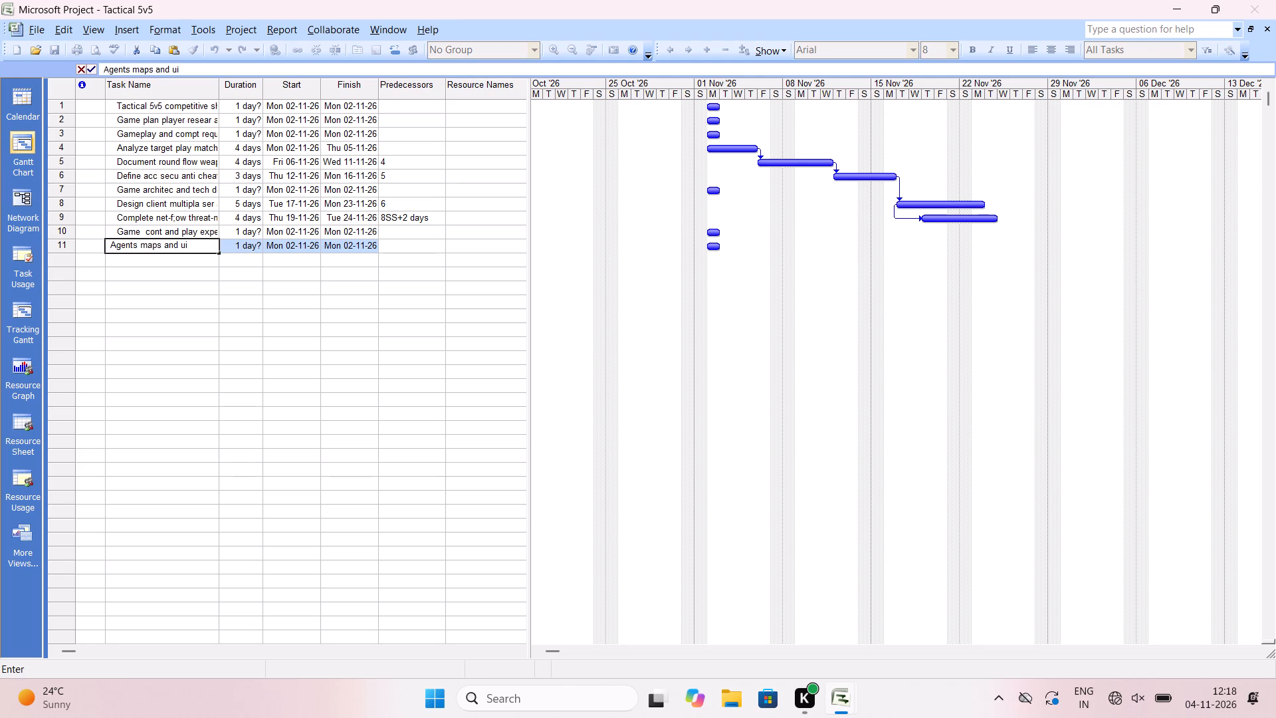
{"action": "key", "text": "Return"}
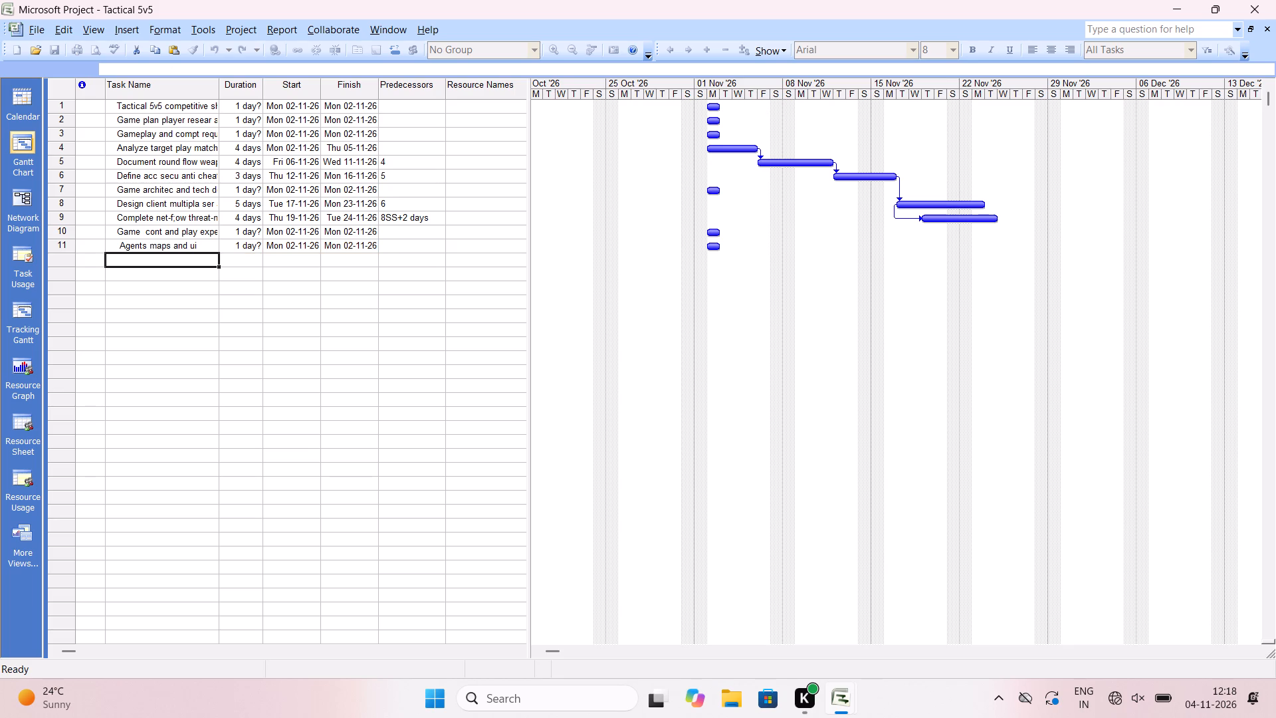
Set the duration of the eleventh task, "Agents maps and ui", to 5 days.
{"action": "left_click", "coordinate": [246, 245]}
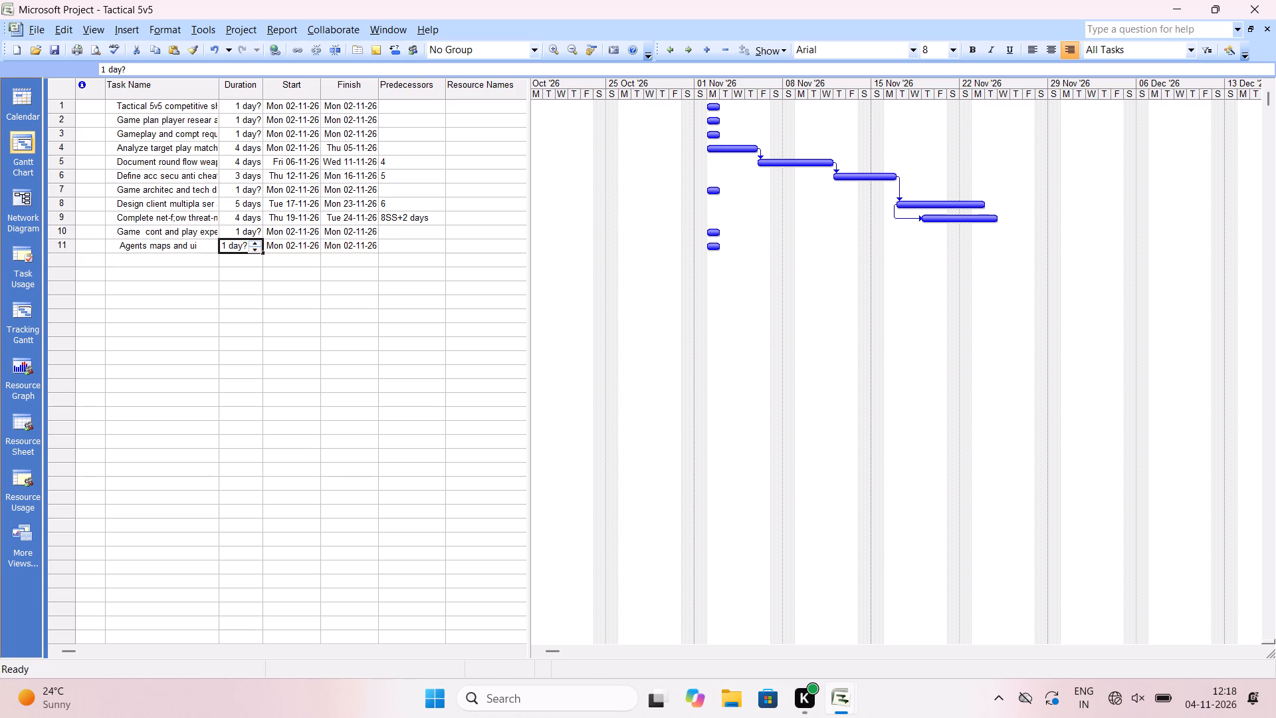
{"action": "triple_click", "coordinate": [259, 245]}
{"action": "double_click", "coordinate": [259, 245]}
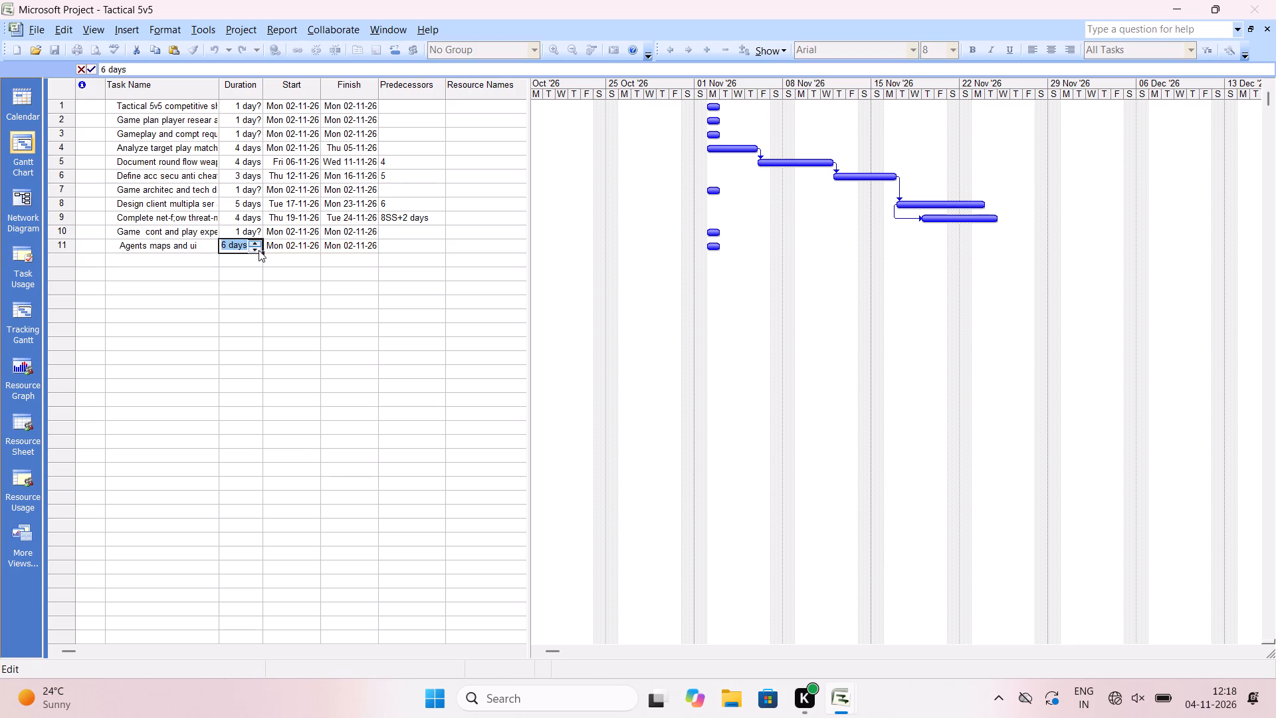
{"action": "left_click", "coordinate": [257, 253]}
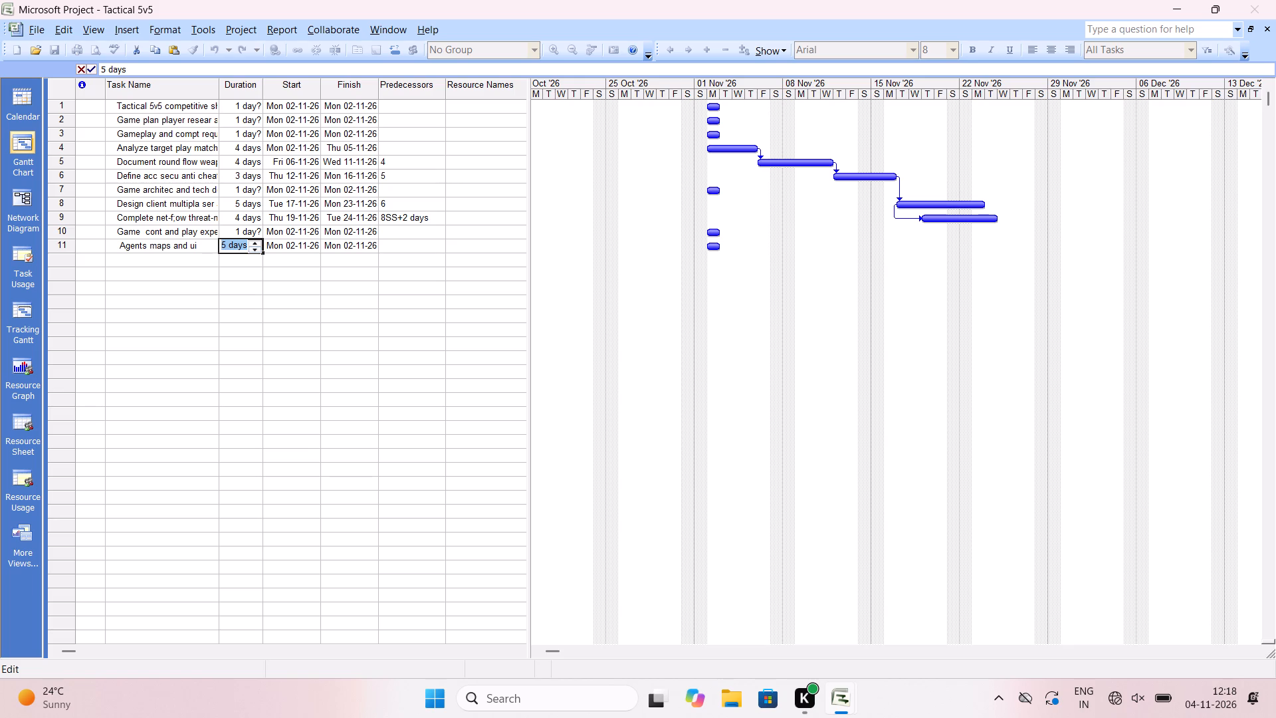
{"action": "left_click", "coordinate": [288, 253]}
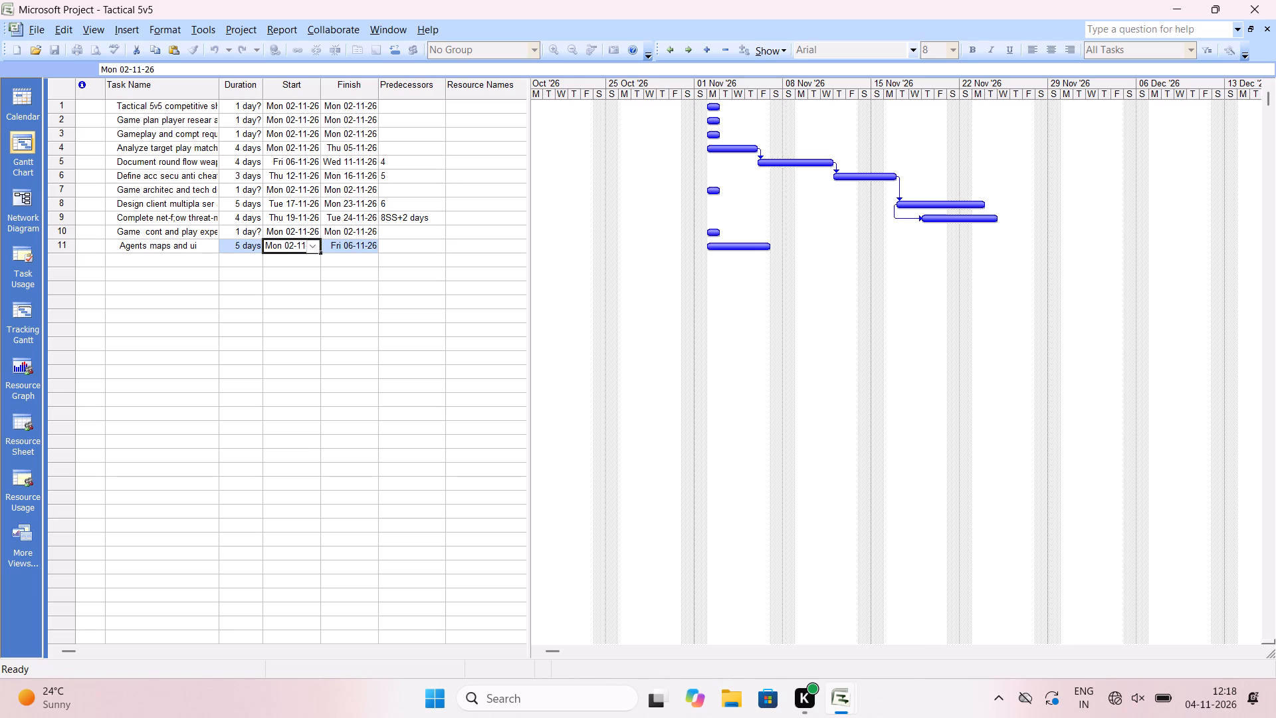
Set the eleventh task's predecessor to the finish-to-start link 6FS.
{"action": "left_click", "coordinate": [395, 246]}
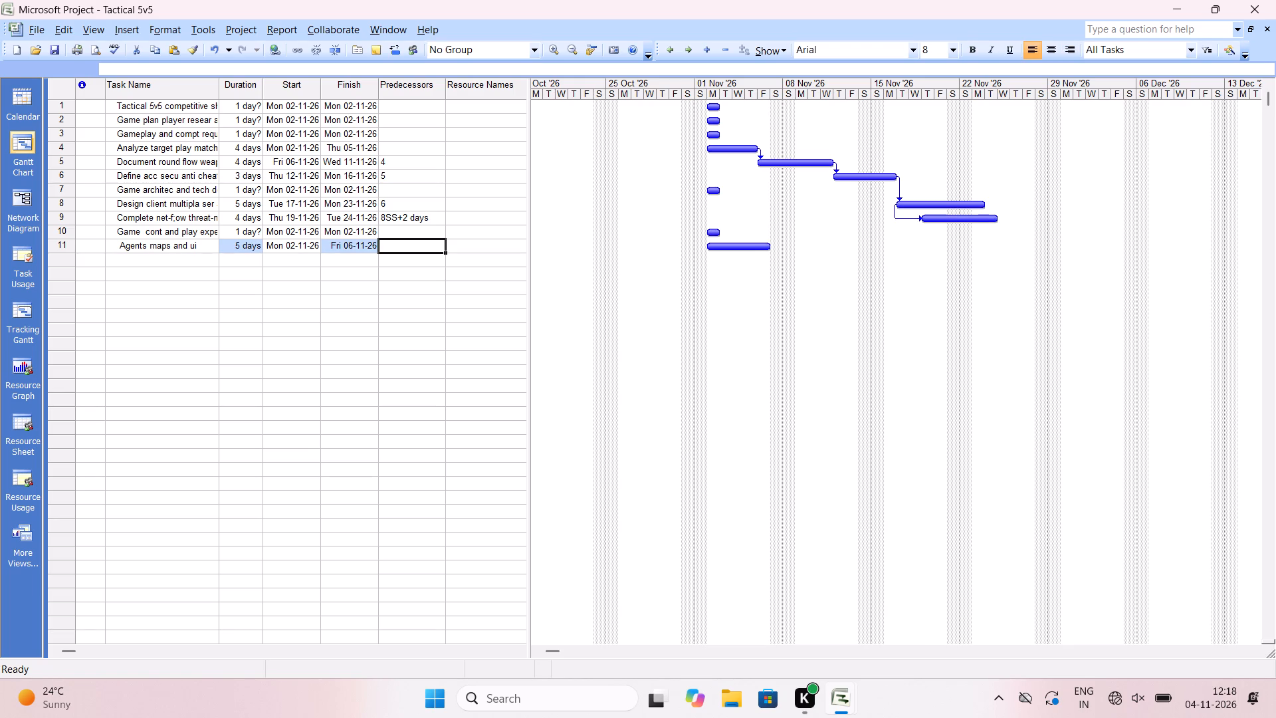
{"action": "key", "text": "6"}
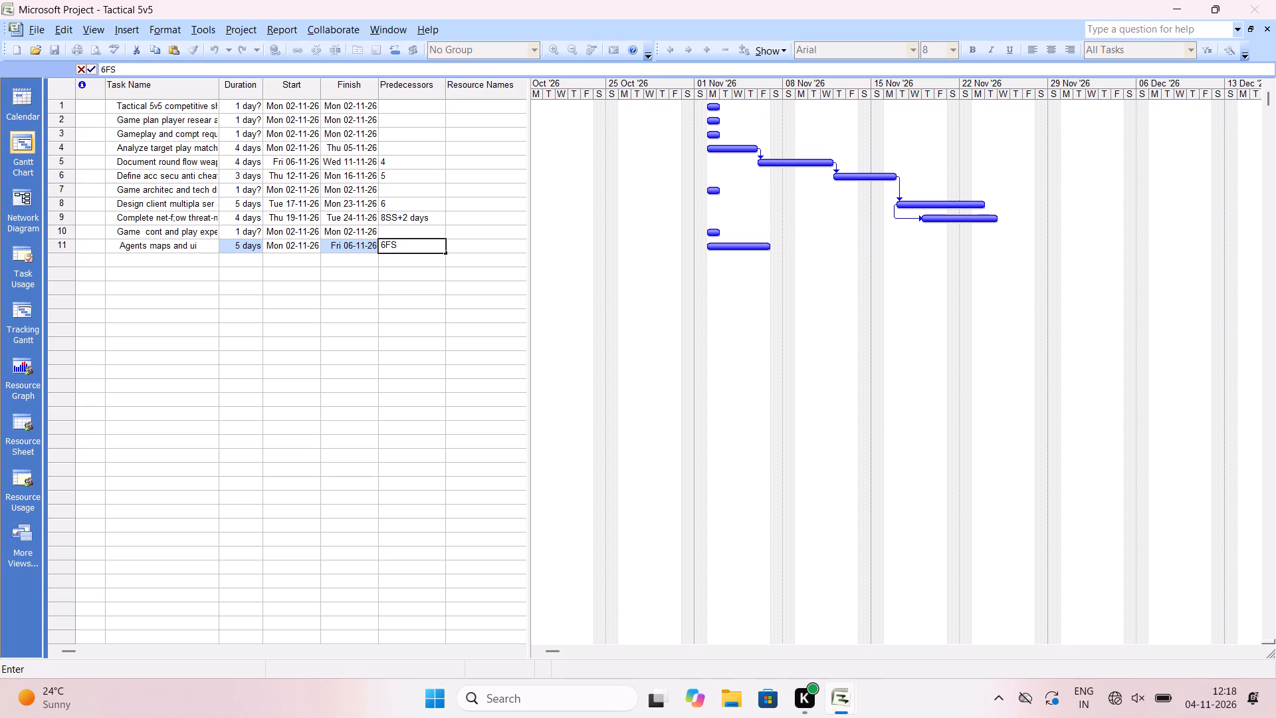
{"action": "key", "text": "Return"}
Enter "Create origi agent conce,ability proto and ul flows" as the twelfth task name.
{"action": "left_click", "coordinate": [333, 264]}
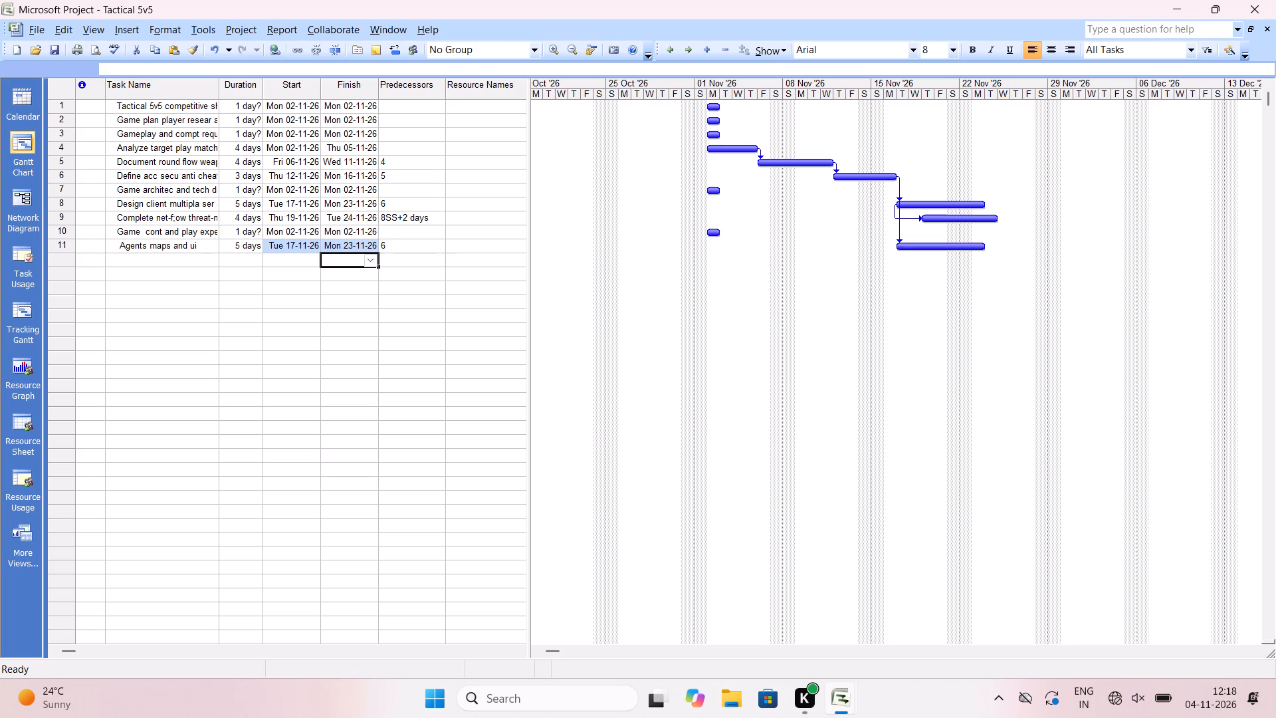
{"action": "left_click", "coordinate": [294, 268]}
{"action": "left_click", "coordinate": [247, 256]}
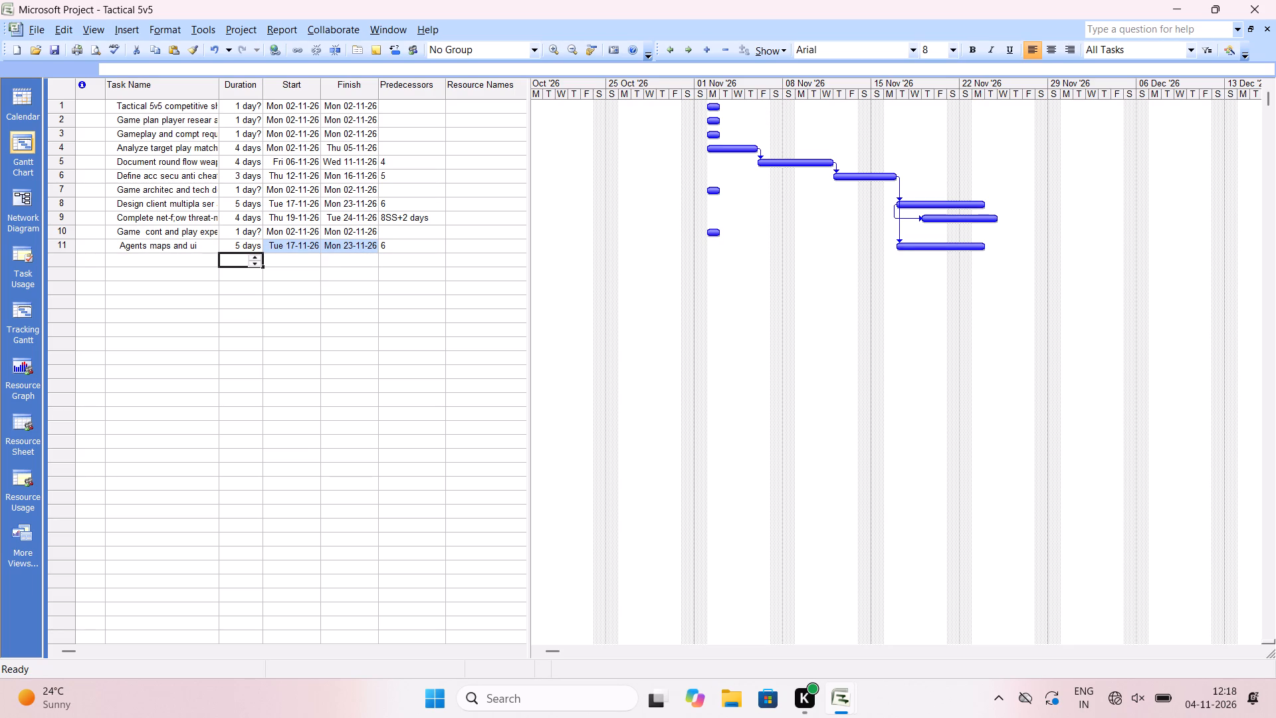
{"action": "left_click", "coordinate": [164, 257]}
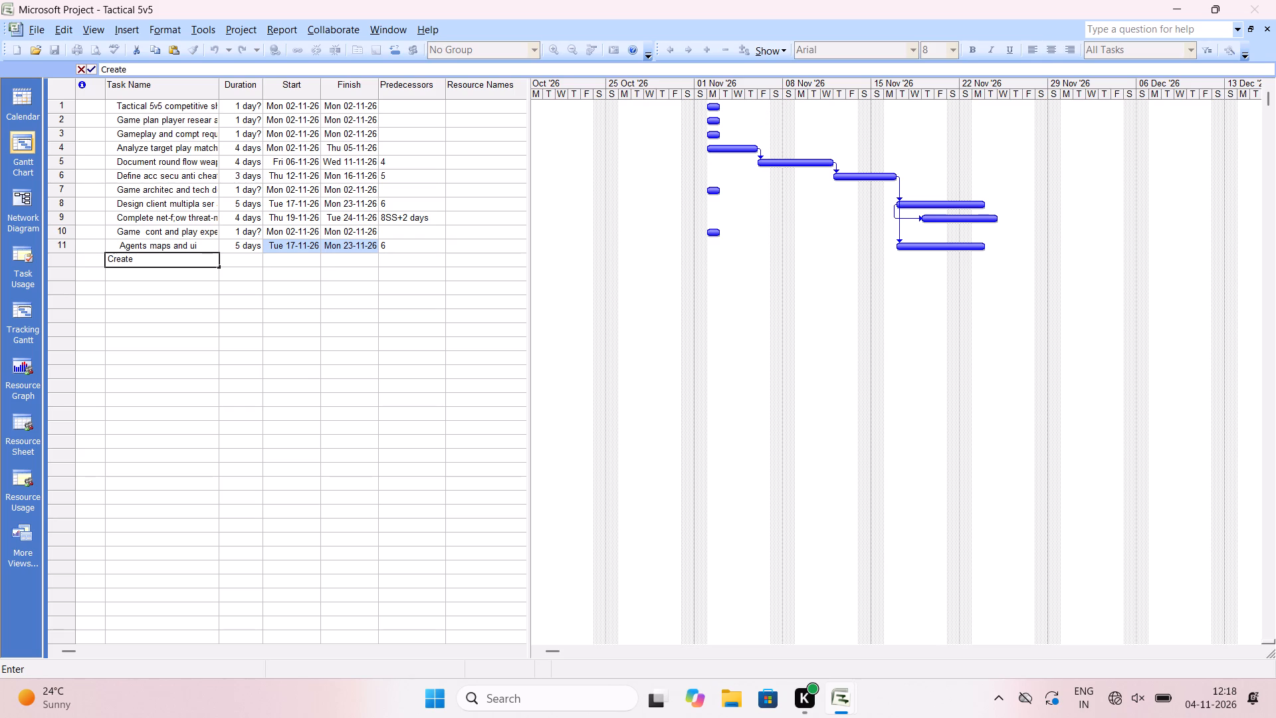
{"action": "type", "text": "or"}
{"action": "type", "text": "igi"}
{"action": "key", "text": "space"}
{"action": "type", "text": "agent"}
{"action": "key", "text": "space"}
{"action": "type", "text": "conc"}
{"action": "key", "text": "e"}
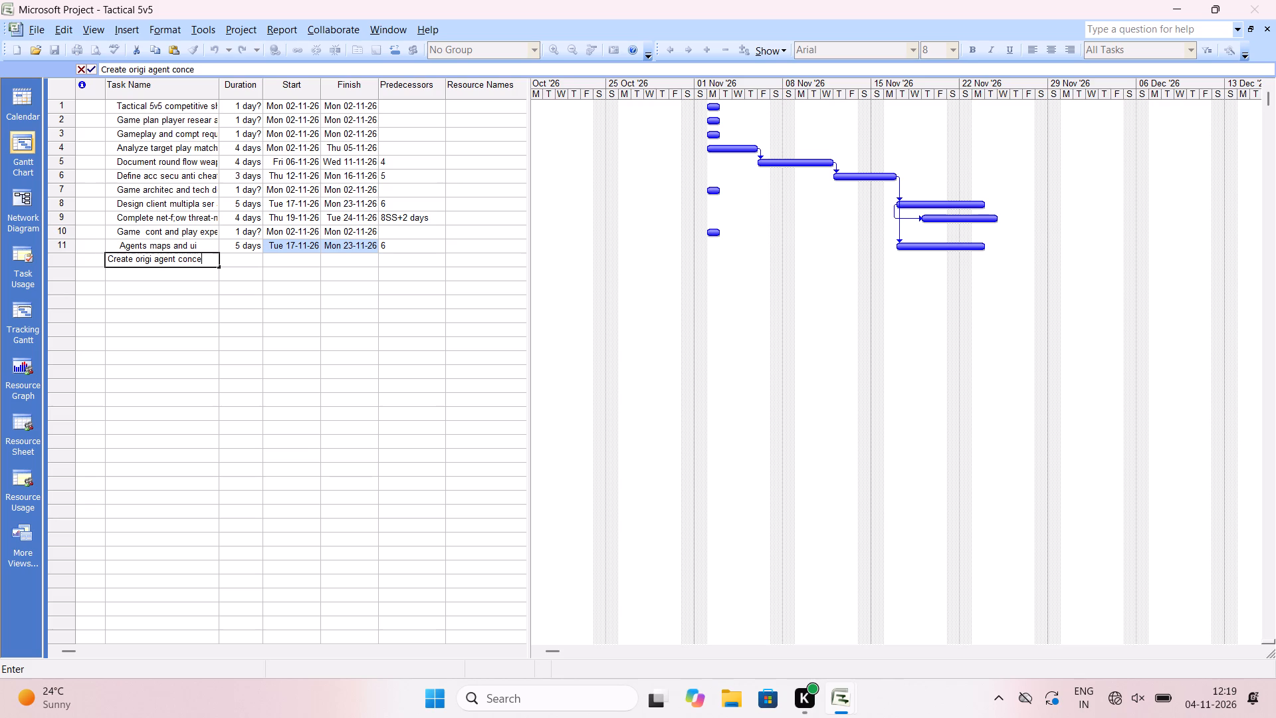
{"action": "type", "text": ",ability"}
{"action": "key", "text": "space"}
{"action": "type", "text": "proto"}
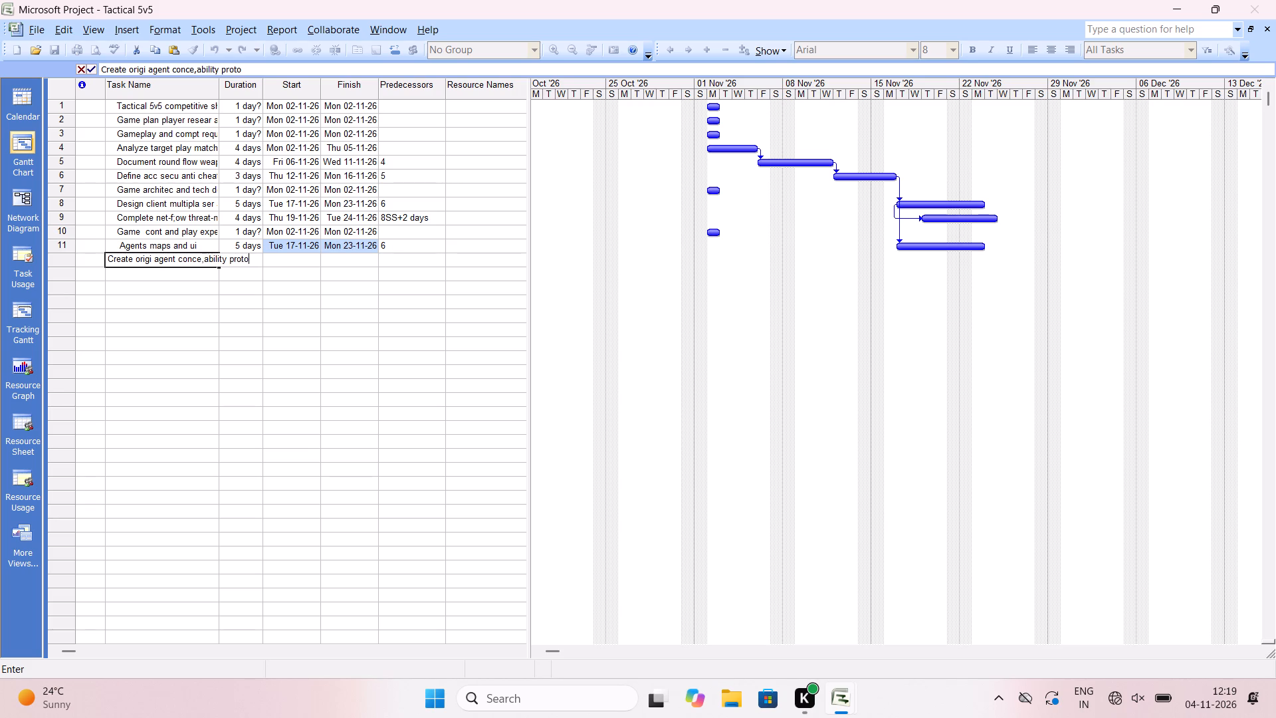
{"action": "key", "text": "space"}
{"action": "type", "text": "and ul flow"}
{"action": "key", "text": "s"}
{"action": "key", "text": "Return"}
Set the duration of the eleventh task, "Agents maps and ui", to 1 day.
{"action": "left_click", "coordinate": [233, 264]}
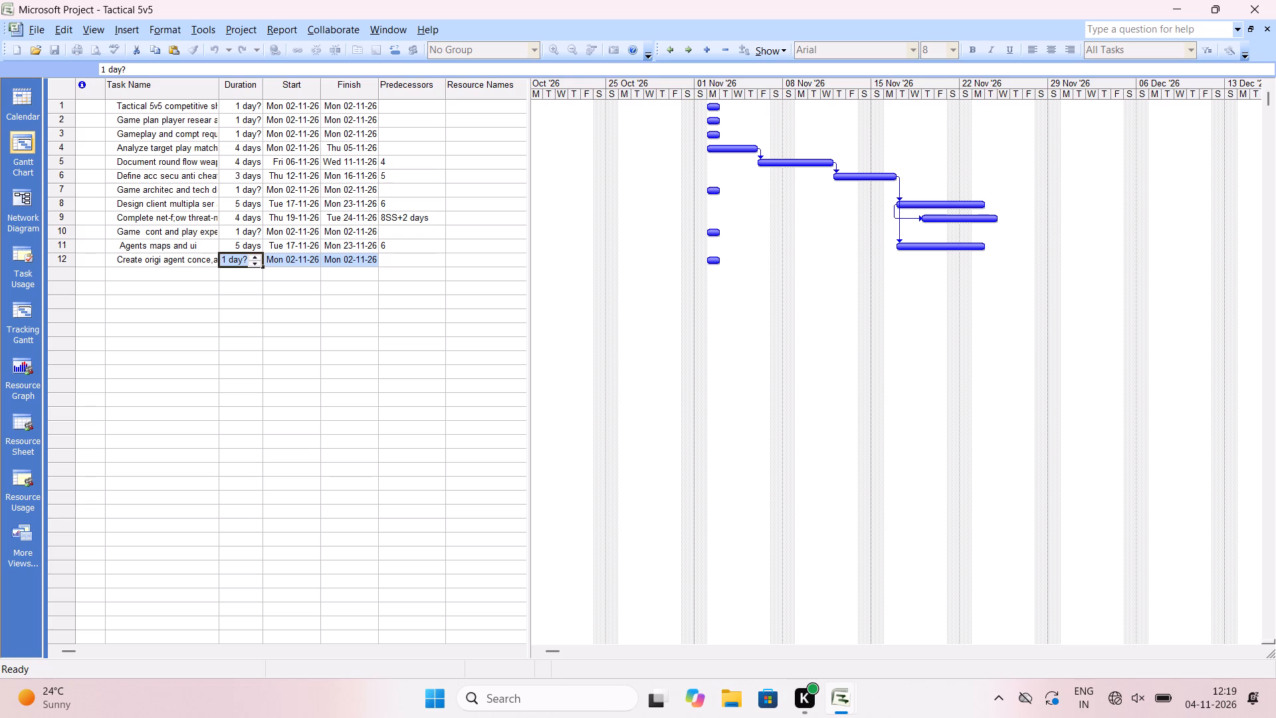
{"action": "left_click", "coordinate": [249, 251]}
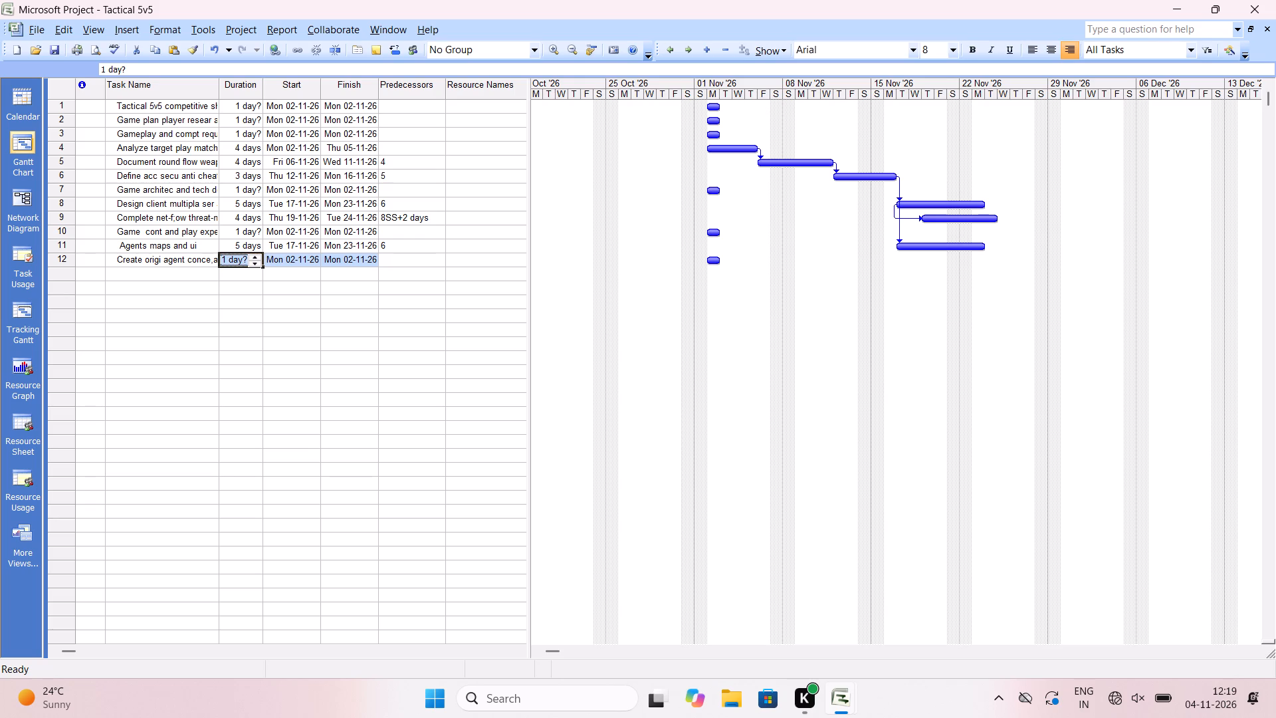
{"action": "left_click", "coordinate": [257, 247]}
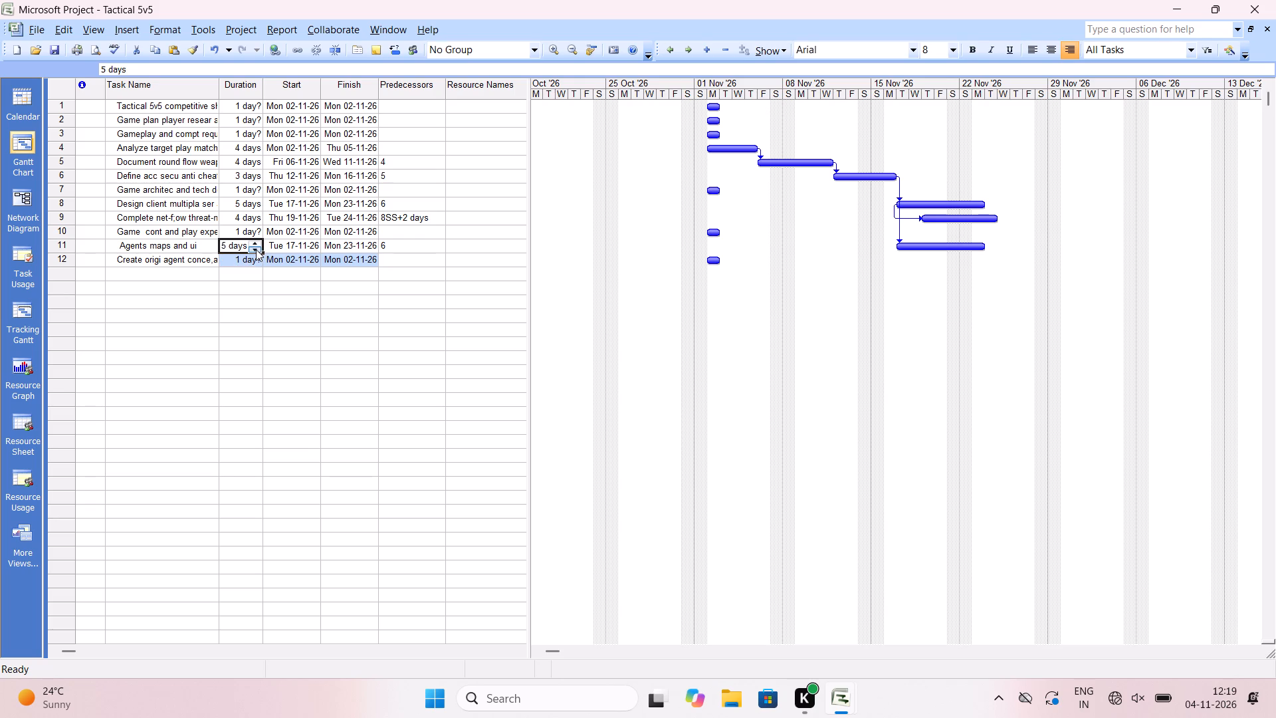
{"action": "triple_click", "coordinate": [256, 249]}
{"action": "left_click", "coordinate": [256, 249]}
{"action": "left_click", "coordinate": [256, 249]}
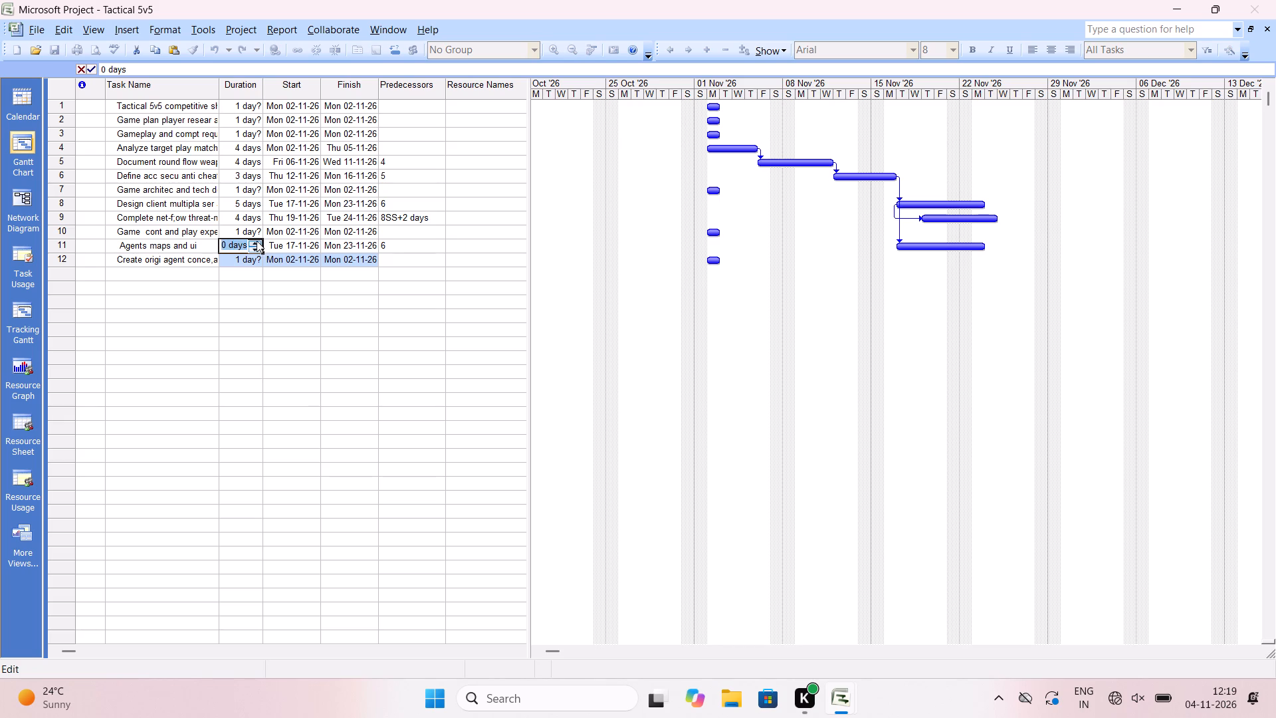
{"action": "left_click", "coordinate": [257, 241]}
{"action": "left_click", "coordinate": [278, 243]}
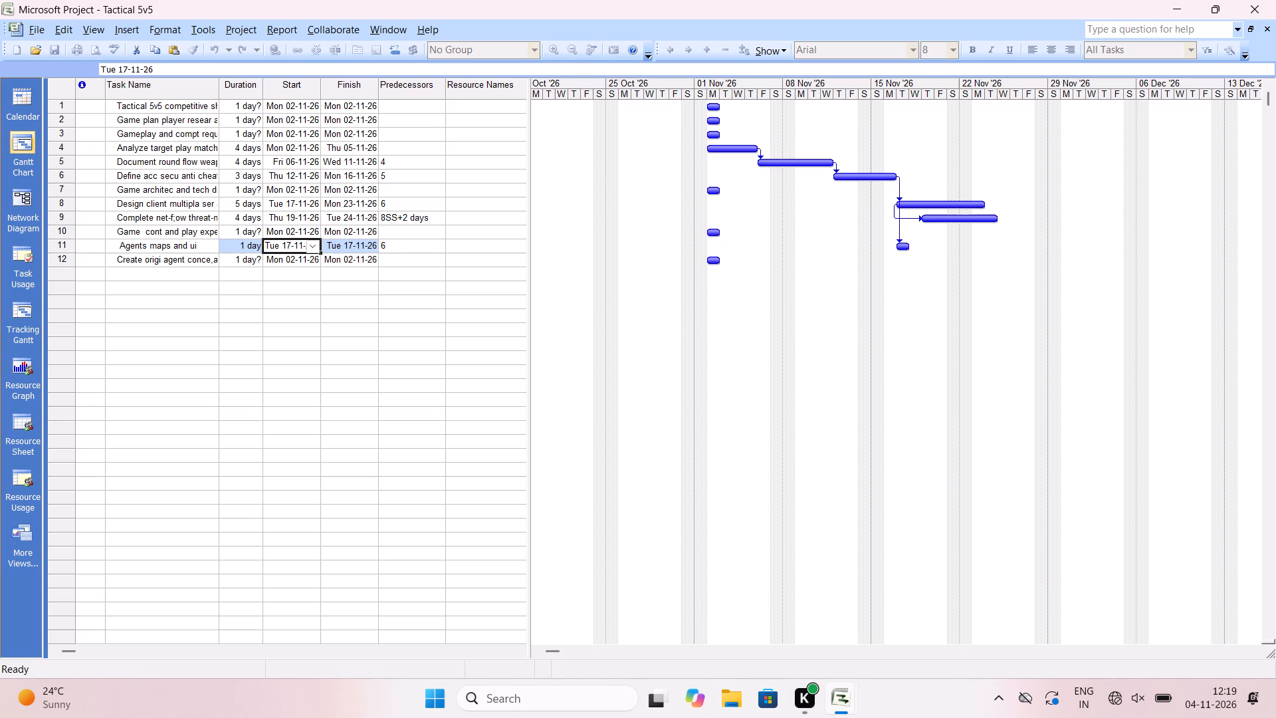
Move the eleventh task's start to Monday 2 November 2026, removing its predecessor link.
{"action": "left_click", "coordinate": [312, 244]}
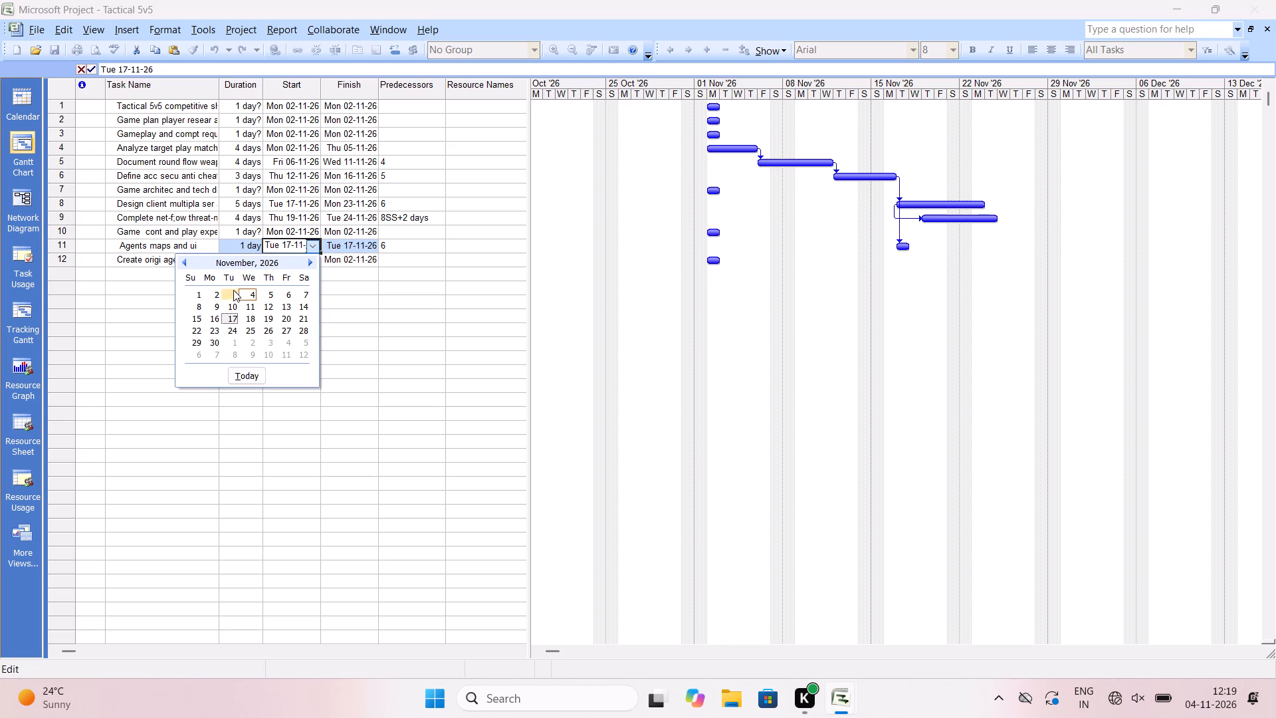
{"action": "left_click", "coordinate": [220, 295]}
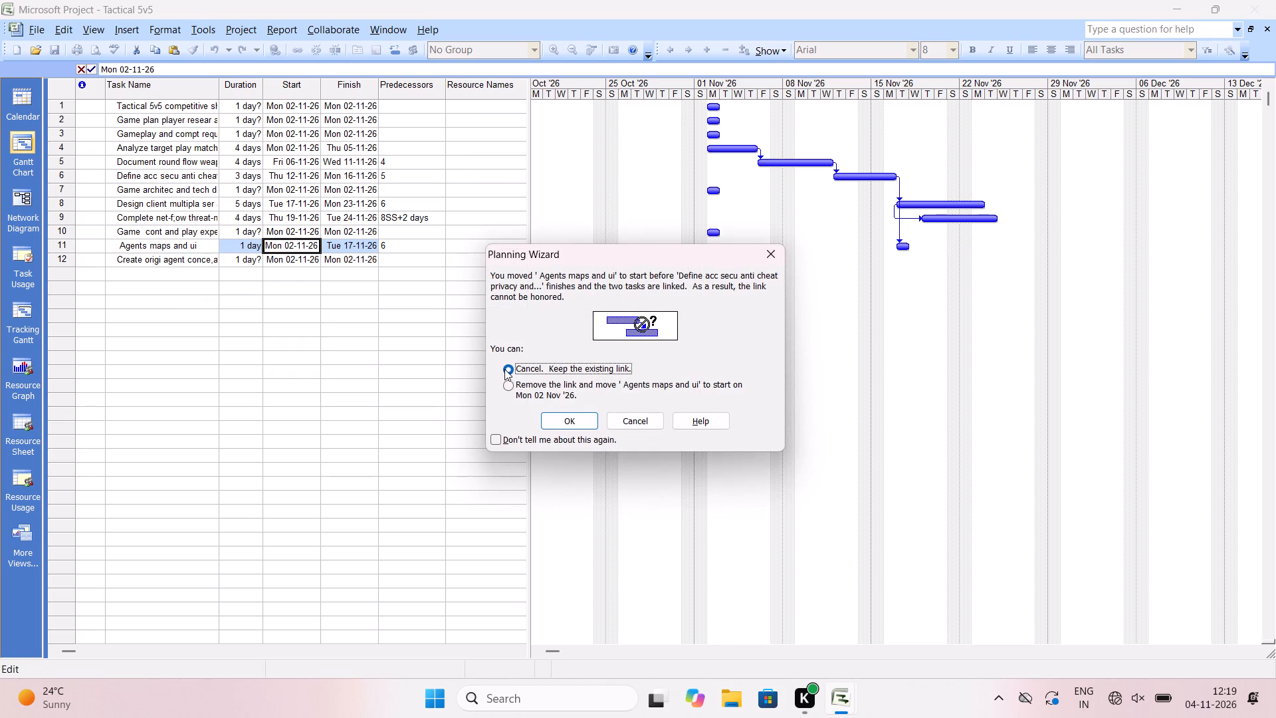
{"action": "left_click", "coordinate": [539, 395]}
{"action": "left_click", "coordinate": [562, 419]}
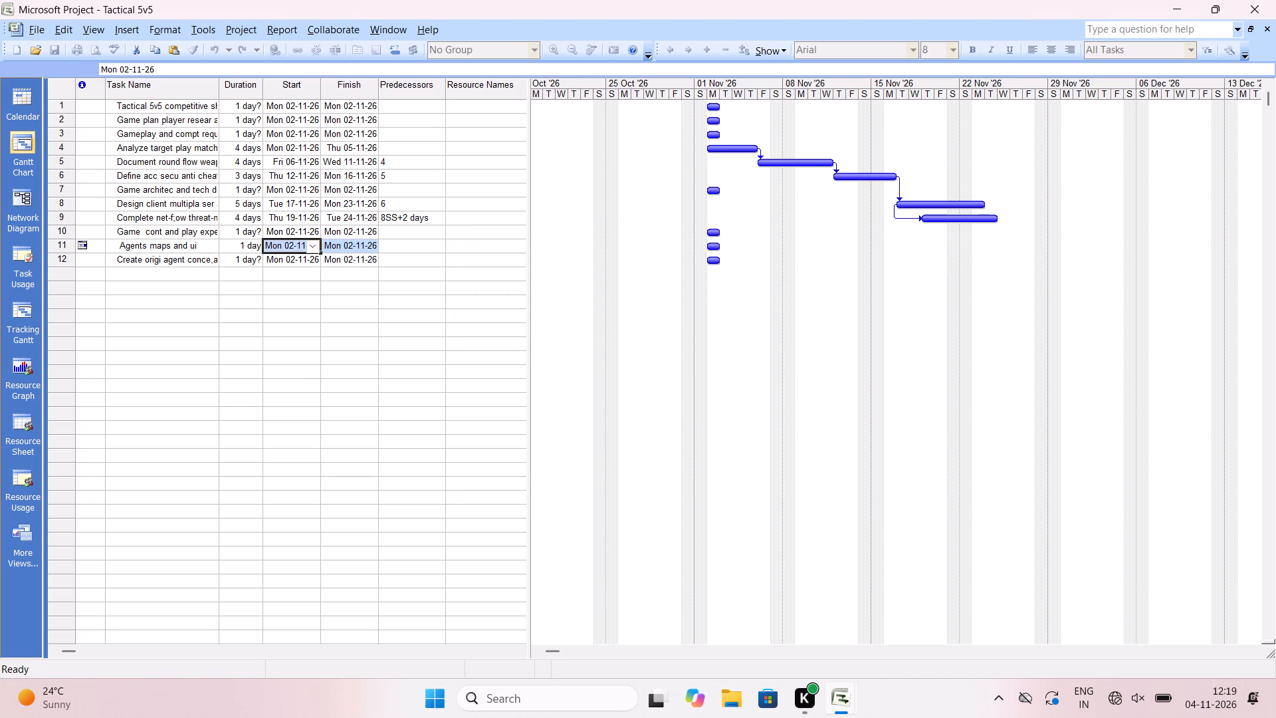
{"action": "left_click", "coordinate": [350, 258]}
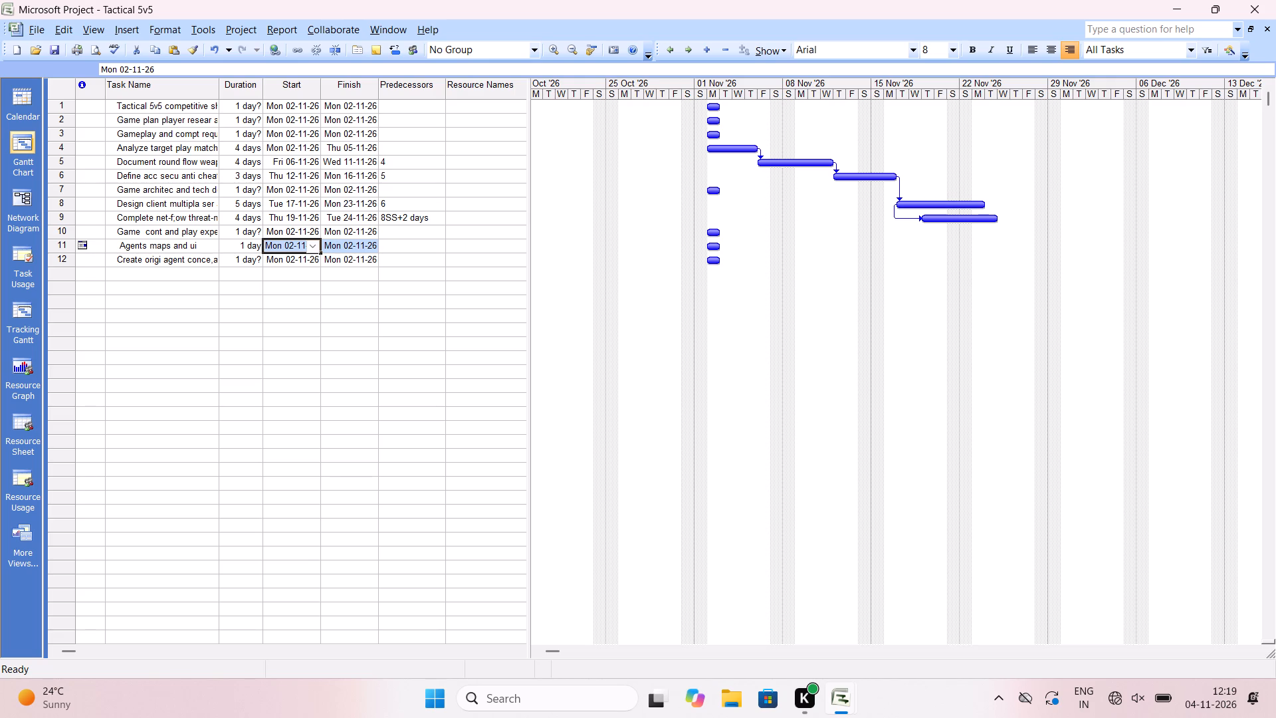
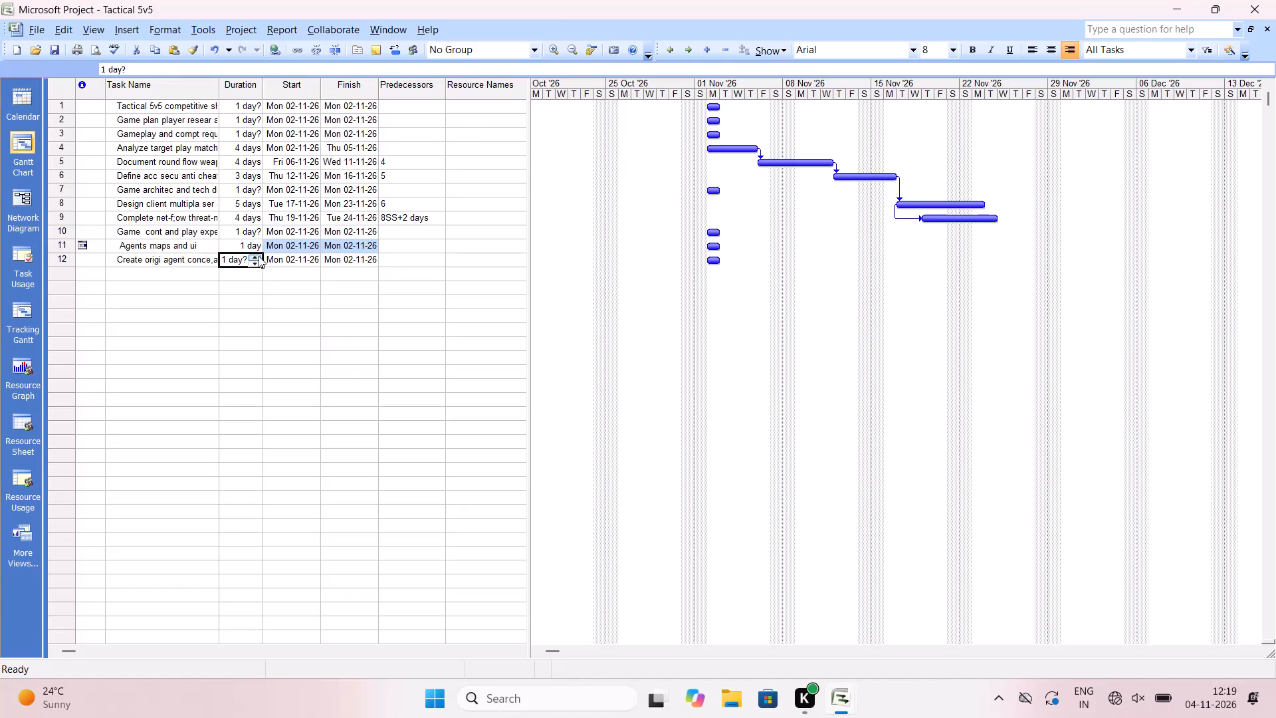
Set the duration of the twelfth task, "Create origi agent conce,ability proto and ul flows", to 5 days.
{"action": "triple_click", "coordinate": [259, 256]}
{"action": "left_click", "coordinate": [259, 256]}
{"action": "left_click", "coordinate": [285, 256]}
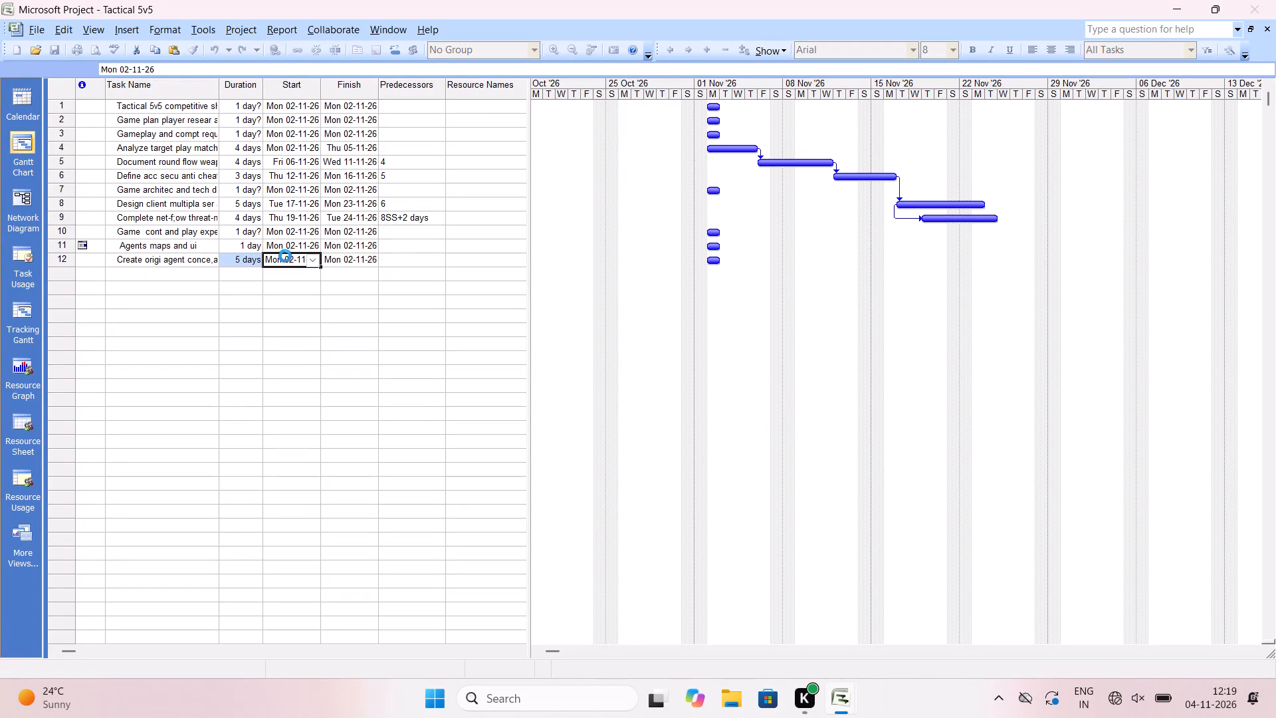
Set task 6 as the predecessor of the twelfth task.
{"action": "left_click_drag", "start_coordinate": [340, 259], "coordinate": [417, 257]}
{"action": "left_click", "coordinate": [417, 257]}
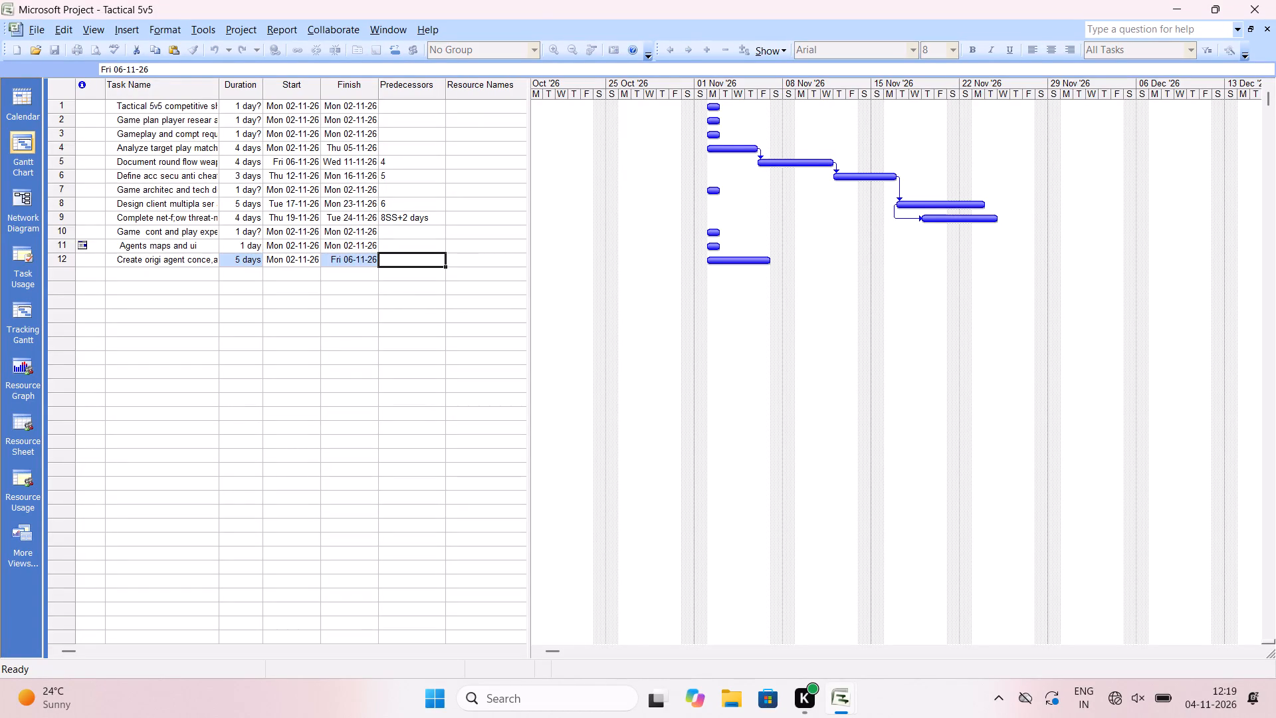
{"action": "key", "text": "6"}
{"action": "key", "text": "Return"}
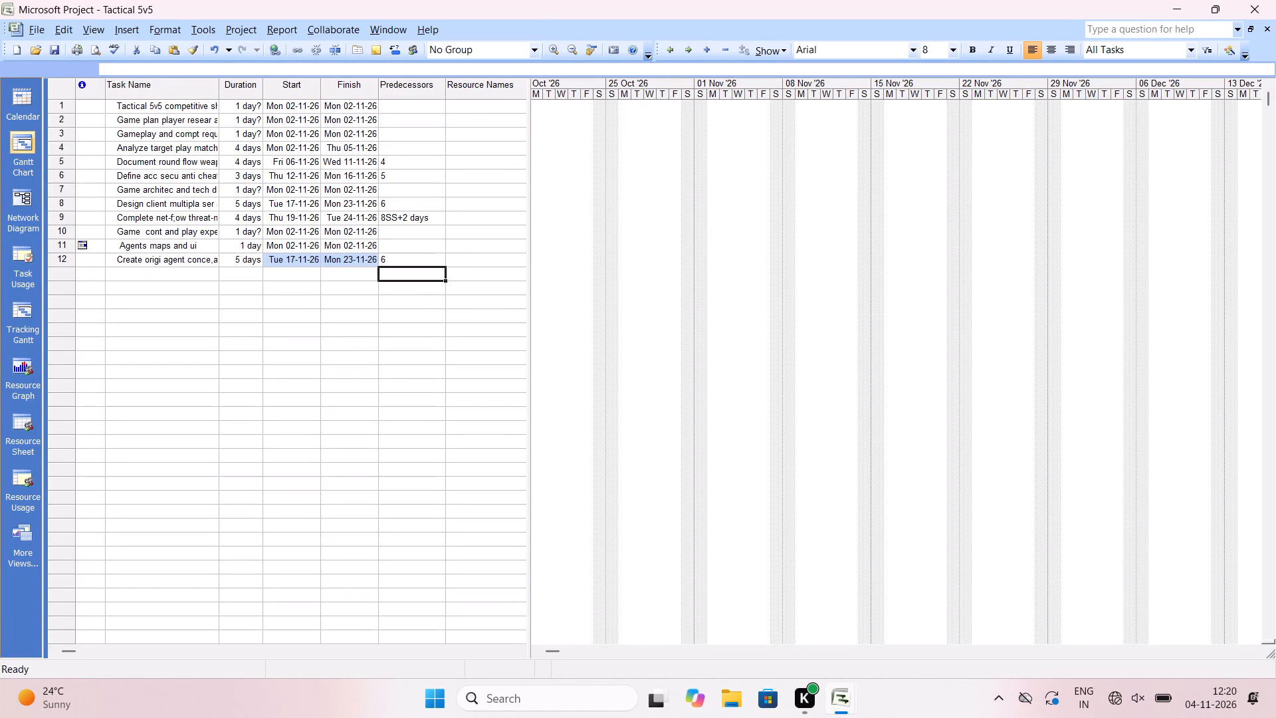
Enter "review map layo access and game balan concept" as the thirteenth task name.
{"action": "left_click", "coordinate": [149, 274]}
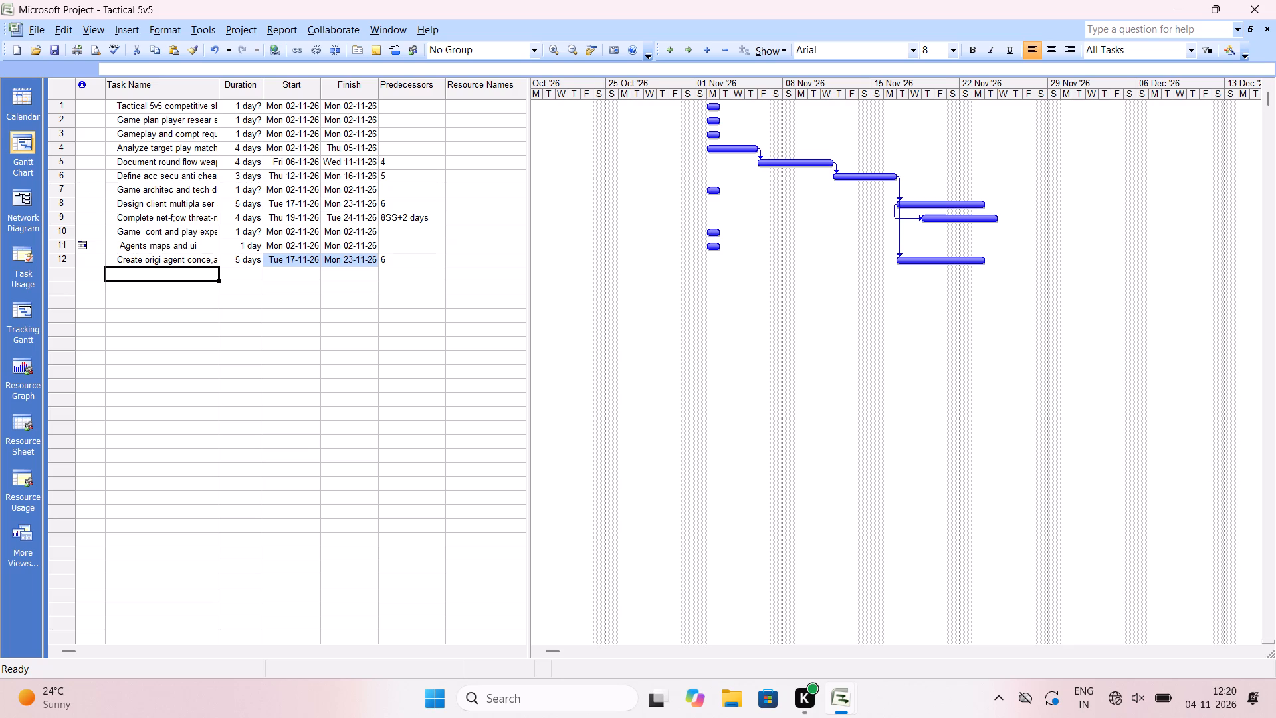
{"action": "type", "text": "review"}
{"action": "key", "text": "space"}
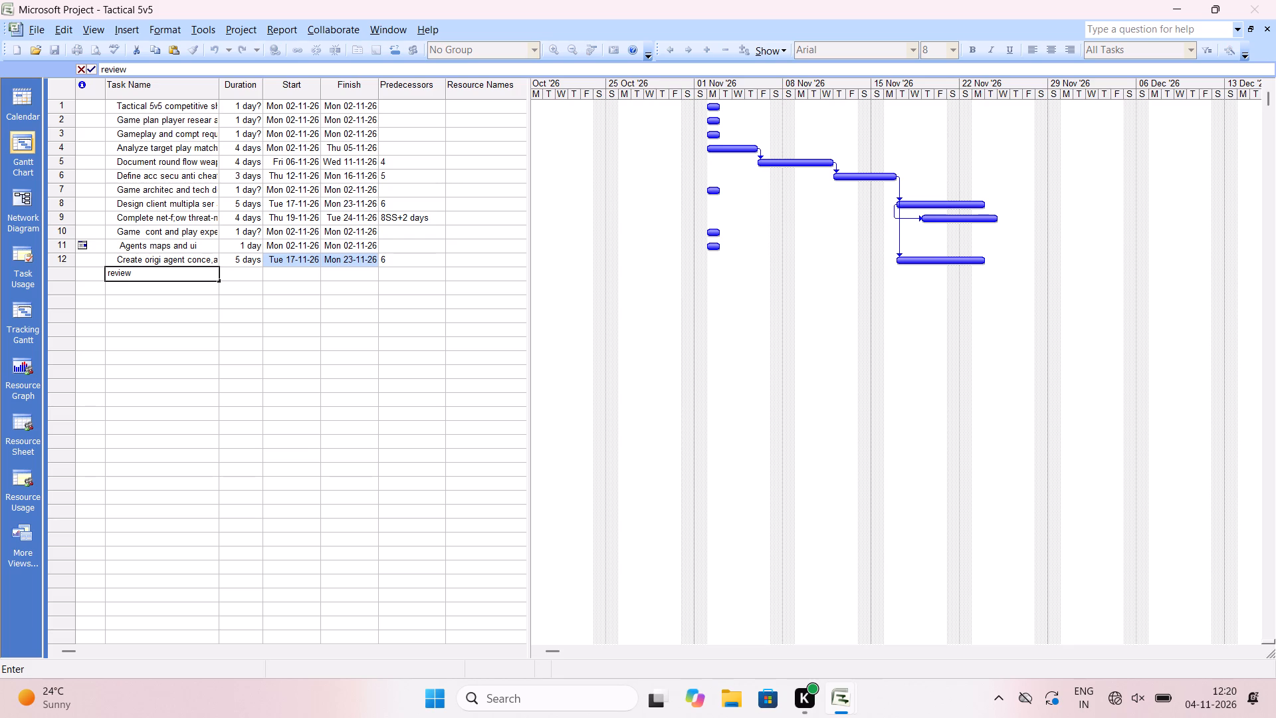
{"action": "type", "text": "map"}
{"action": "key", "text": "space"}
{"action": "type", "text": "layo"}
{"action": "key", "text": "space"}
{"action": "type", "text": "acc"}
{"action": "type", "text": "ess"}
{"action": "key", "text": "space"}
{"action": "type", "text": "and game"}
{"action": "key", "text": "space"}
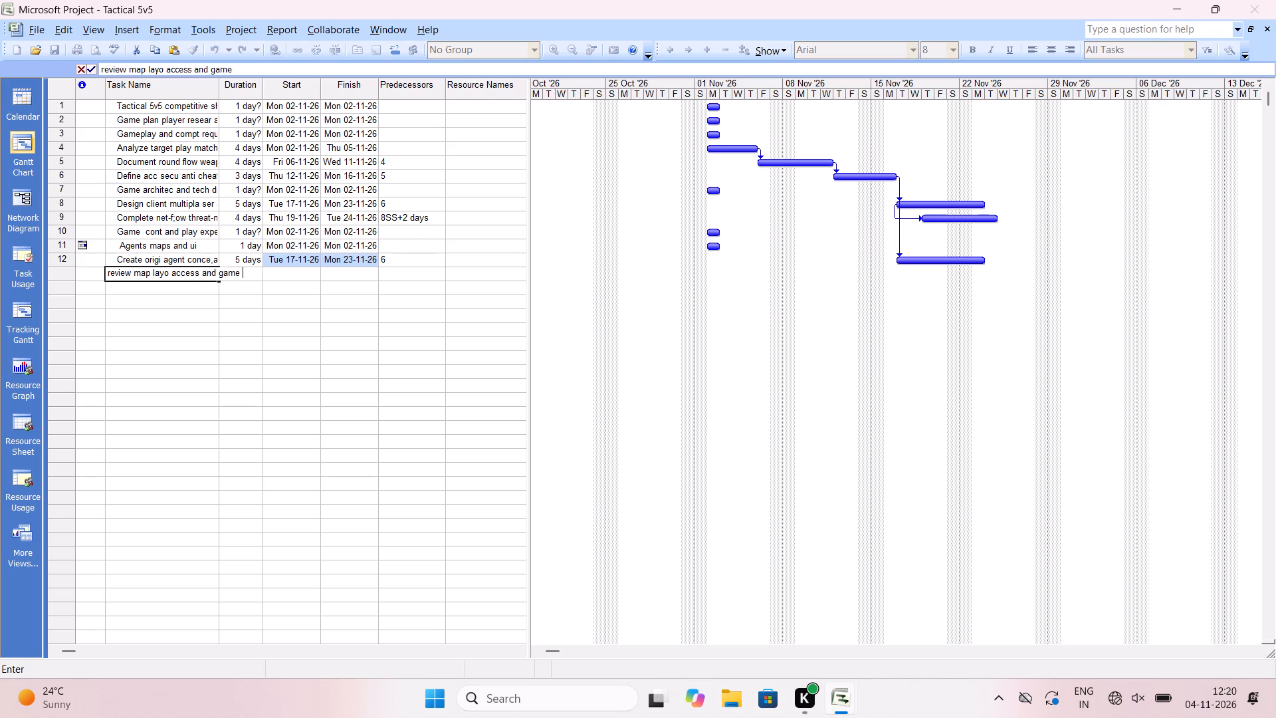
{"action": "type", "text": "balan"}
{"action": "key", "text": "space"}
{"action": "type", "text": "concept"}
{"action": "key", "text": "Return"}
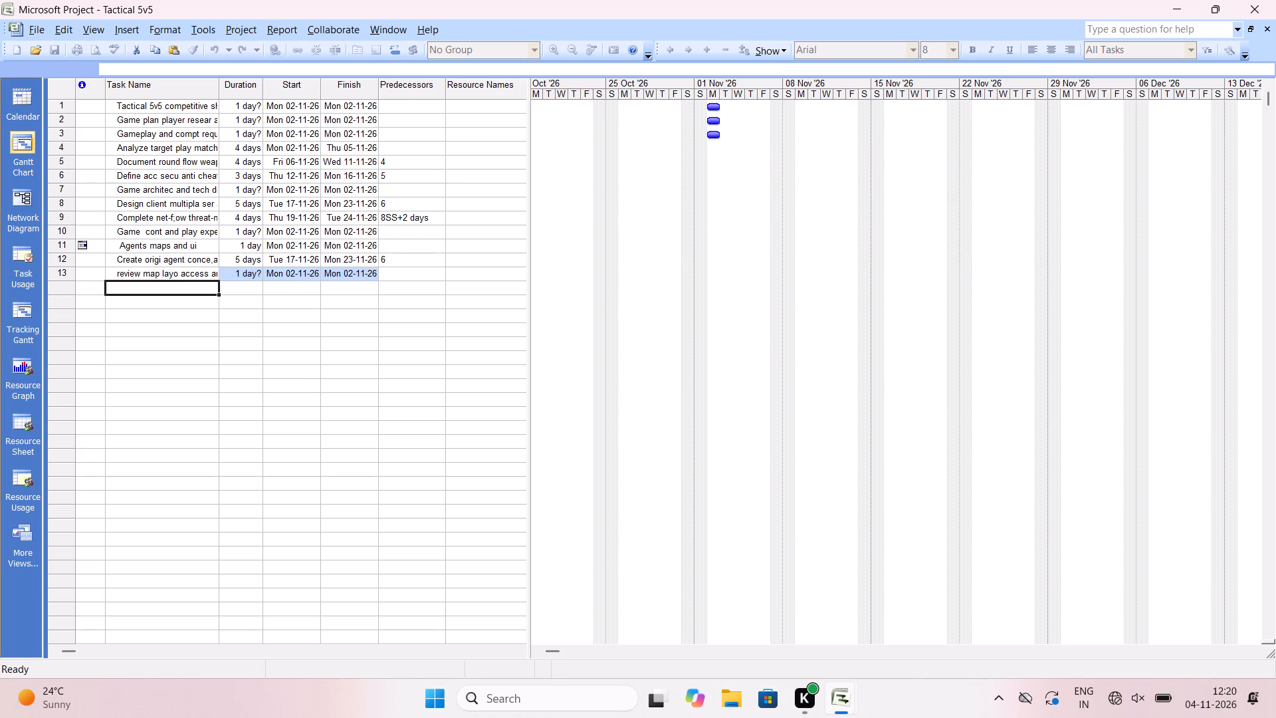
Set the duration of the thirteenth task, the map layout review, to 4 days.
{"action": "left_click", "coordinate": [241, 271]}
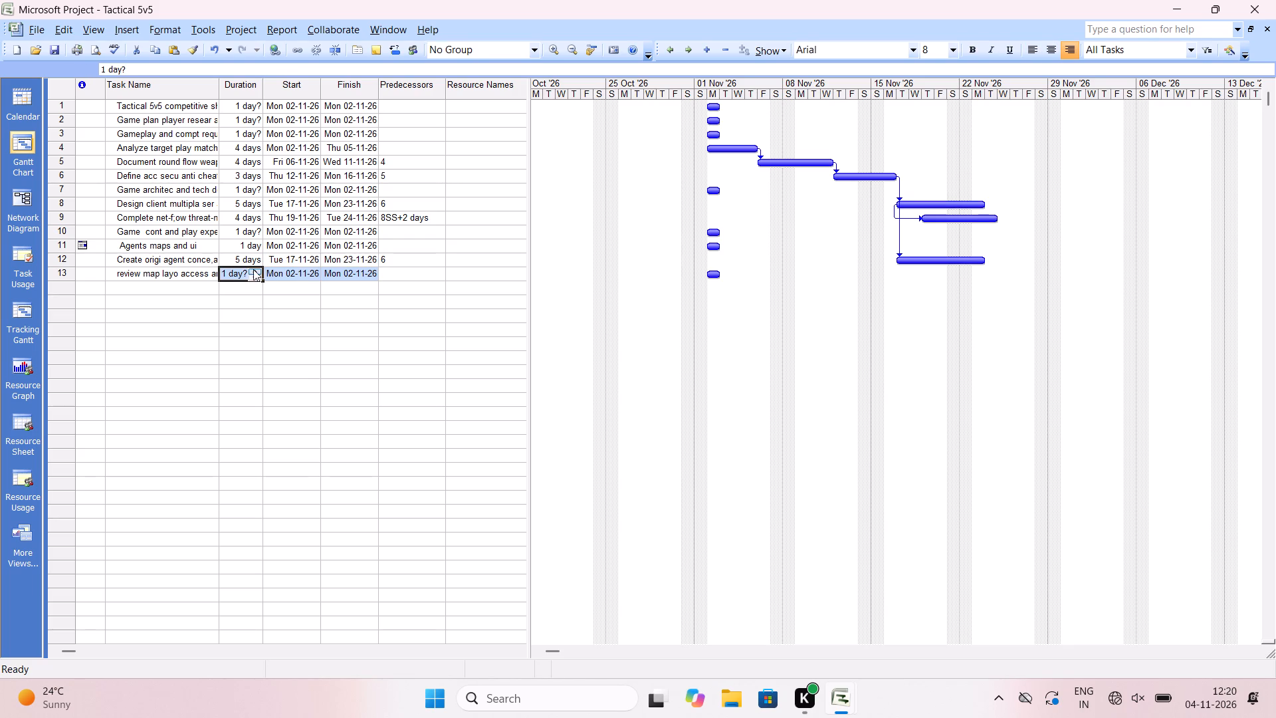
{"action": "double_click", "coordinate": [253, 269]}
{"action": "left_click_drag", "start_coordinate": [253, 269], "coordinate": [292, 273]}
{"action": "left_click", "coordinate": [292, 273]}
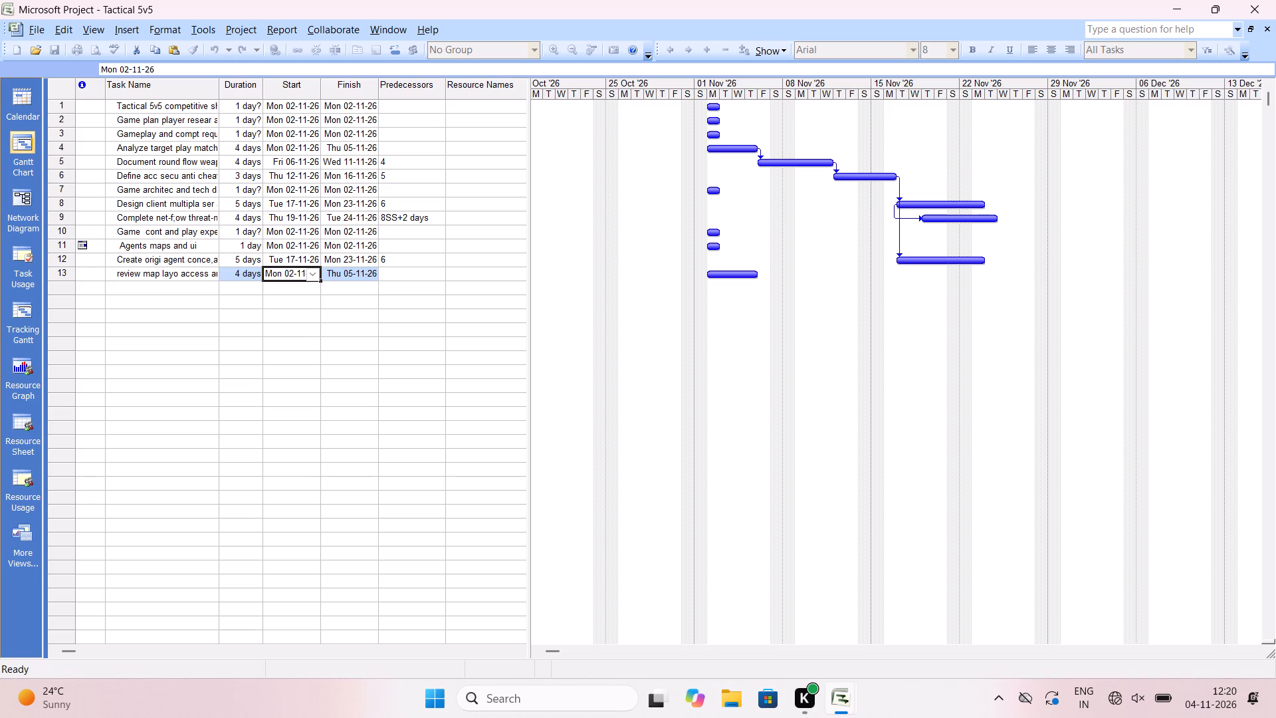
Set the thirteenth task's predecessor to the finish-to-start link 12FS.
{"action": "left_click", "coordinate": [387, 275]}
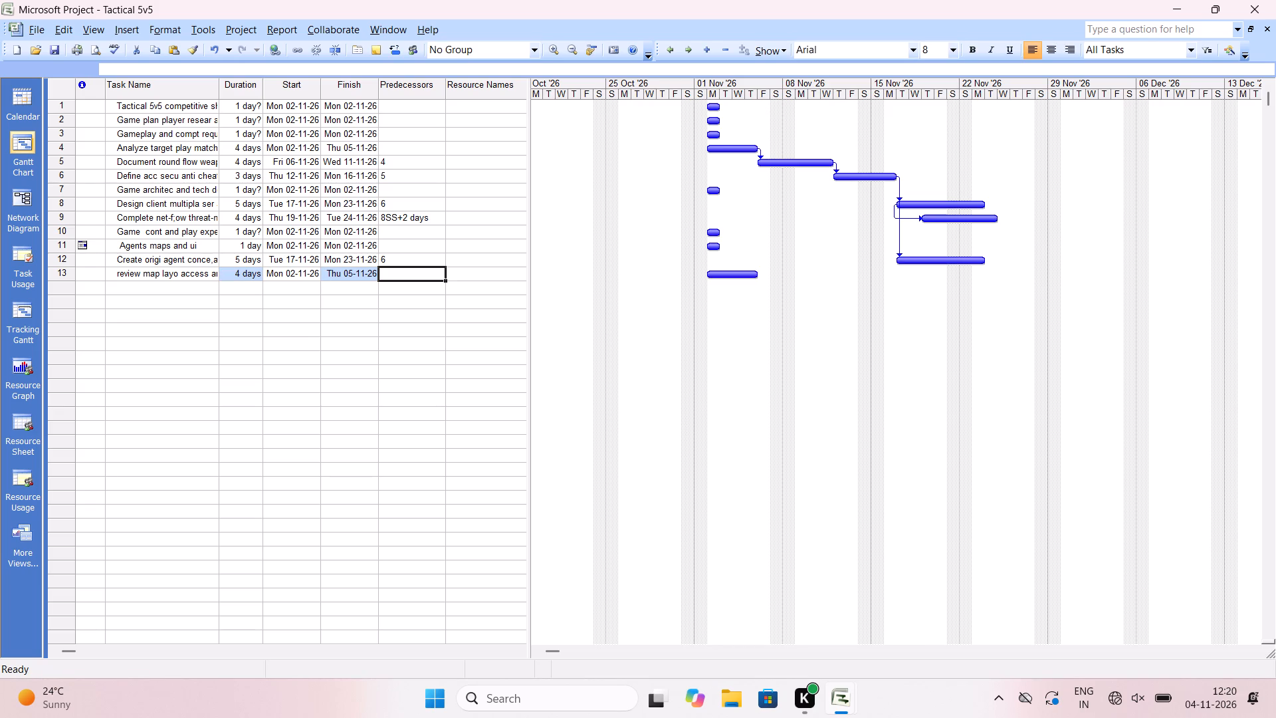
{"action": "type", "text": "12"}
{"action": "key", "text": "f"}
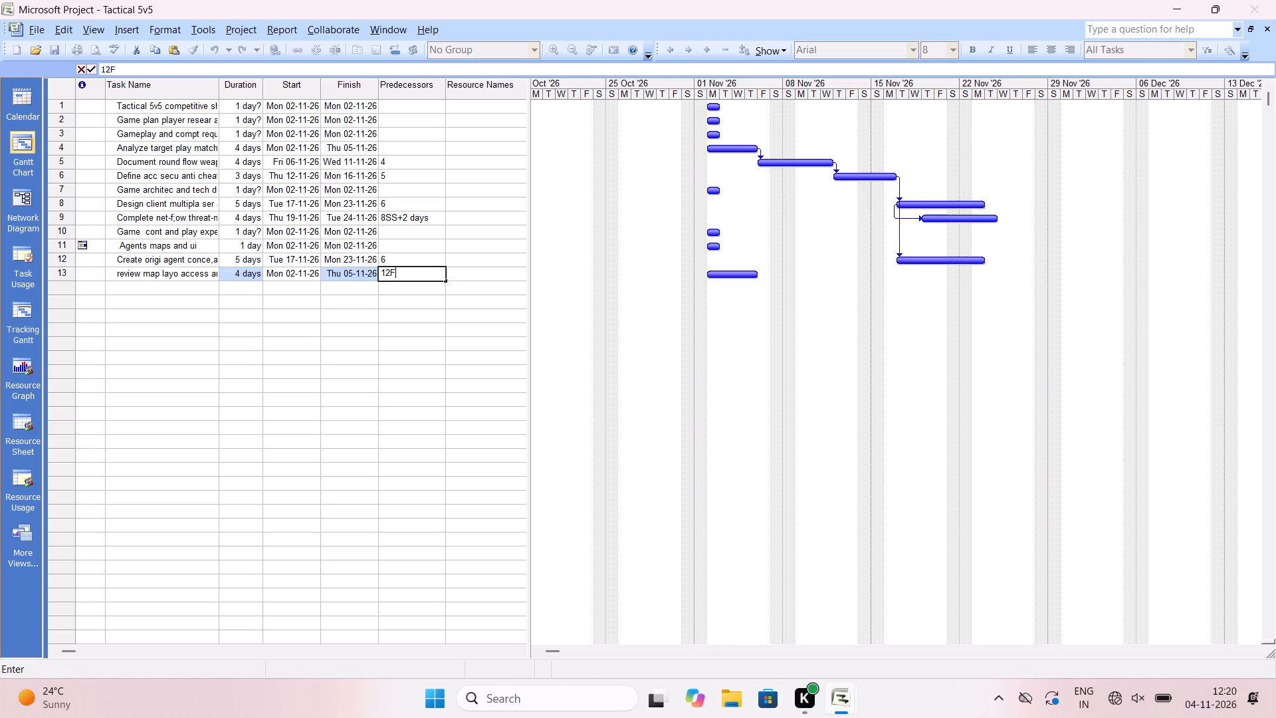
{"action": "key", "text": "s"}
{"action": "key", "text": "Return"}
Enter "Multiplayer matchmaking and live service design" as the fourteenth task name.
{"action": "left_click", "coordinate": [288, 291]}
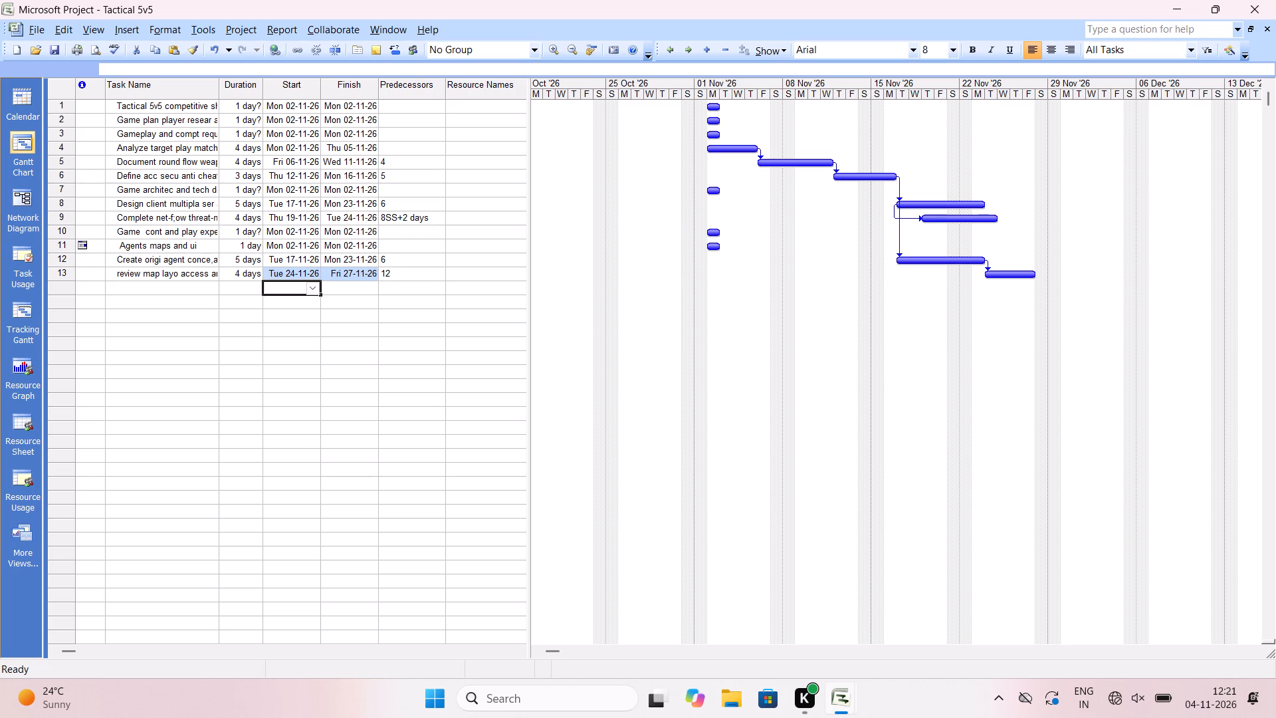
{"action": "left_click", "coordinate": [241, 291]}
{"action": "left_click", "coordinate": [173, 287]}
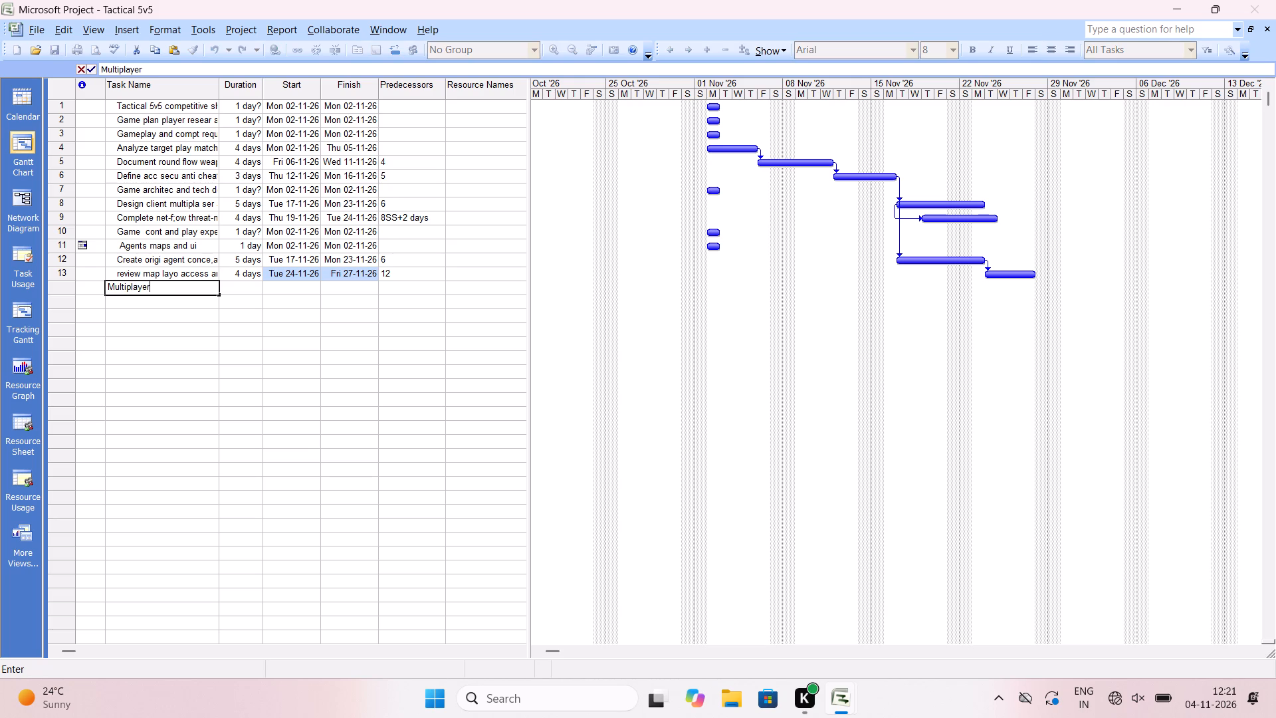
{"action": "key", "text": "space"}
{"action": "type", "text": "match"}
{"action": "type", "text": "making"}
{"action": "key", "text": "space"}
{"action": "type", "text": "and"}
{"action": "key", "text": "space"}
{"action": "type", "text": "live"}
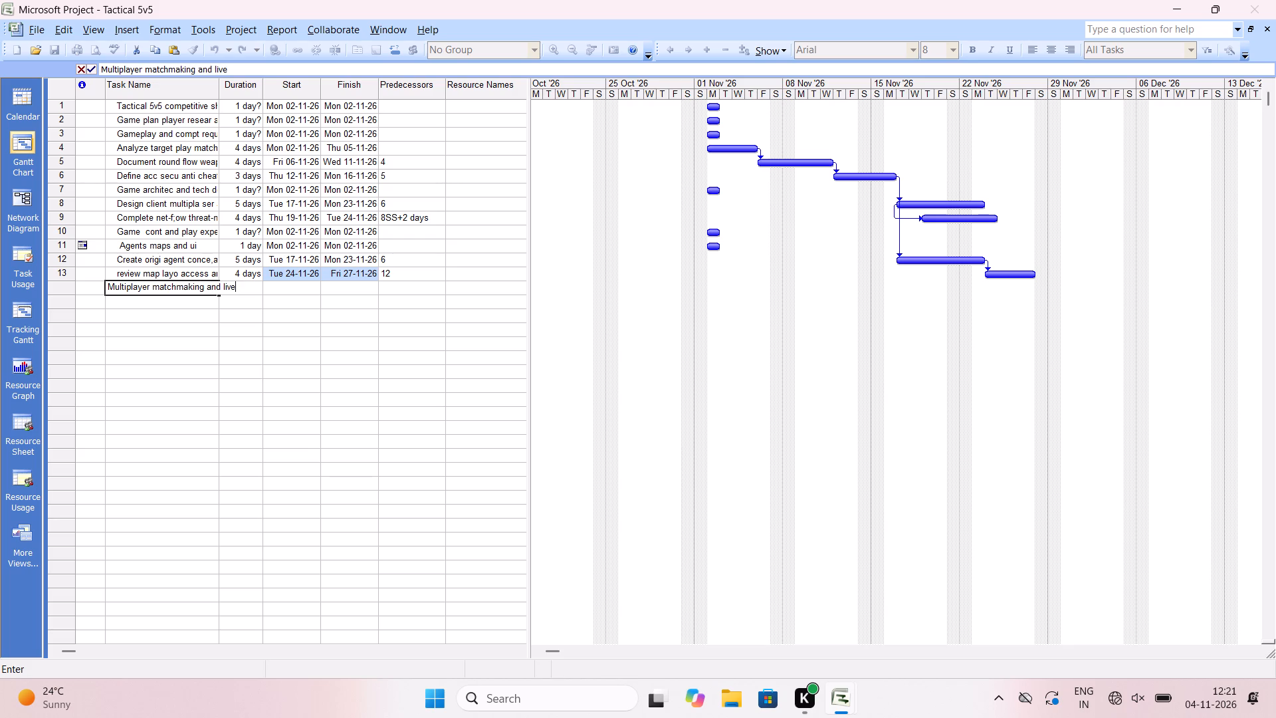
{"action": "key", "text": "space"}
{"action": "type", "text": "service"}
{"action": "key", "text": "space"}
{"action": "type", "text": "design"}
{"action": "key", "text": "Return"}
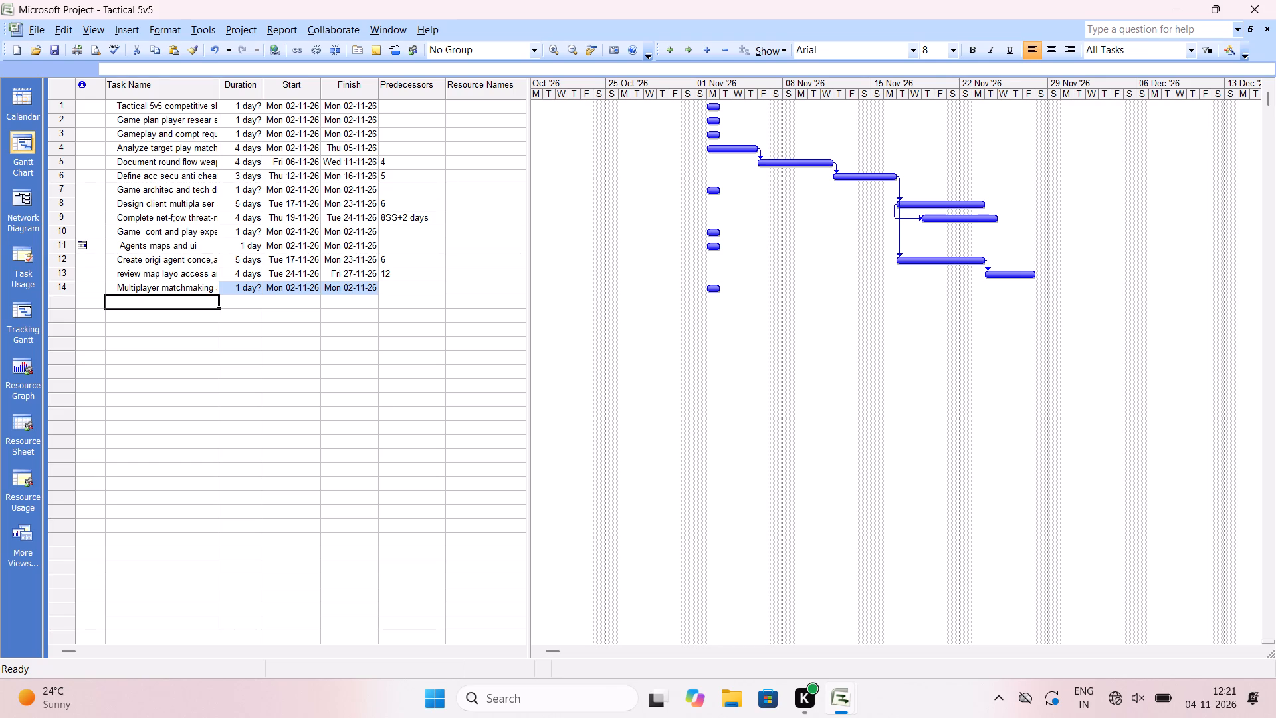
Enter "define matchmak and live ser desi" as the fifteenth task name.
{"action": "left_click", "coordinate": [359, 297]}
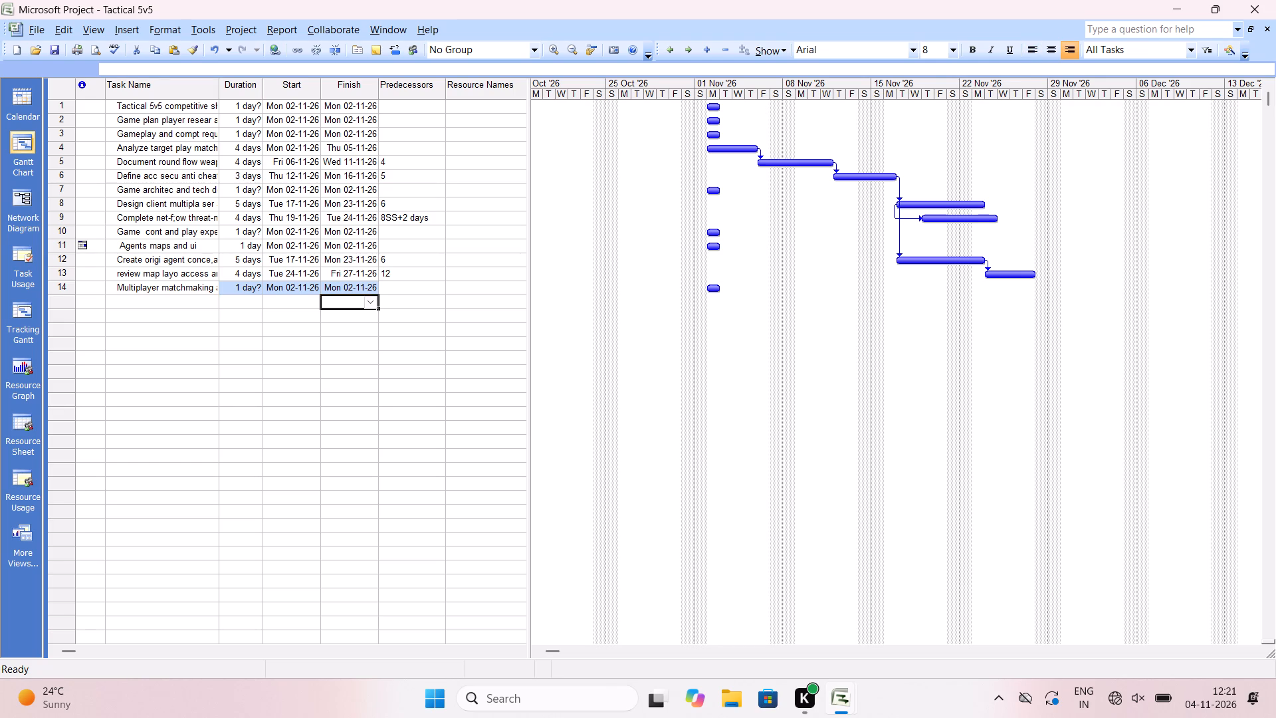
{"action": "key", "text": "Left"}
{"action": "key", "text": "Left"}
{"action": "key", "text": "Left"}
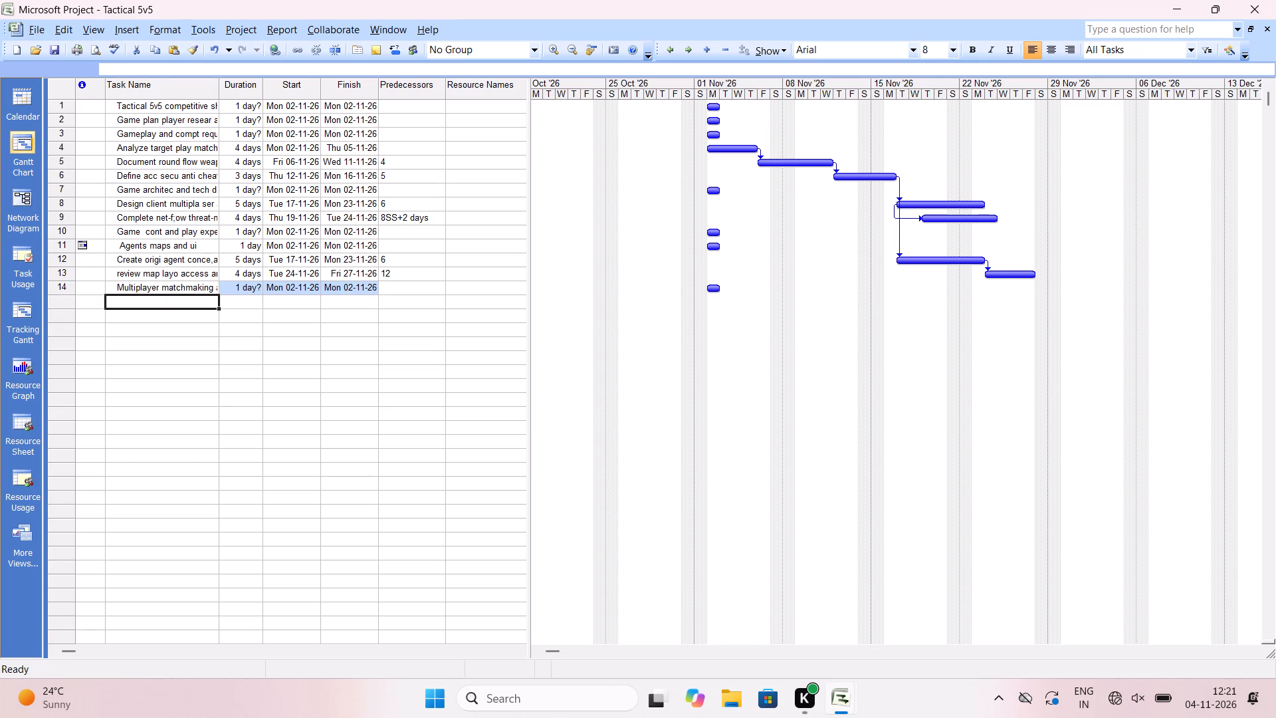
{"action": "type", "text": "define"}
{"action": "key", "text": "space"}
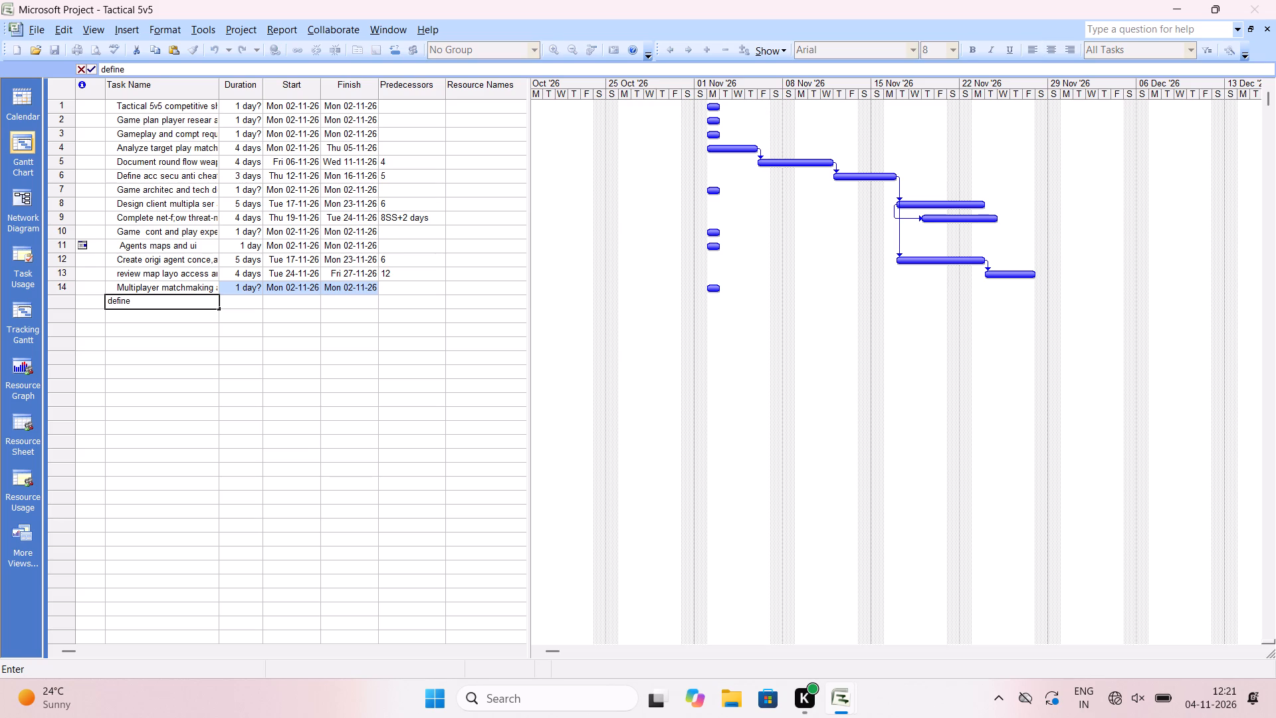
{"action": "type", "text": "matchmak and live"}
{"action": "key", "text": "space"}
{"action": "type", "text": "ser"}
{"action": "key", "text": "space"}
{"action": "type", "text": "desi"}
{"action": "key", "text": "Return"}
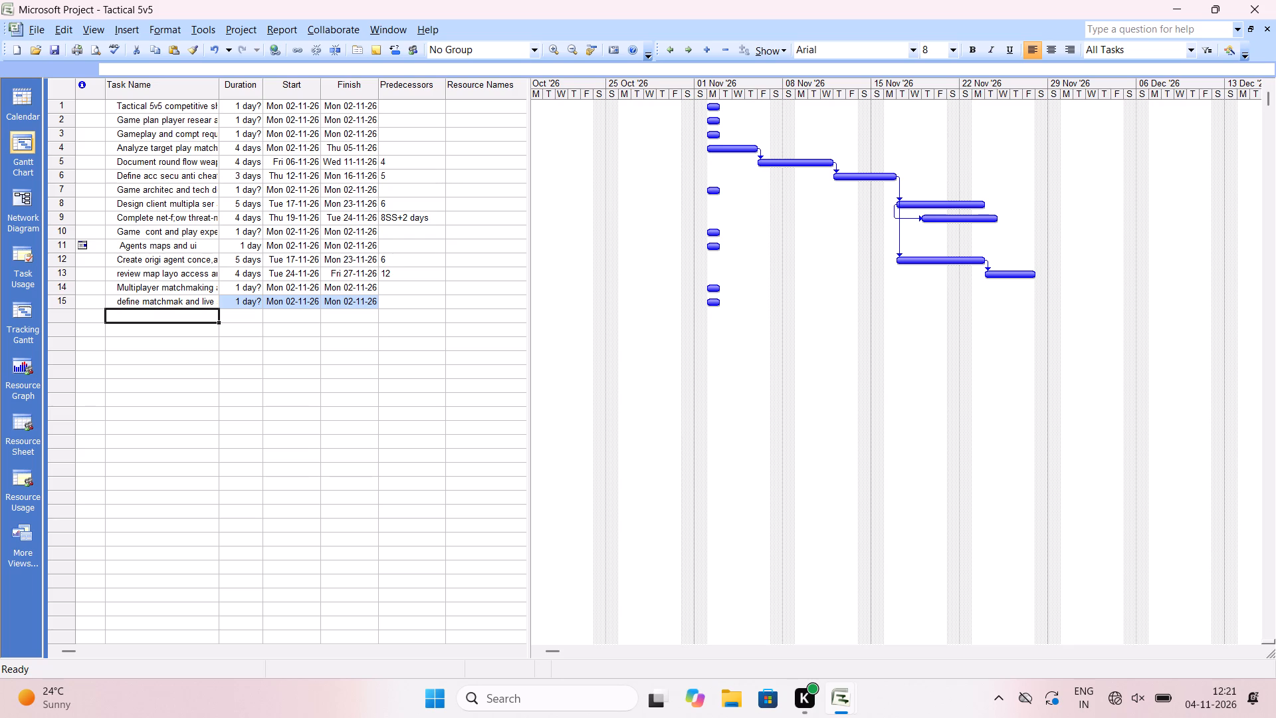
Set the duration of the fifteenth task, "define matchmak and live ser desi", to 4 days.
{"action": "left_click", "coordinate": [238, 303]}
{"action": "double_click", "coordinate": [251, 301]}
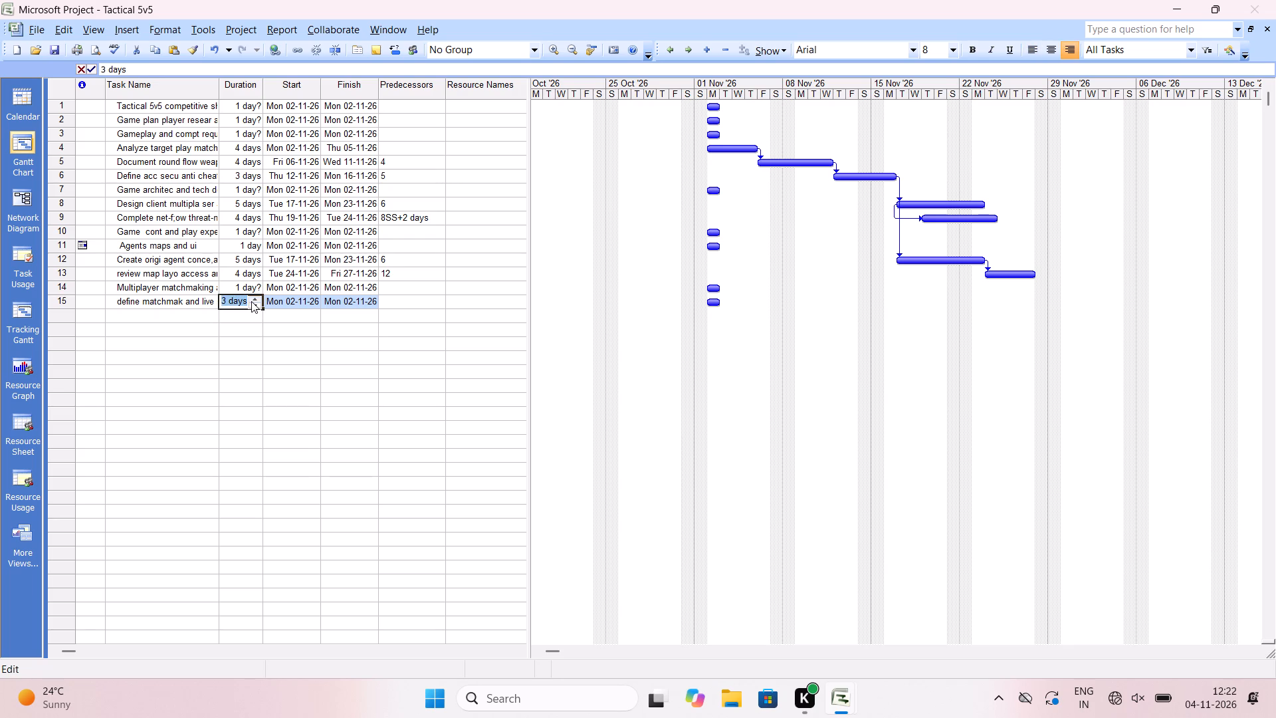
{"action": "left_click", "coordinate": [251, 301]}
{"action": "left_click", "coordinate": [278, 299]}
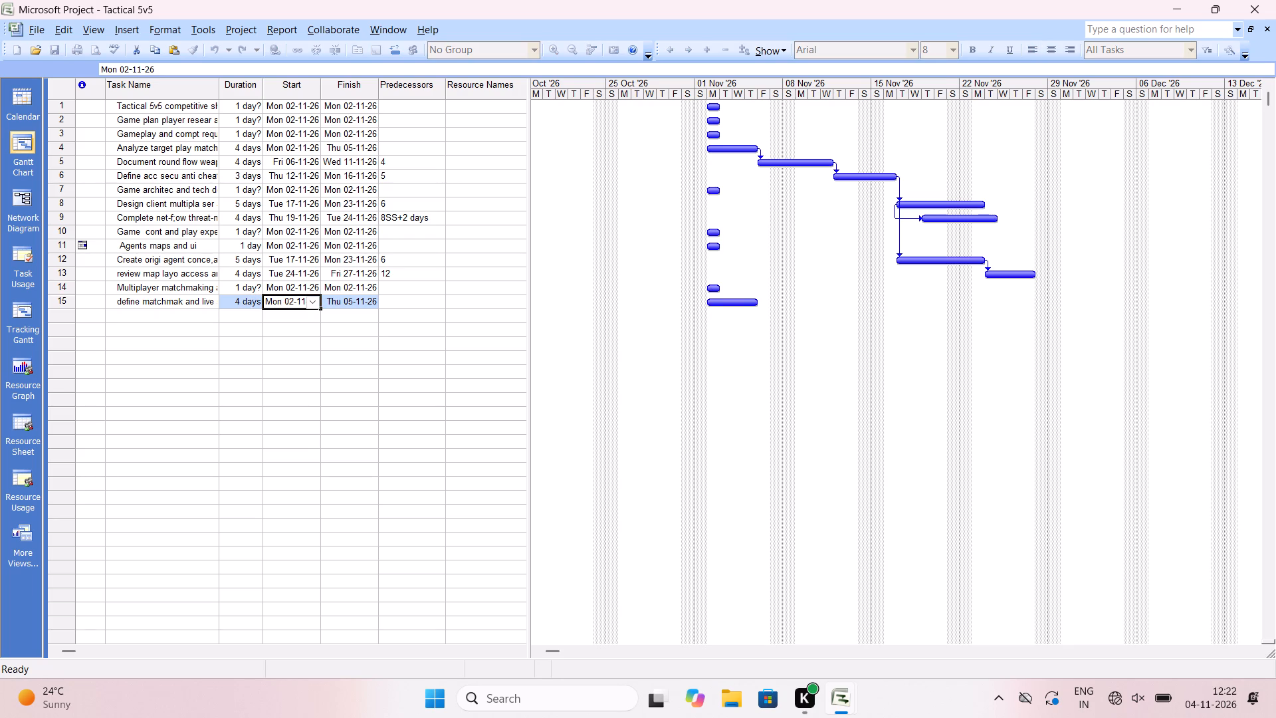
Set the fifteenth task's predecessor to the start-to-start link with one day of lag, 13SS+1d.
{"action": "left_click", "coordinate": [356, 306]}
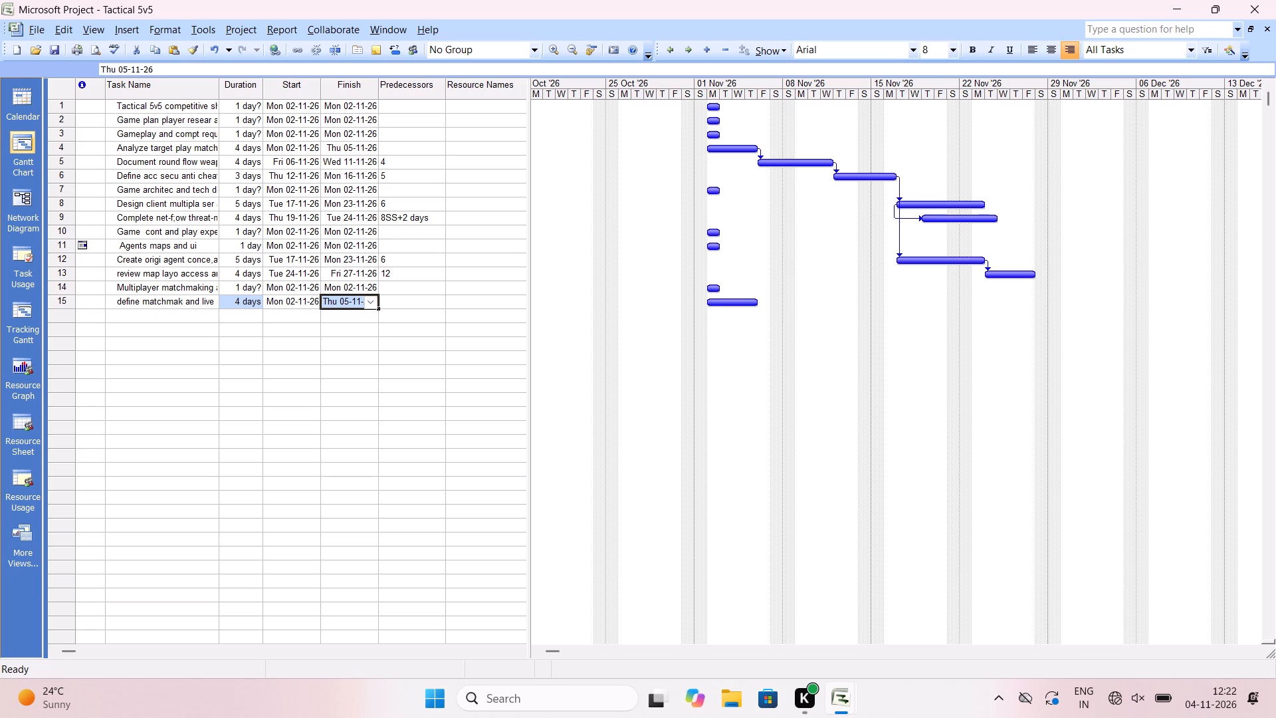
{"action": "left_click", "coordinate": [398, 308]}
{"action": "type", "text": "13"}
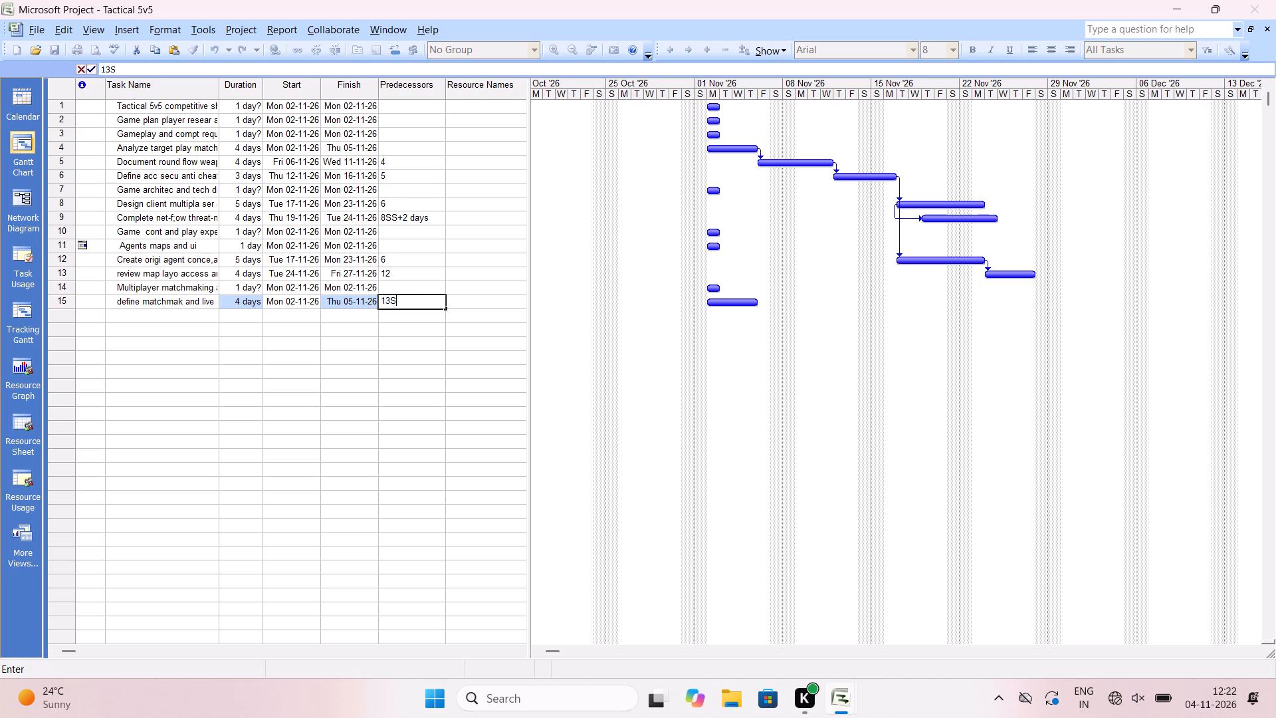
{"action": "key", "text": "s"}
{"action": "key", "text": "shift+plus"}
{"action": "type", "text": "1D"}
{"action": "key", "text": "BackSpace"}
{"action": "key", "text": "d"}
{"action": "key", "text": "Return"}
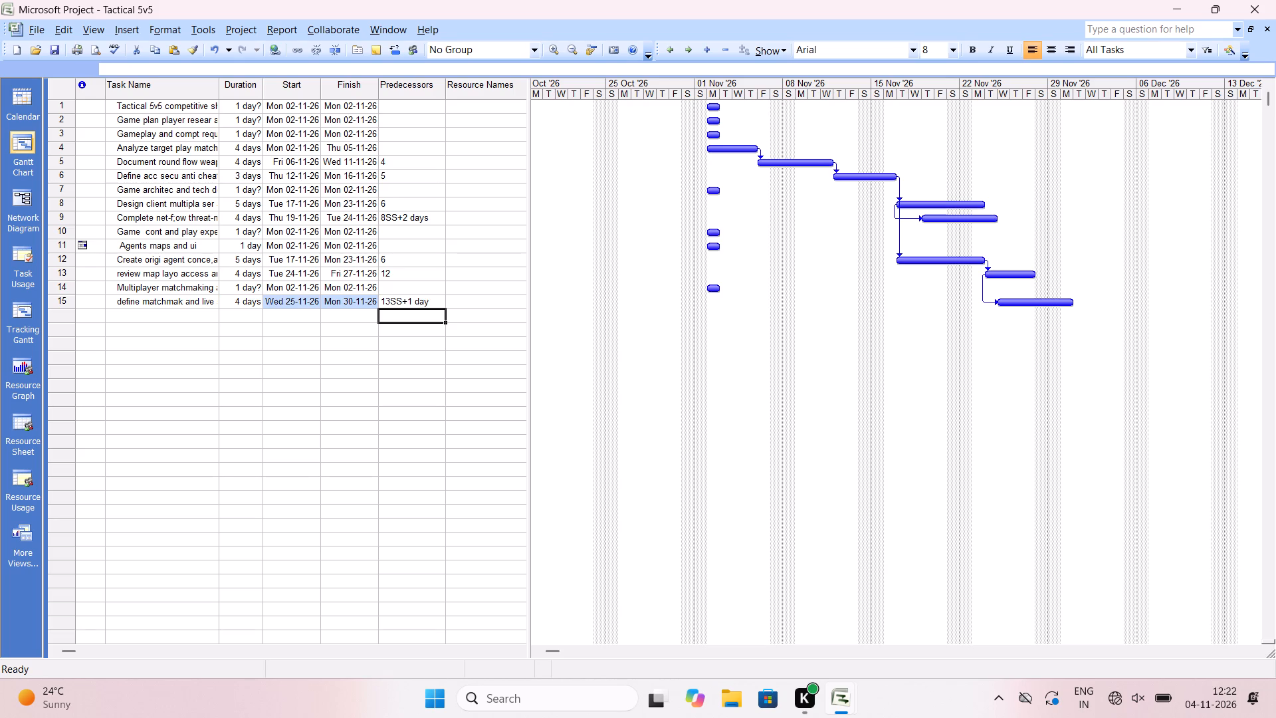
Enter "core game and online platform devlop" as the sixteenth task name.
{"action": "left_click", "coordinate": [177, 316]}
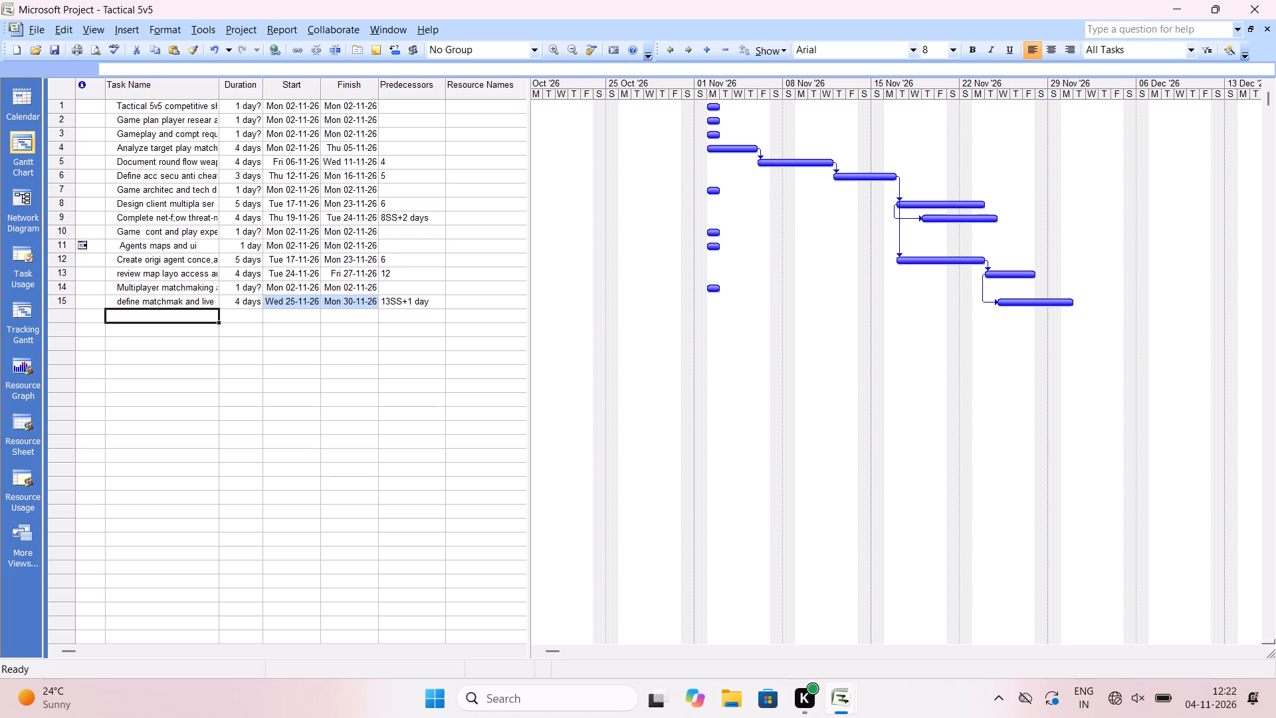
{"action": "type", "text": "cor e"}
{"action": "key", "text": "BackSpace"}
{"action": "key", "text": "BackSpace"}
{"action": "type", "text": "e"}
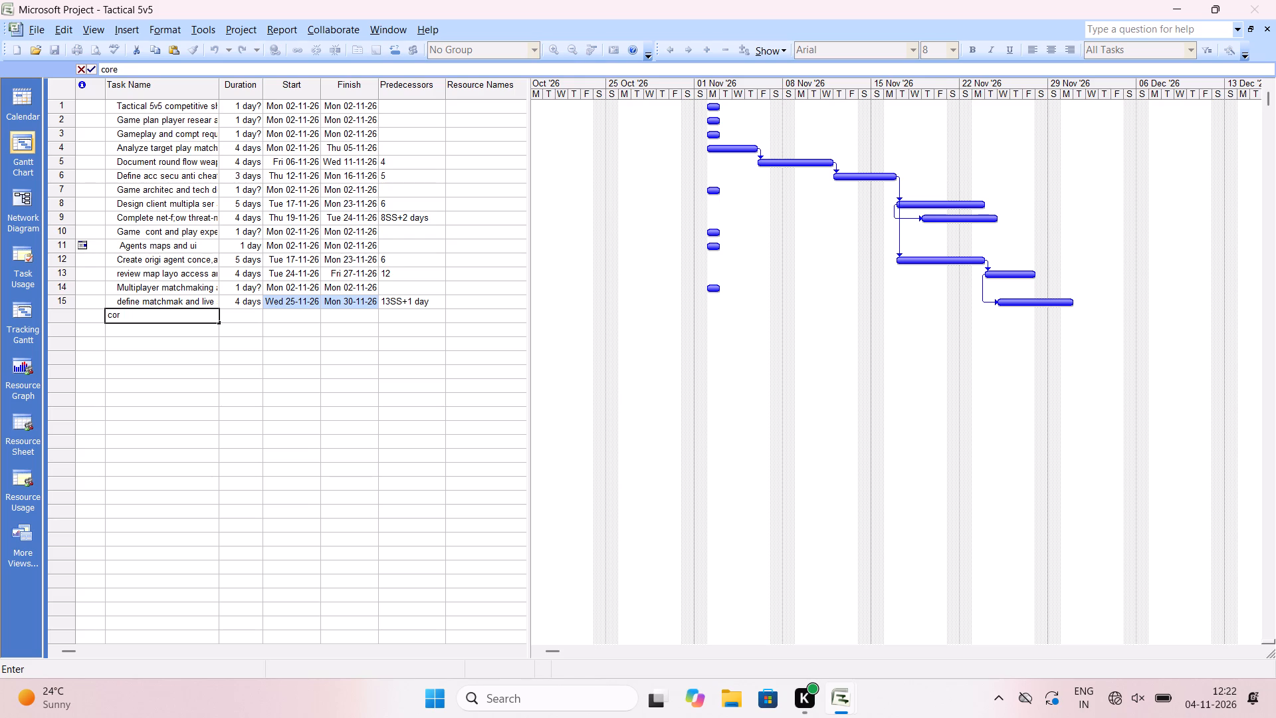
{"action": "key", "text": "space"}
{"action": "type", "text": "game and"}
{"action": "key", "text": "space"}
{"action": "type", "text": "online"}
{"action": "key", "text": "space"}
{"action": "key", "text": "space"}
{"action": "type", "text": "platform"}
{"action": "key", "text": "space"}
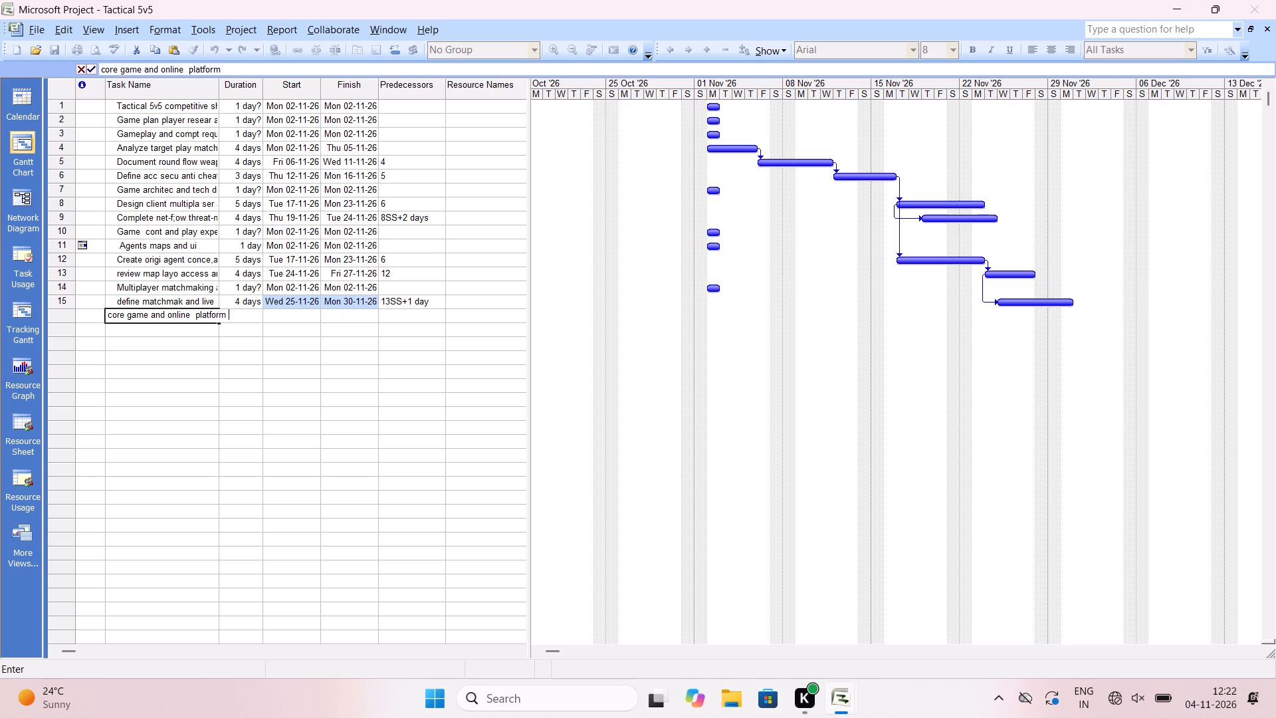
{"action": "key", "text": "space"}
{"action": "type", "text": "devlop"}
{"action": "key", "text": "Return"}
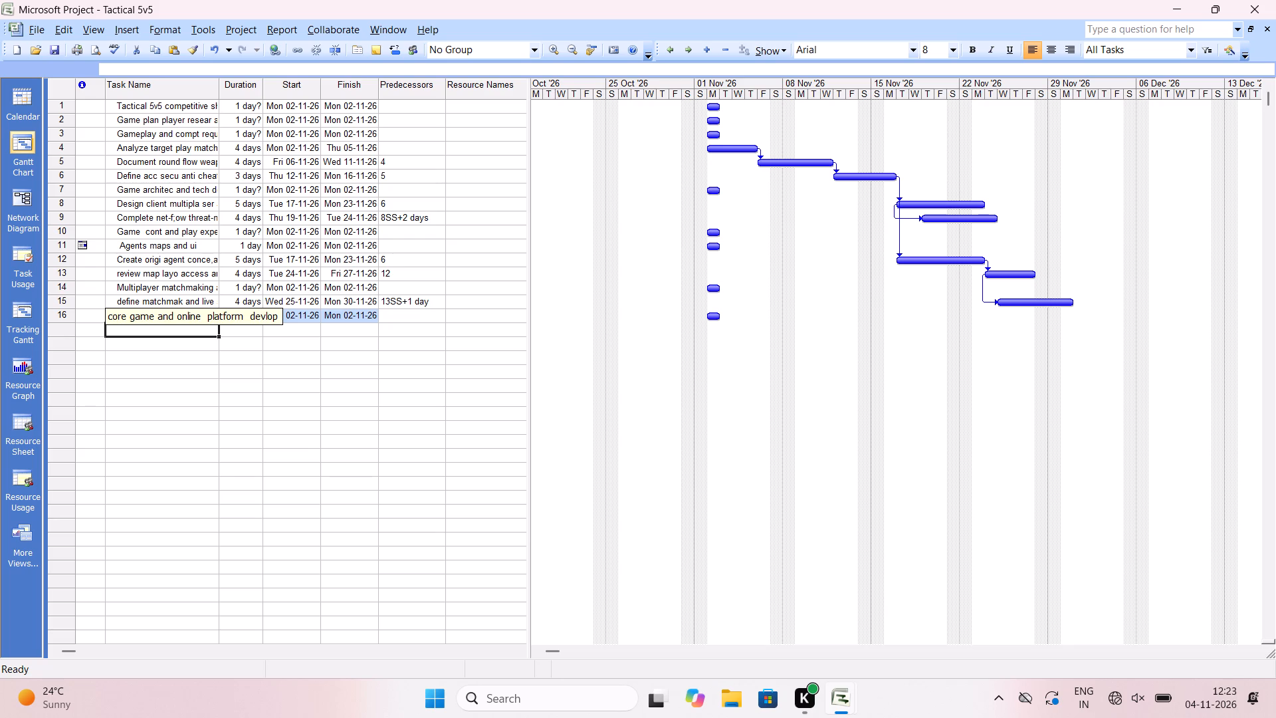
Enter "gameplay weap and multiplay syst" as the seventeenth task name.
{"action": "type", "text": "gameplay"}
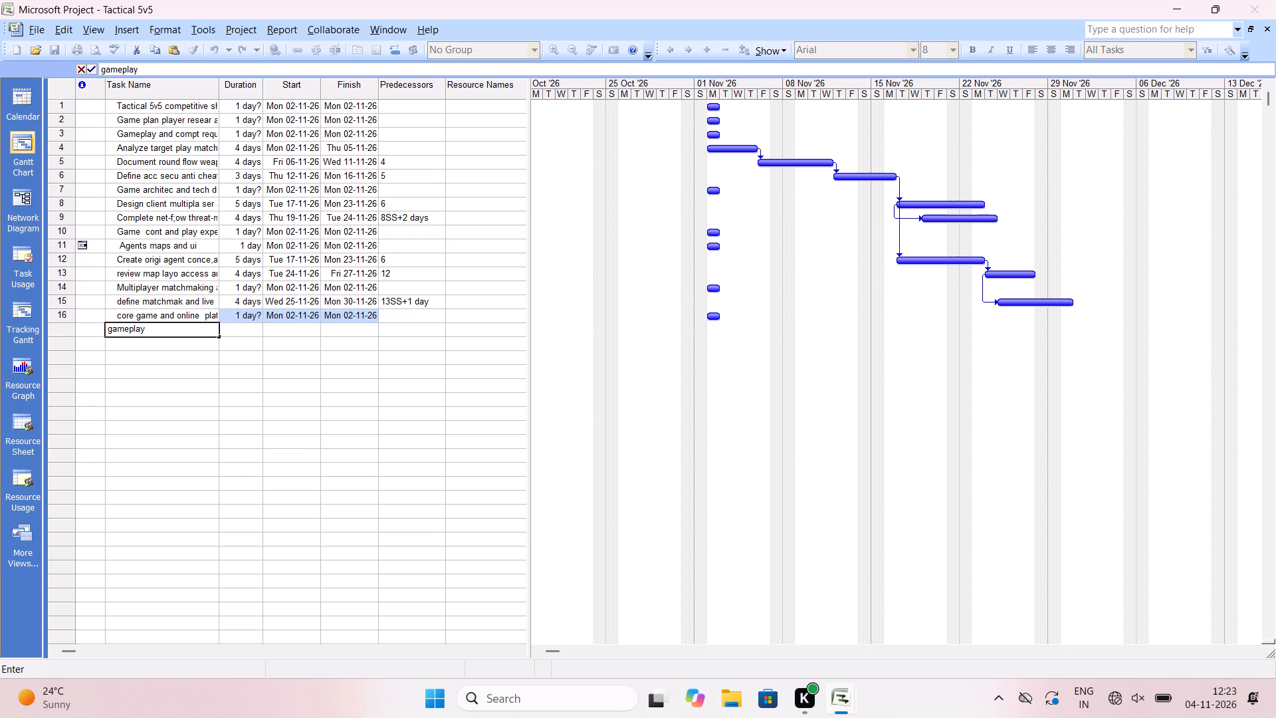
{"action": "key", "text": "space"}
{"action": "type", "text": "weap"}
{"action": "key", "text": "space"}
{"action": "type", "text": "and multi"}
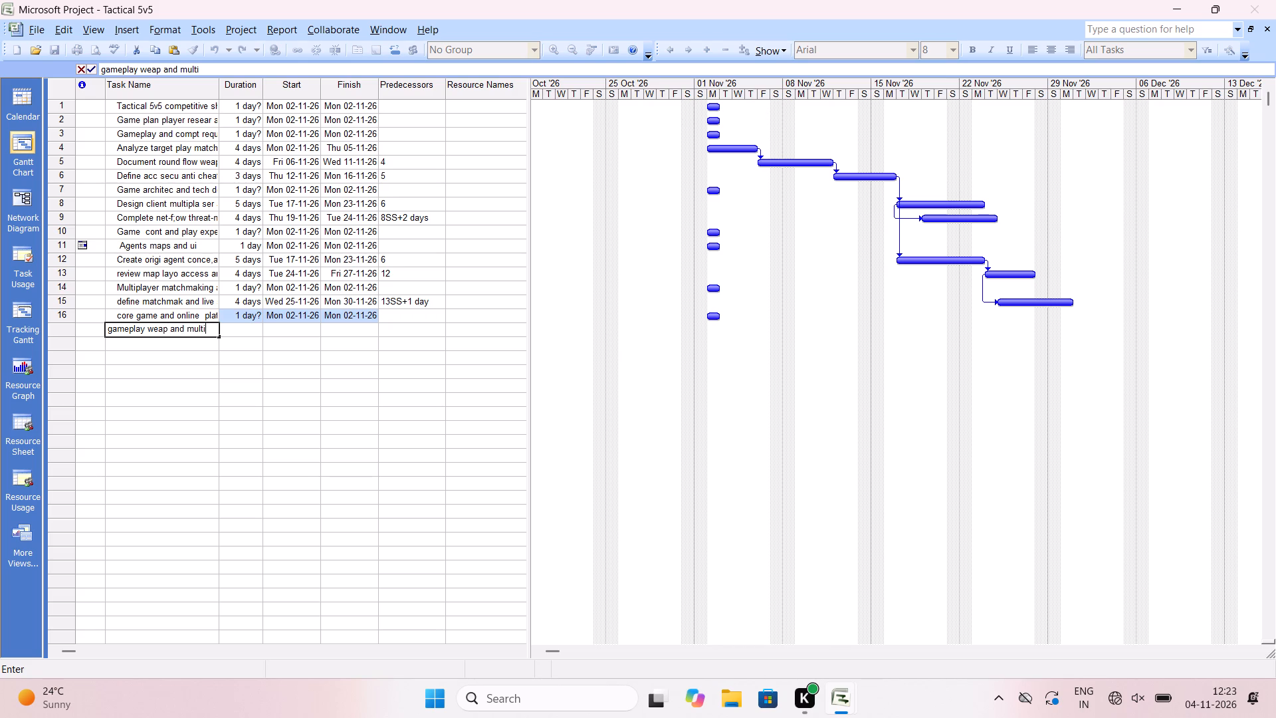
{"action": "type", "text": "play syst"}
{"action": "key", "text": "Return"}
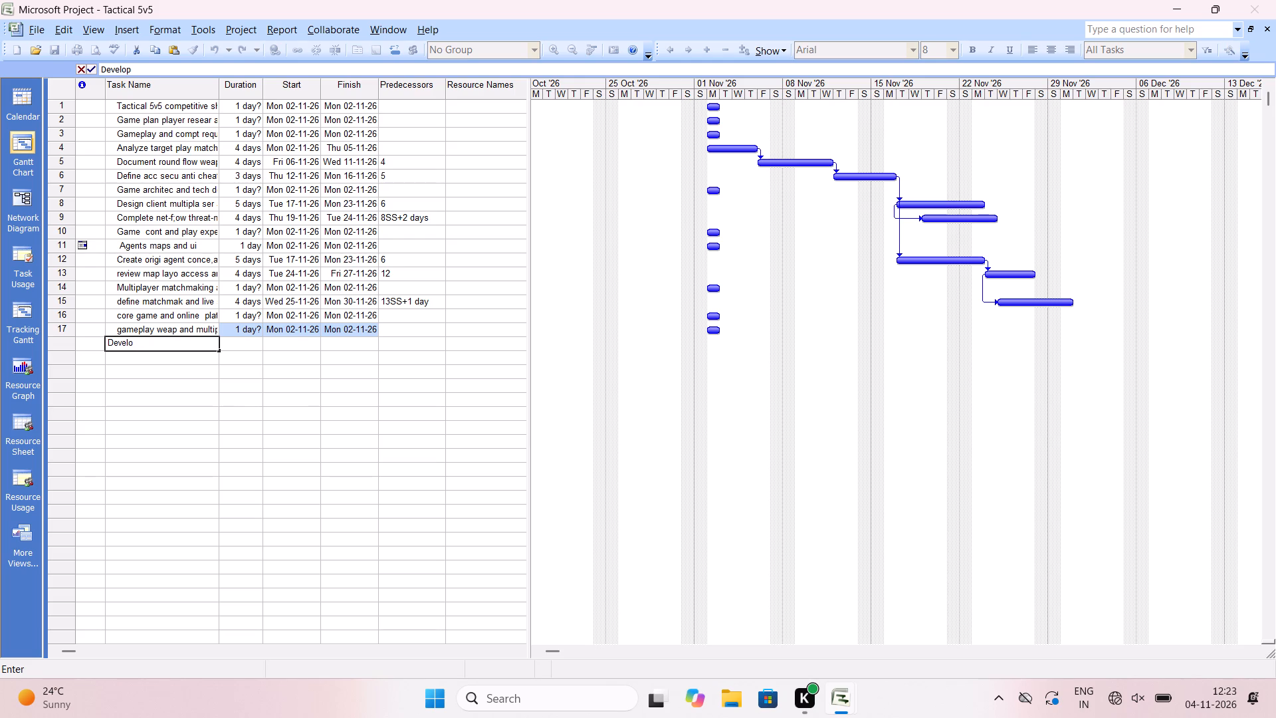
Enter "Develop player movem weapo abilit and round syyst" as the eighteenth task name.
{"action": "type", "text": "match"}
{"action": "type", "text": "ma"}
{"action": "key", "text": "BackSpace"}
{"action": "key", "text": "BackSpace"}
{"action": "key", "text": "BackSpace"}
{"action": "key", "text": "BackSpace"}
{"action": "key", "text": "BackSpace"}
{"action": "key", "text": "BackSpace"}
{"action": "key", "text": "BackSpace"}
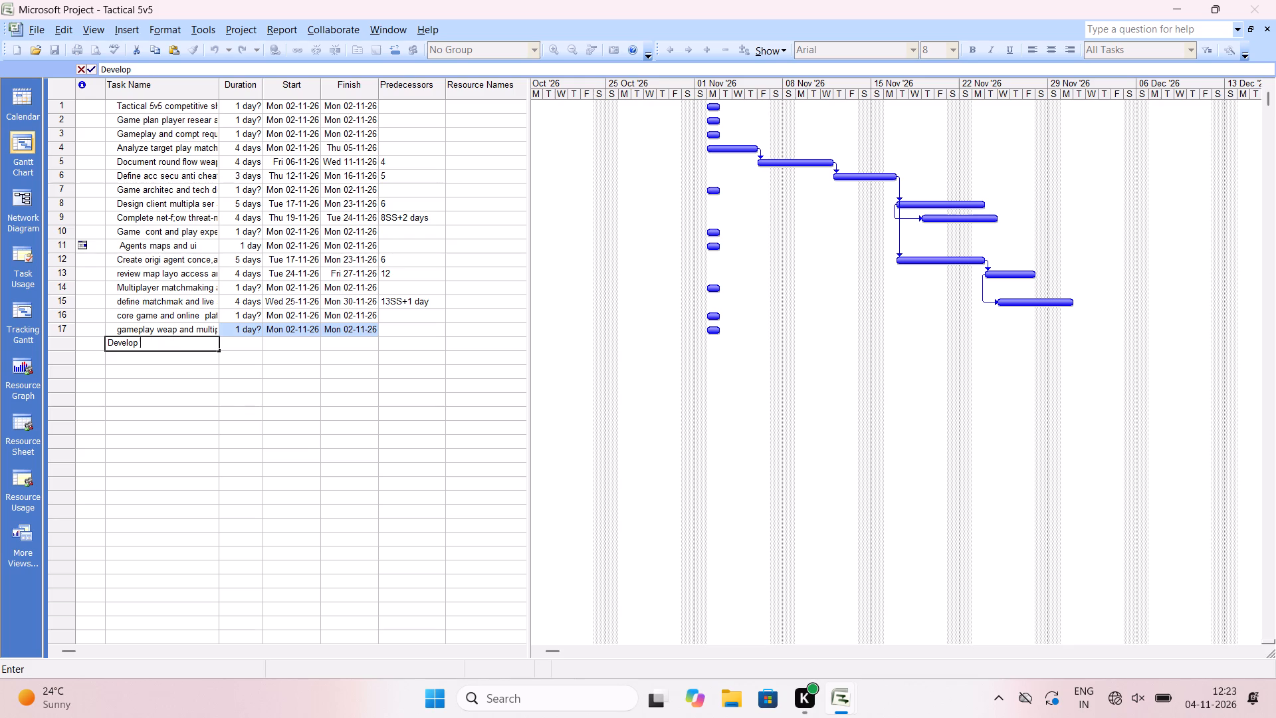
{"action": "type", "text": "player"}
{"action": "key", "text": "space"}
{"action": "type", "text": "mov"}
{"action": "type", "text": "em"}
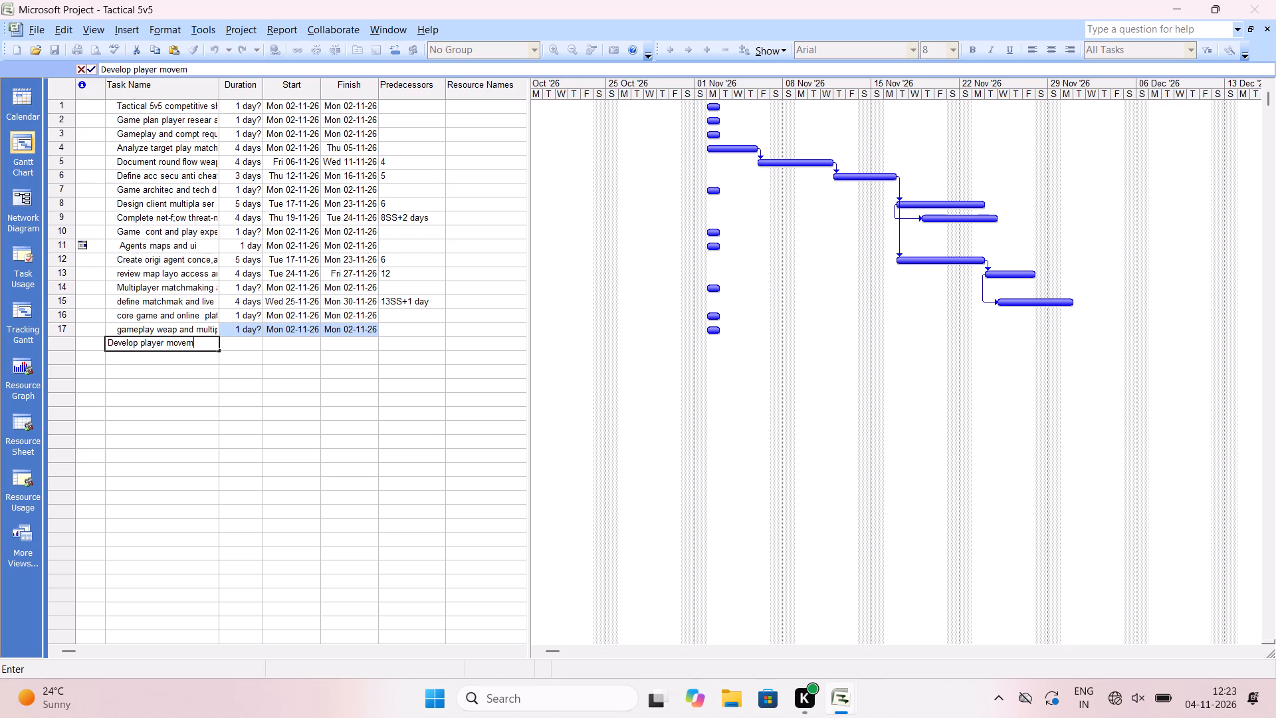
{"action": "key", "text": "space"}
{"action": "type", "text": "weapo"}
{"action": "key", "text": "space"}
{"action": "type", "text": "abilit"}
{"action": "key", "text": "space"}
{"action": "type", "text": "and"}
{"action": "key", "text": "space"}
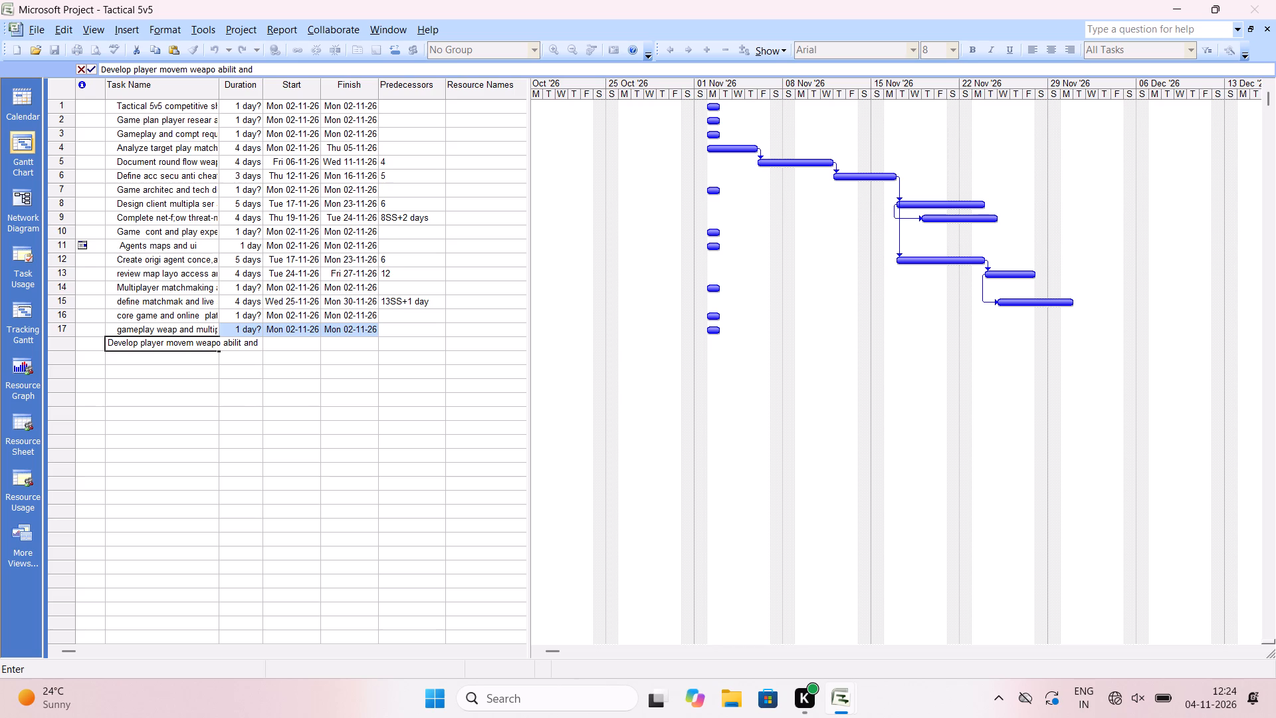
{"action": "type", "text": "round"}
{"action": "key", "text": "space"}
{"action": "type", "text": "syyst"}
{"action": "key", "text": "Return"}
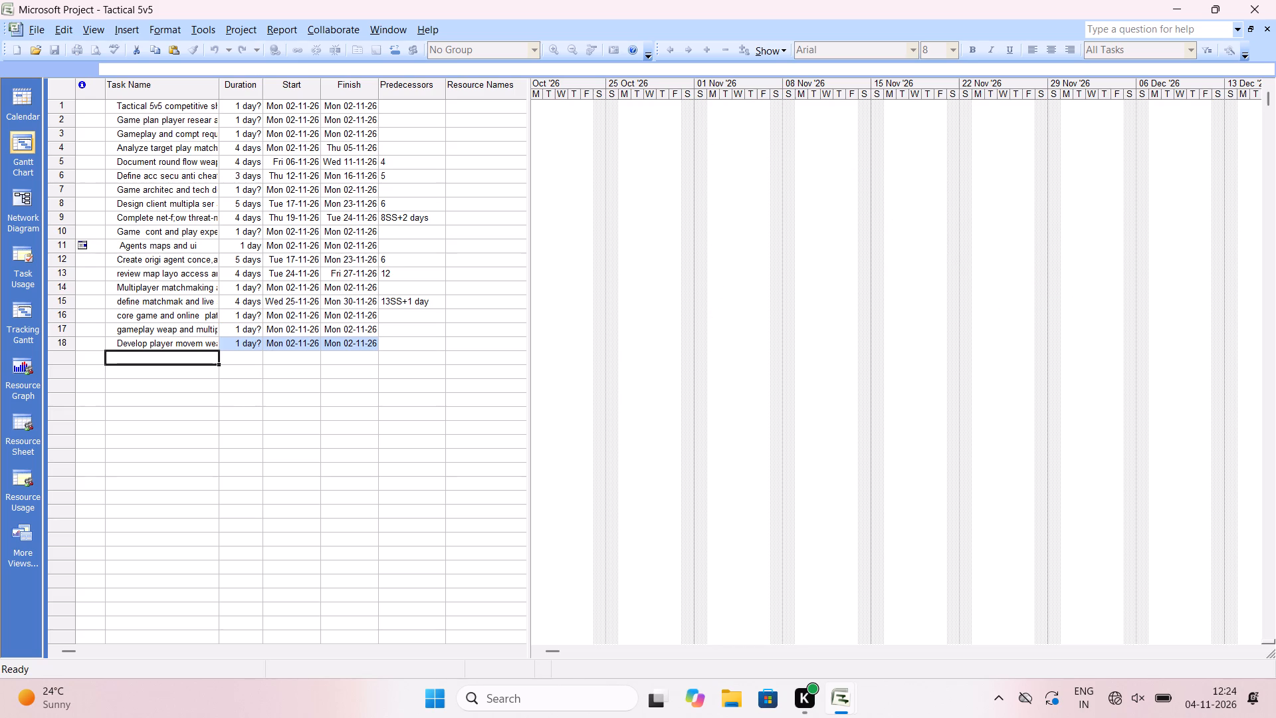
Set the duration of the eighteenth task, the player movement and weapon development task, to 8 days.
{"action": "left_click", "coordinate": [238, 348]}
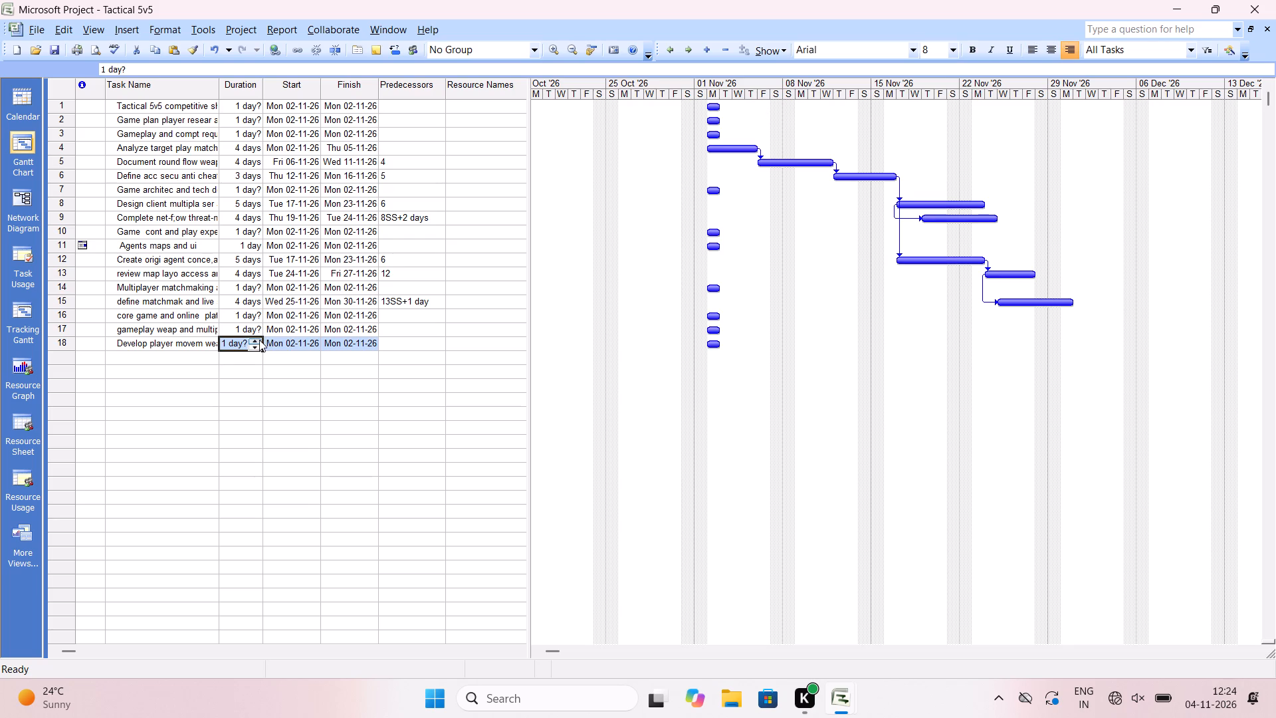
{"action": "triple_click", "coordinate": [258, 340]}
{"action": "triple_click", "coordinate": [258, 340]}
{"action": "left_click", "coordinate": [258, 340]}
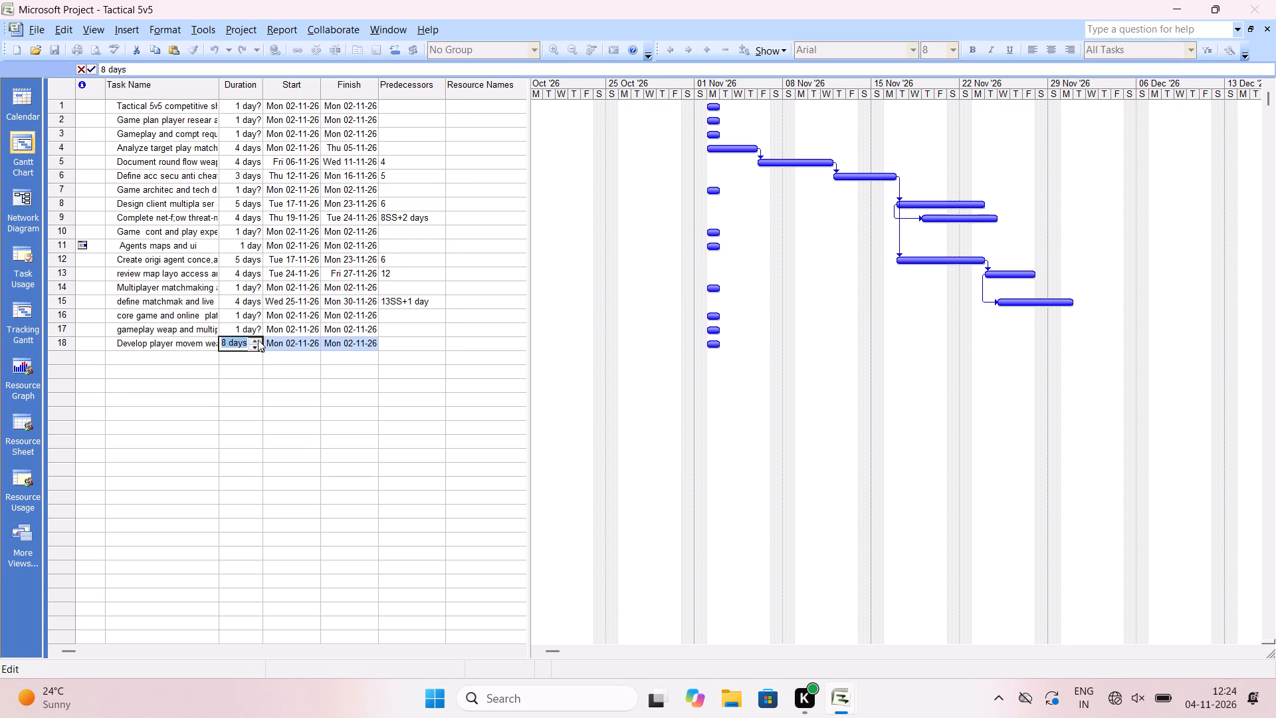
{"action": "key", "text": "Return"}
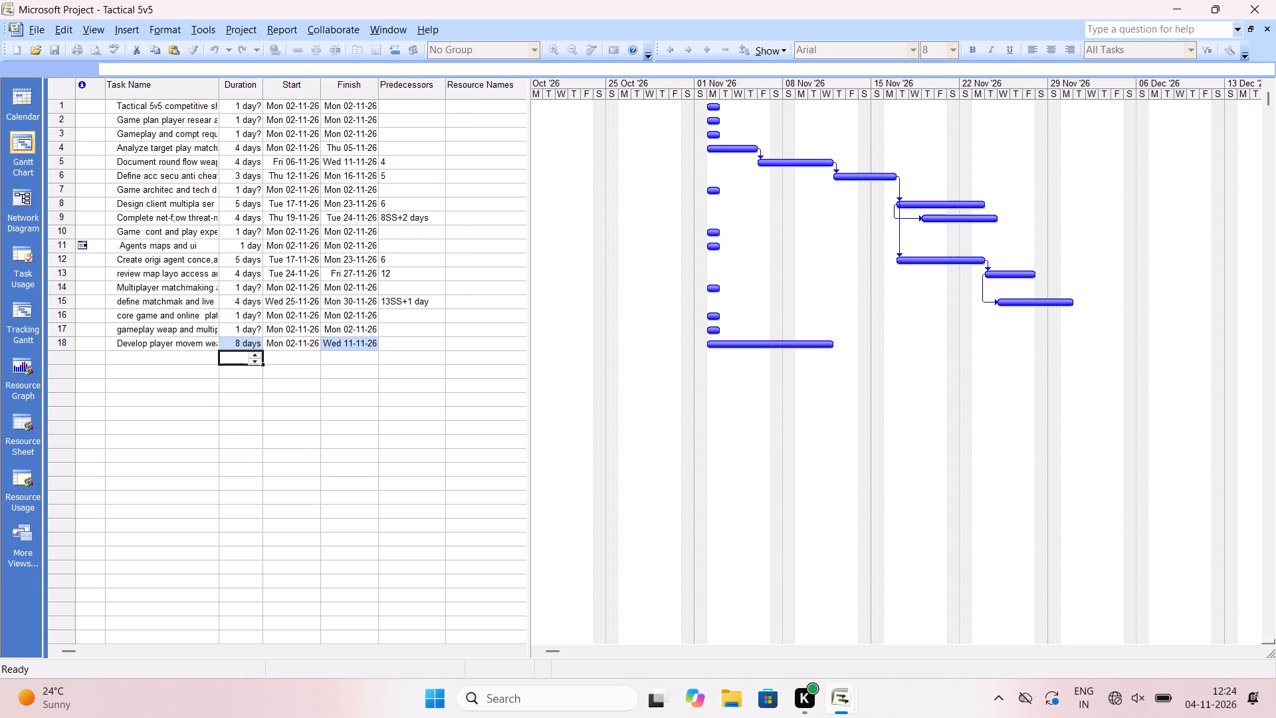
Set the eighteenth task's predecessors to the two finish-to-start links 13FS,9FS.
{"action": "left_click", "coordinate": [387, 342]}
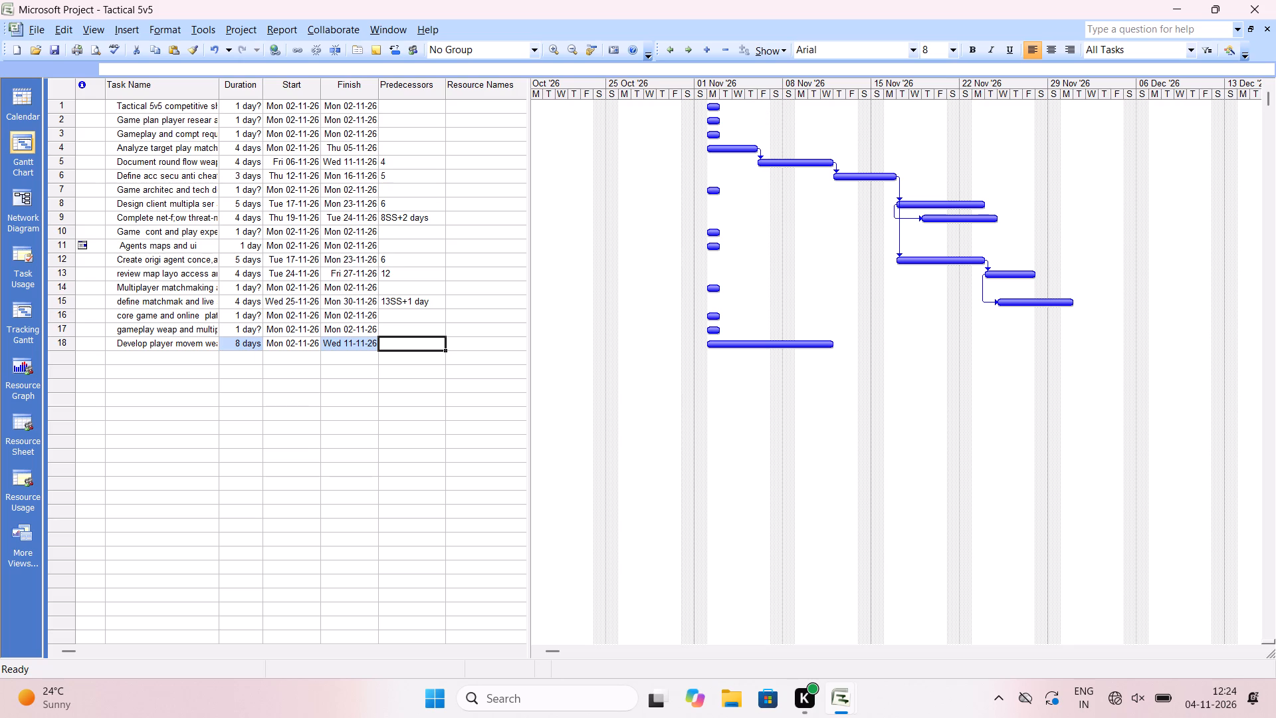
{"action": "type", "text": "13FS"}
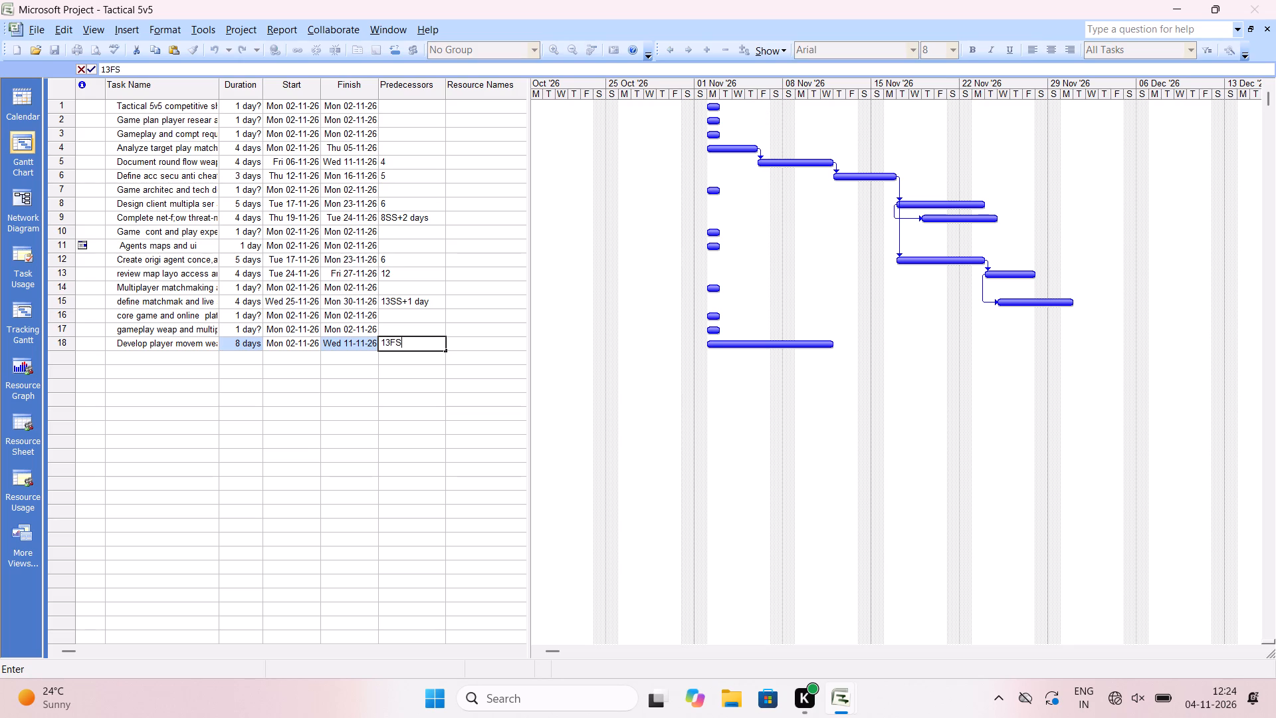
{"action": "type", "text": ",9"}
{"action": "type", "text": "FS"}
{"action": "key", "text": "Return"}
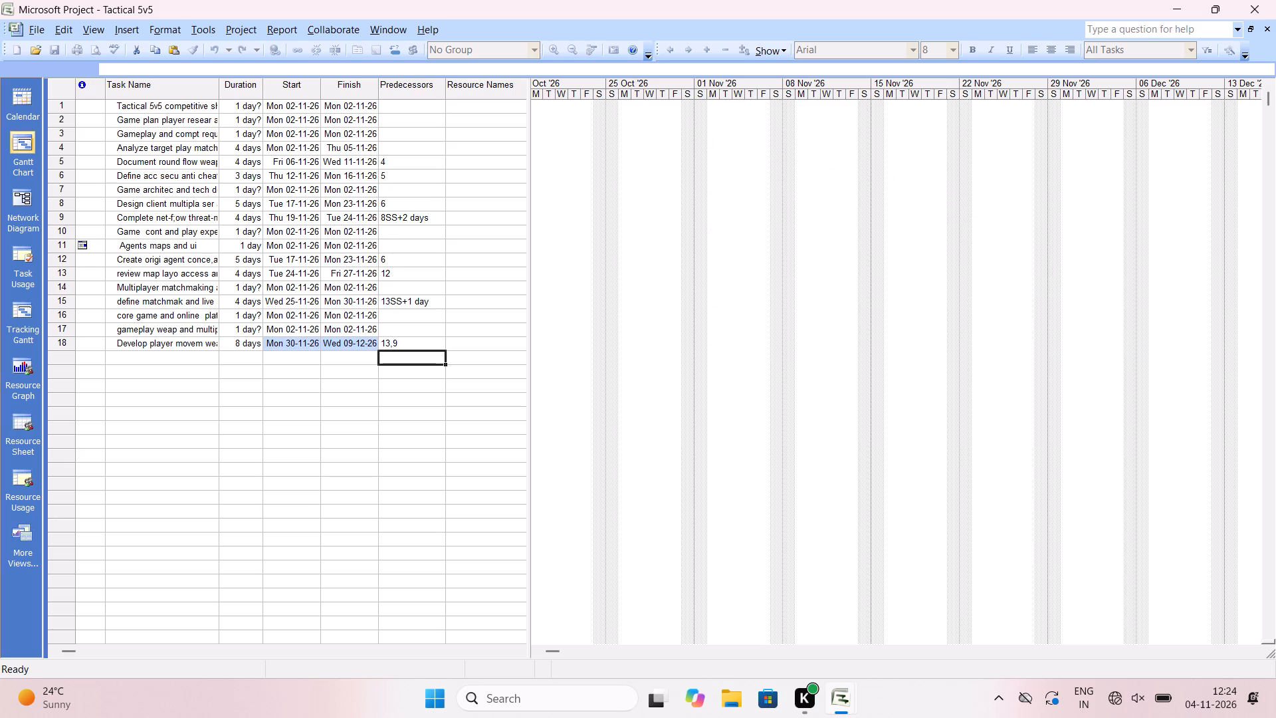
{"action": "left_click", "coordinate": [354, 353]}
{"action": "left_click", "coordinate": [292, 358]}
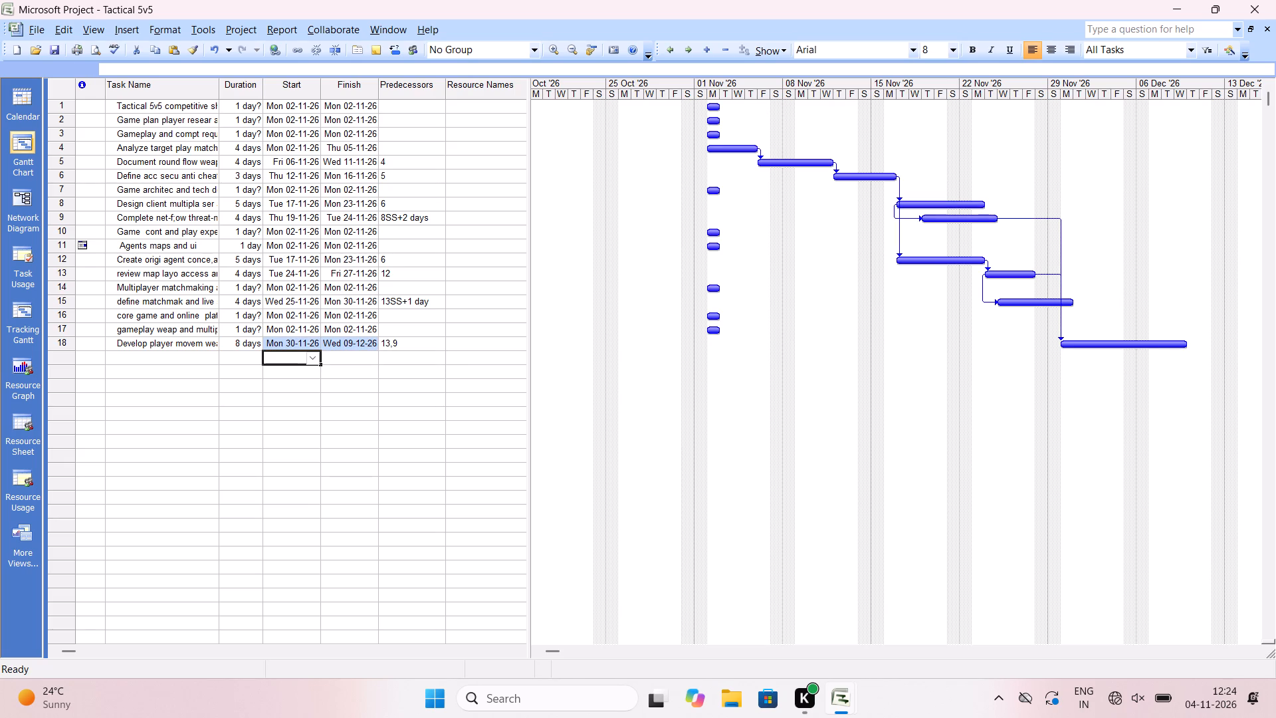
Enter "Build multi sysnch match stateand combat feedback" as the nineteenth task name.
{"action": "left_click", "coordinate": [242, 360]}
{"action": "left_click", "coordinate": [178, 356]}
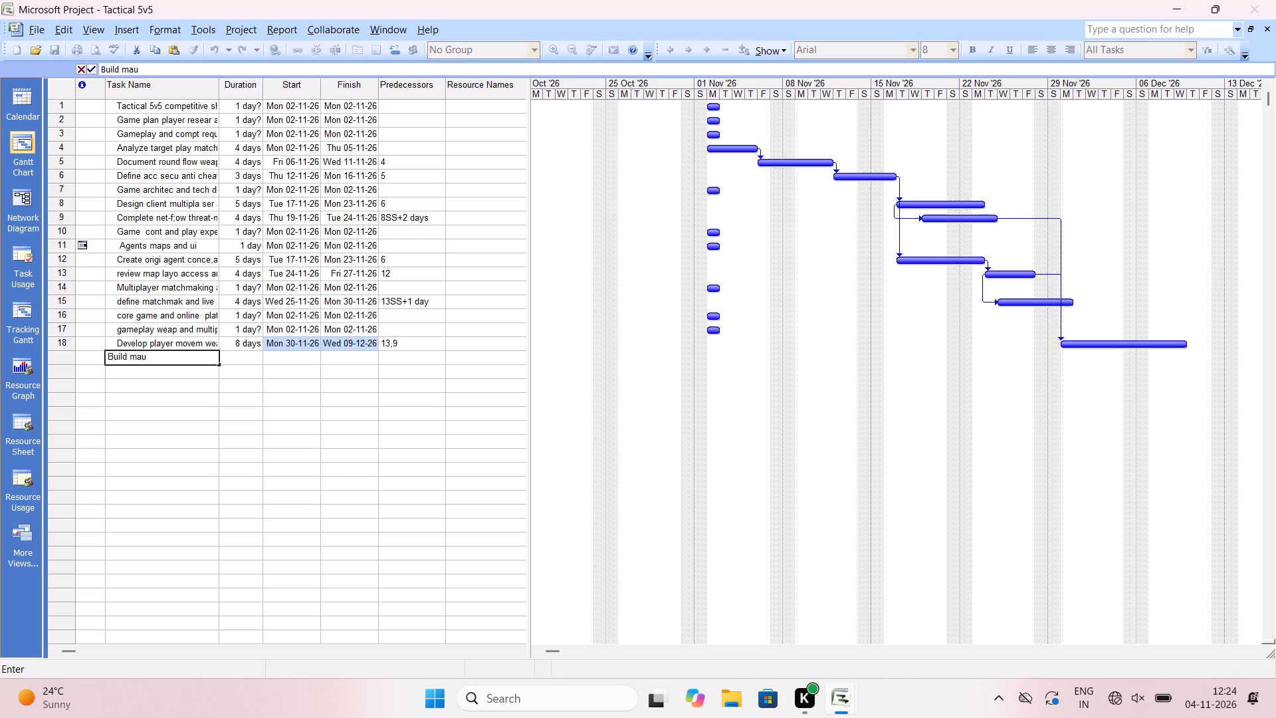
{"action": "key", "text": "BackSpace"}
{"action": "key", "text": "BackSpace"}
{"action": "type", "text": "ulti"}
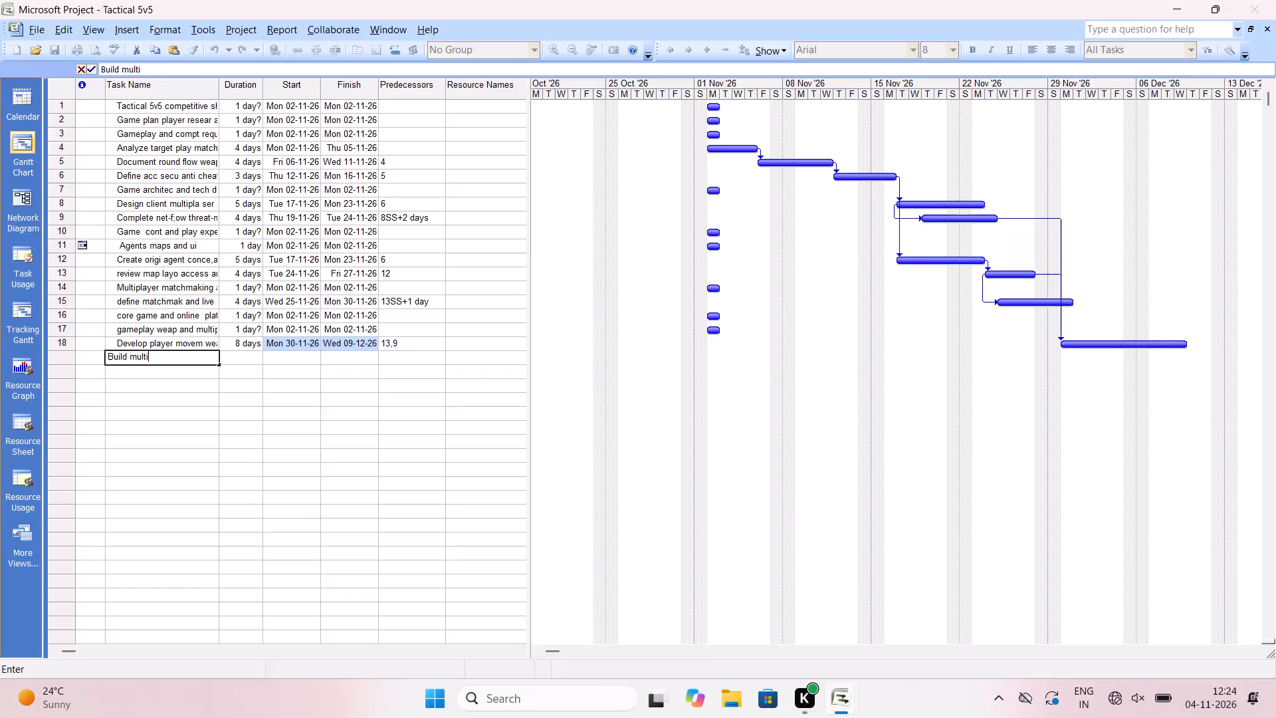
{"action": "key", "text": "space"}
{"action": "type", "text": "sysnch"}
{"action": "key", "text": "space"}
{"action": "type", "text": "match state"}
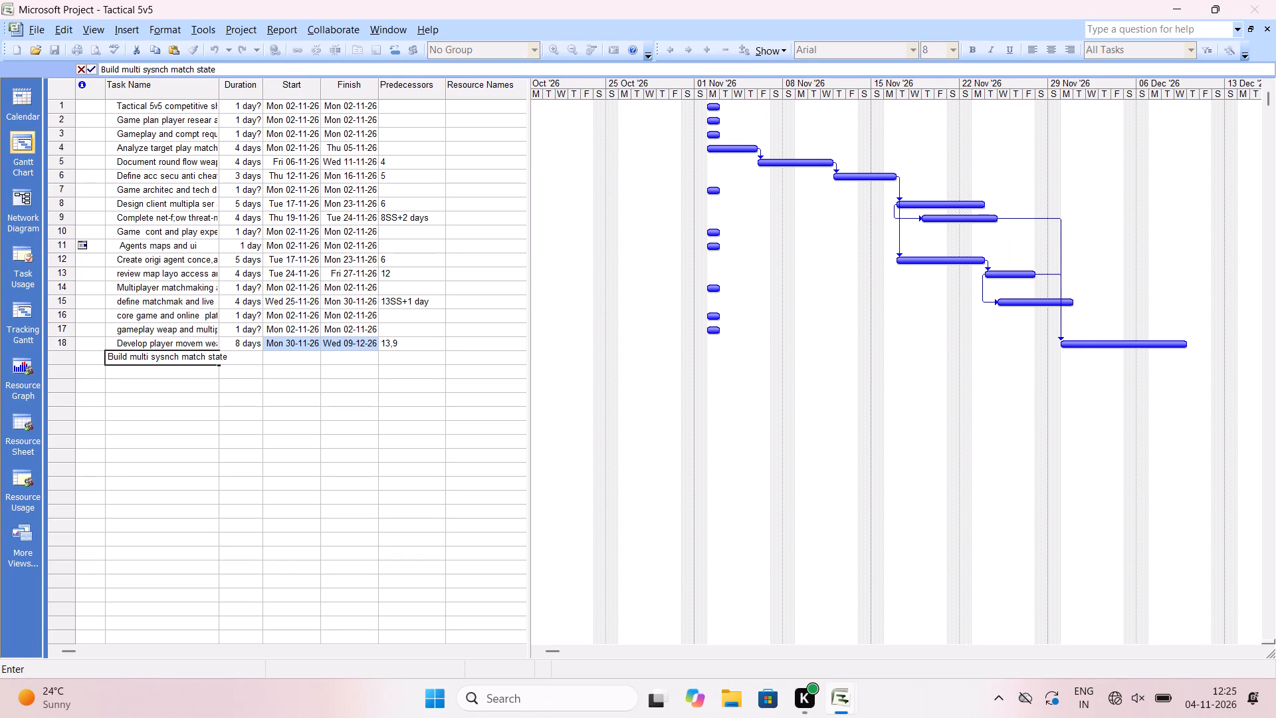
{"action": "type", "text": "and combat feedback"}
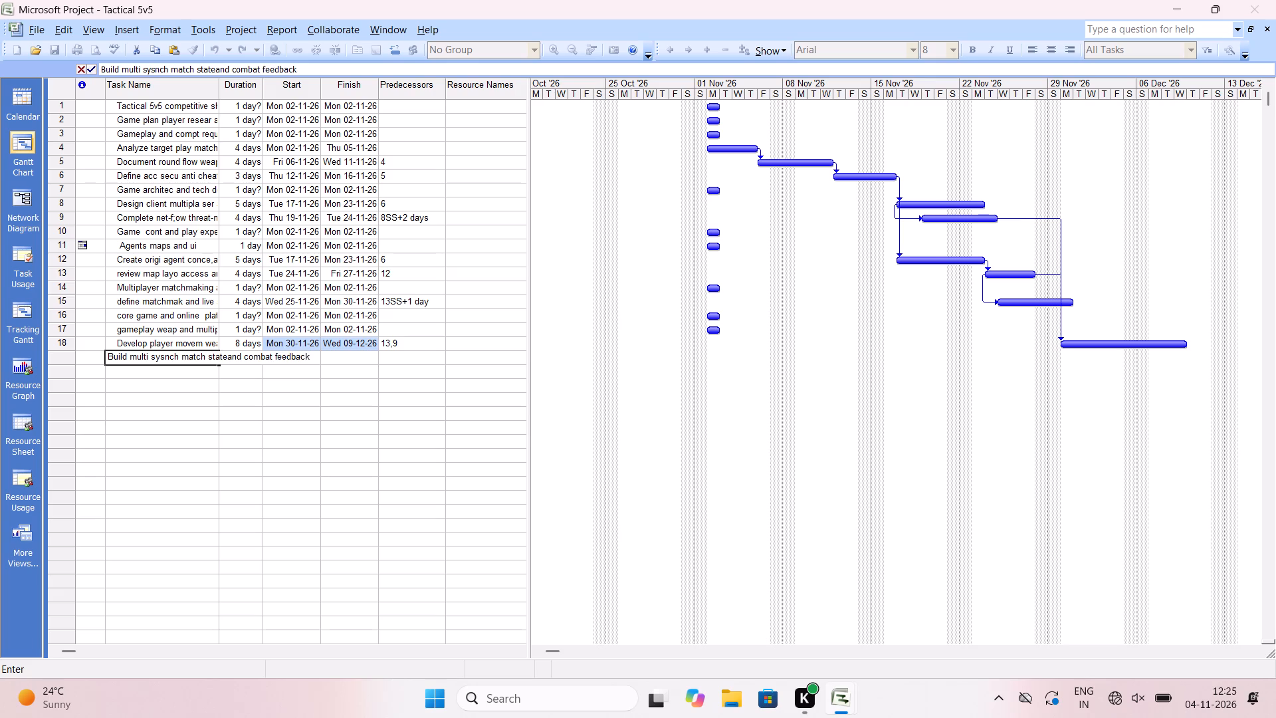
{"action": "key", "text": "Return"}
Set the duration of the nineteenth task, the multiplayer synchronisation and combat feedback task, to 7 days.
{"action": "left_click_drag", "start_coordinate": [245, 359], "coordinate": [259, 359]}
{"action": "double_click", "coordinate": [259, 359]}
{"action": "triple_click", "coordinate": [259, 355]}
{"action": "triple_click", "coordinate": [259, 355]}
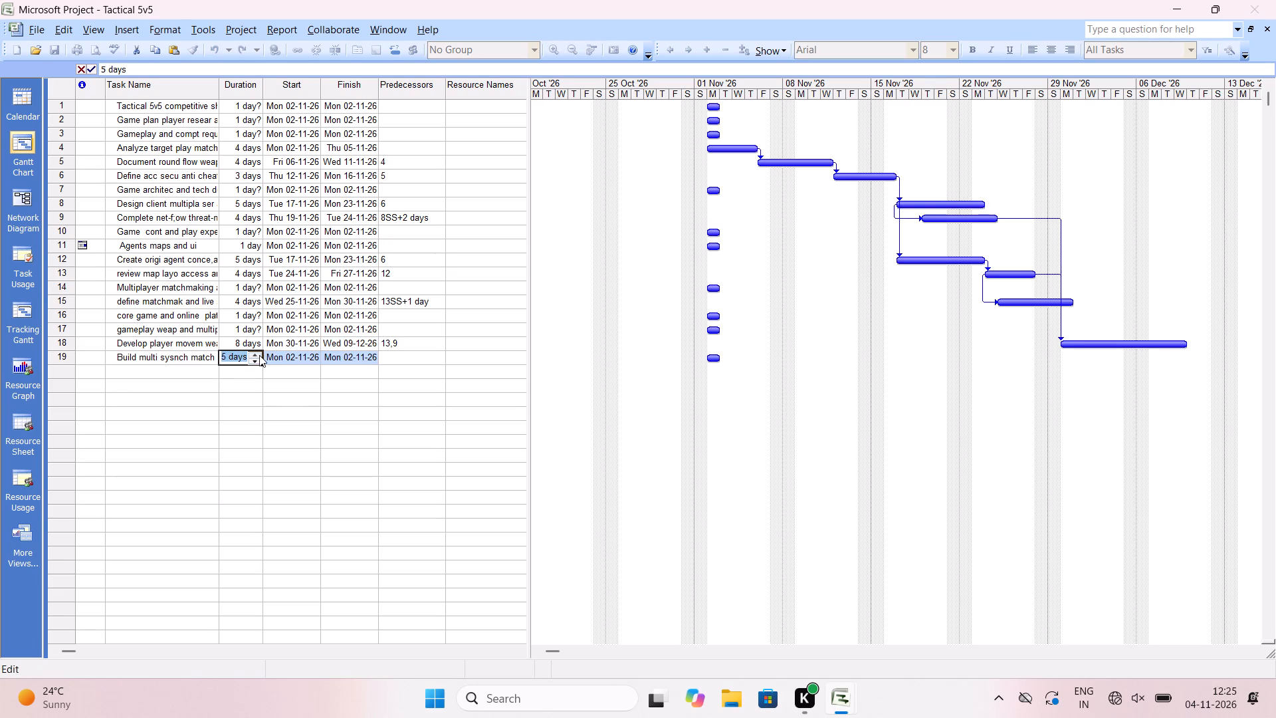
{"action": "left_click_drag", "start_coordinate": [259, 355], "coordinate": [284, 358]}
{"action": "left_click", "coordinate": [284, 358]}
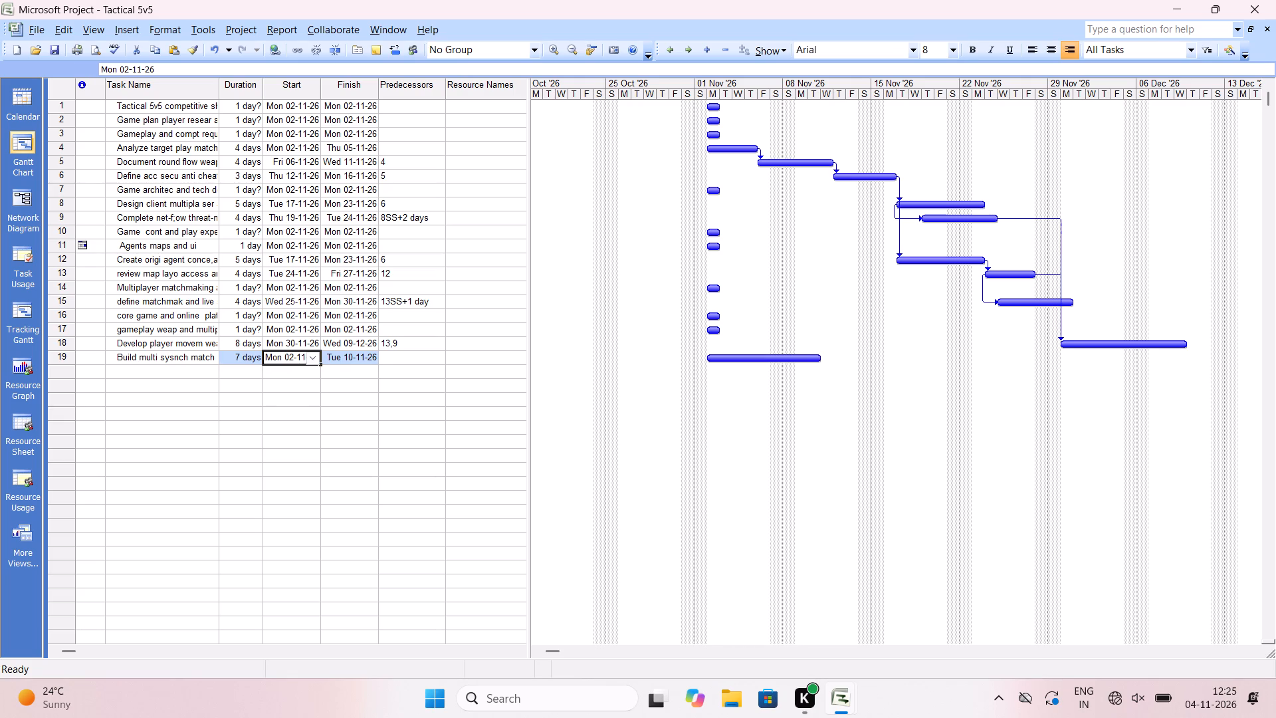
Set the nineteenth task's predecessor to the start-to-start link with a three-day lag, 18SS+3d.
{"action": "left_click", "coordinate": [366, 354]}
{"action": "left_click", "coordinate": [389, 356]}
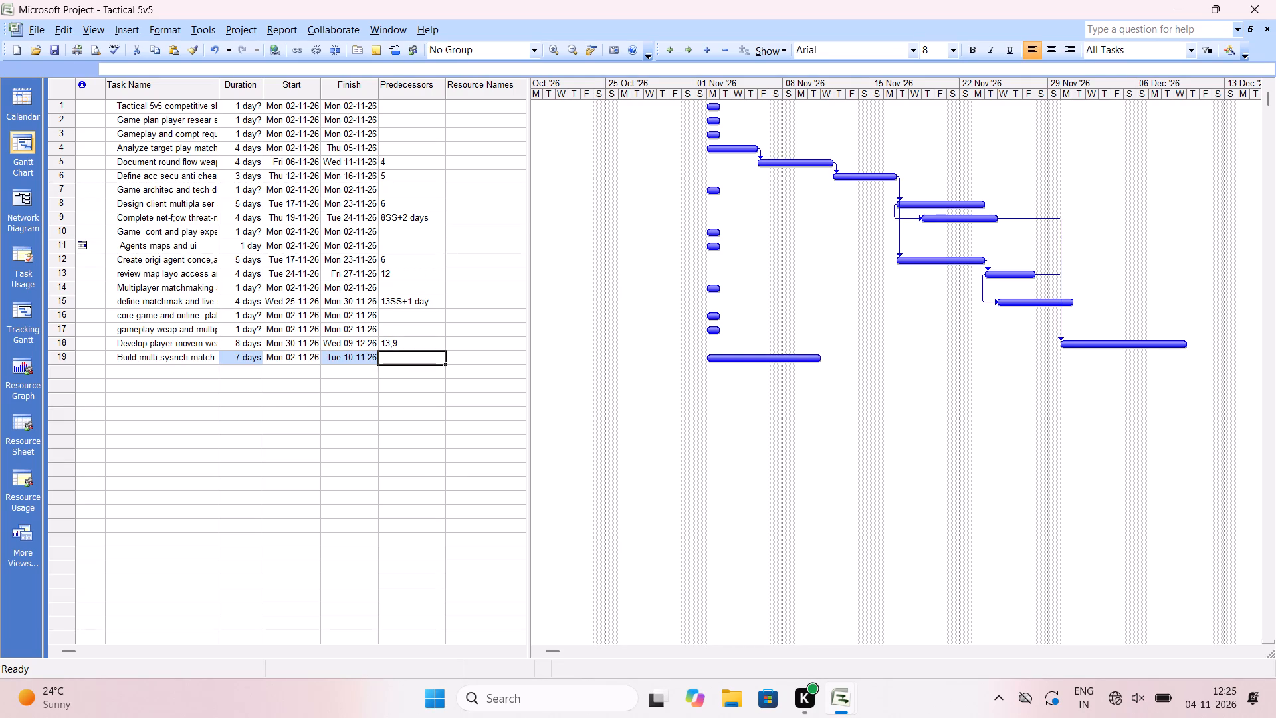
{"action": "type", "text": "18"}
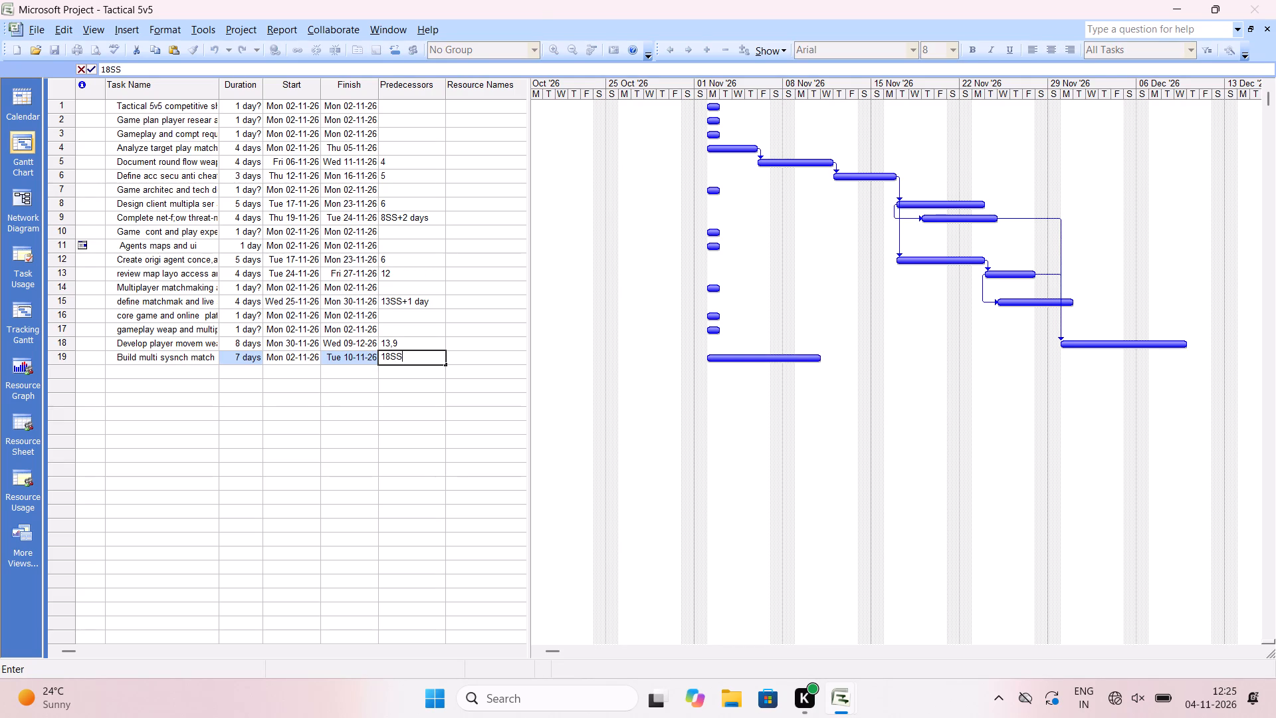
{"action": "key", "text": "shift+plus"}
{"action": "key", "text": "3"}
{"action": "key", "text": "d"}
{"action": "key", "text": "Return"}
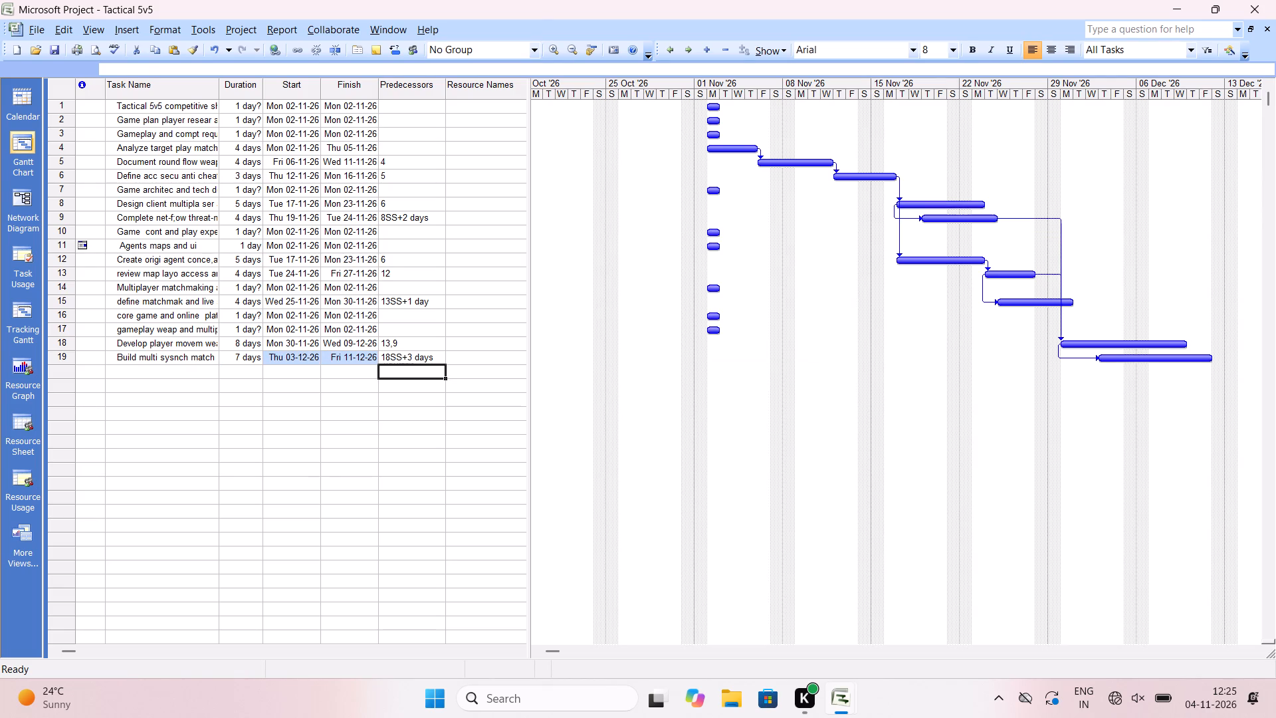
Enter "Online services,security and compt operat" as the twentieth task name.
{"action": "left_click_drag", "start_coordinate": [364, 369], "coordinate": [320, 368]}
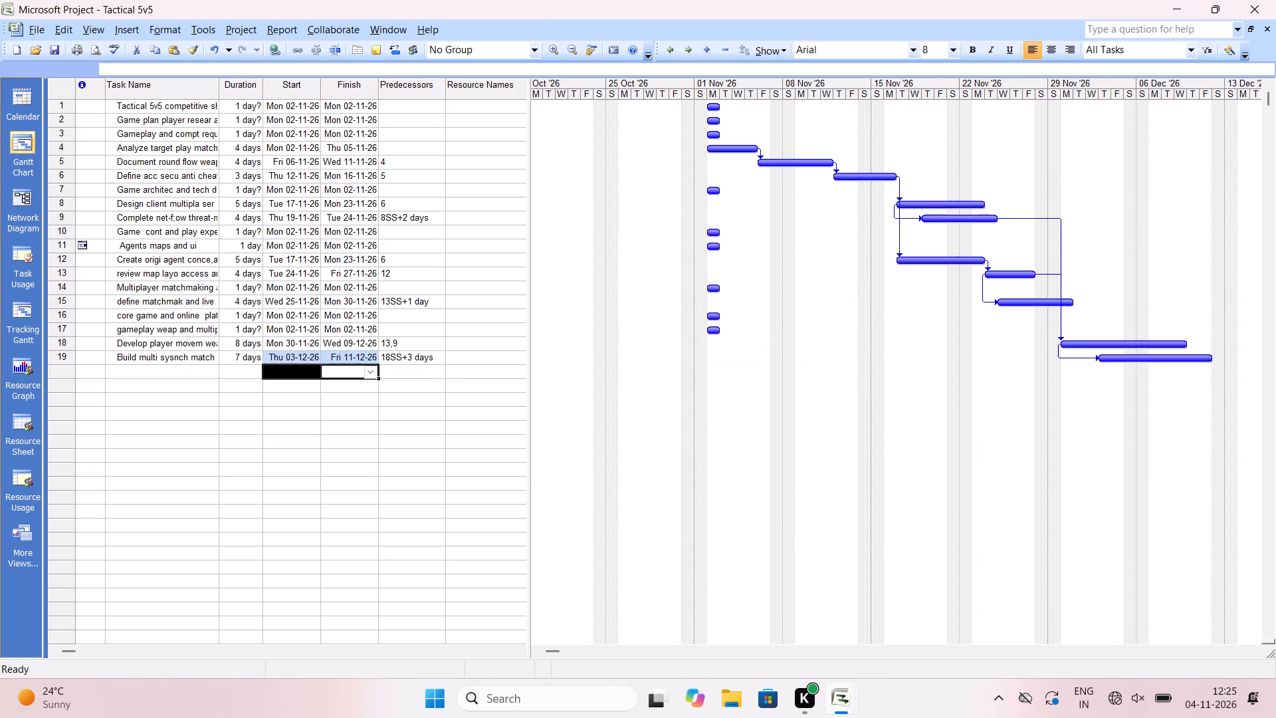
{"action": "left_click_drag", "start_coordinate": [320, 368], "coordinate": [313, 369]}
{"action": "left_click", "coordinate": [313, 369]}
{"action": "left_click", "coordinate": [201, 370]}
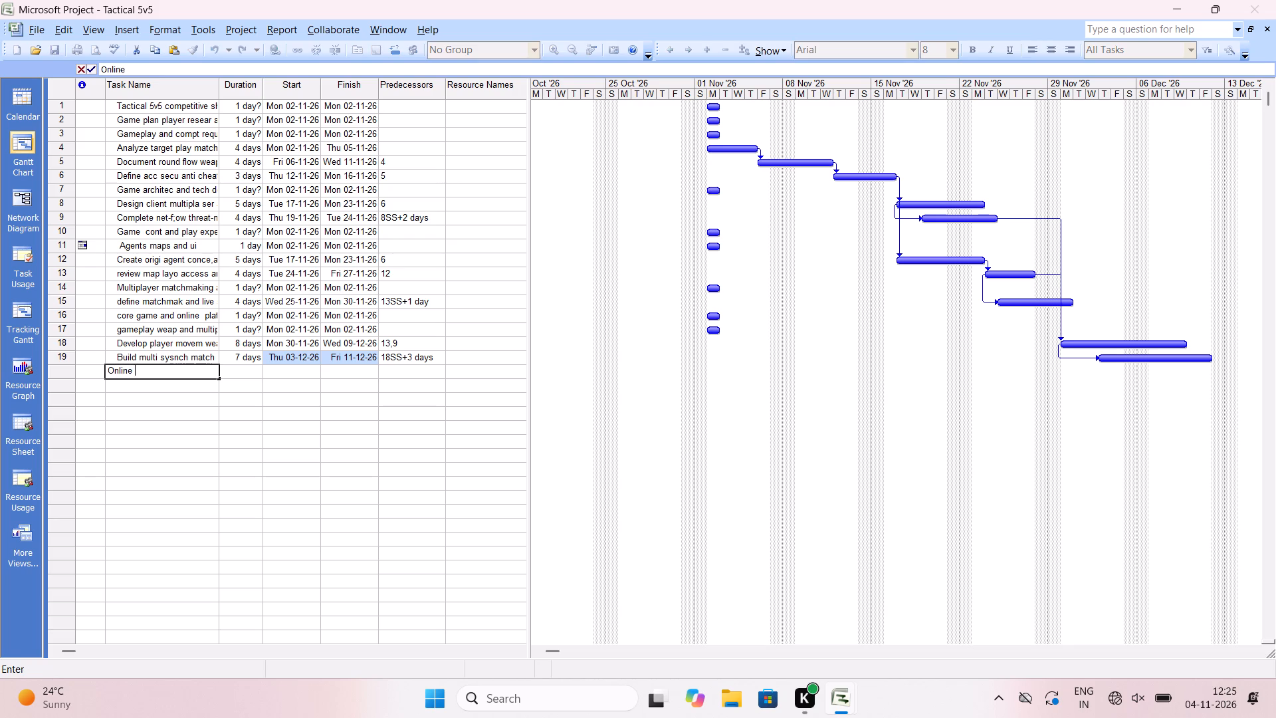
{"action": "type", "text": "services"}
{"action": "key", "text": "space"}
{"action": "key", "text": "BackSpace"}
{"action": "key", "text": "comma"}
{"action": "type", "text": "security"}
{"action": "key", "text": "space"}
{"action": "type", "text": "and compt"}
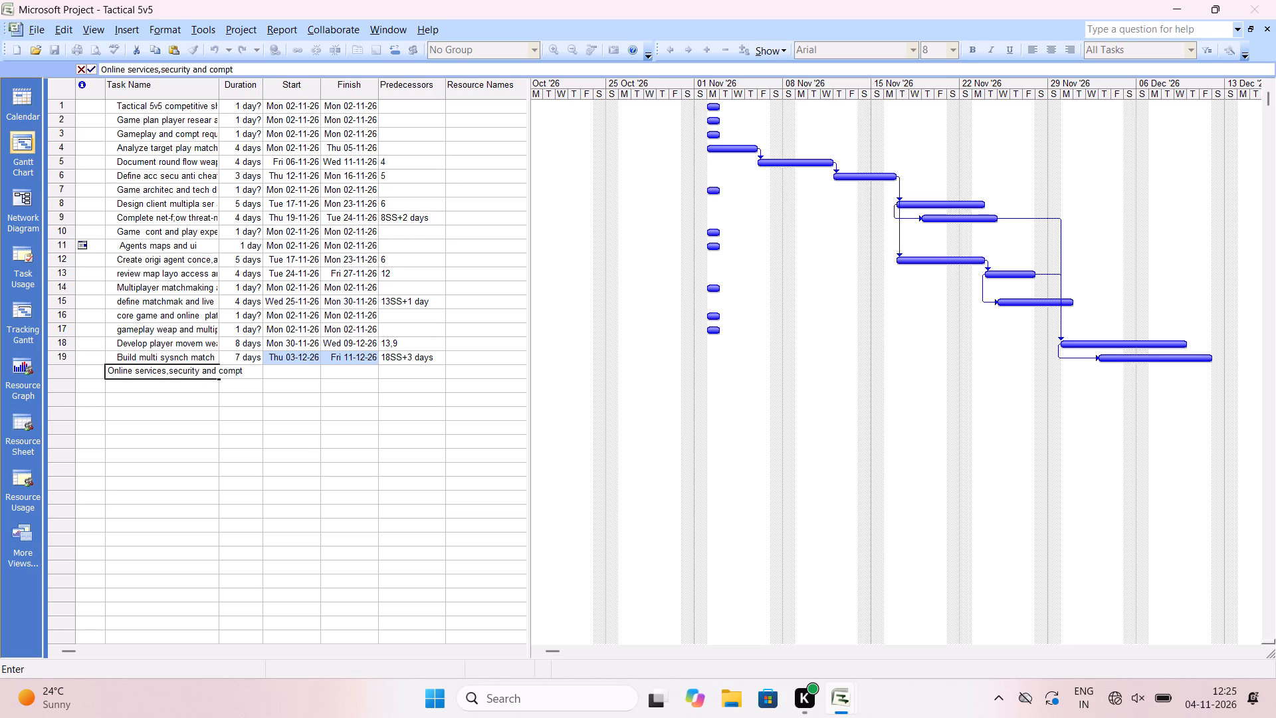
{"action": "key", "text": "space"}
{"action": "type", "text": "operat"}
{"action": "key", "text": "Return"}
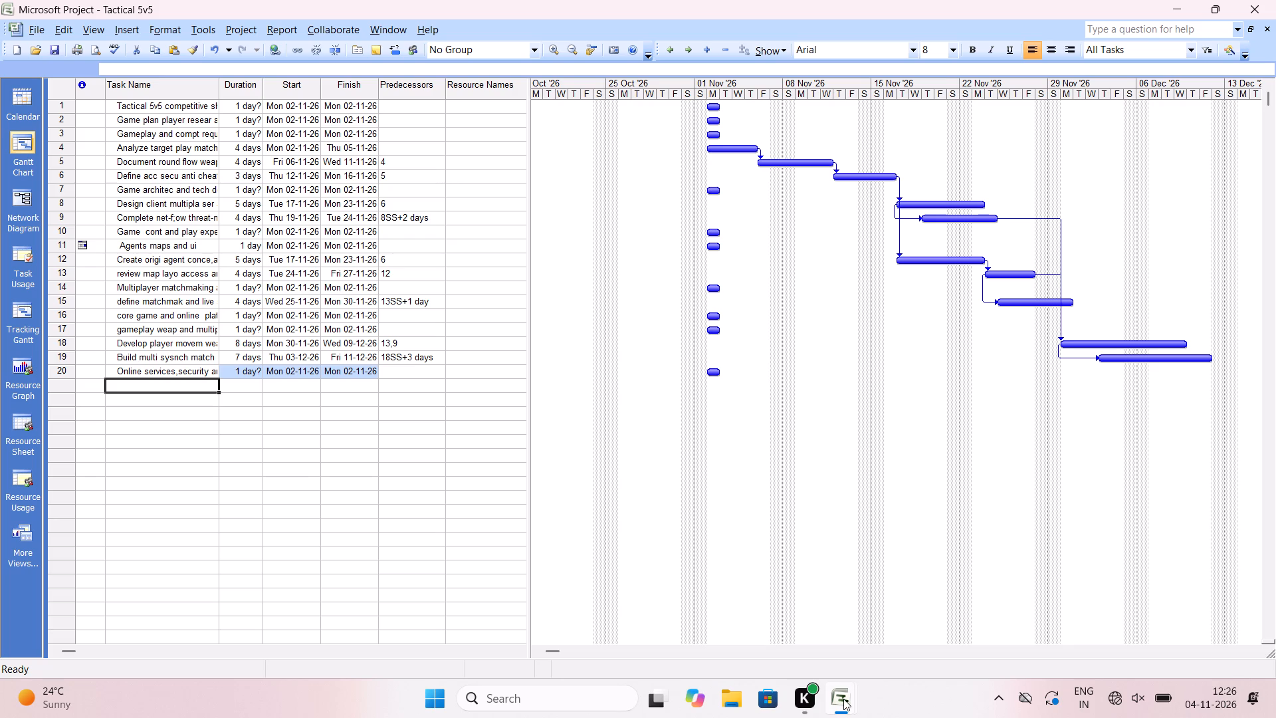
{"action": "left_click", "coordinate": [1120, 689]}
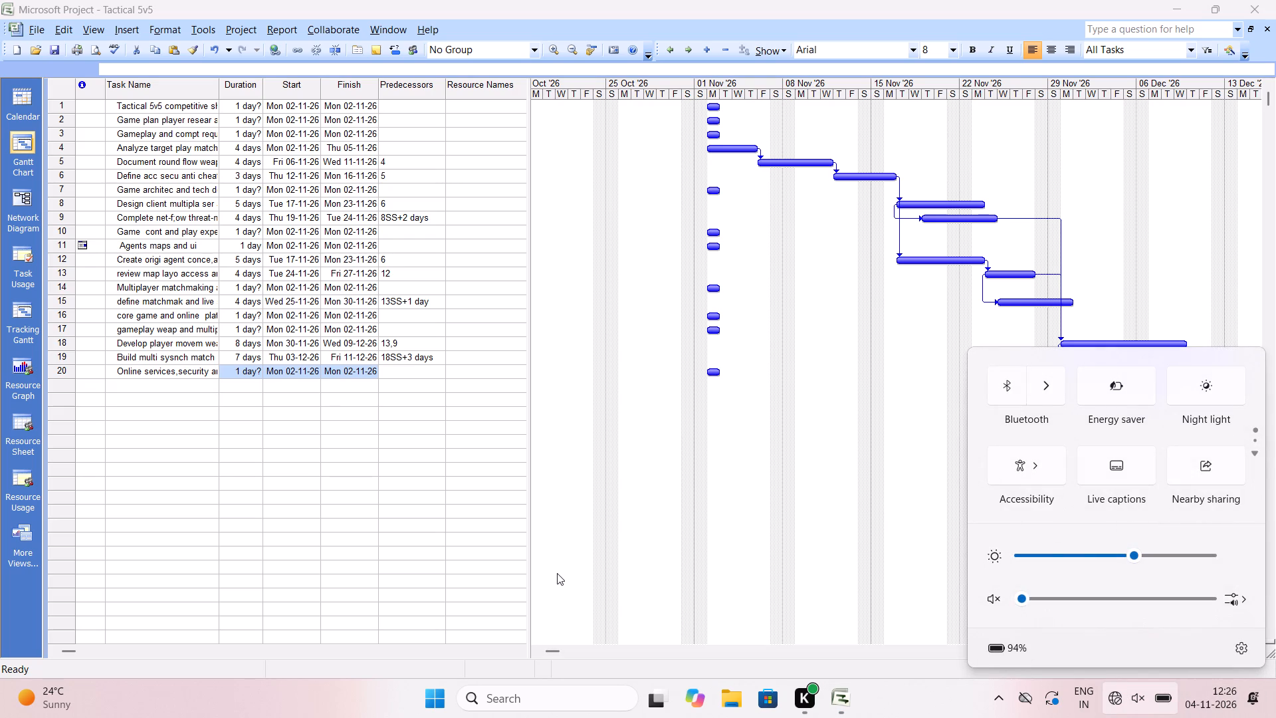
Enter "Implemet acc matchmak parti and dedica serv servi" as the twenty-first task name.
{"action": "left_click", "coordinate": [171, 384]}
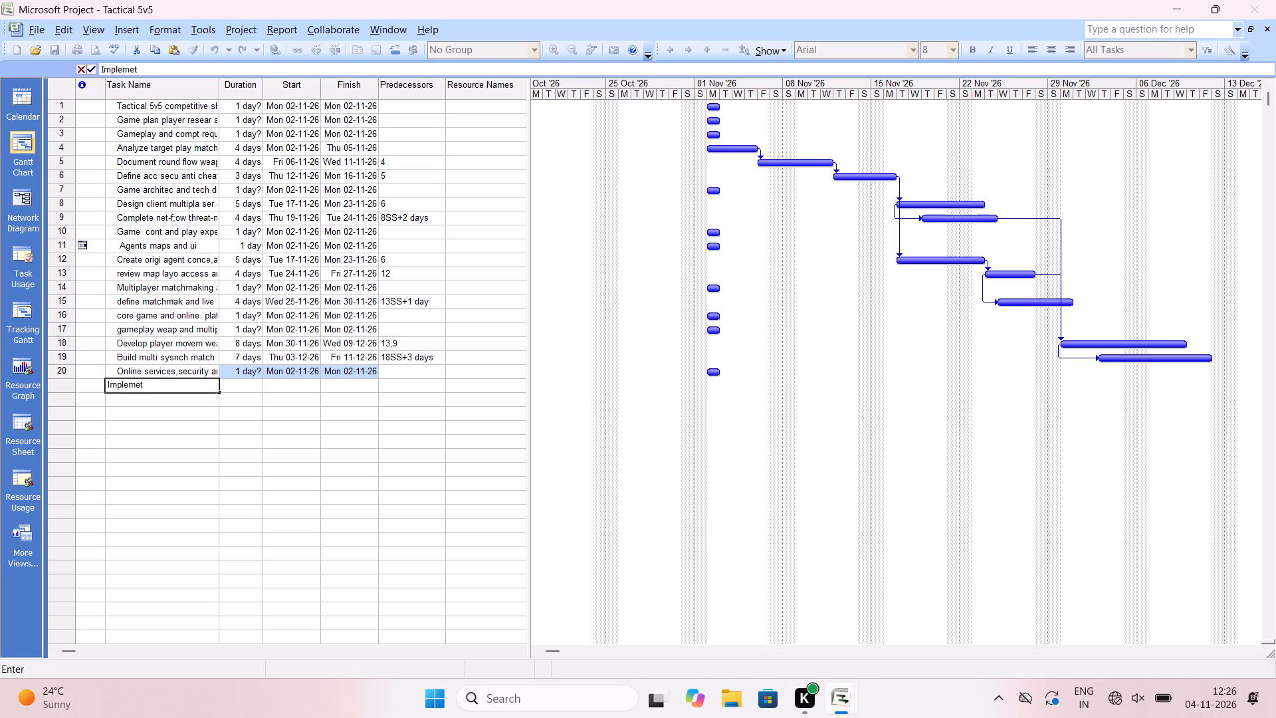
{"action": "key", "text": "space"}
{"action": "type", "text": "acc"}
{"action": "key", "text": "space"}
{"action": "type", "text": "matchmak"}
{"action": "key", "text": "space"}
{"action": "type", "text": "part"}
{"action": "key", "text": "i"}
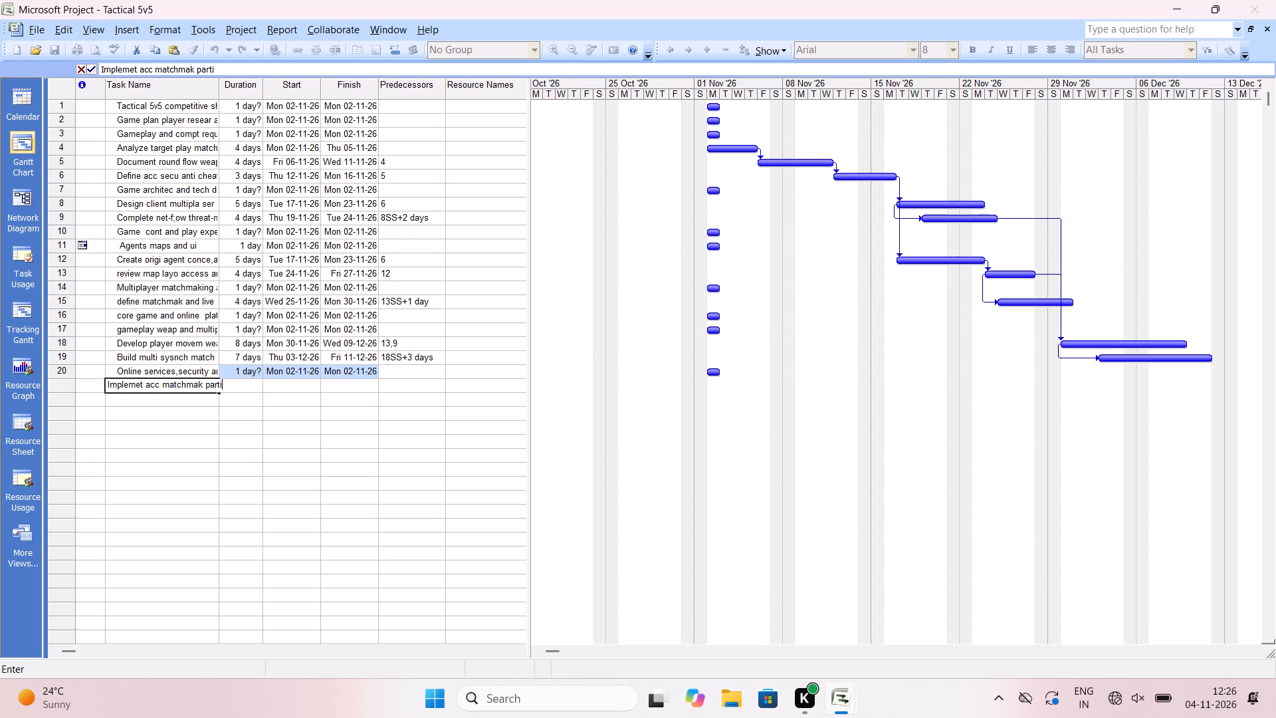
{"action": "key", "text": "space"}
{"action": "type", "text": "and de"}
{"action": "key", "text": "d"}
{"action": "type", "text": "ica serv servi"}
{"action": "key", "text": "Return"}
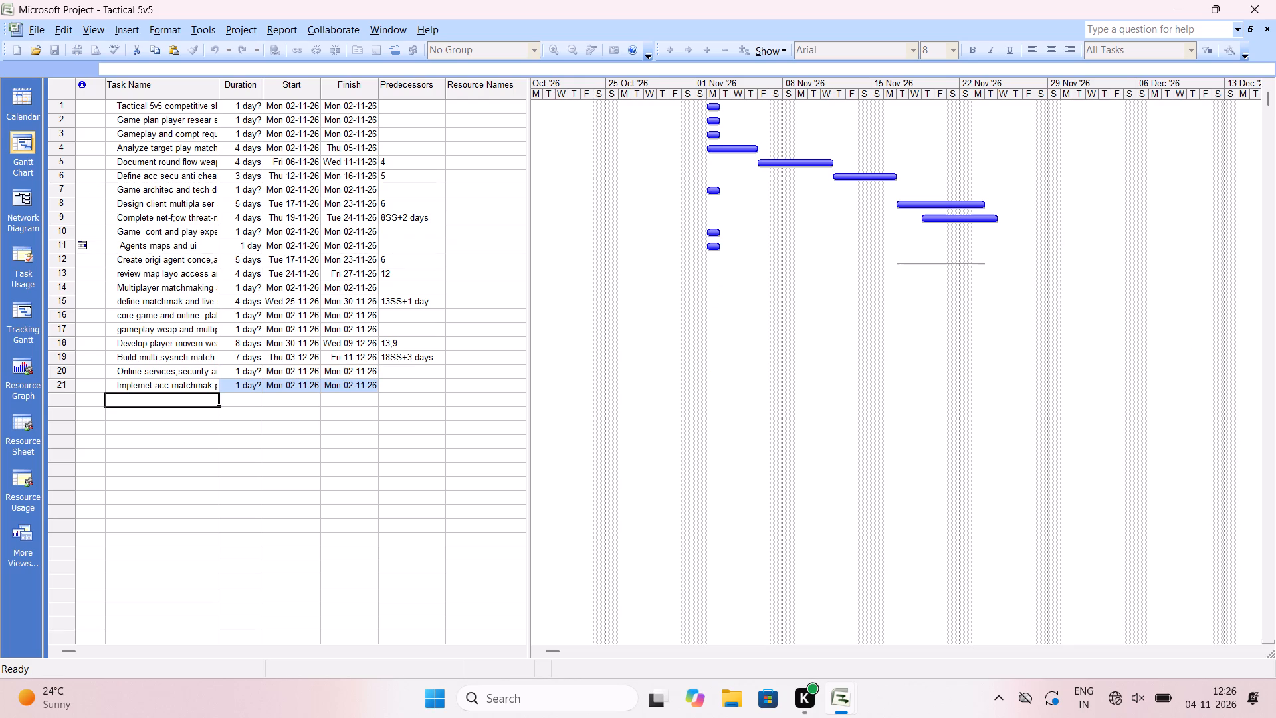
Set the duration of the twenty-first task, the account and matchmaking implementation task, to 9 days.
{"action": "left_click", "coordinate": [247, 391]}
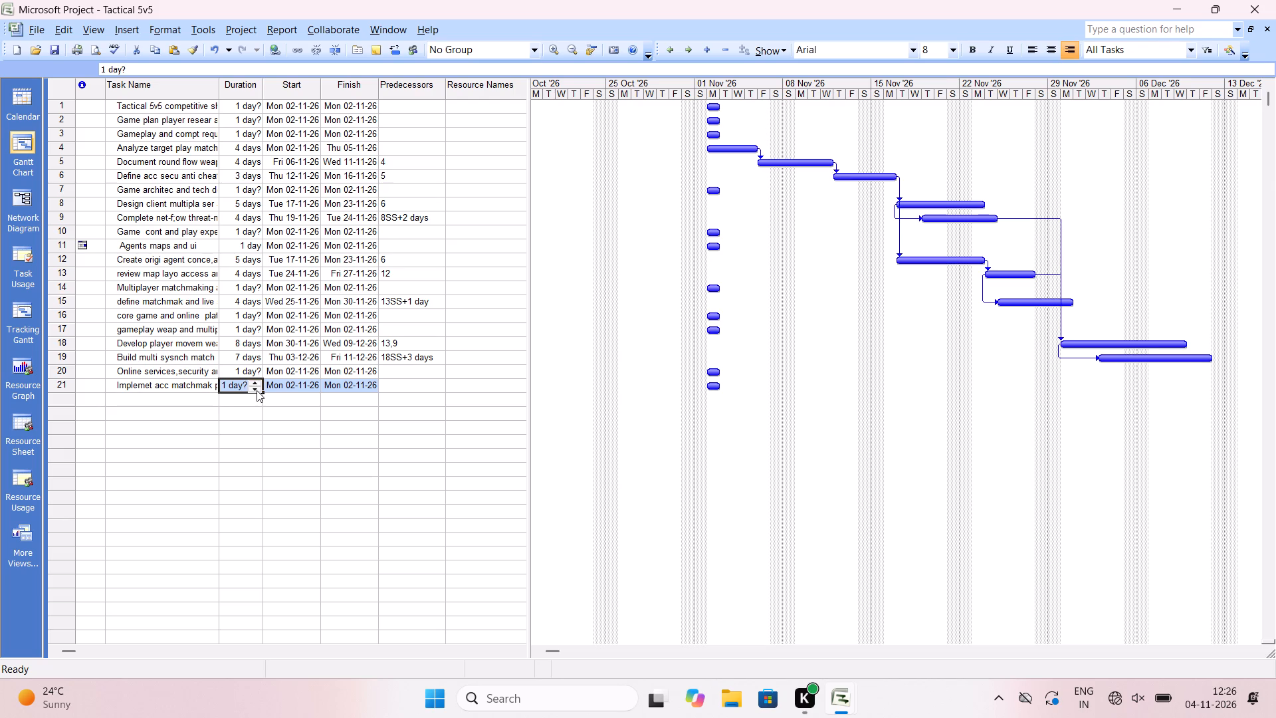
{"action": "triple_click", "coordinate": [258, 382]}
{"action": "triple_click", "coordinate": [258, 382]}
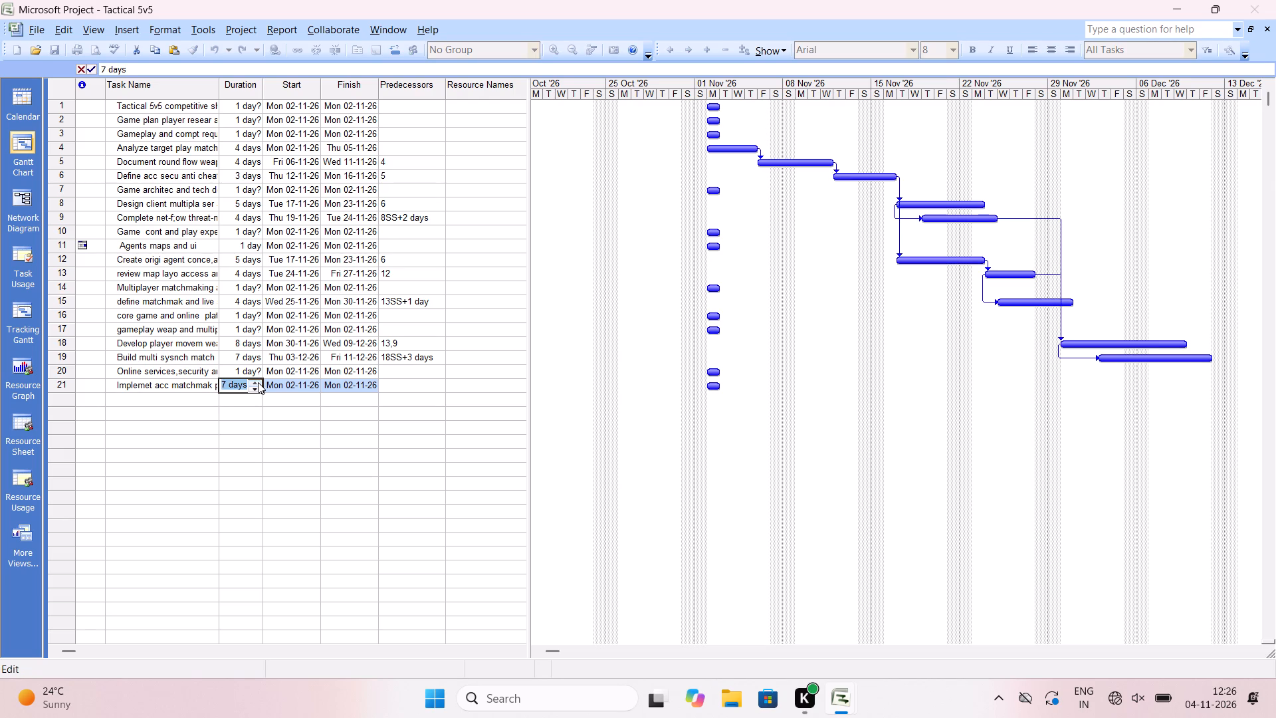
{"action": "left_click", "coordinate": [258, 382]}
{"action": "left_click", "coordinate": [258, 382]}
{"action": "left_click", "coordinate": [285, 384]}
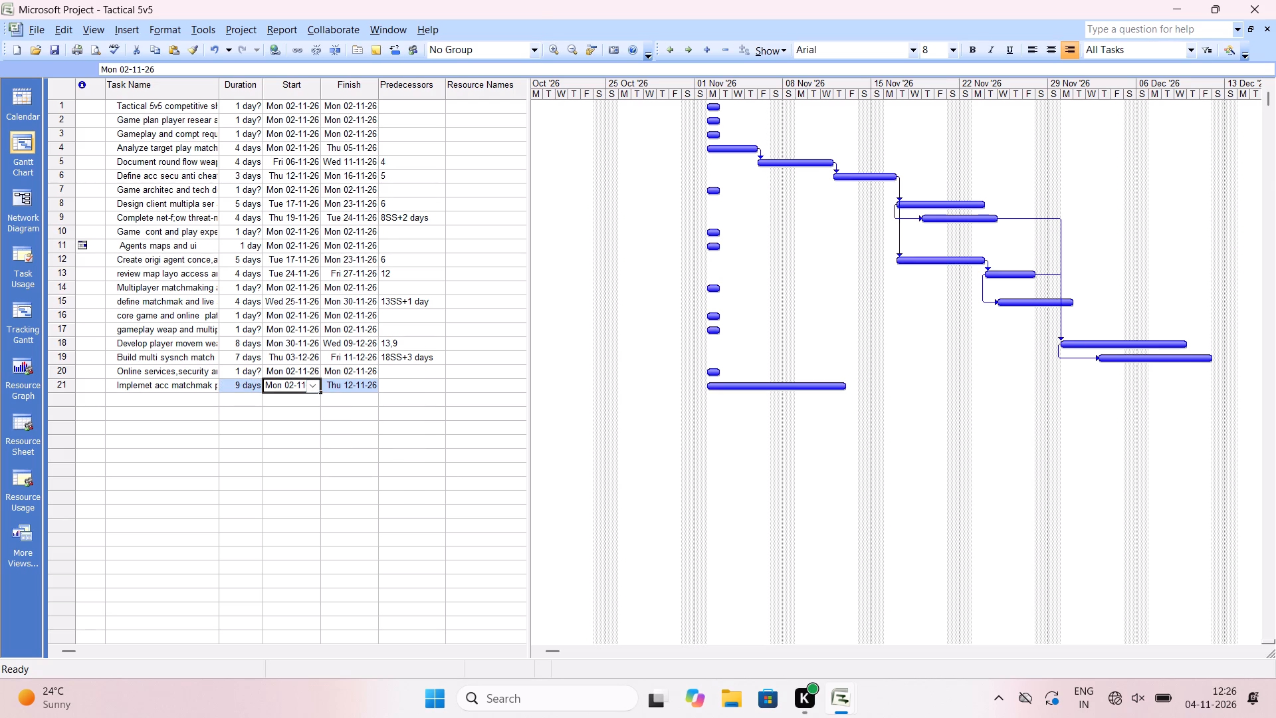
Set task 9 as the predecessor of the twenty-first task, the account and matchmaking implementation task.
{"action": "left_click", "coordinate": [395, 385]}
{"action": "key", "text": "9"}
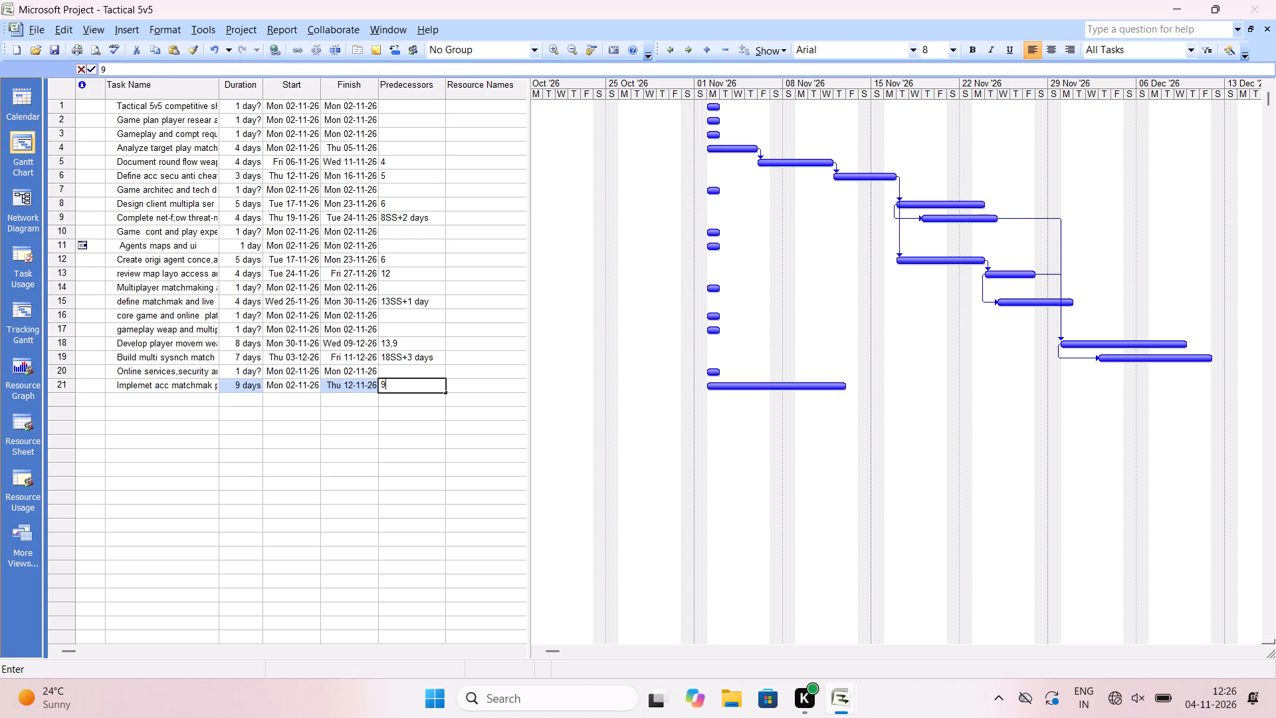
{"action": "key", "text": "Return"}
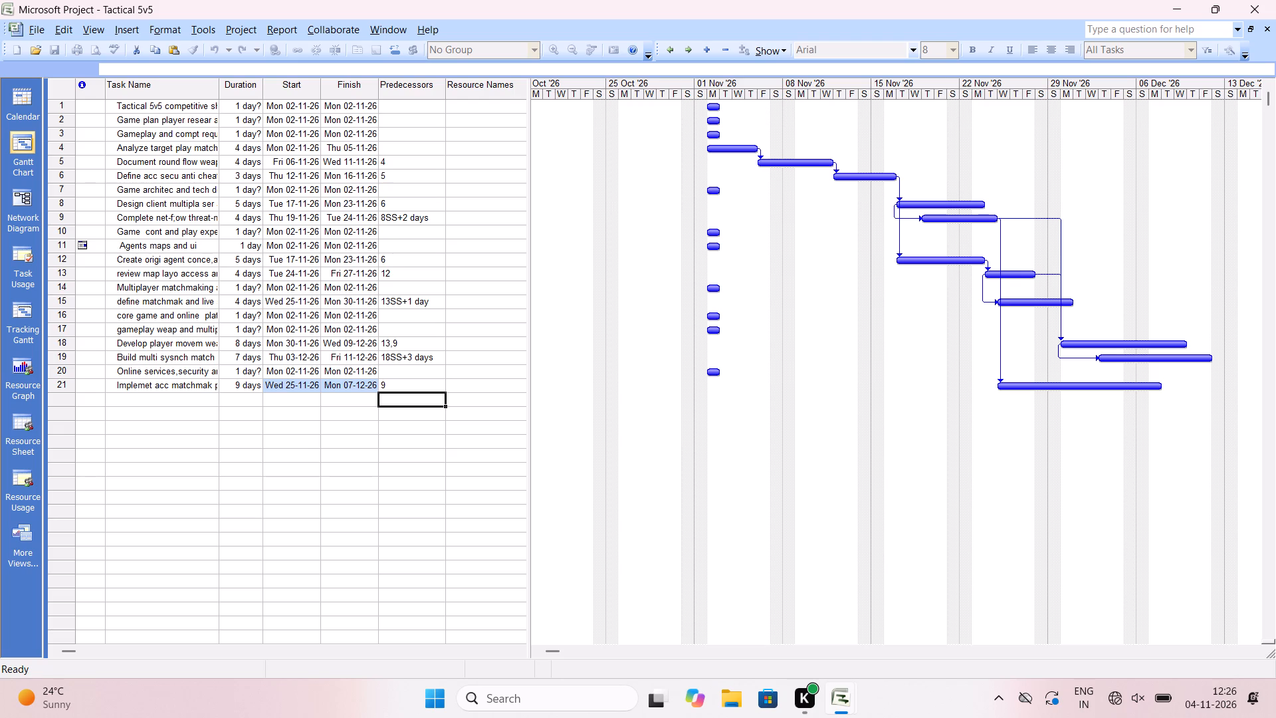
Enter "integrate anti-cheat monit play repo and match analy" as the twenty-second task name.
{"action": "left_click", "coordinate": [184, 404]}
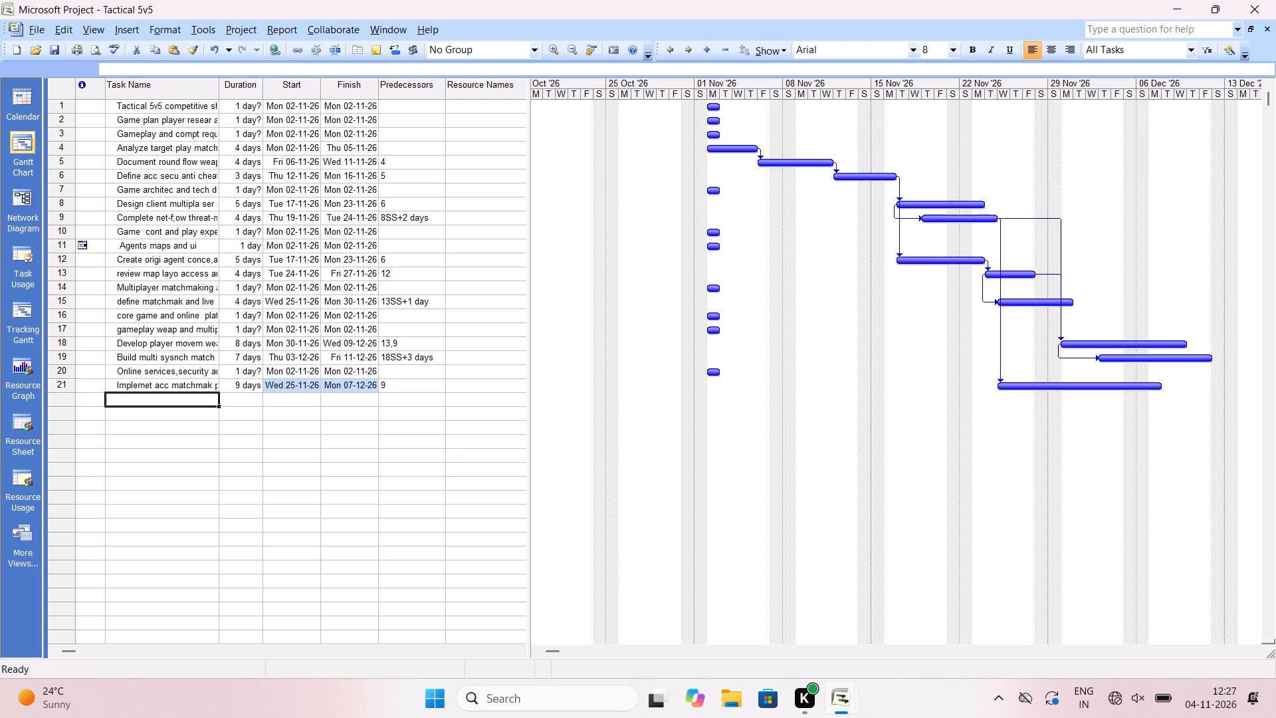
{"action": "type", "text": "integrate"}
{"action": "key", "text": "space"}
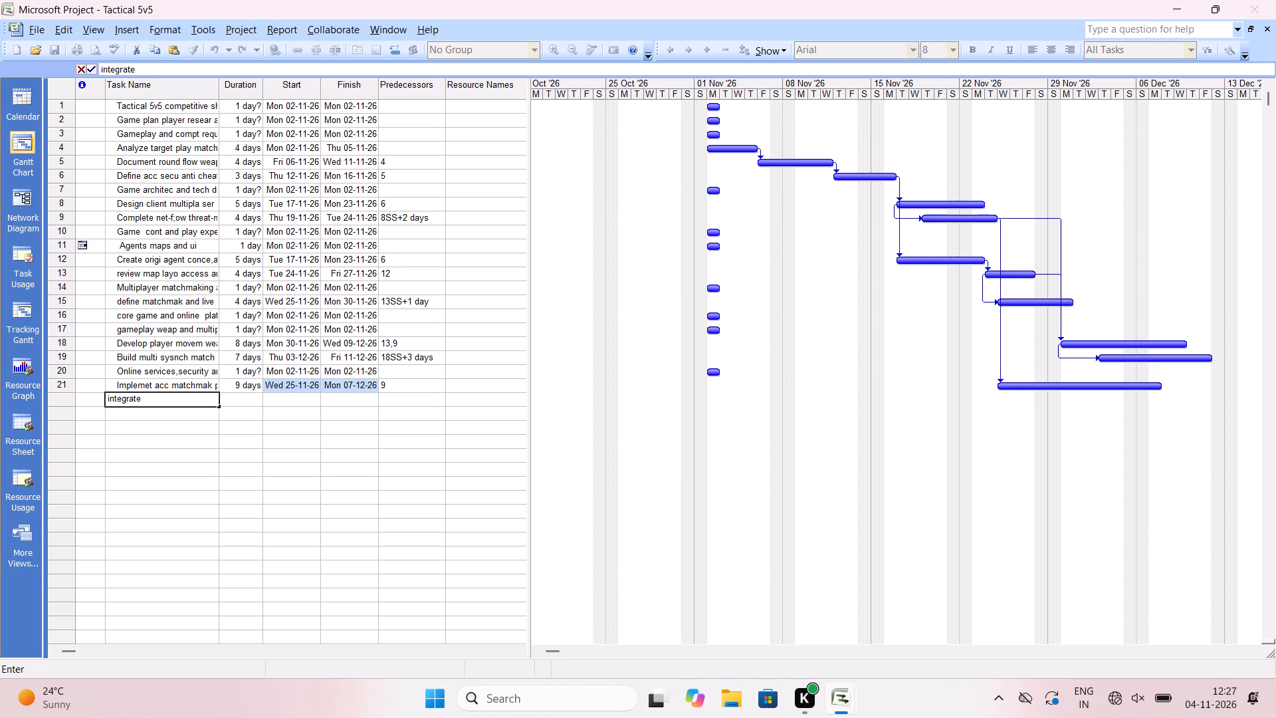
{"action": "type", "text": "anti-cheat"}
{"action": "key", "text": "space"}
{"action": "type", "text": "mo"}
{"action": "type", "text": "nit"}
{"action": "key", "text": "space"}
{"action": "type", "text": "play"}
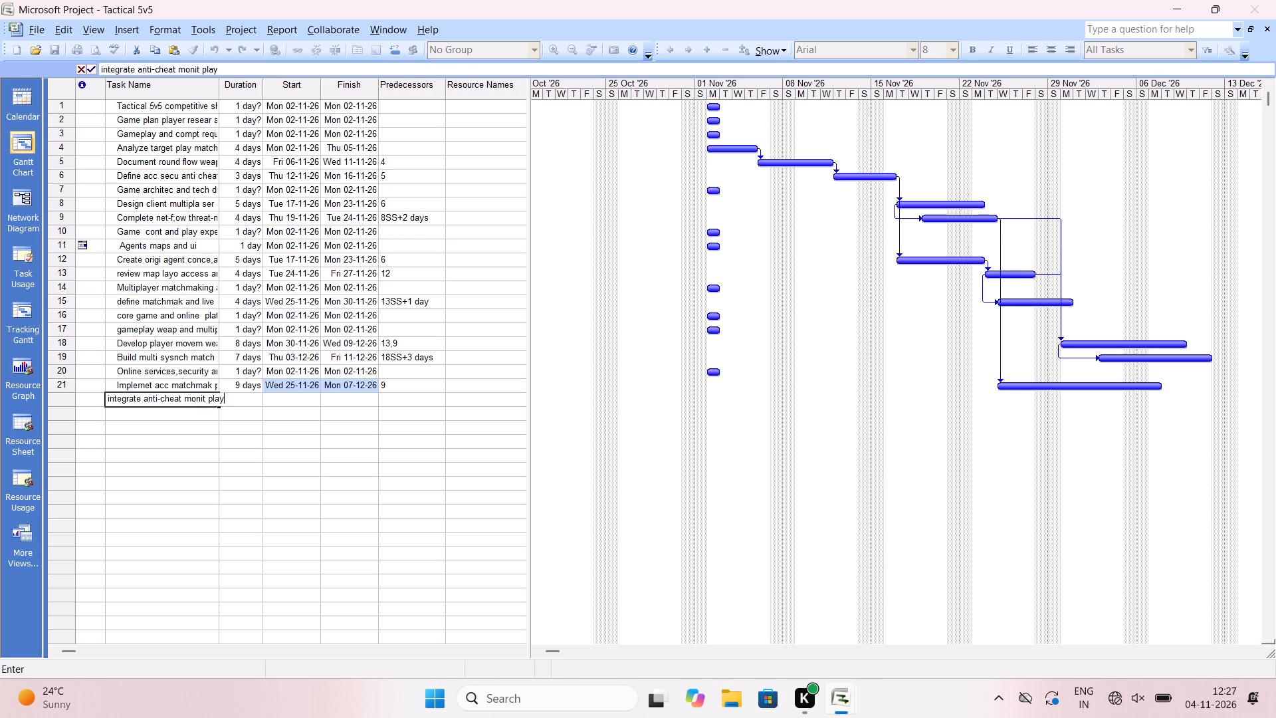
{"action": "key", "text": "space"}
{"action": "type", "text": "repo"}
{"action": "key", "text": "space"}
{"action": "type", "text": "and ma"}
{"action": "type", "text": "tch analy"}
{"action": "key", "text": "Return"}
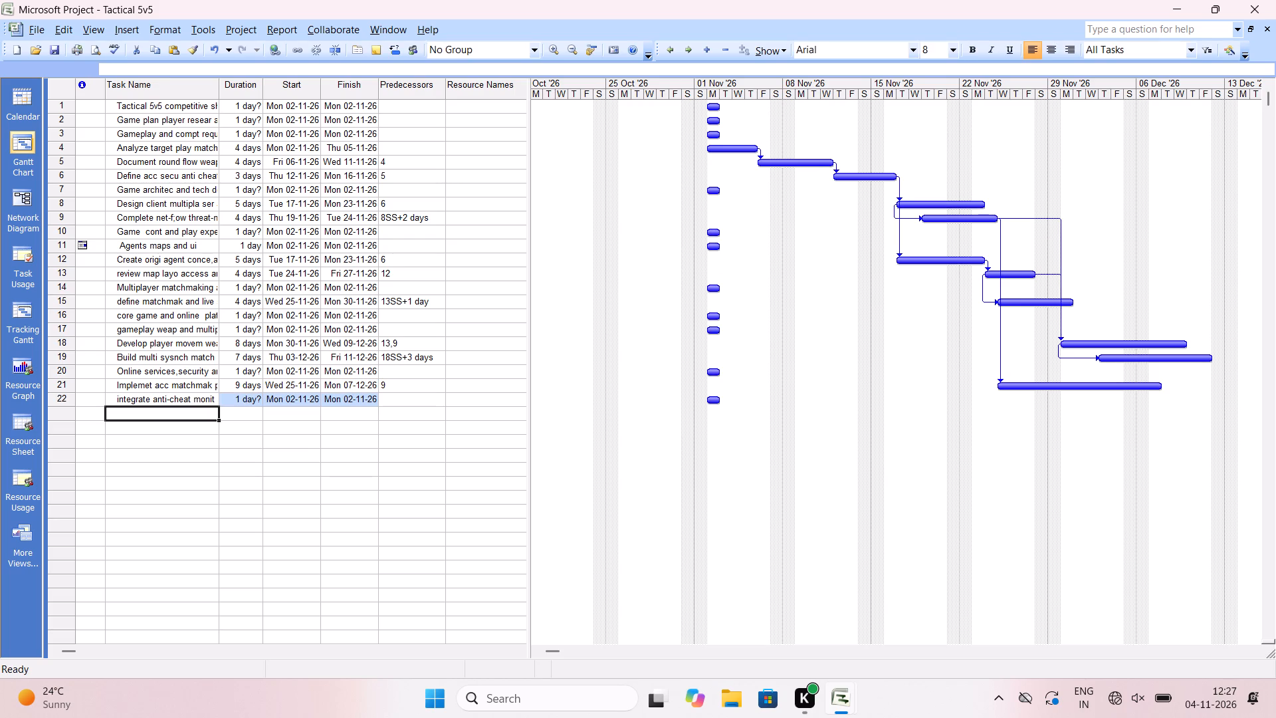
Set the duration of the twenty-second task, the anti-cheat integration task, to 7 days.
{"action": "left_click", "coordinate": [244, 405]}
{"action": "triple_click", "coordinate": [256, 397]}
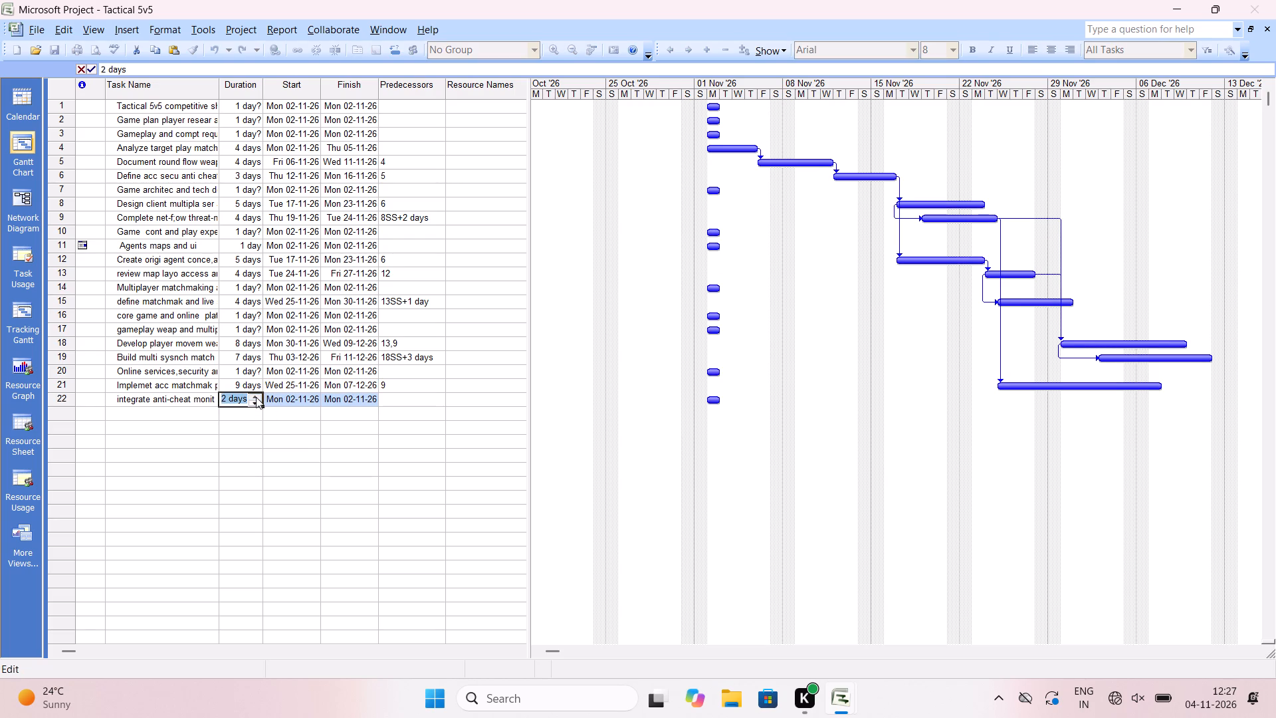
{"action": "double_click", "coordinate": [256, 397]}
{"action": "left_click", "coordinate": [256, 397]}
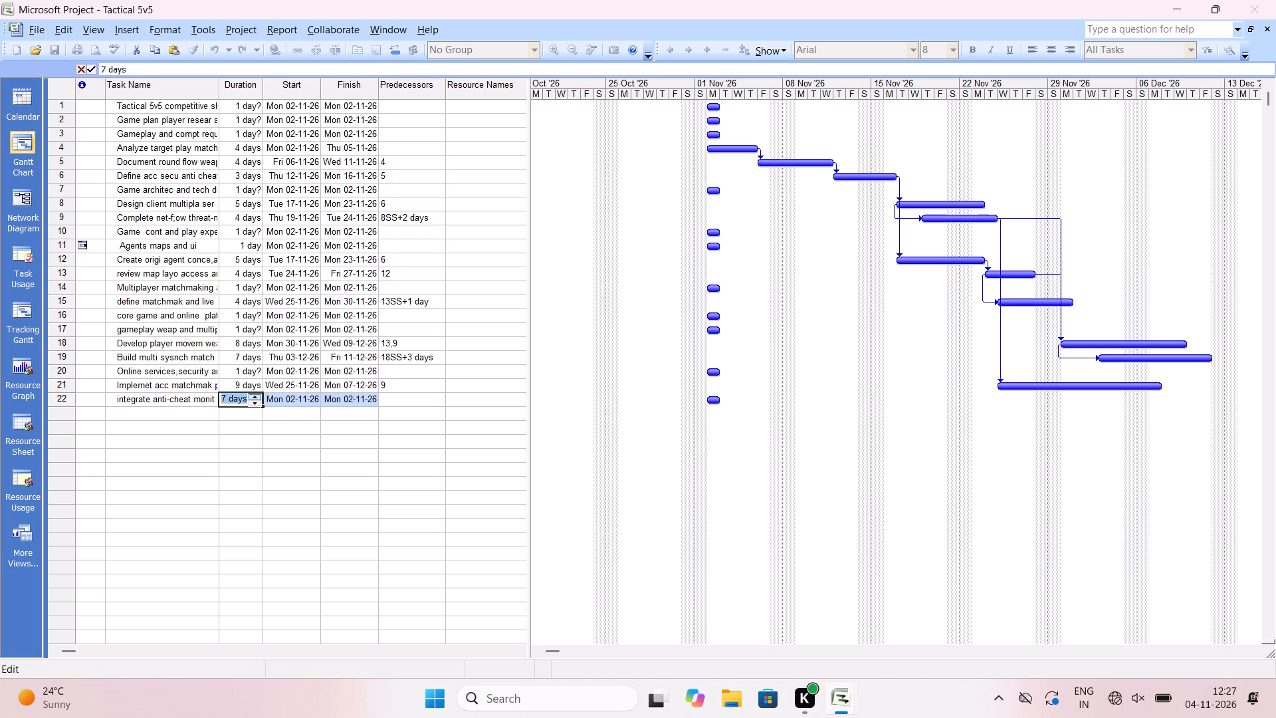
{"action": "left_click", "coordinate": [286, 402]}
Set the predecessors of the twenty-second task, the anti-cheat integration task, to 21SS+3d,19FS.
{"action": "left_click_drag", "start_coordinate": [360, 400], "coordinate": [398, 402]}
{"action": "left_click", "coordinate": [398, 402]}
{"action": "type", "text": "21"}
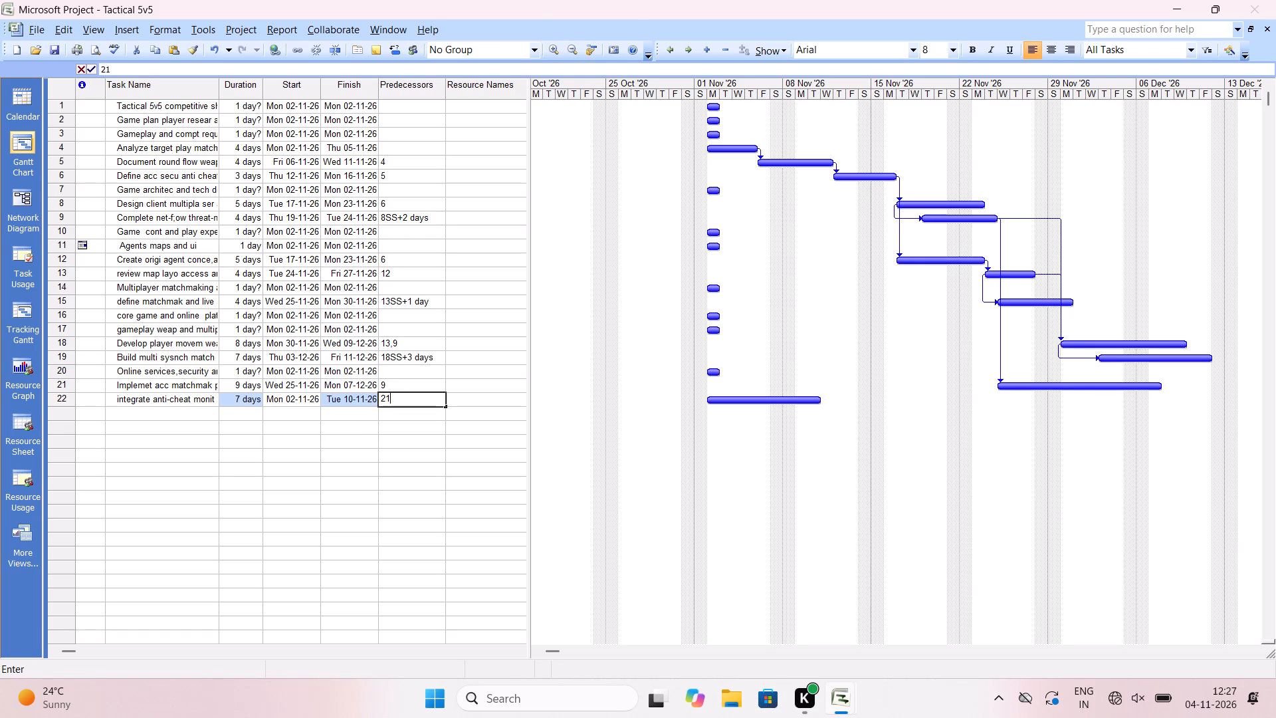
{"action": "key", "text": "shift+plus"}
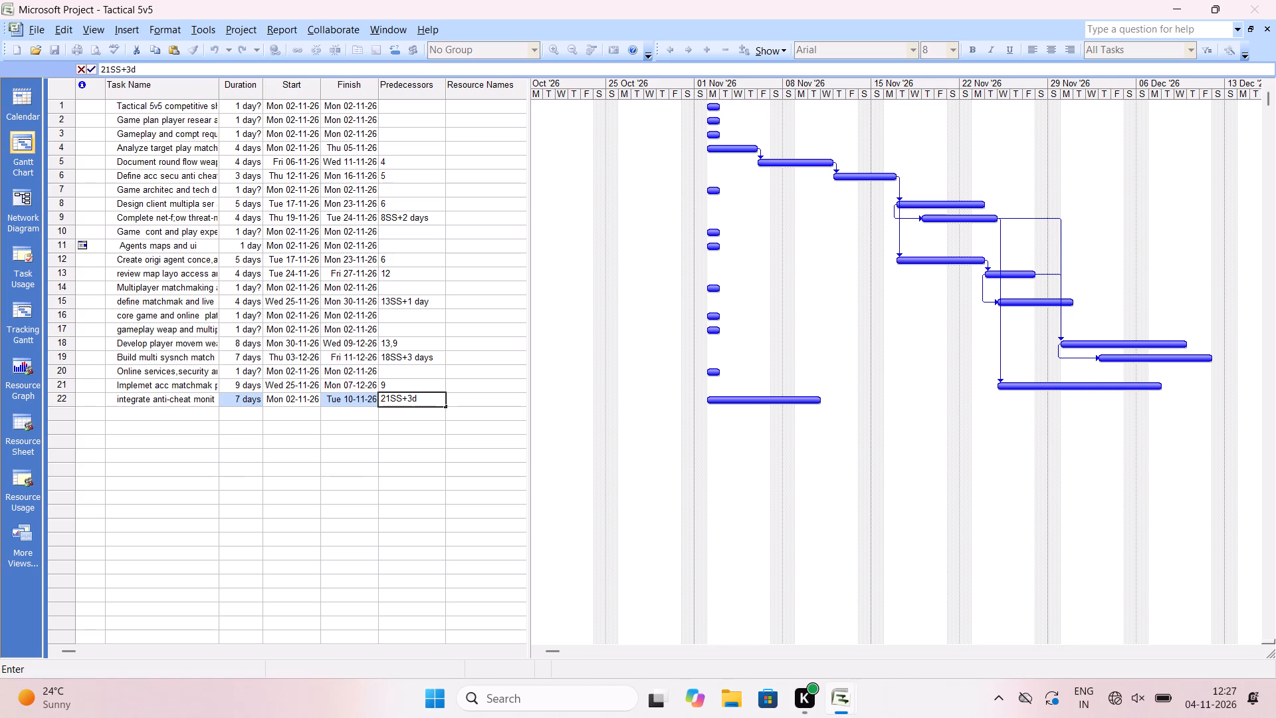
{"action": "type", "text": ",19FS"}
{"action": "key", "text": "Return"}
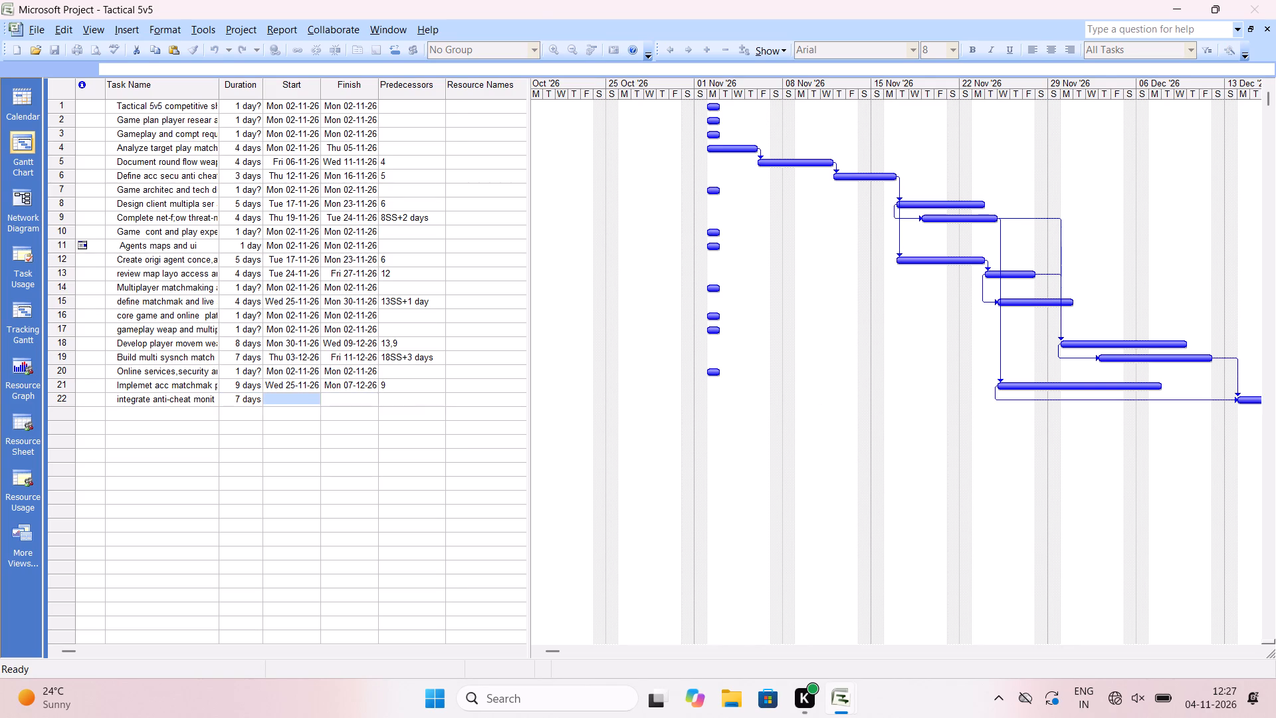
Enter "Testing compr pilo and releas prpe" as the twenty-third task name.
{"action": "left_click", "coordinate": [144, 414]}
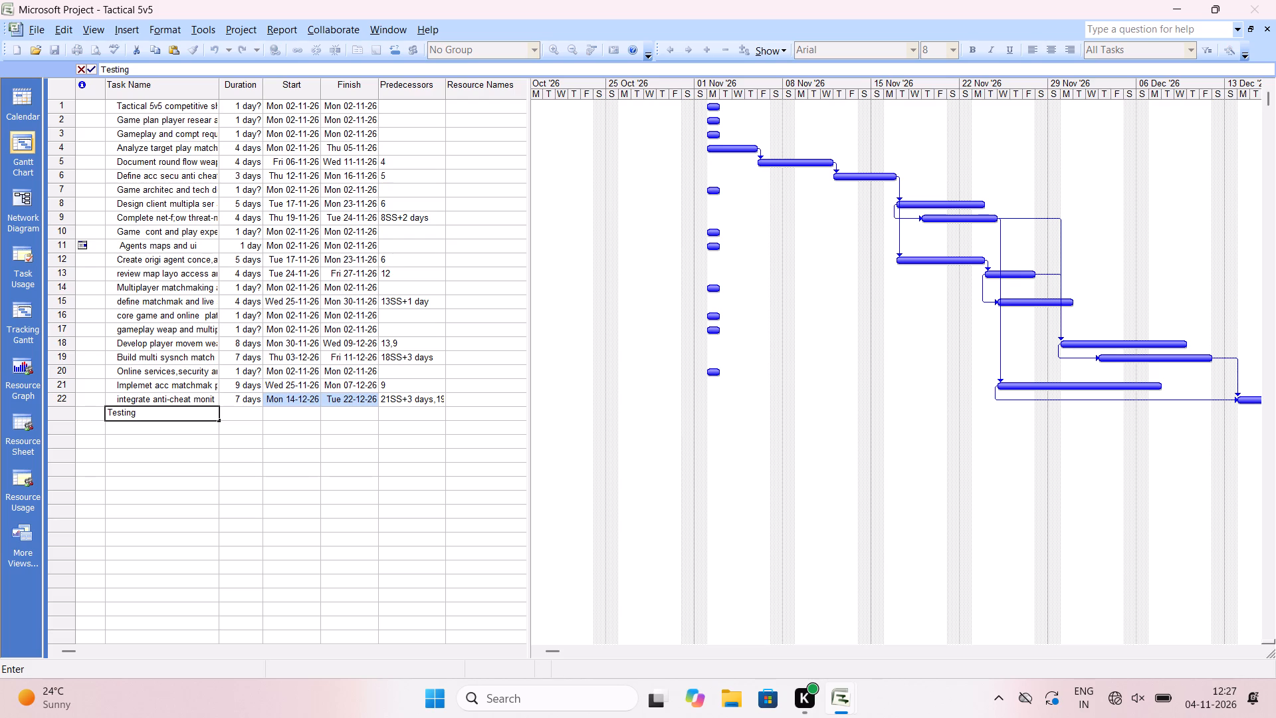
{"action": "type", "text": "compr"}
{"action": "key", "text": "space"}
{"action": "type", "text": "pilo and rel"}
{"action": "type", "text": "eas"}
{"action": "key", "text": "space"}
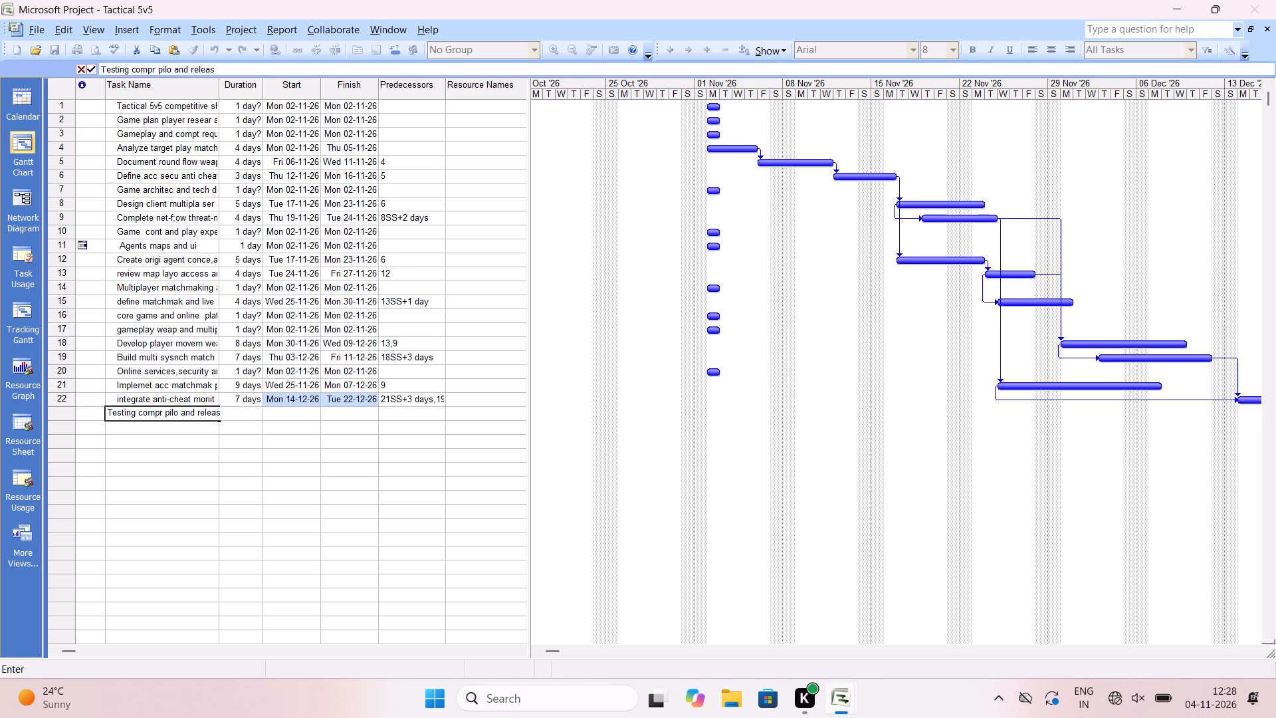
{"action": "type", "text": "prpe"}
{"action": "key", "text": "Return"}
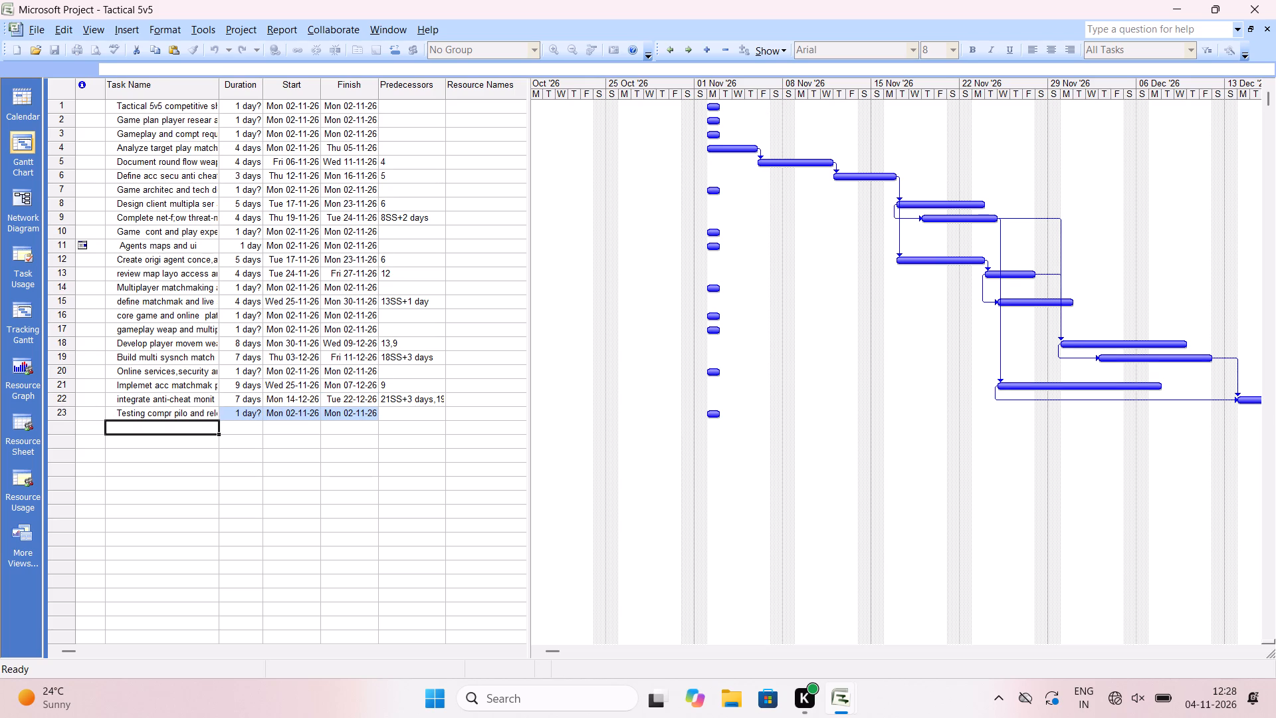
Enter "Gameplay netw secu and reliabi testing" as the twenty-fourth task name.
{"action": "type", "text": "ameplay"}
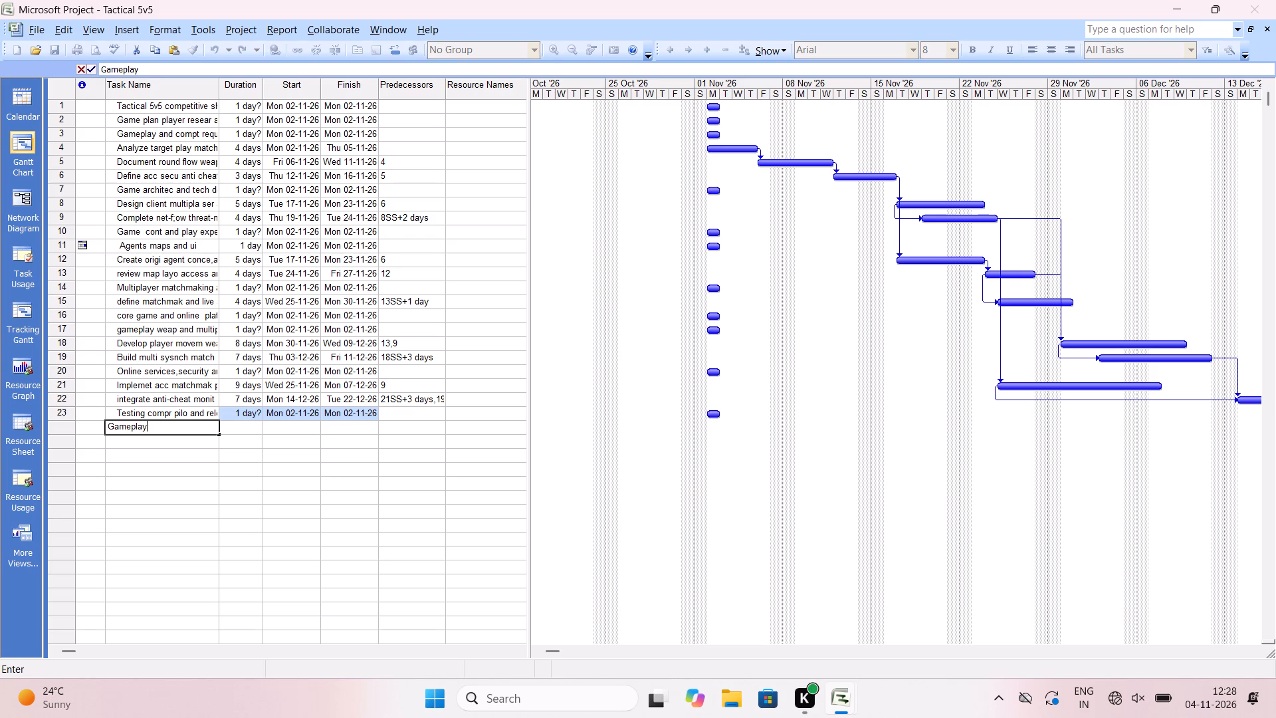
{"action": "key", "text": "space"}
{"action": "type", "text": "netw"}
{"action": "key", "text": "space"}
{"action": "type", "text": "secu"}
{"action": "key", "text": "space"}
{"action": "type", "text": "and rel"}
{"action": "type", "text": "iab"}
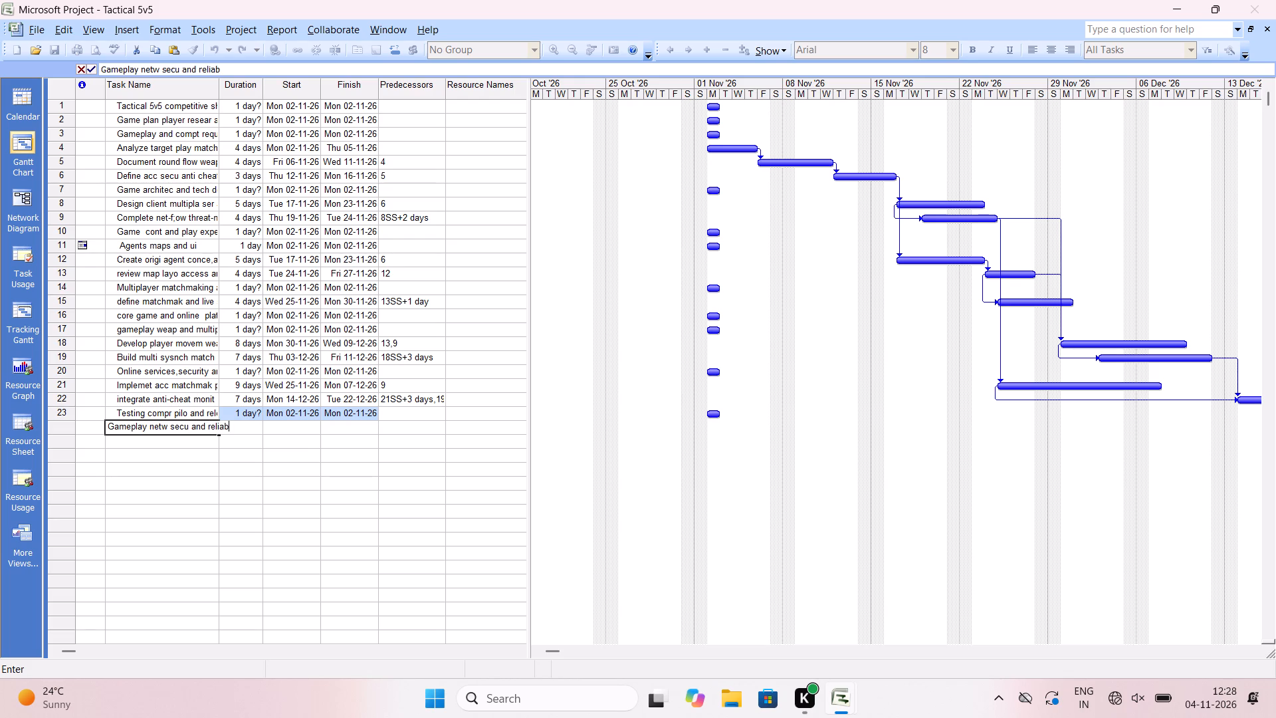
{"action": "key", "text": "i"}
{"action": "key", "text": "space"}
{"action": "type", "text": "testing"}
{"action": "key", "text": "Return"}
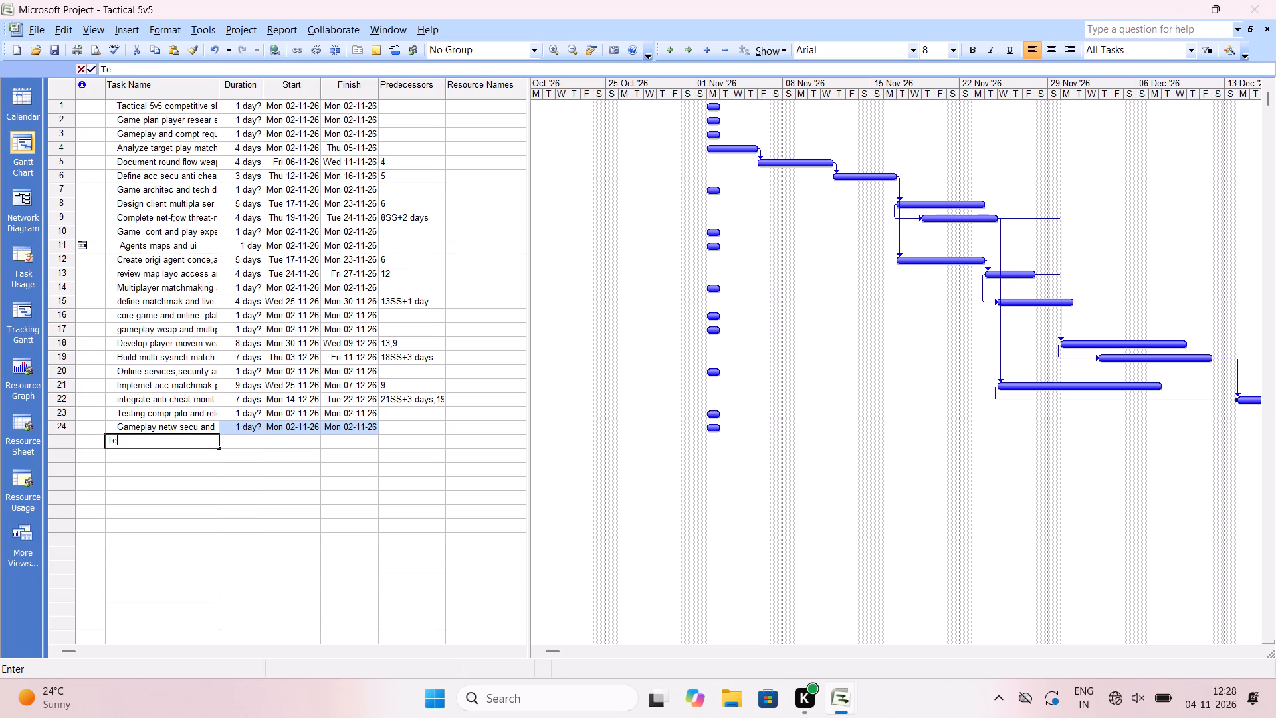
Enter "Test weapon balan abilit latenc server load and recovery" as the twenty-fifth task name.
{"action": "key", "text": "space"}
{"action": "type", "text": "weapo"}
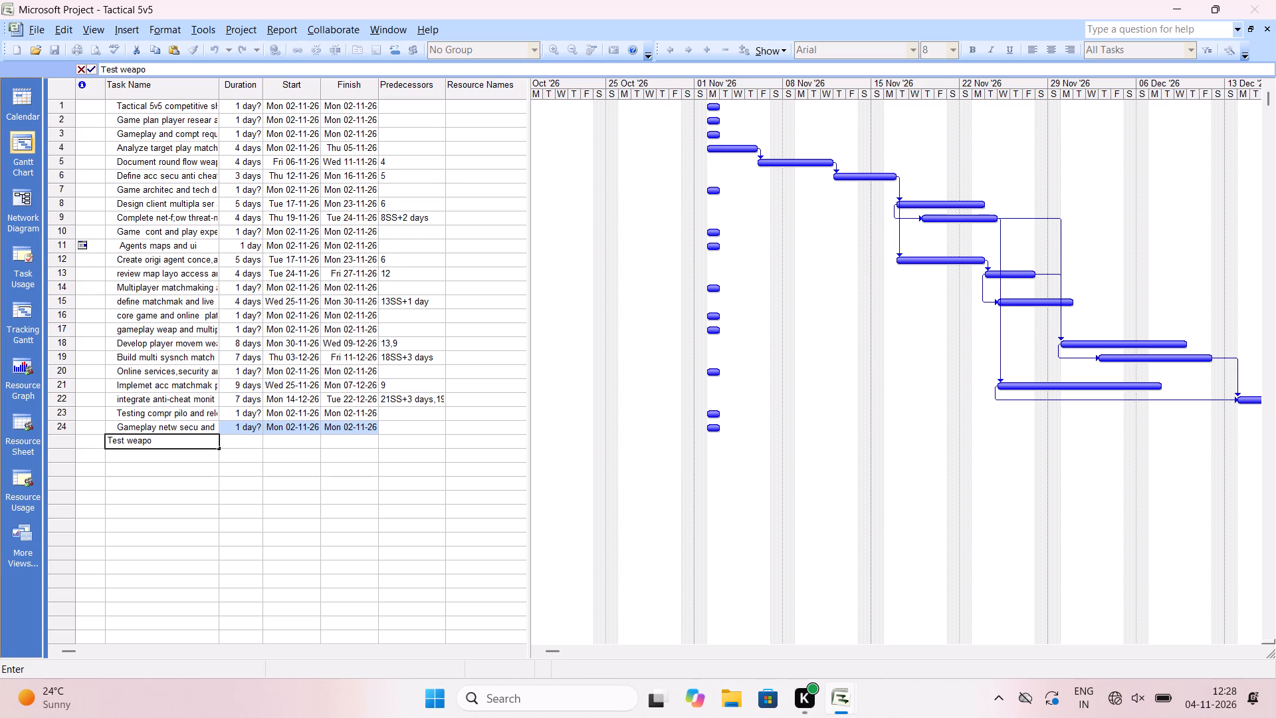
{"action": "type", "text": "n balan"}
{"action": "key", "text": "space"}
{"action": "type", "text": "abilit"}
{"action": "key", "text": "space"}
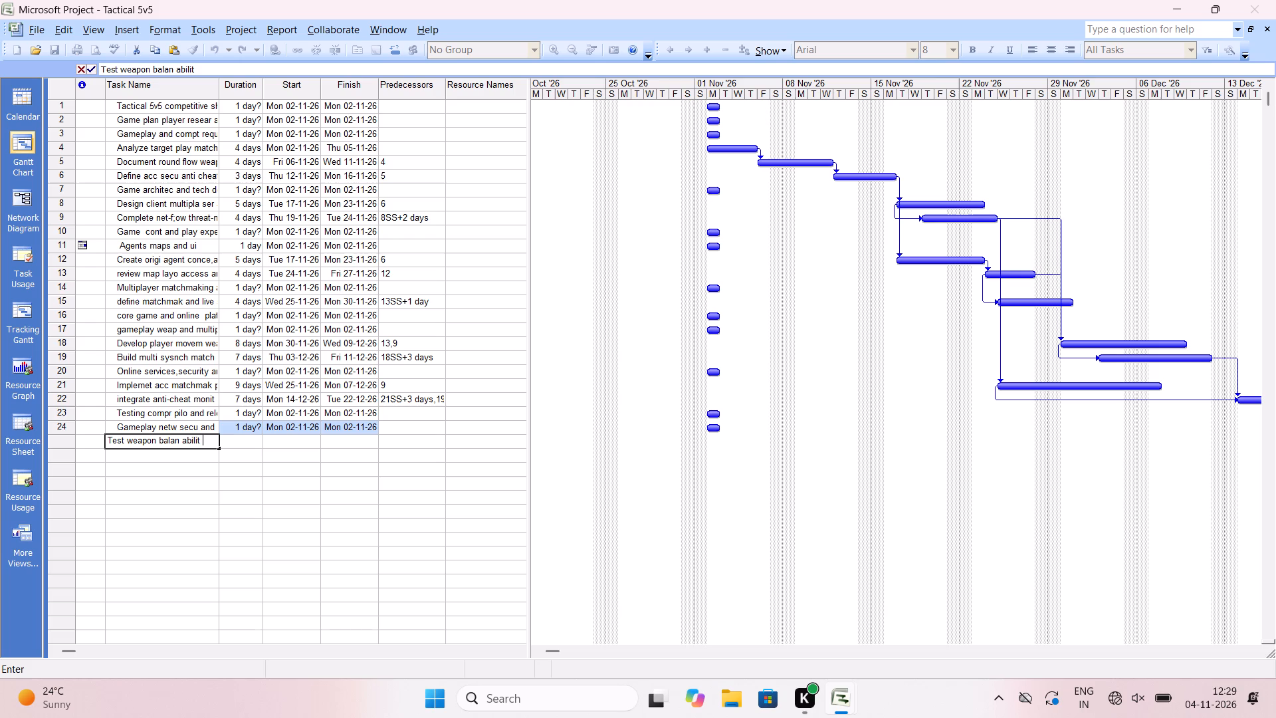
{"action": "type", "text": "laten"}
{"action": "type", "text": "c se"}
{"action": "type", "text": "rve"}
{"action": "type", "text": "r load and recovery"}
{"action": "key", "text": "Return"}
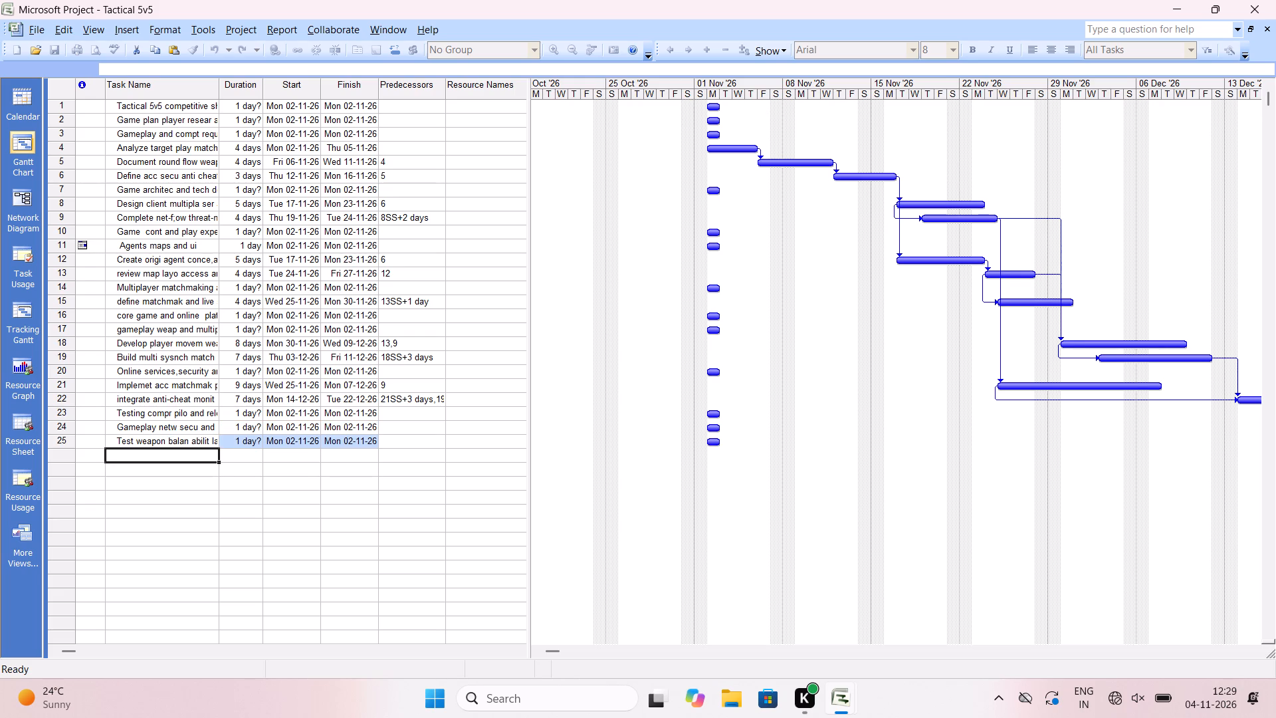
Set the duration of the twenty-fifth task, the weapon balance and server load test, to 6 days.
{"action": "left_click", "coordinate": [233, 443]}
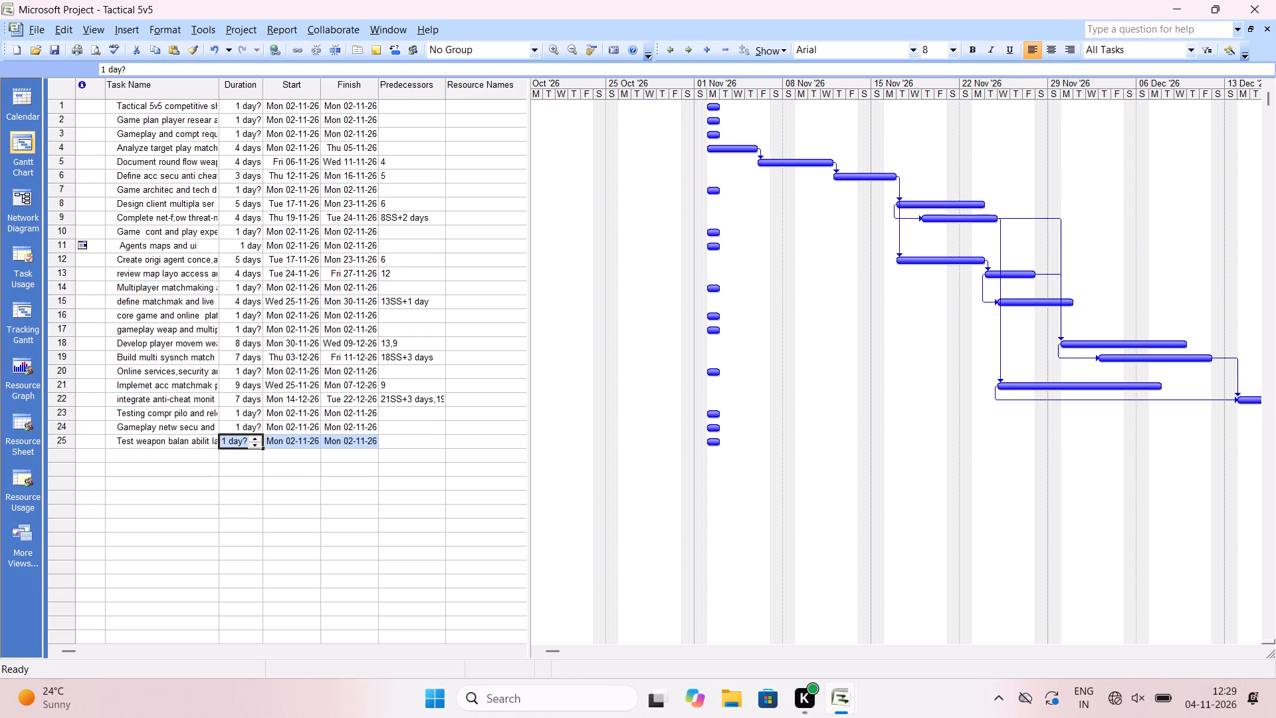
{"action": "triple_click", "coordinate": [251, 440]}
{"action": "double_click", "coordinate": [251, 440]}
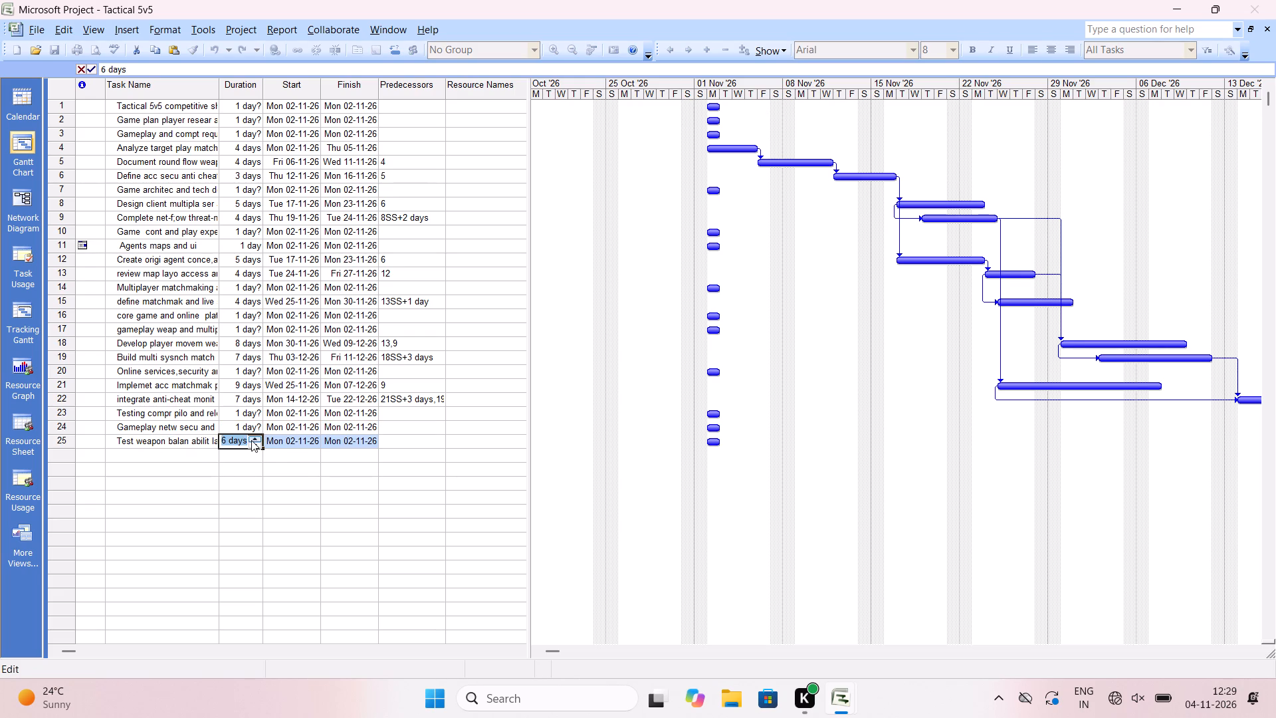
{"action": "left_click", "coordinate": [271, 442]}
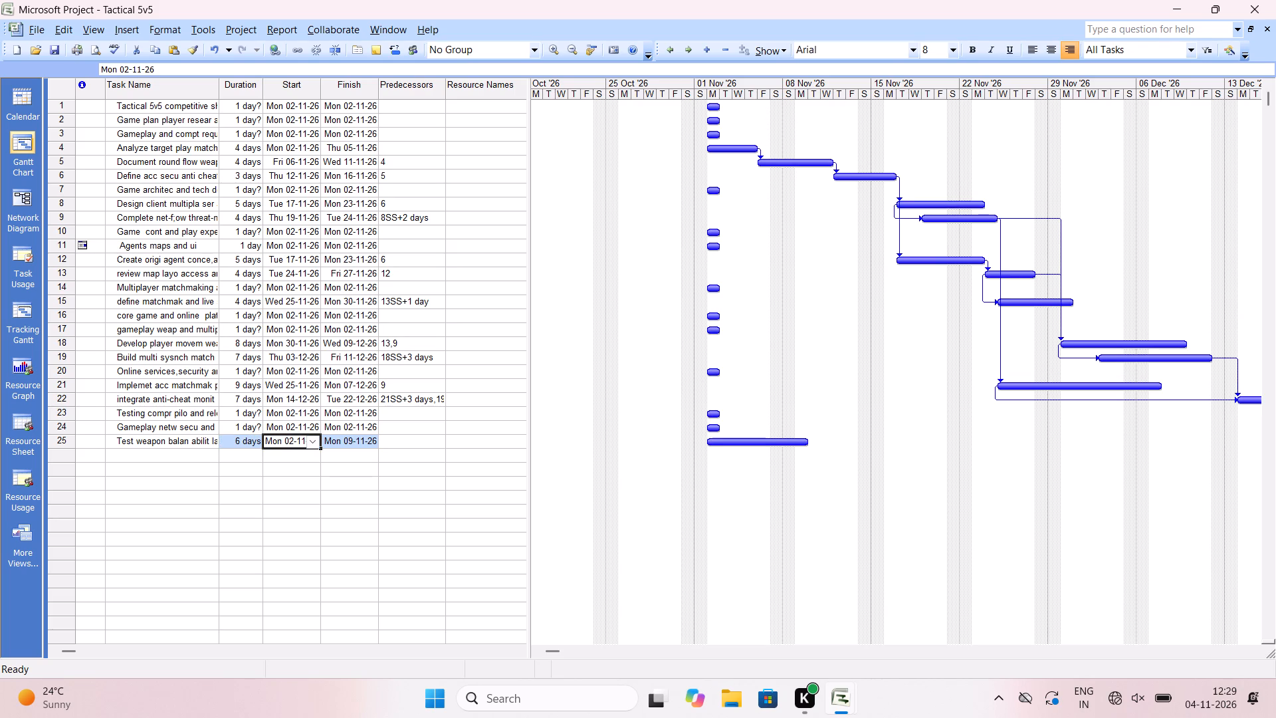
Set 22FS as the predecessor of the twenty-fifth task, the weapon balance and server load test.
{"action": "left_click", "coordinate": [404, 445]}
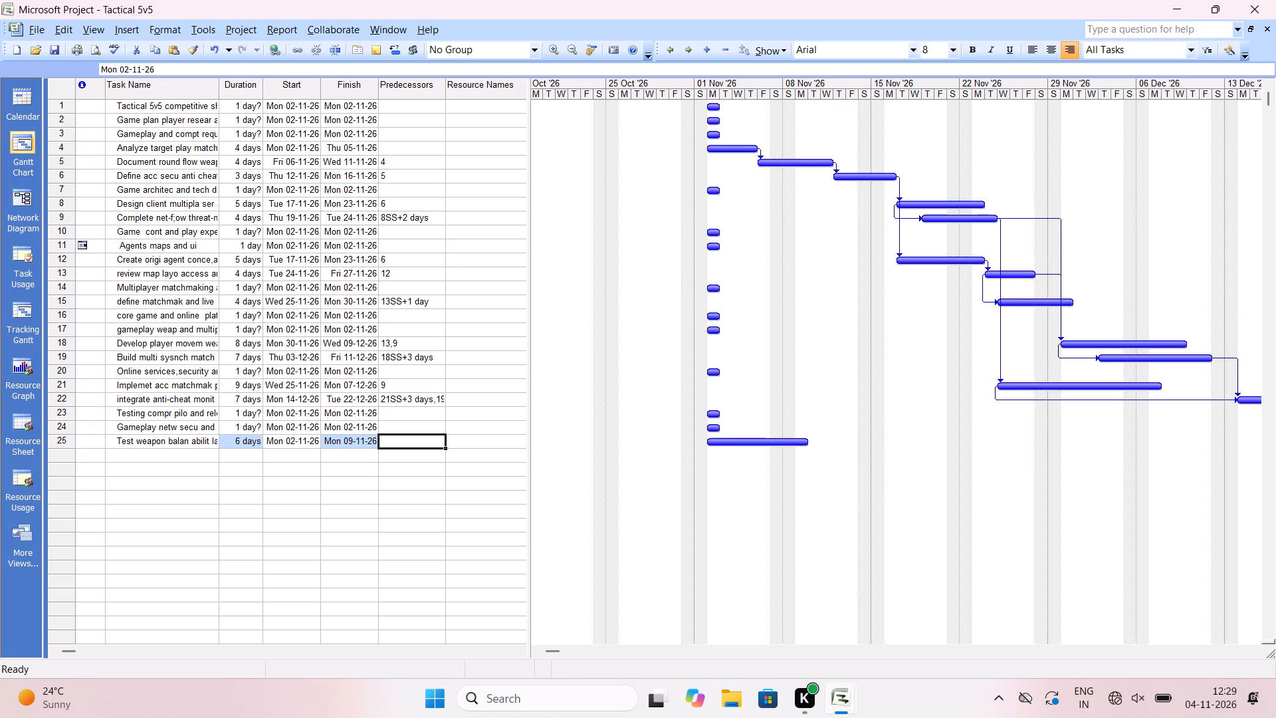
{"action": "type", "text": "22"}
{"action": "type", "text": "FS"}
{"action": "key", "text": "Return"}
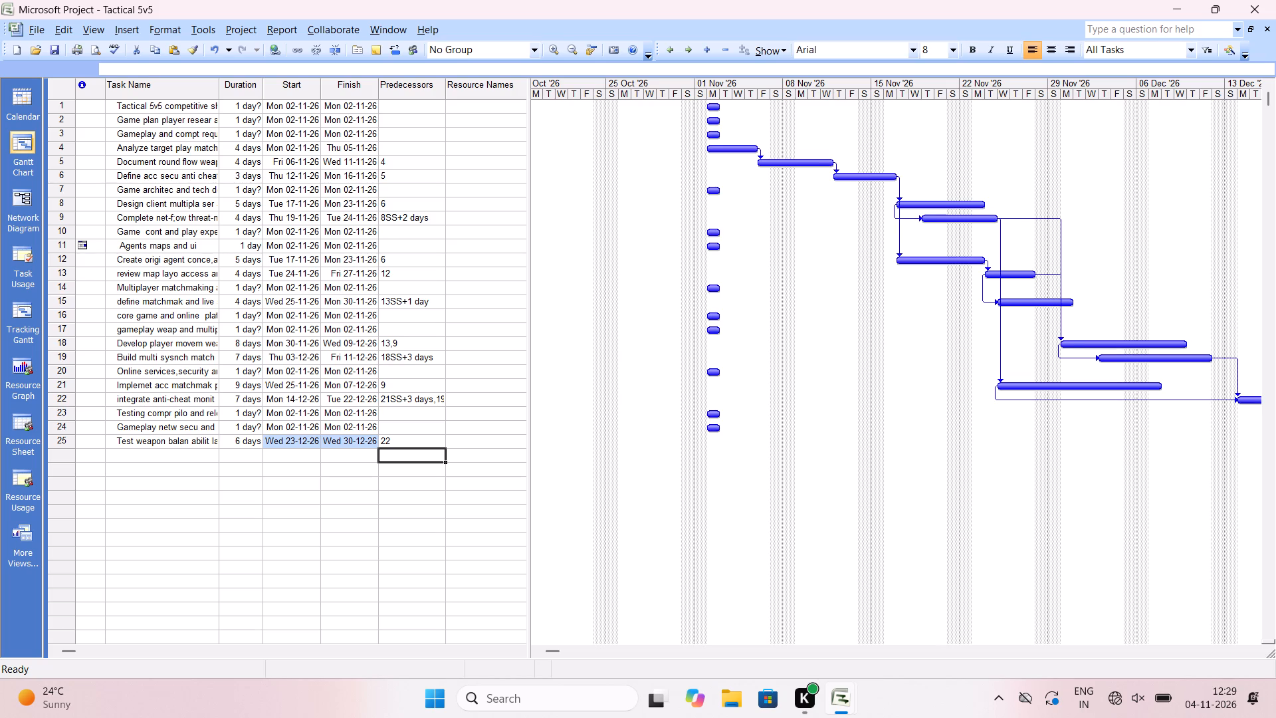
Enter "Pilot readiness and live oper valid" as the twenty-sixth task name.
{"action": "key", "text": "Left"}
{"action": "key", "text": "Left"}
{"action": "key", "text": "Left"}
{"action": "key", "text": "Left"}
{"action": "key", "text": "Left"}
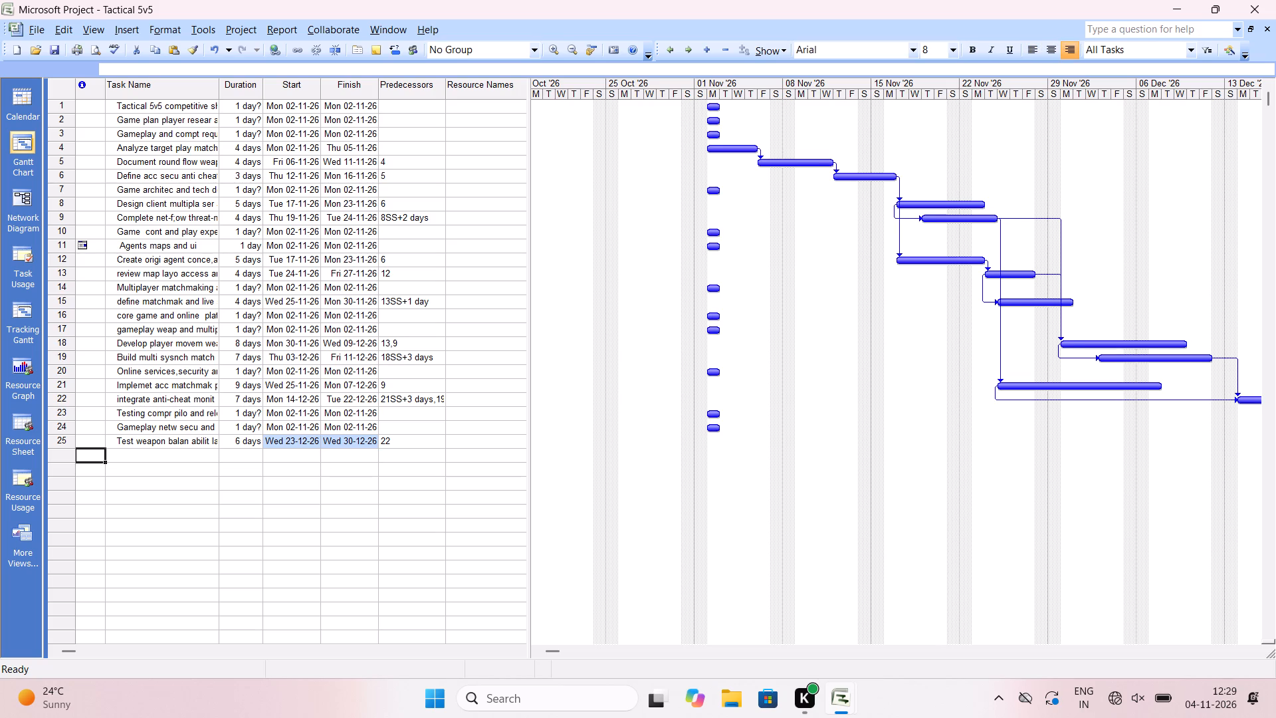
{"action": "key", "text": "Right"}
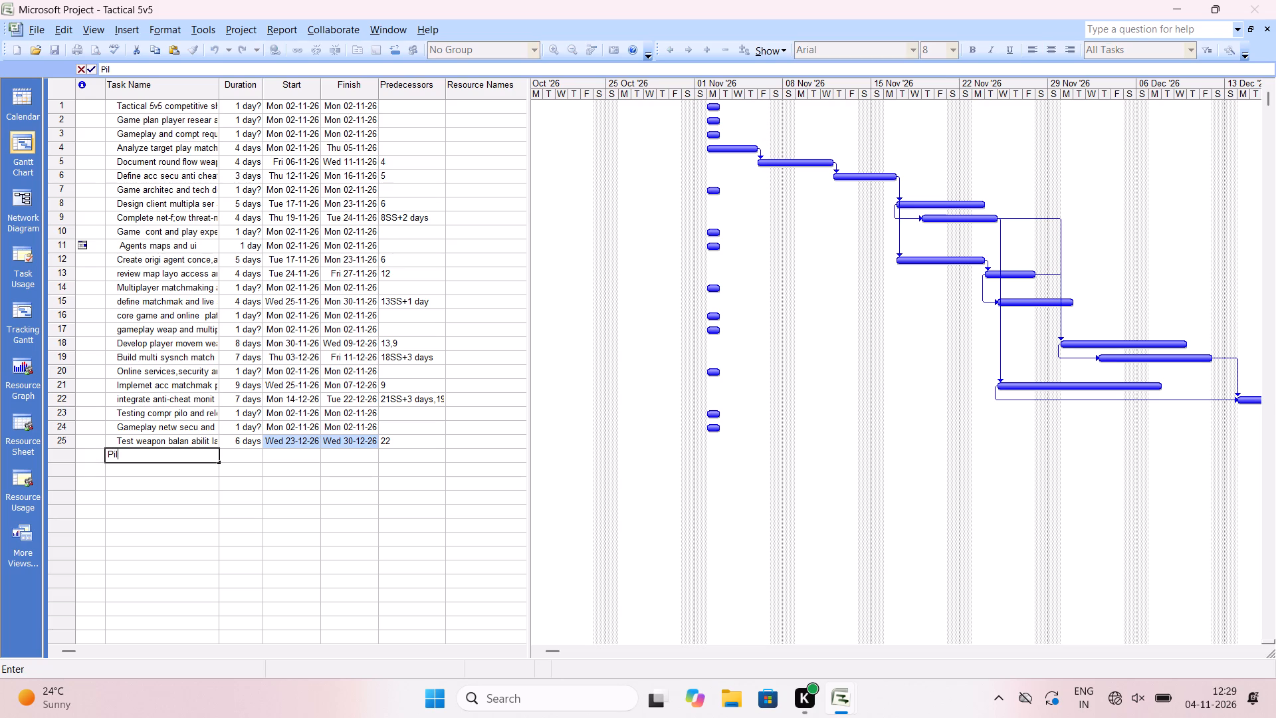
{"action": "key", "text": "t"}
{"action": "key", "text": "space"}
{"action": "type", "text": "read"}
{"action": "type", "text": "iness and l"}
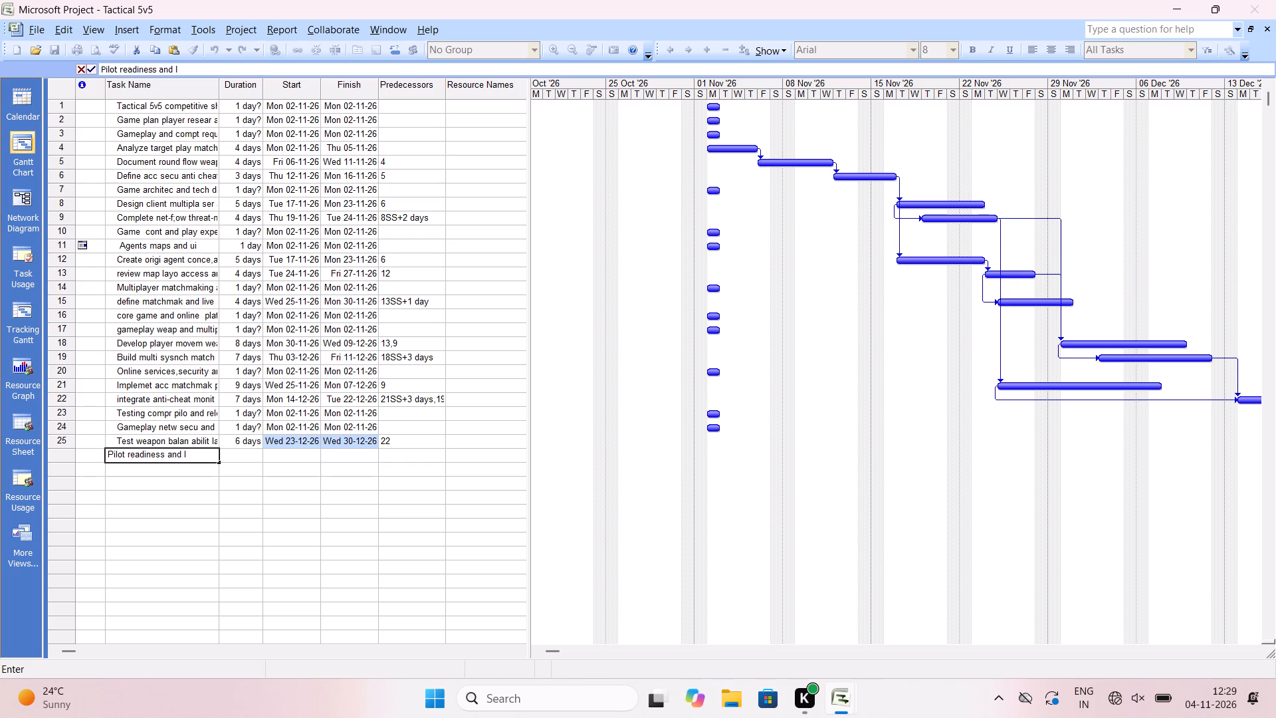
{"action": "type", "text": "ive oper valid"}
{"action": "key", "text": "Return"}
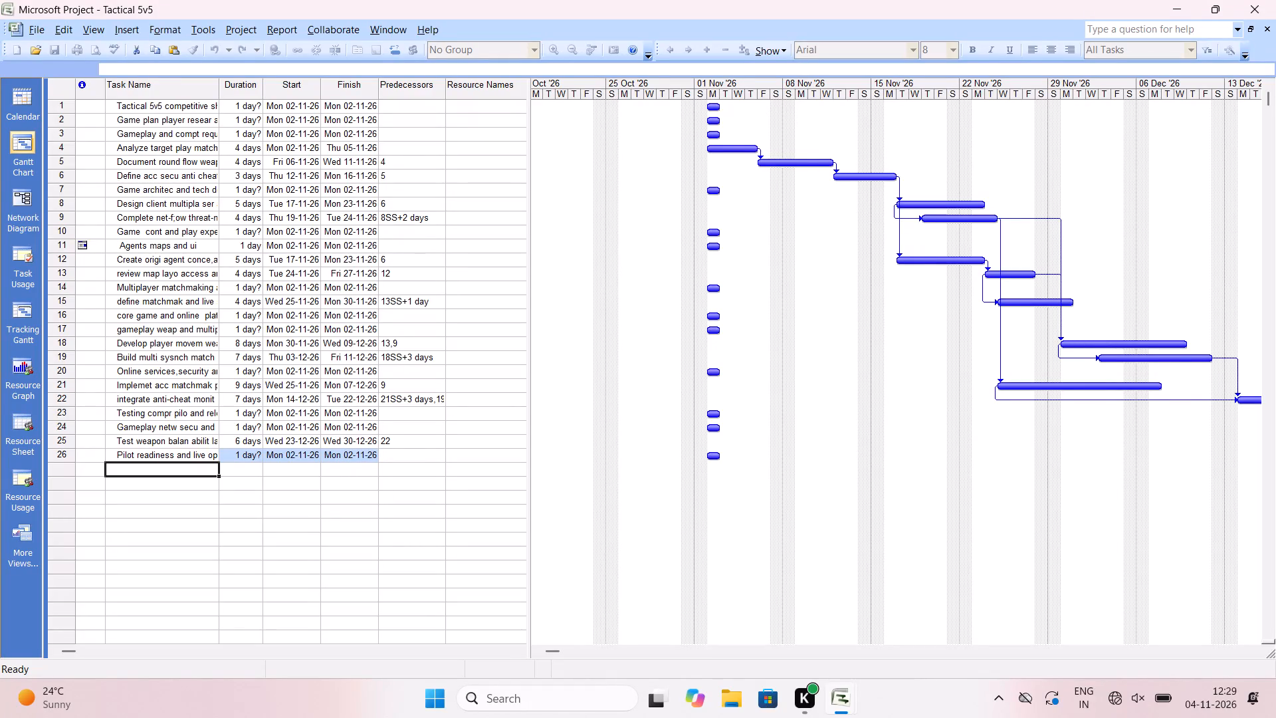
Enter "validate matchmak anti cheat dashbo,playe suppo,and tourna worksflows" as the twenty-seventh task name.
{"action": "type", "text": "validate"}
{"action": "key", "text": "space"}
{"action": "type", "text": "matchmak"}
{"action": "key", "text": "space"}
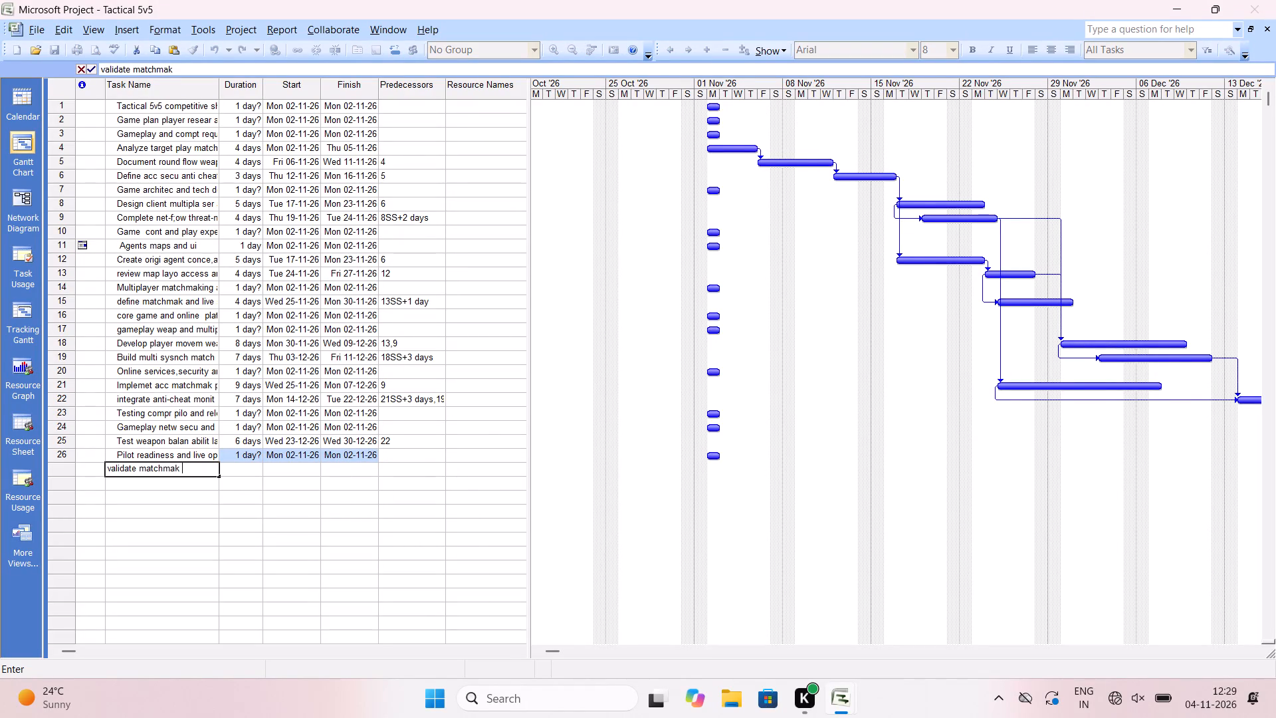
{"action": "type", "text": "anti"}
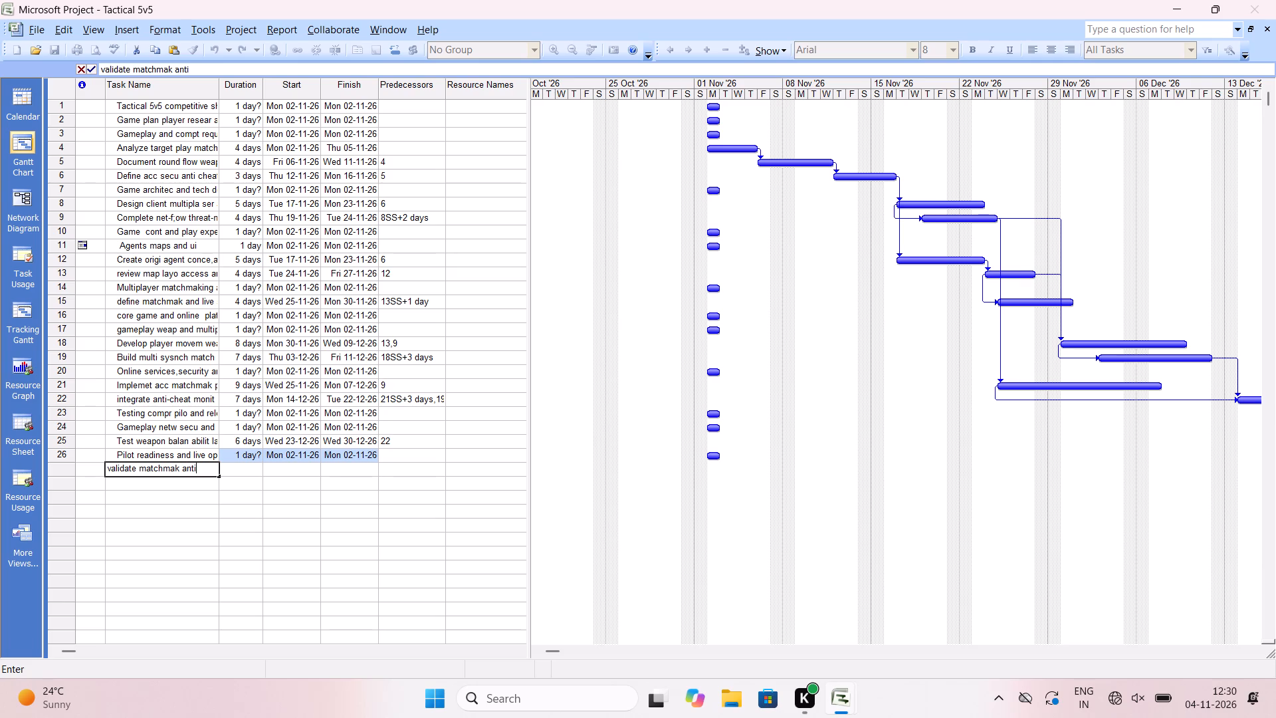
{"action": "key", "text": "space"}
{"action": "type", "text": "cheat"}
{"action": "key", "text": "space"}
{"action": "type", "text": "das"}
{"action": "key", "text": "h"}
{"action": "type", "text": "bo"}
{"action": "key", "text": "comma"}
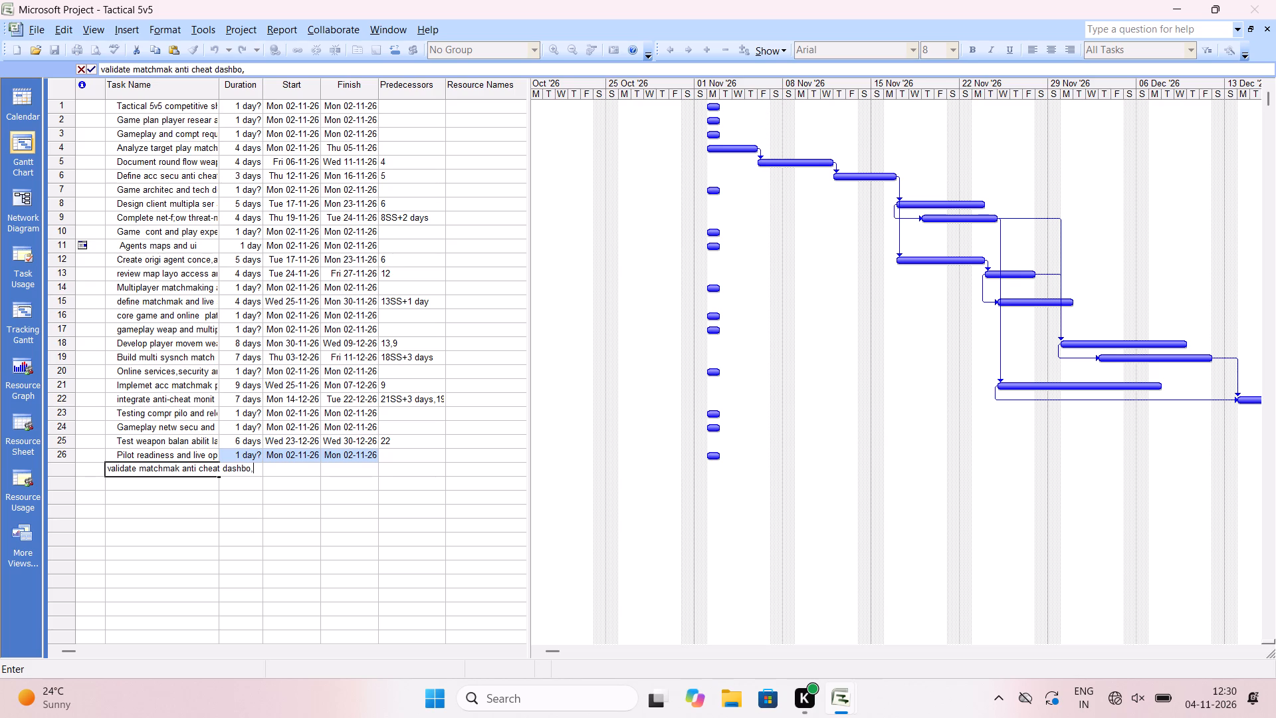
{"action": "type", "text": "playe"}
{"action": "key", "text": "space"}
{"action": "type", "text": "suppo,"}
{"action": "type", "text": "and tourna"}
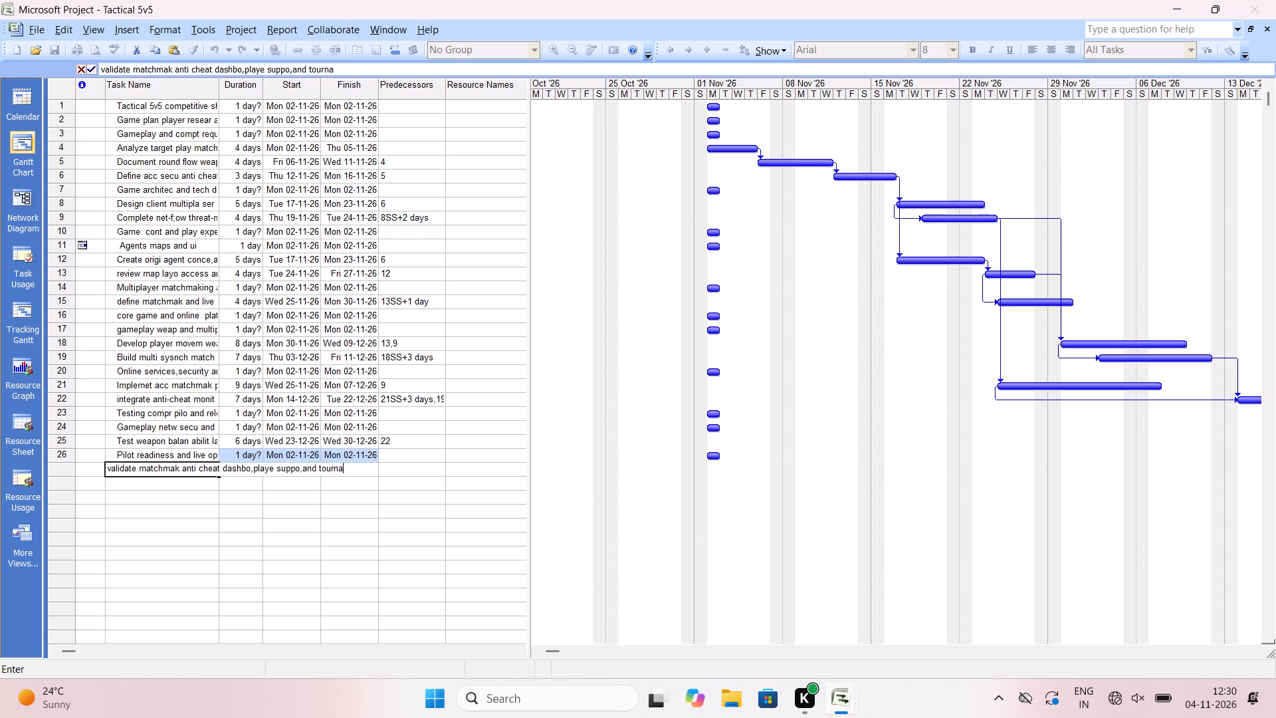
{"action": "key", "text": "space"}
{"action": "type", "text": "worksflows"}
{"action": "key", "text": "Return"}
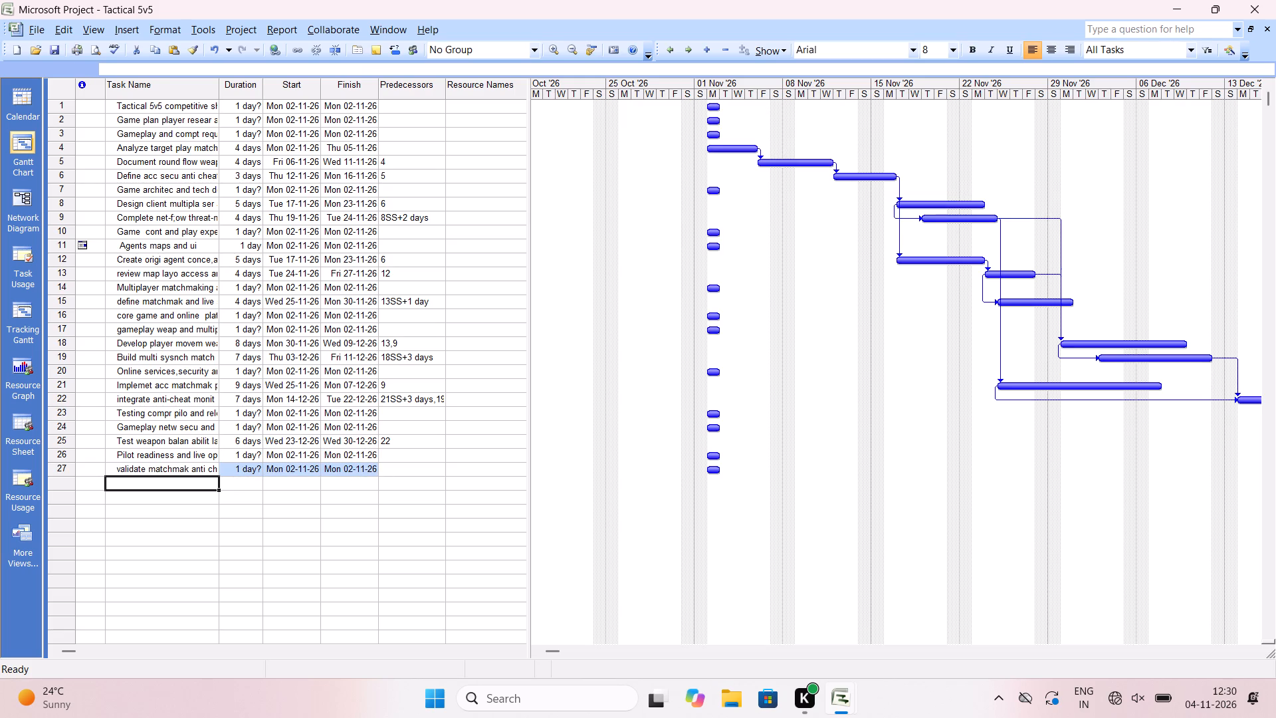
Set the duration of the twenty-seventh task, the matchmaking and anti-cheat validation, to 5 days.
{"action": "left_click", "coordinate": [252, 473]}
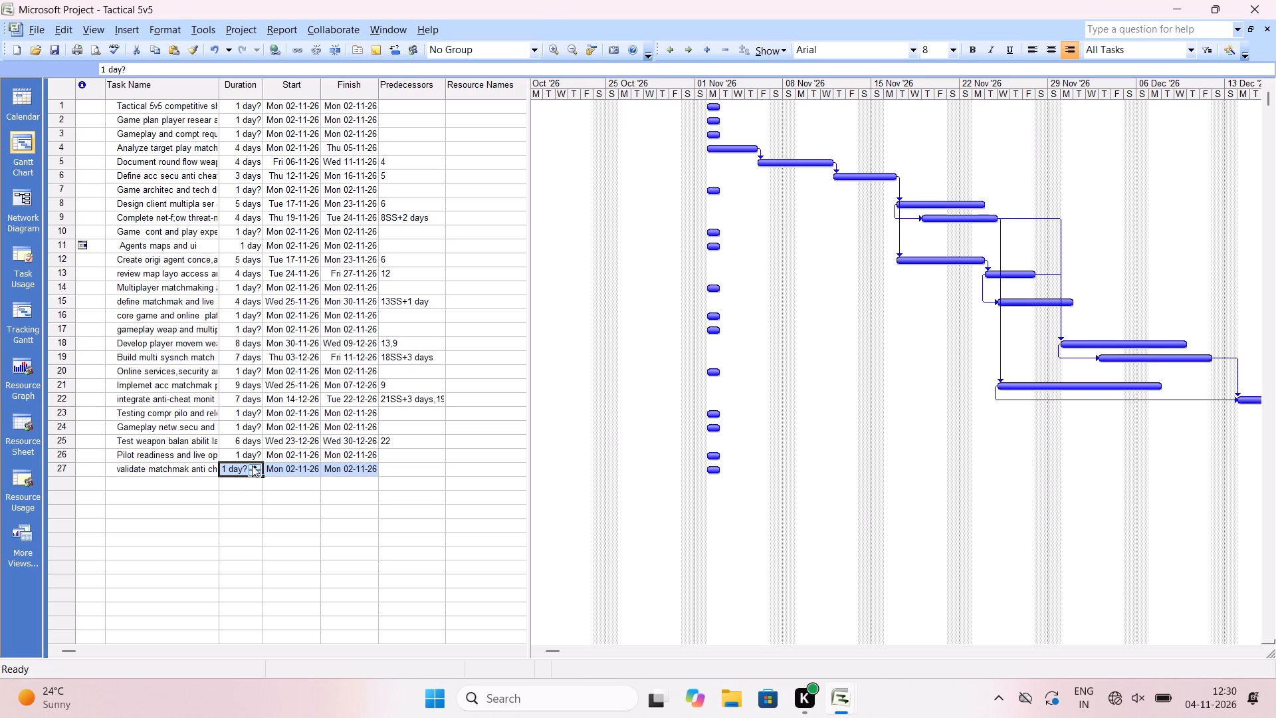
{"action": "triple_click", "coordinate": [252, 465]}
{"action": "left_click", "coordinate": [252, 465]}
{"action": "left_click", "coordinate": [280, 471]}
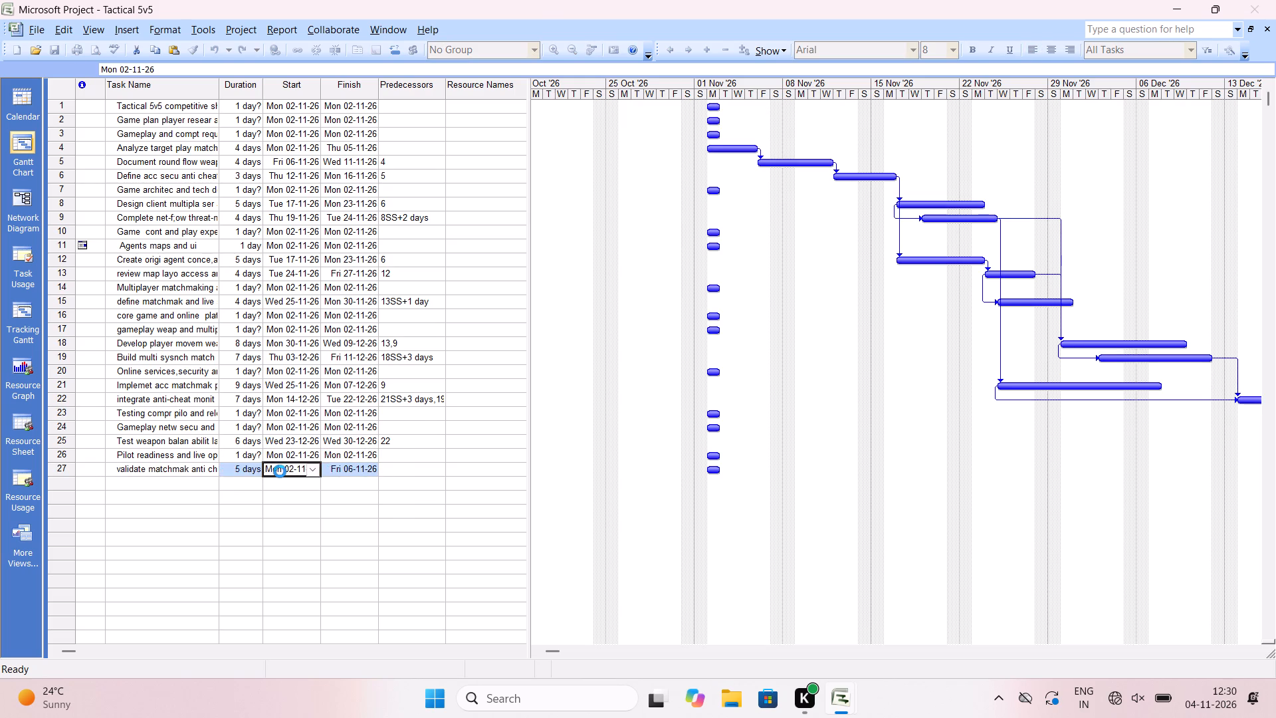
Set 15FS,22SS+2d as the predecessors of the twenty-seventh task, the matchmaking and anti-cheat validation.
{"action": "left_click", "coordinate": [401, 467]}
{"action": "key", "text": "1"}
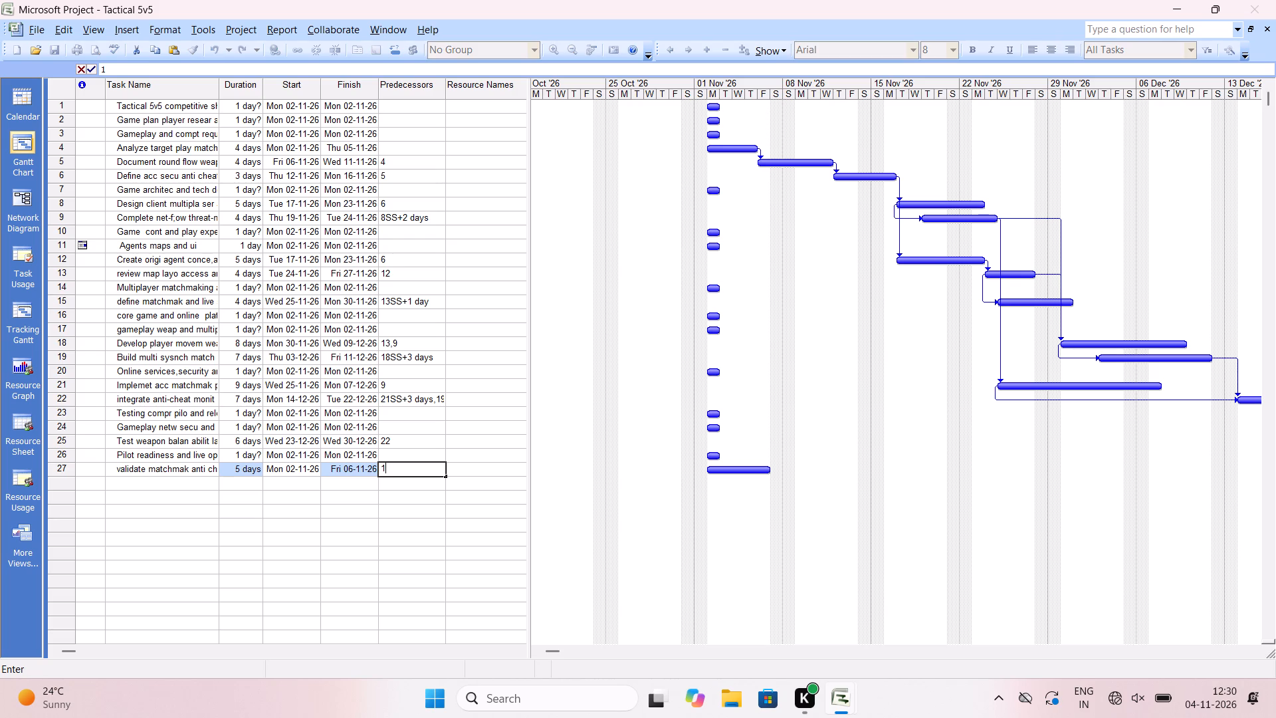
{"action": "key", "text": "5"}
{"action": "key", "text": "s"}
{"action": "type", "text": ",22SS"}
{"action": "key", "text": "shift+plus"}
{"action": "type", "text": "2d"}
{"action": "key", "text": "Return"}
{"action": "left_click", "coordinate": [351, 485]}
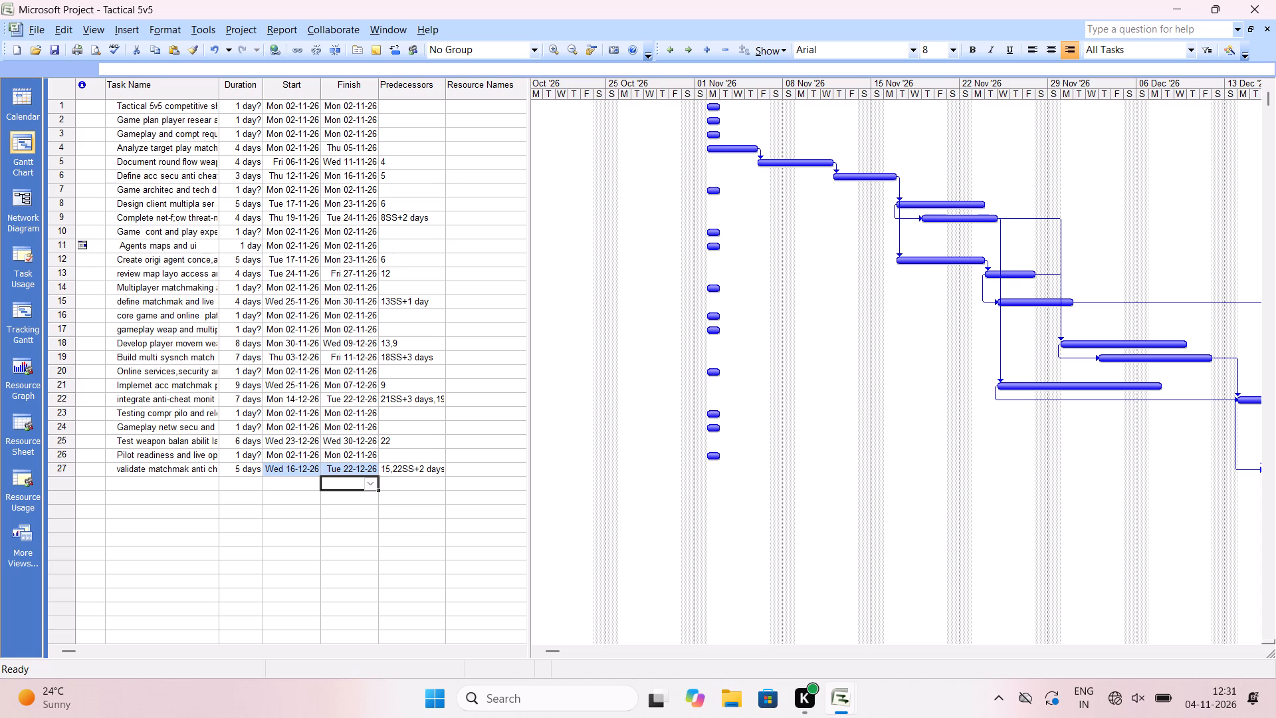
Create a base calendar named Shift A-USA Eastern as a copy of the Standard calendar.
{"action": "left_click", "coordinate": [244, 28]}
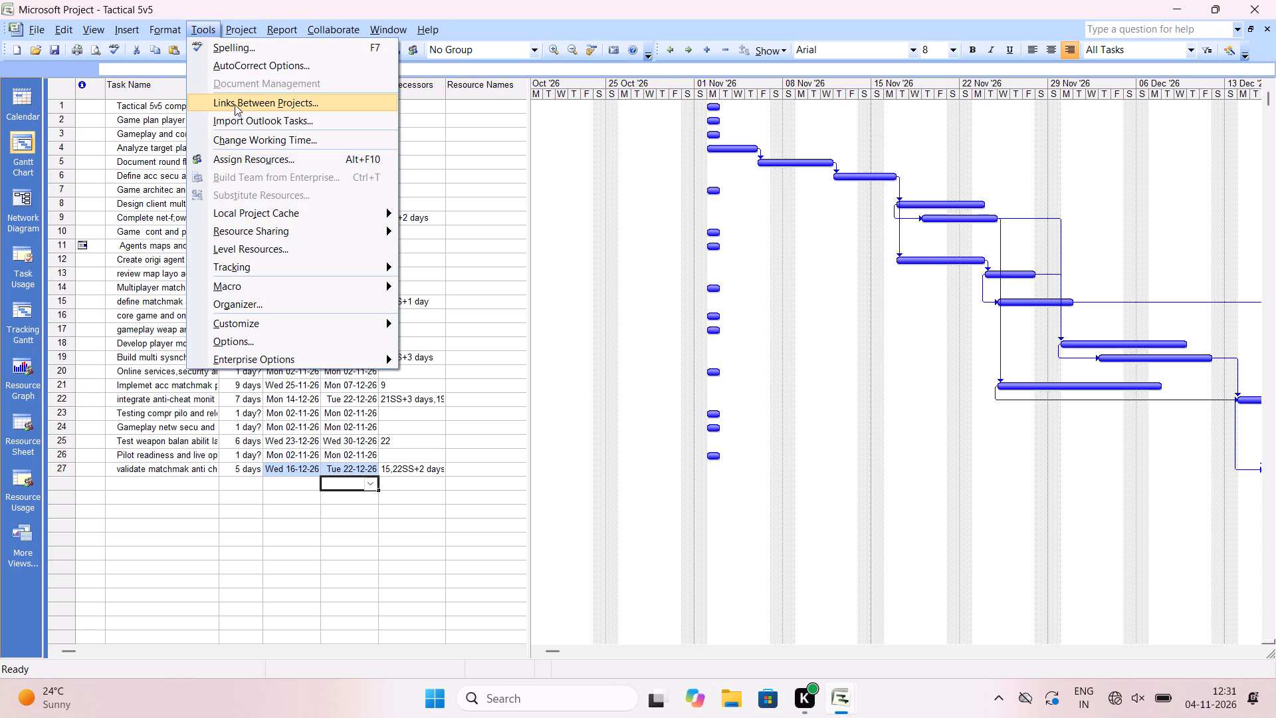
{"action": "left_click", "coordinate": [243, 144]}
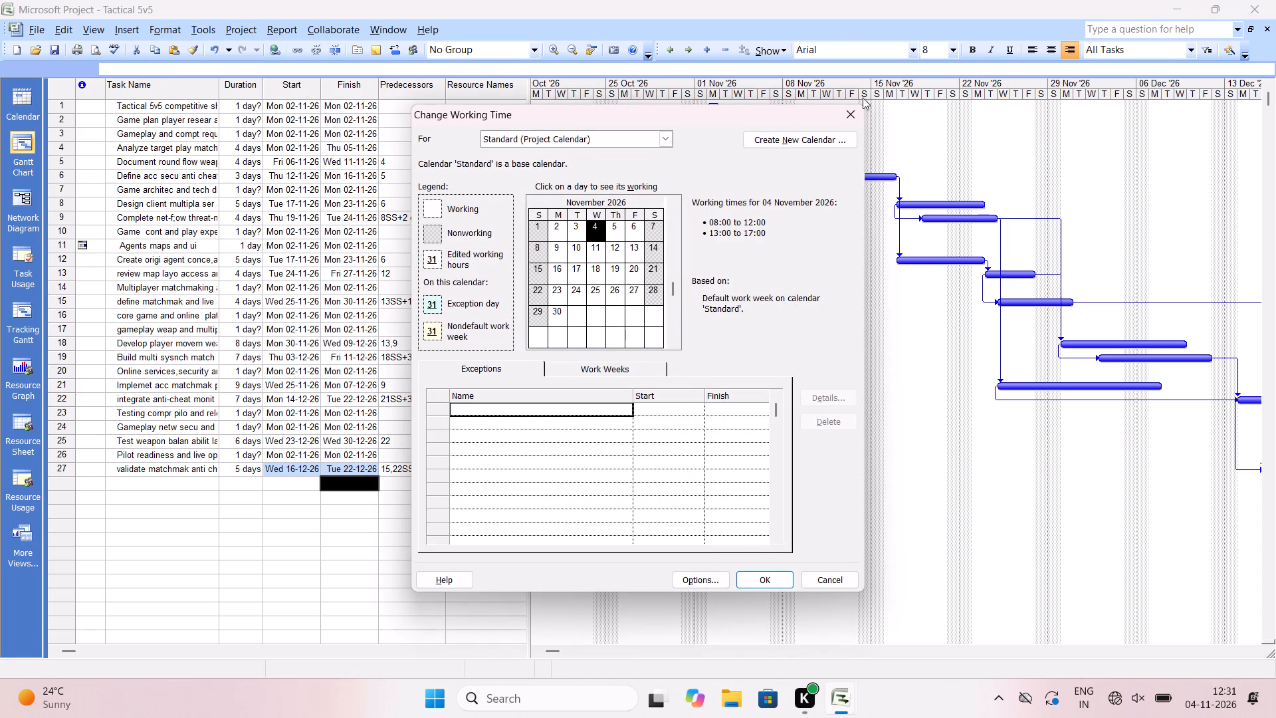
{"action": "left_click", "coordinate": [808, 135]}
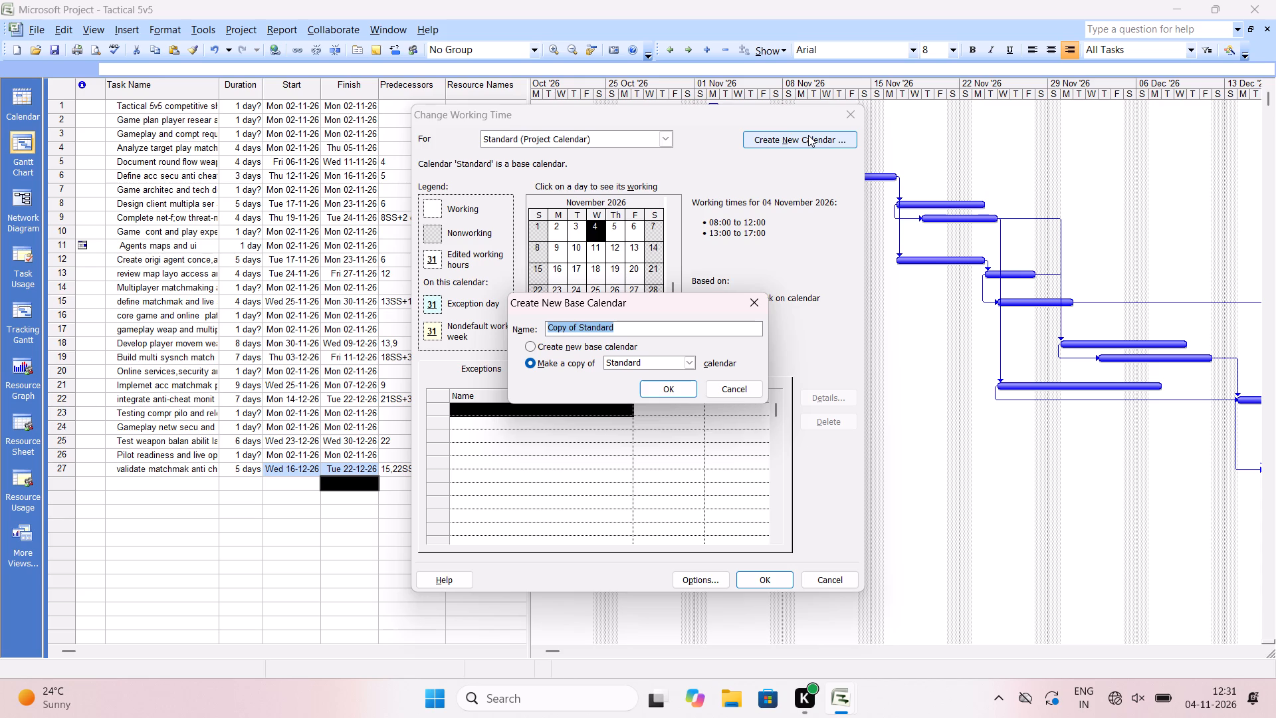
{"action": "left_click", "coordinate": [808, 135]}
{"action": "left_click", "coordinate": [808, 135]}
{"action": "left_click_drag", "start_coordinate": [774, 146], "coordinate": [782, 142]}
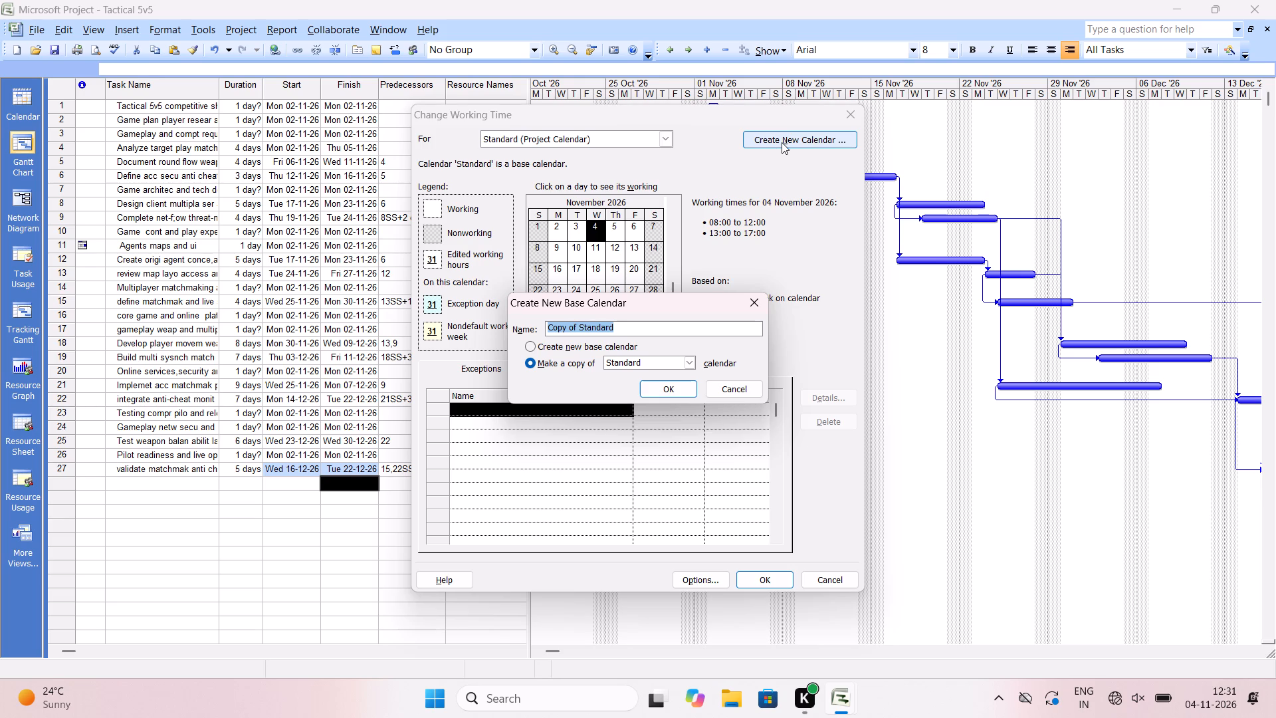
{"action": "left_click", "coordinate": [782, 142]}
{"action": "triple_click", "coordinate": [782, 142]}
{"action": "left_click", "coordinate": [673, 330]}
{"action": "left_click_drag", "start_coordinate": [673, 330], "coordinate": [506, 334]}
{"action": "key", "text": "BackSpace"}
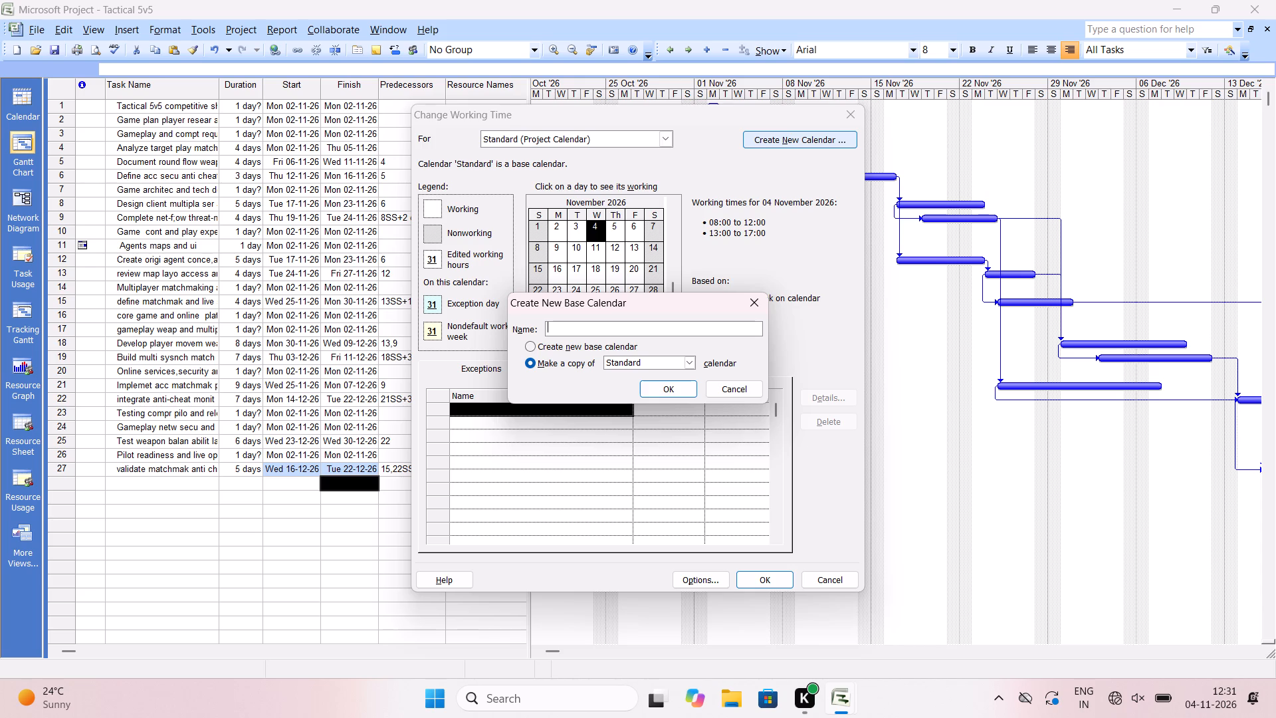
{"action": "key", "text": "h"}
{"action": "type", "text": "ift"}
{"action": "key", "text": "space"}
{"action": "key", "text": "minus"}
{"action": "type", "text": "USA"}
{"action": "key", "text": "space"}
{"action": "type", "text": "EA"}
{"action": "key", "text": "BackSpace"}
{"action": "type", "text": "atr"}
{"action": "key", "text": "BackSpace"}
{"action": "type", "text": "ern"}
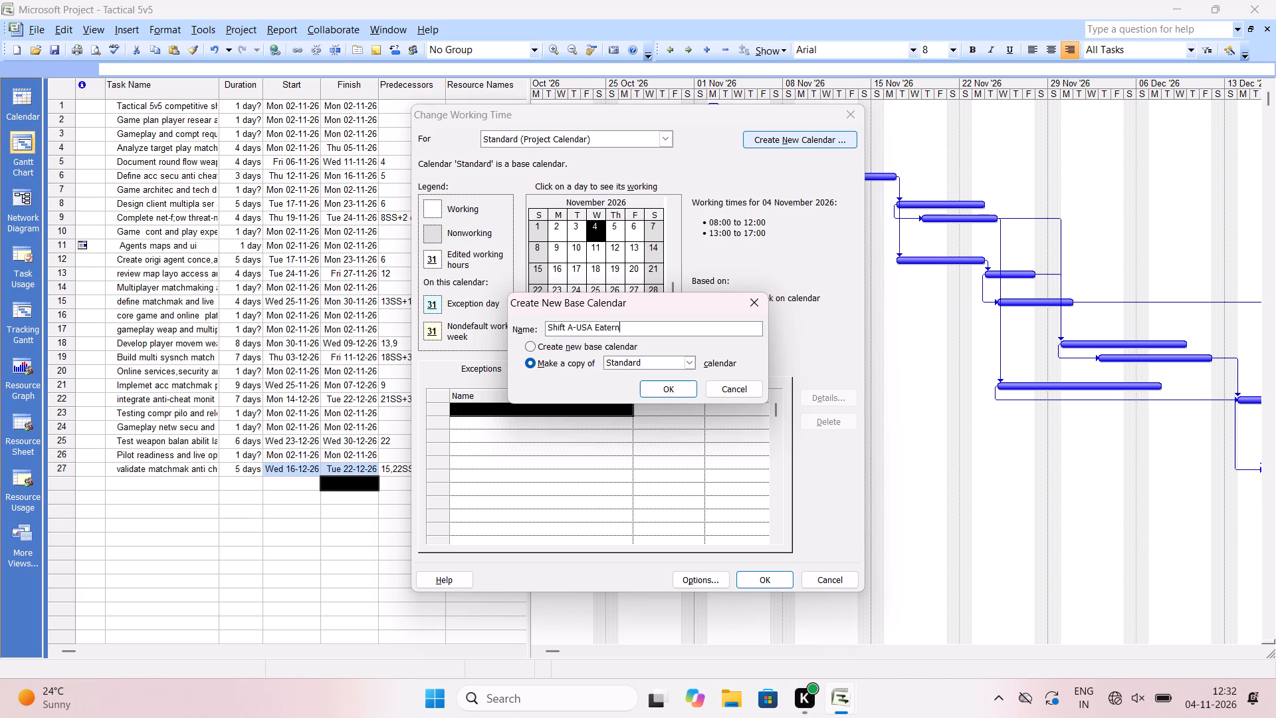
{"action": "key", "text": "BackSpace"}
{"action": "key", "text": "BackSpace"}
{"action": "key", "text": "BackSpace"}
{"action": "key", "text": "BackSpace"}
{"action": "type", "text": "stern"}
{"action": "left_click", "coordinate": [678, 392]}
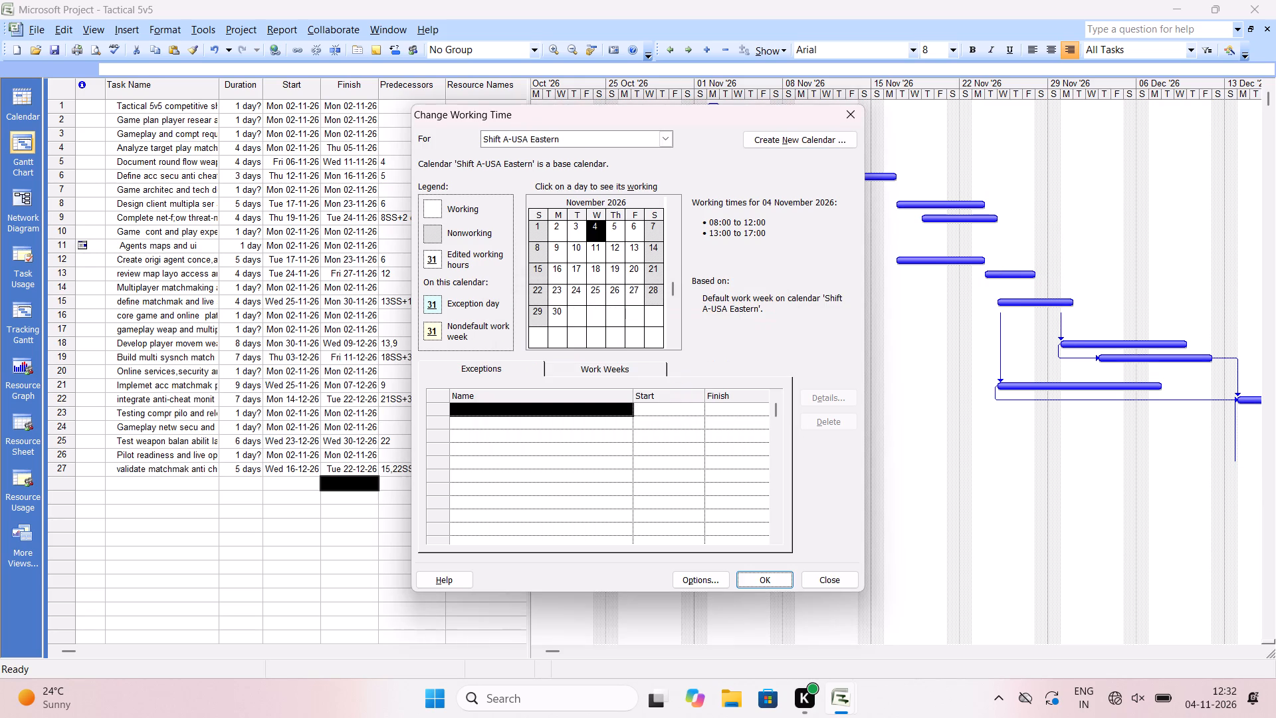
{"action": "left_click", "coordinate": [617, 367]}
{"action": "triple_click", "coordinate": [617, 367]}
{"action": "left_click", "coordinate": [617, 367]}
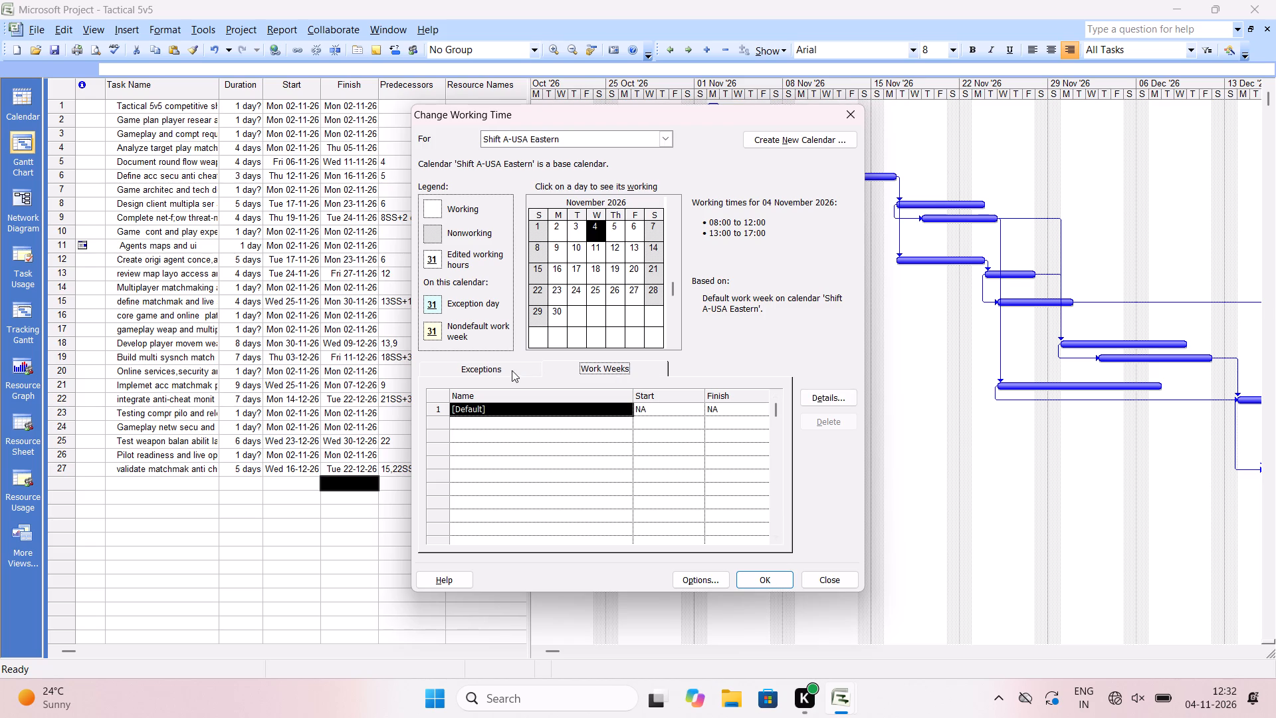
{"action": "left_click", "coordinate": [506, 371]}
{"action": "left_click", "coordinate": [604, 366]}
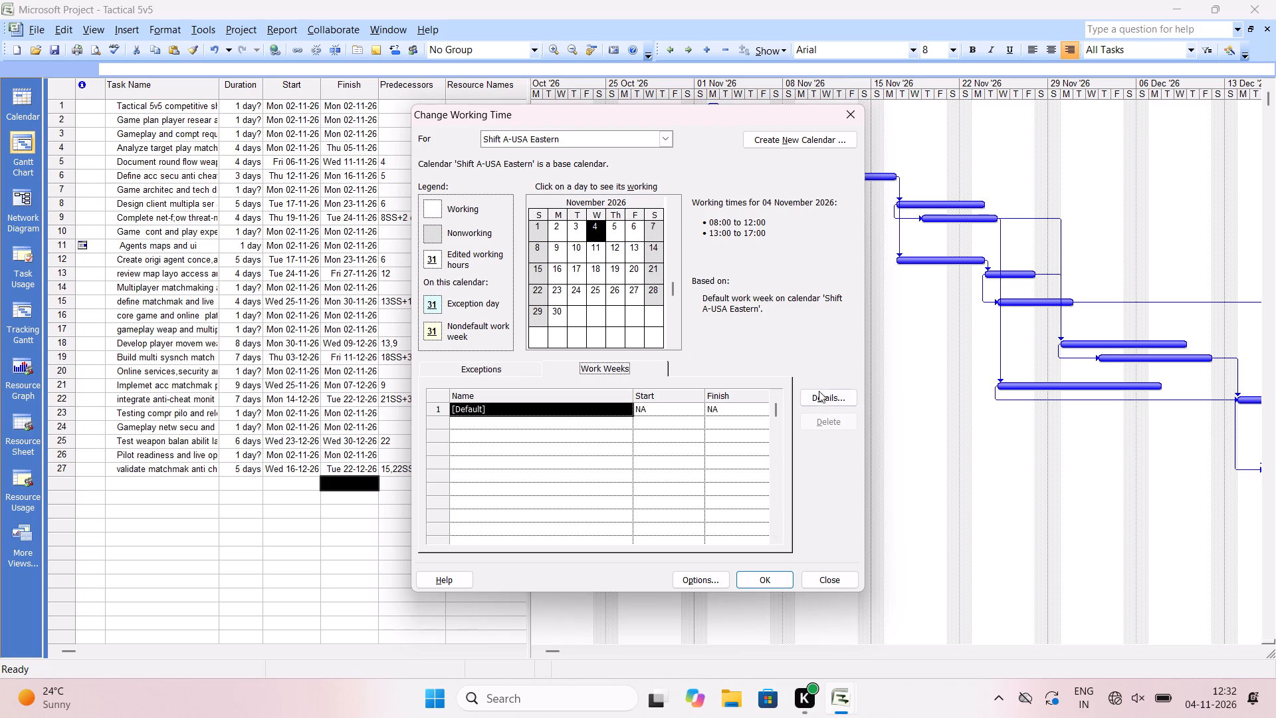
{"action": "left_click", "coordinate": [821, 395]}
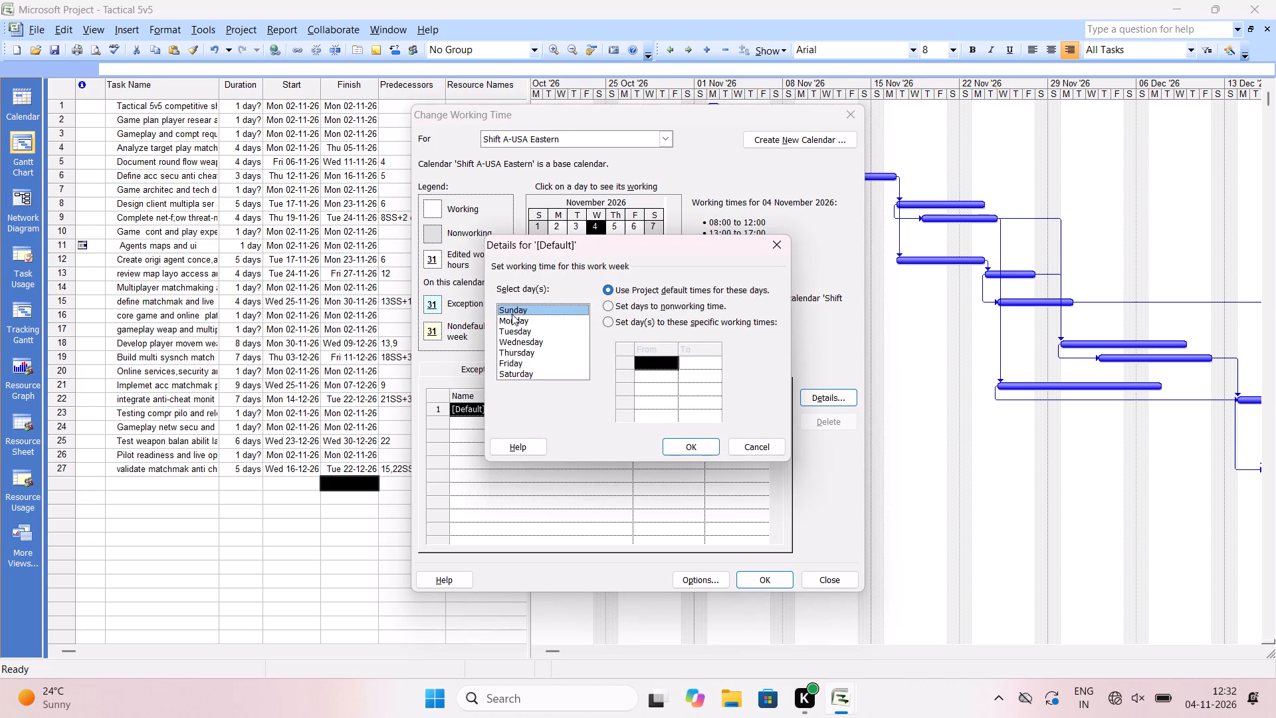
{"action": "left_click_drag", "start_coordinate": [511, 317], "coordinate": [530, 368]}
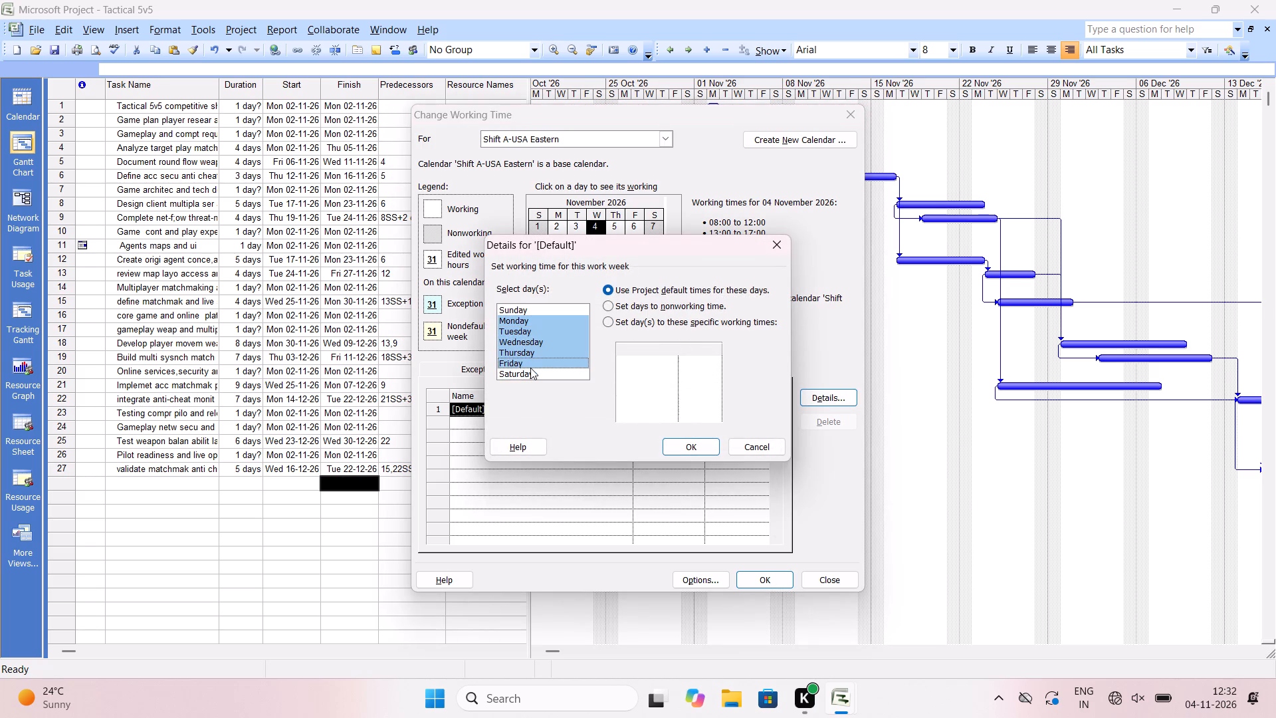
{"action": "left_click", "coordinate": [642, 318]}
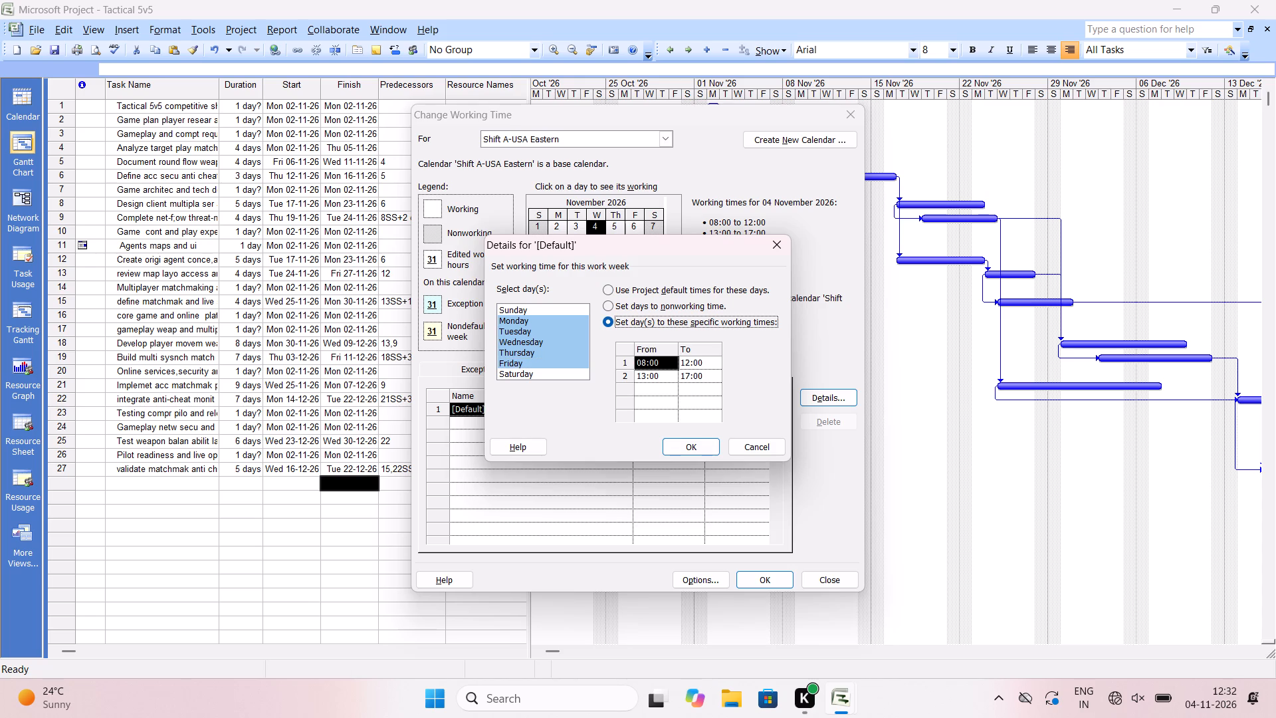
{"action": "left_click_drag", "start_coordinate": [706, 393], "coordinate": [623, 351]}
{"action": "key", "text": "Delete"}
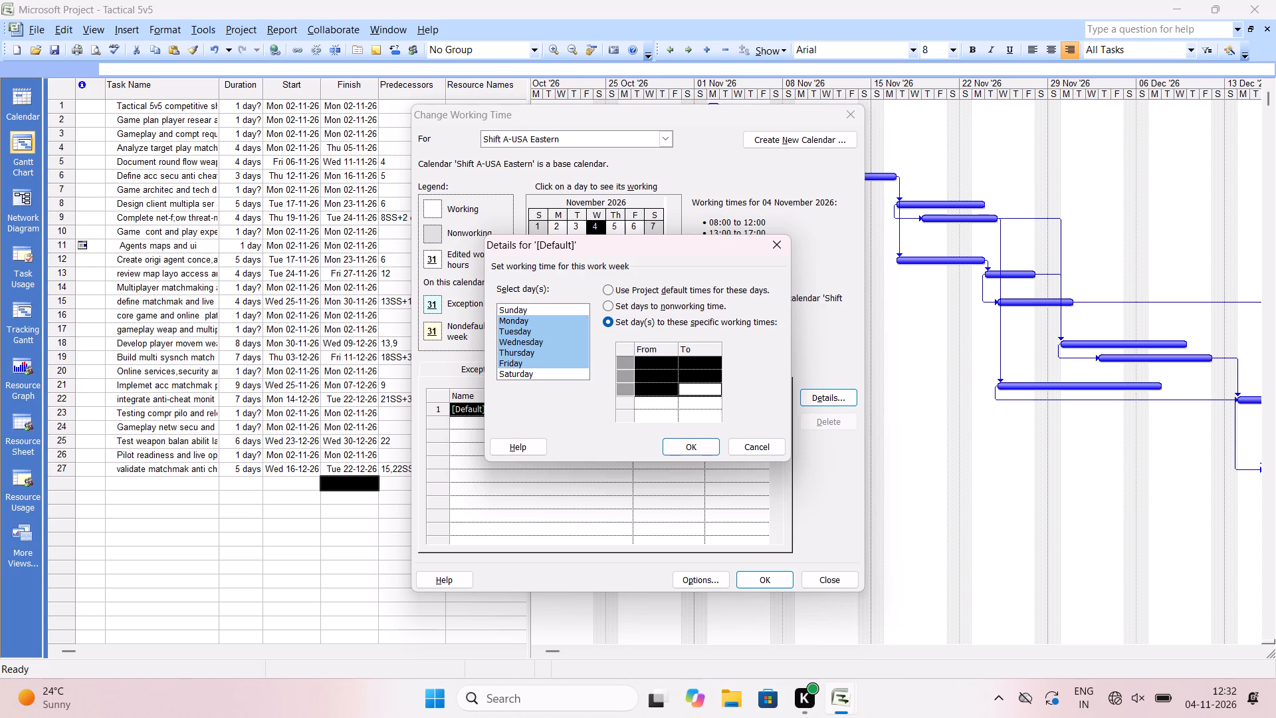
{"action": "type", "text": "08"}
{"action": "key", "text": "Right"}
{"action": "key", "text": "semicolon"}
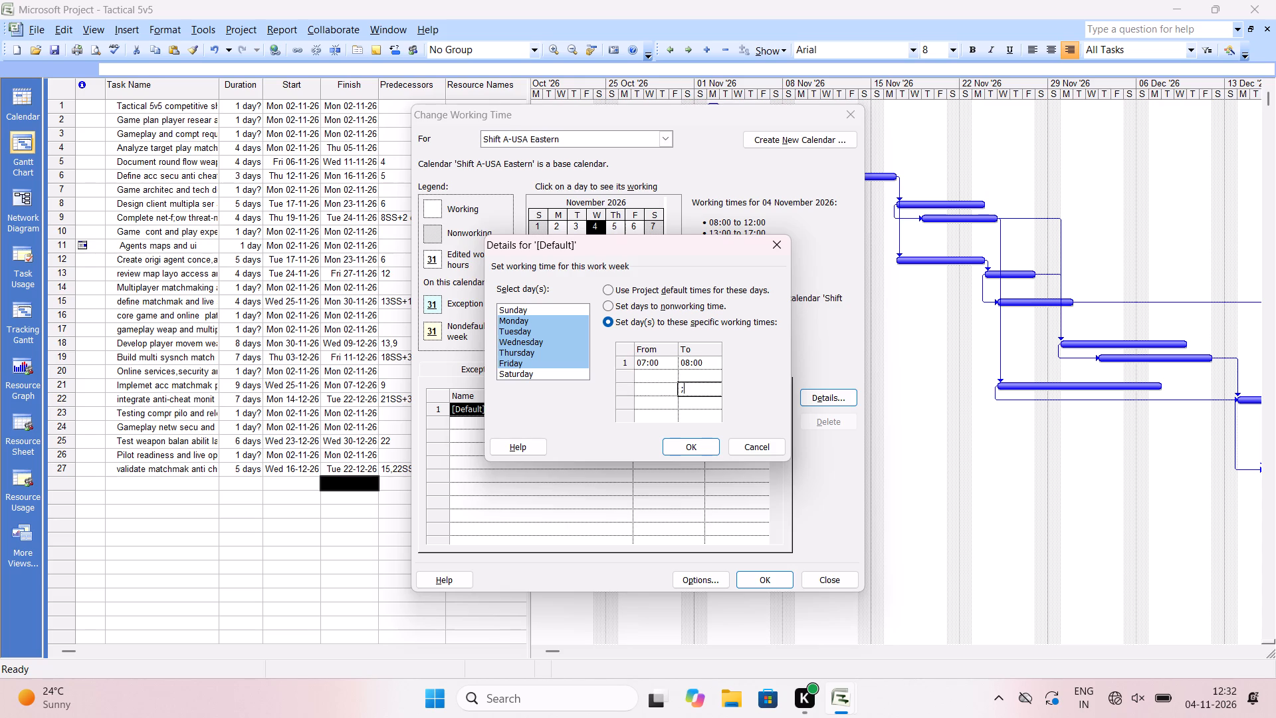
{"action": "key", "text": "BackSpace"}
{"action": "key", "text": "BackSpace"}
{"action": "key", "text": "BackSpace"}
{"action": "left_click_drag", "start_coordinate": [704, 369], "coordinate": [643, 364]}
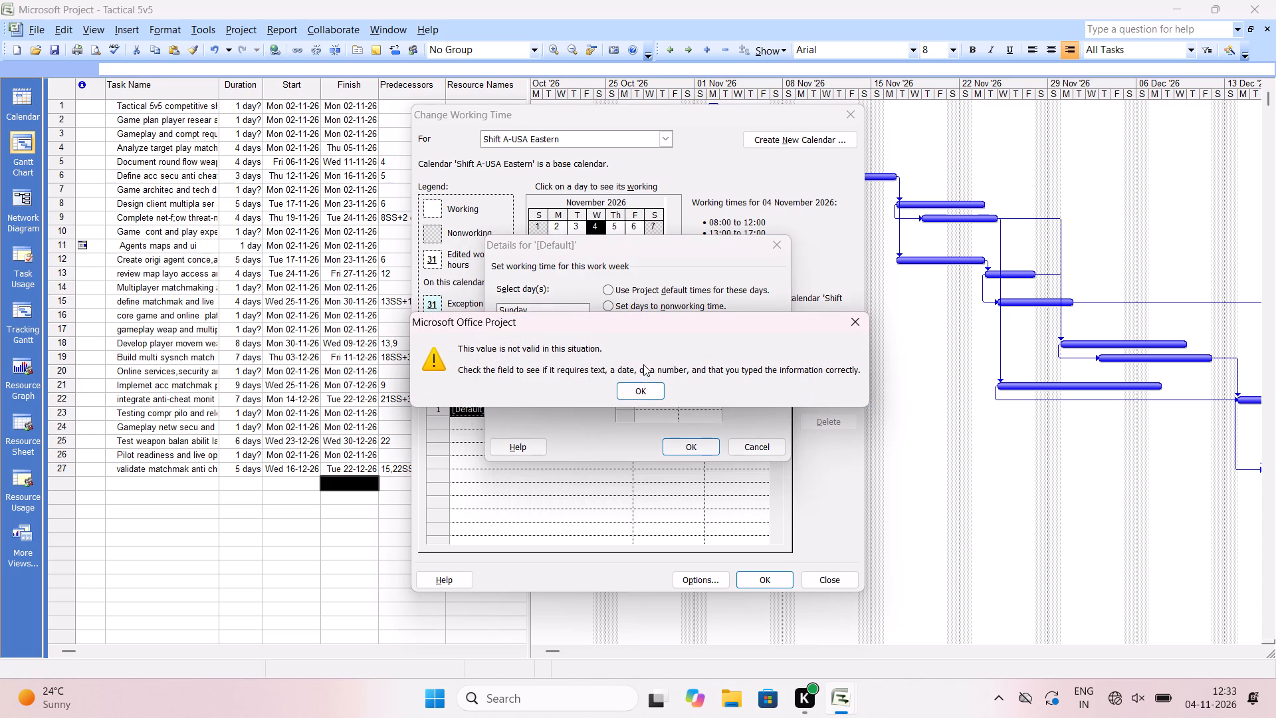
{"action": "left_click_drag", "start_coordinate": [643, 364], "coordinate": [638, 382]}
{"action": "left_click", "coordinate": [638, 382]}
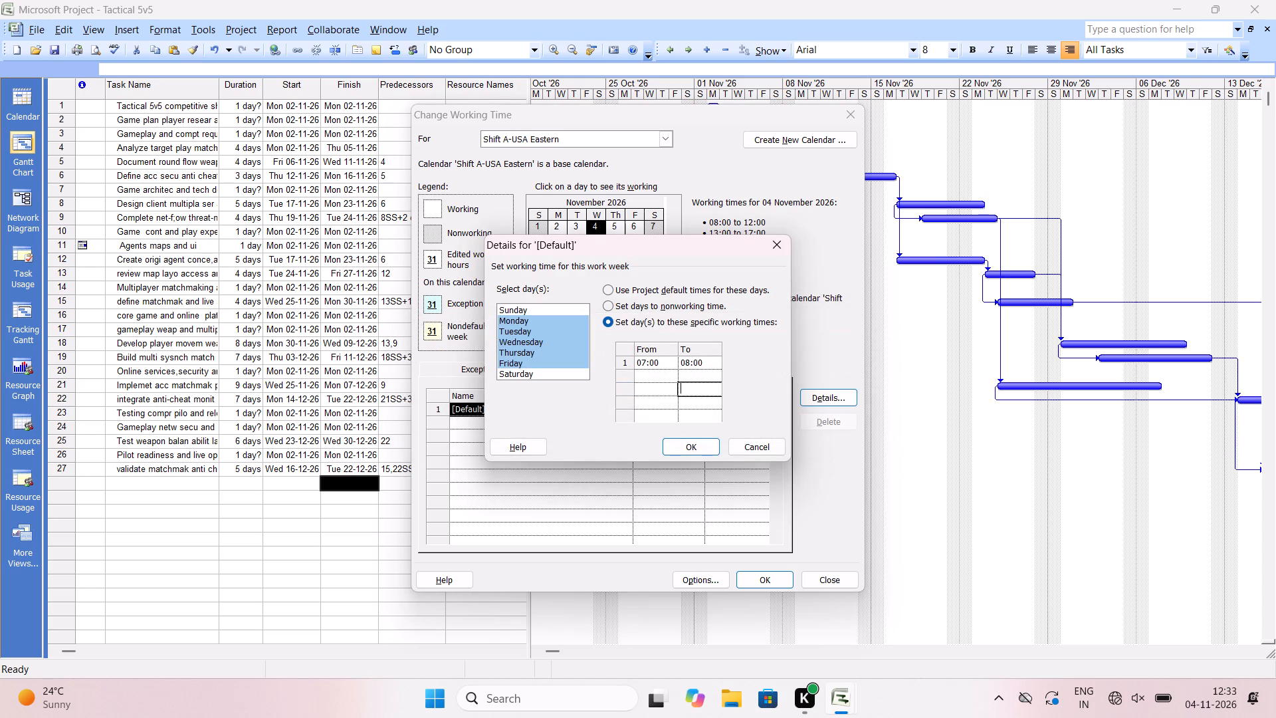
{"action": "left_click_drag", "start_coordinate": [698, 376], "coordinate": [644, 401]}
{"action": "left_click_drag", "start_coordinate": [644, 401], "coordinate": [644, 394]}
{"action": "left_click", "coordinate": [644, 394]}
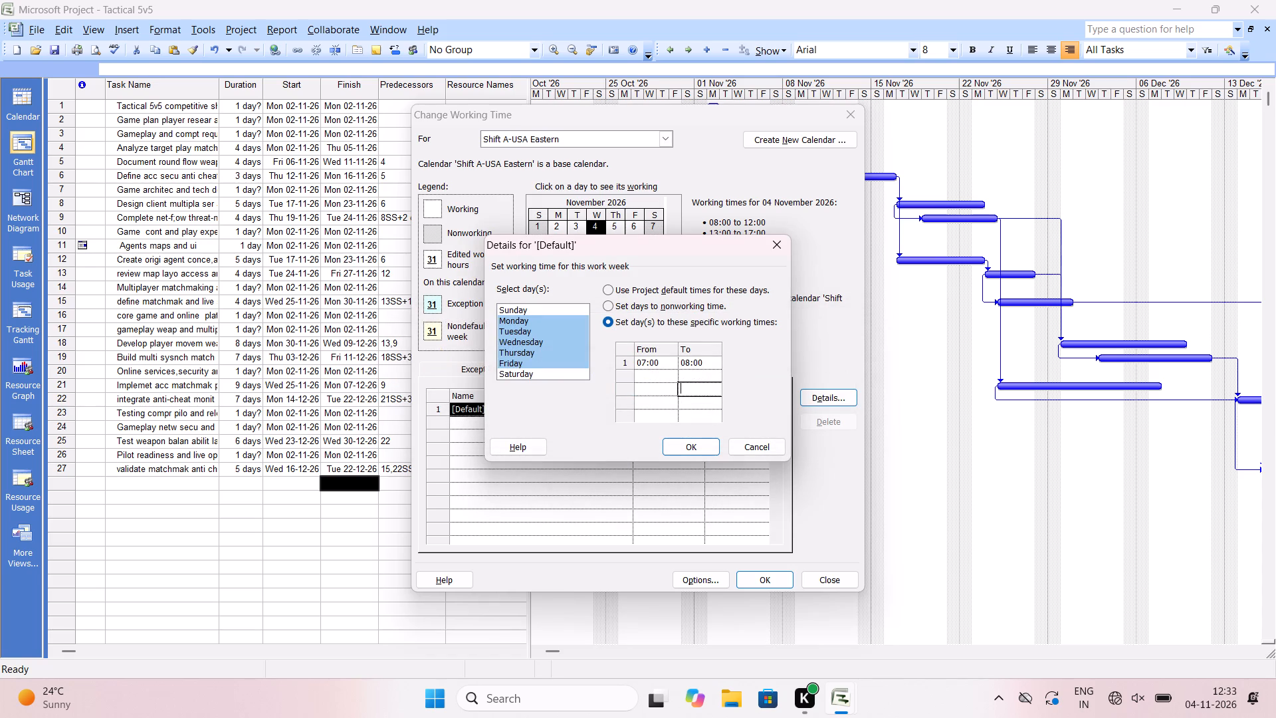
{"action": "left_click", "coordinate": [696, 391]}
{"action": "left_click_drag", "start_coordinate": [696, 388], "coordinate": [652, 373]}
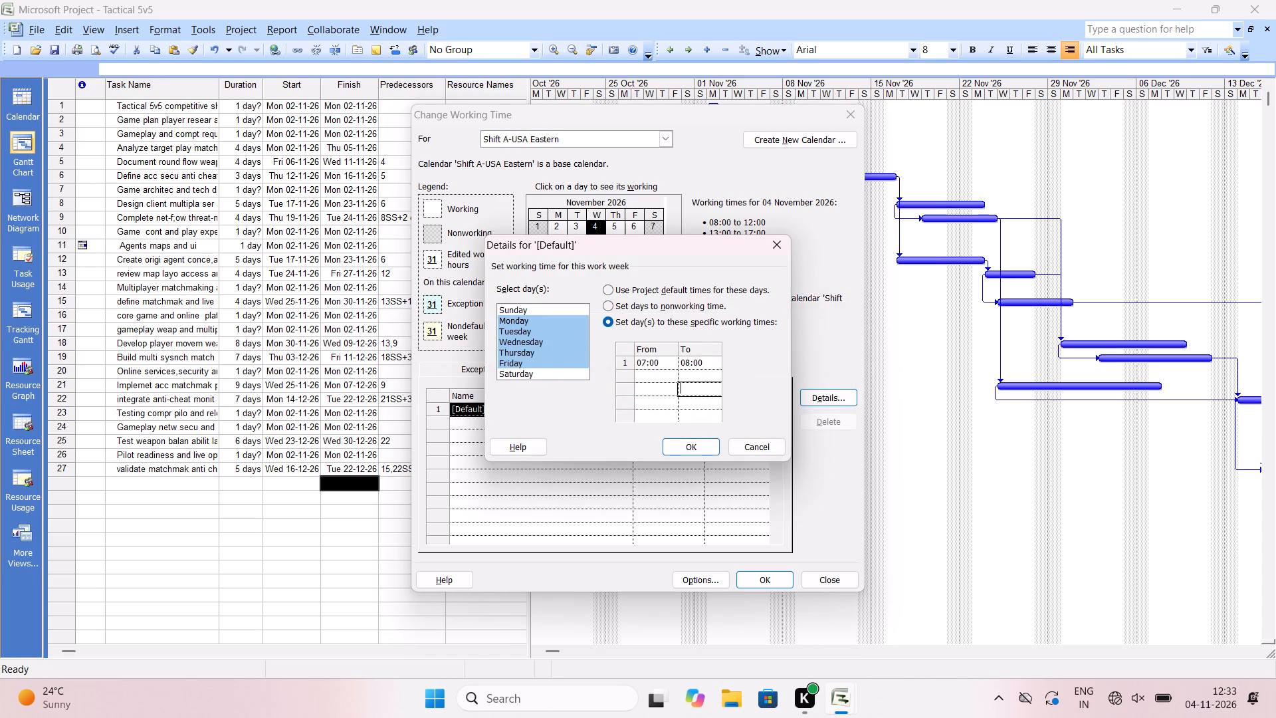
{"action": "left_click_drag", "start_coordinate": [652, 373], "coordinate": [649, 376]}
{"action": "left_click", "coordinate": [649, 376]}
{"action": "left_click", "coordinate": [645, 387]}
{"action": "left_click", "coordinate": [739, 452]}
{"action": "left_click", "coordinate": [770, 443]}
In the Shift A-USA Eastern default work week, replace the Monday to Friday working times with a period from 08:00 to 16:00.
{"action": "left_click", "coordinate": [830, 395]}
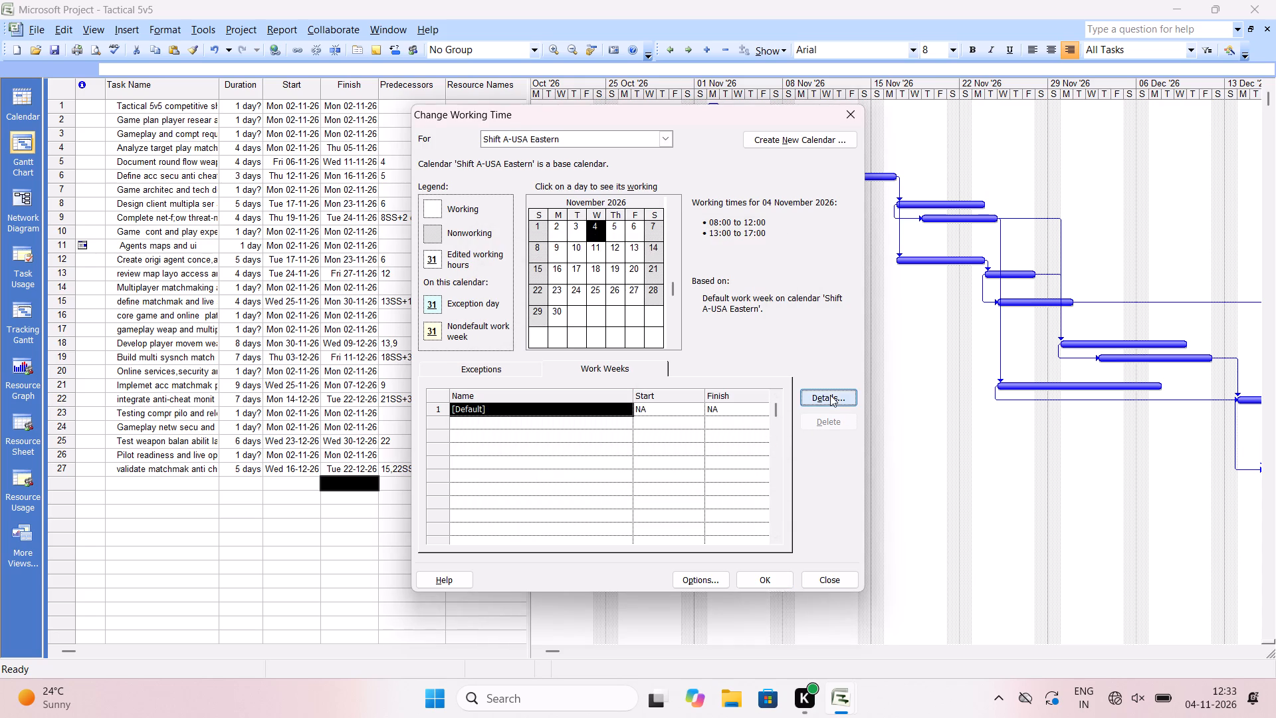
{"action": "left_click", "coordinate": [617, 323]}
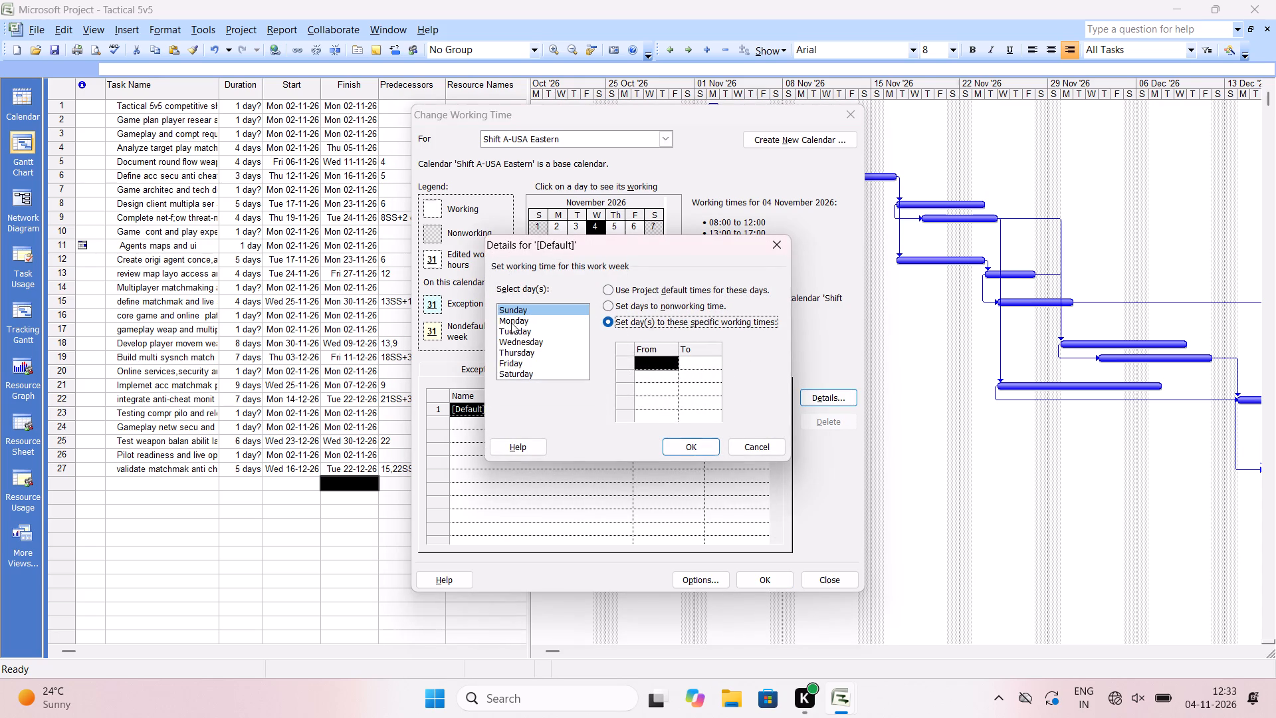
{"action": "left_click_drag", "start_coordinate": [501, 320], "coordinate": [524, 364]}
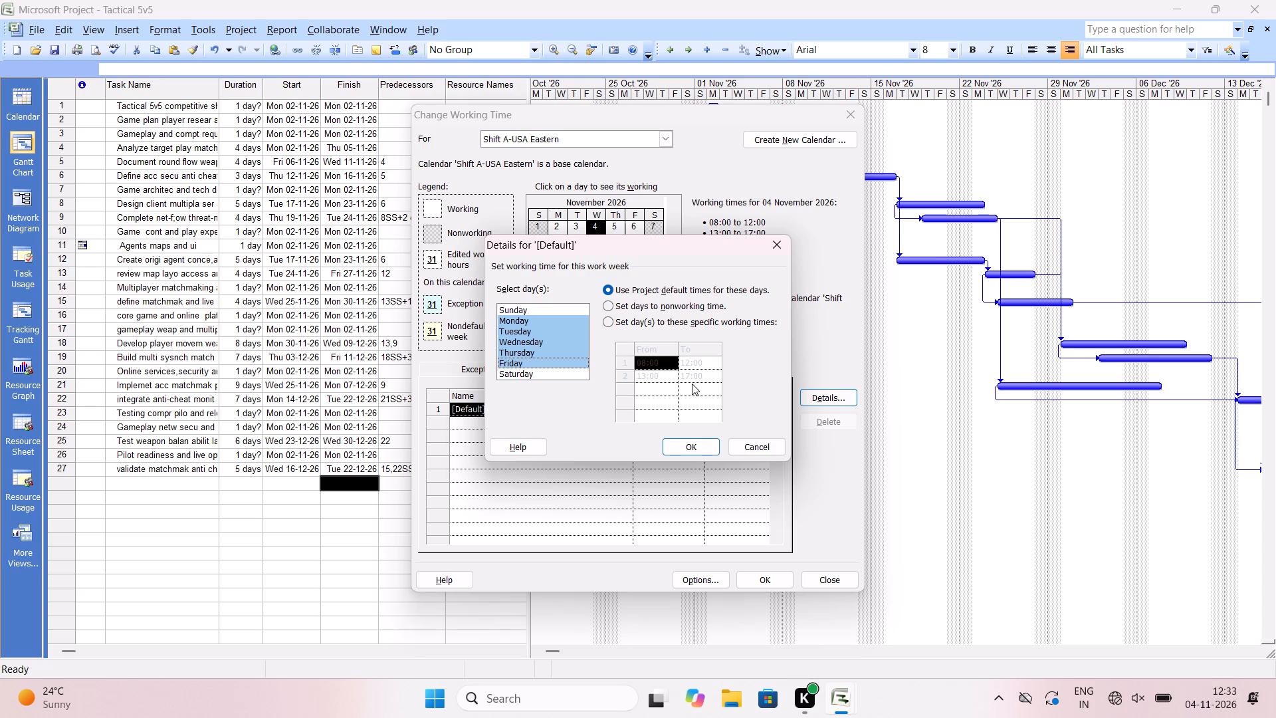
{"action": "left_click", "coordinate": [646, 323]}
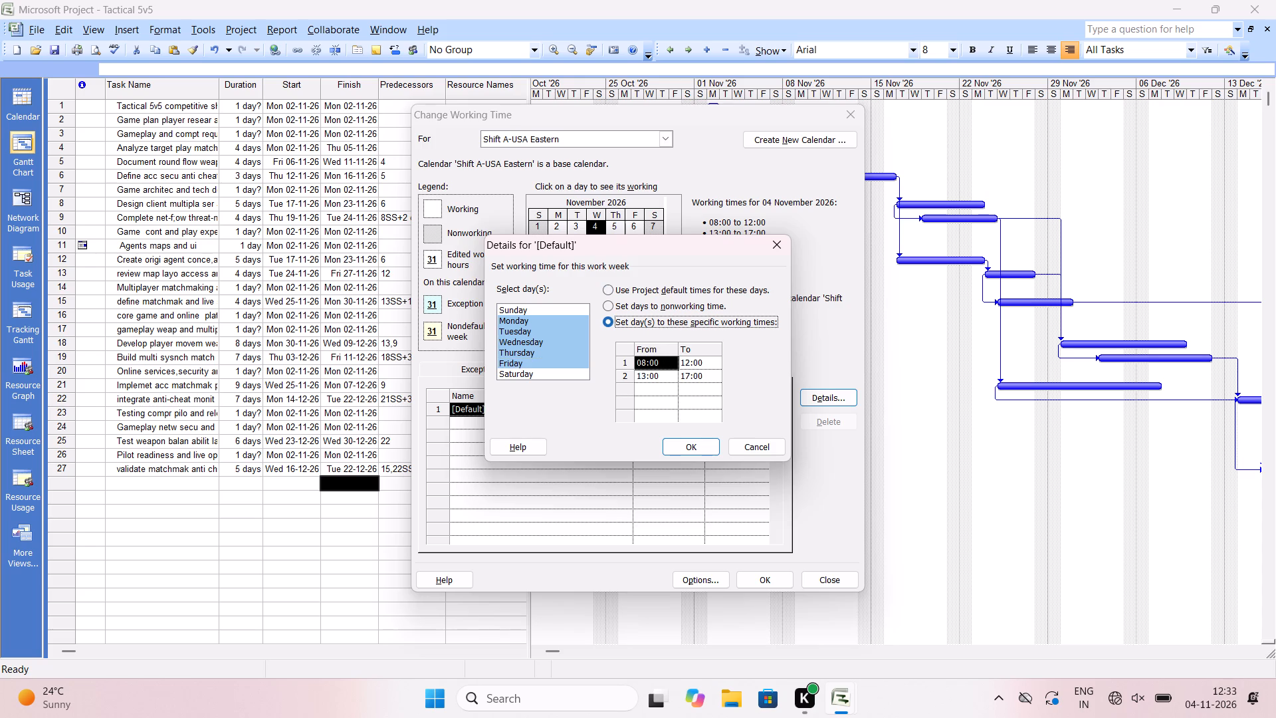
{"action": "left_click_drag", "start_coordinate": [689, 388], "coordinate": [628, 356]}
{"action": "key", "text": "Delete"}
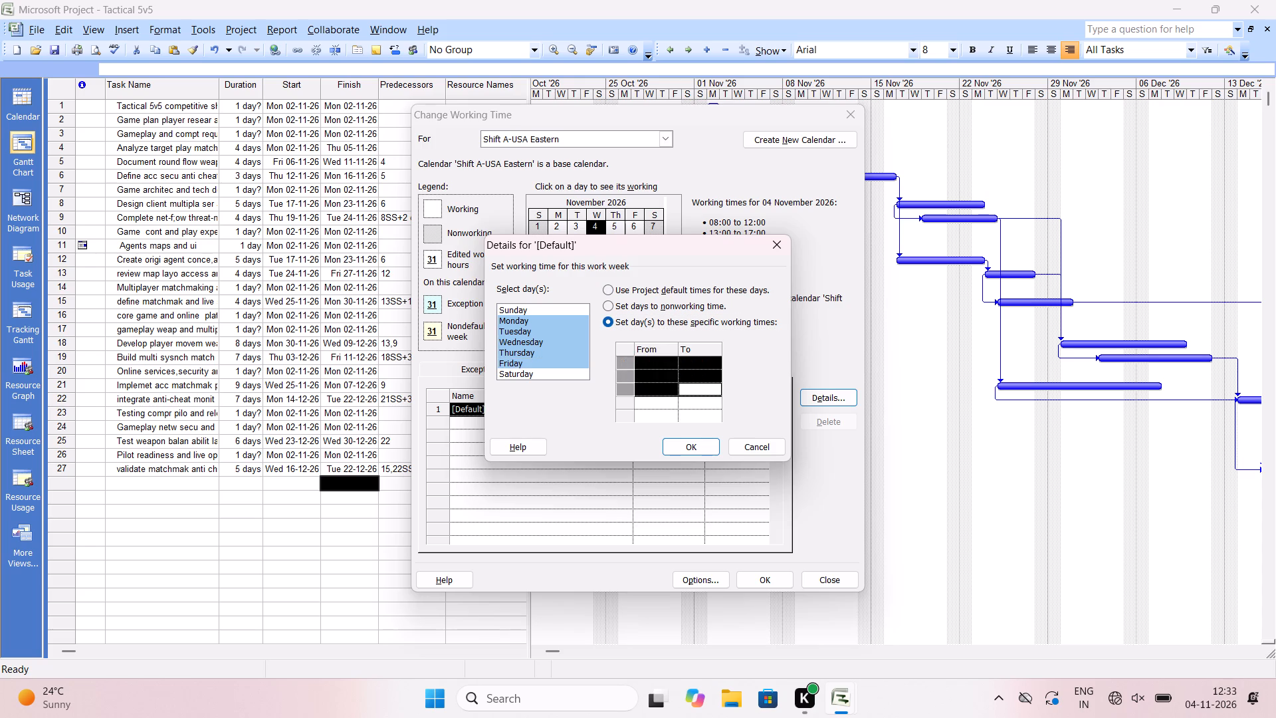
{"action": "left_click", "coordinate": [647, 369]}
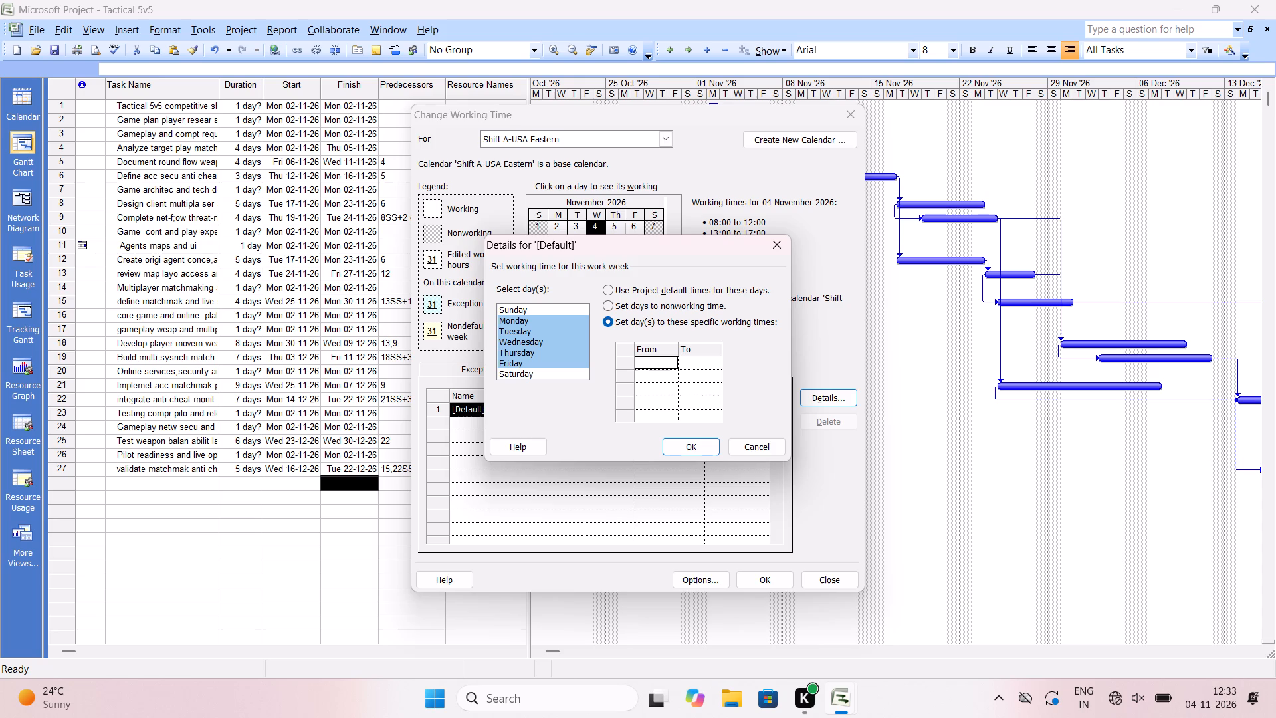
{"action": "type", "text": "08"}
{"action": "type", "text": ":00"}
{"action": "key", "text": "Return"}
{"action": "left_click", "coordinate": [712, 367]}
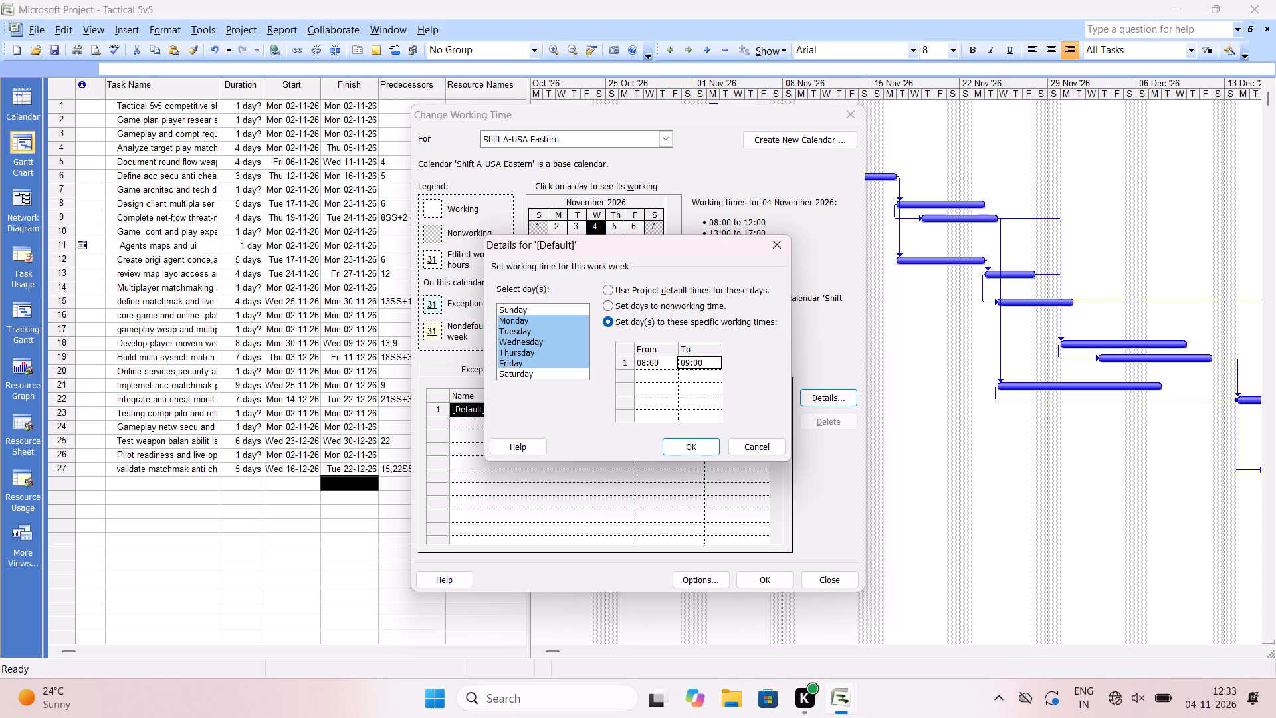
{"action": "key", "text": "BackSpace"}
{"action": "type", "text": "16"}
{"action": "type", "text": ":00"}
{"action": "key", "text": "Return"}
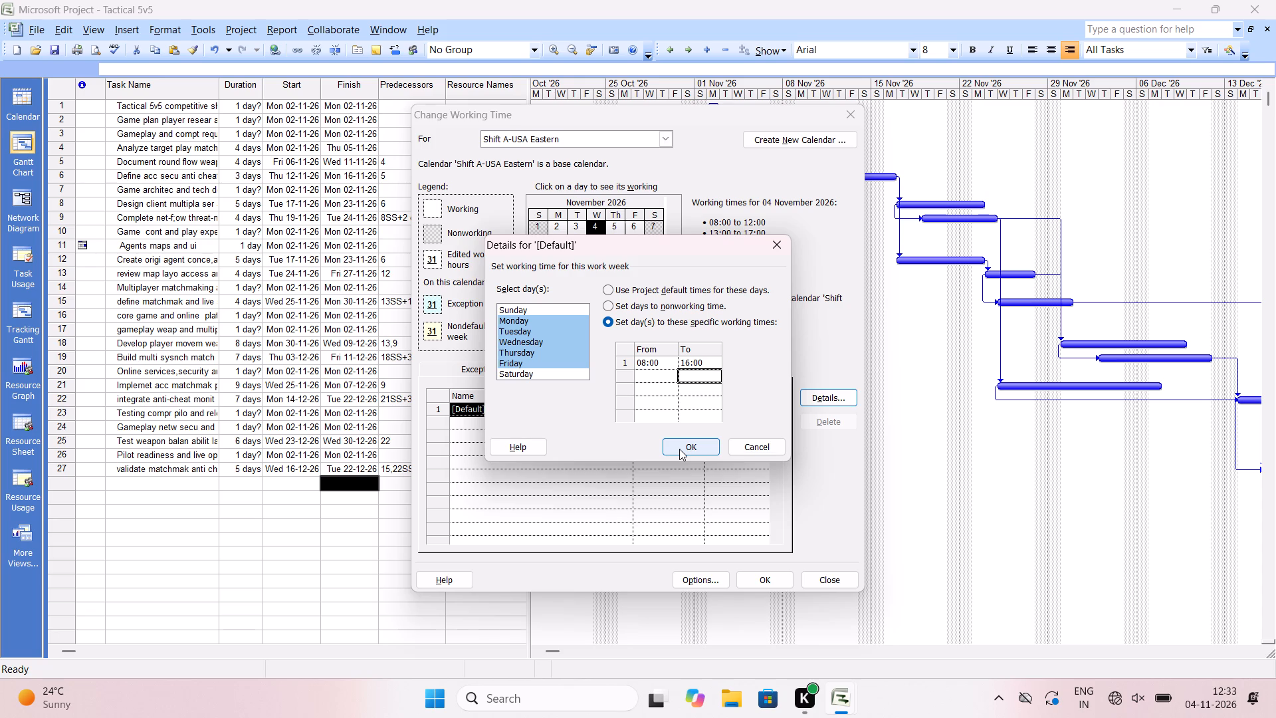
Add a second Monday to Friday working period from 16:01 to 12:00 am and apply the work week details.
{"action": "left_click", "coordinate": [645, 377]}
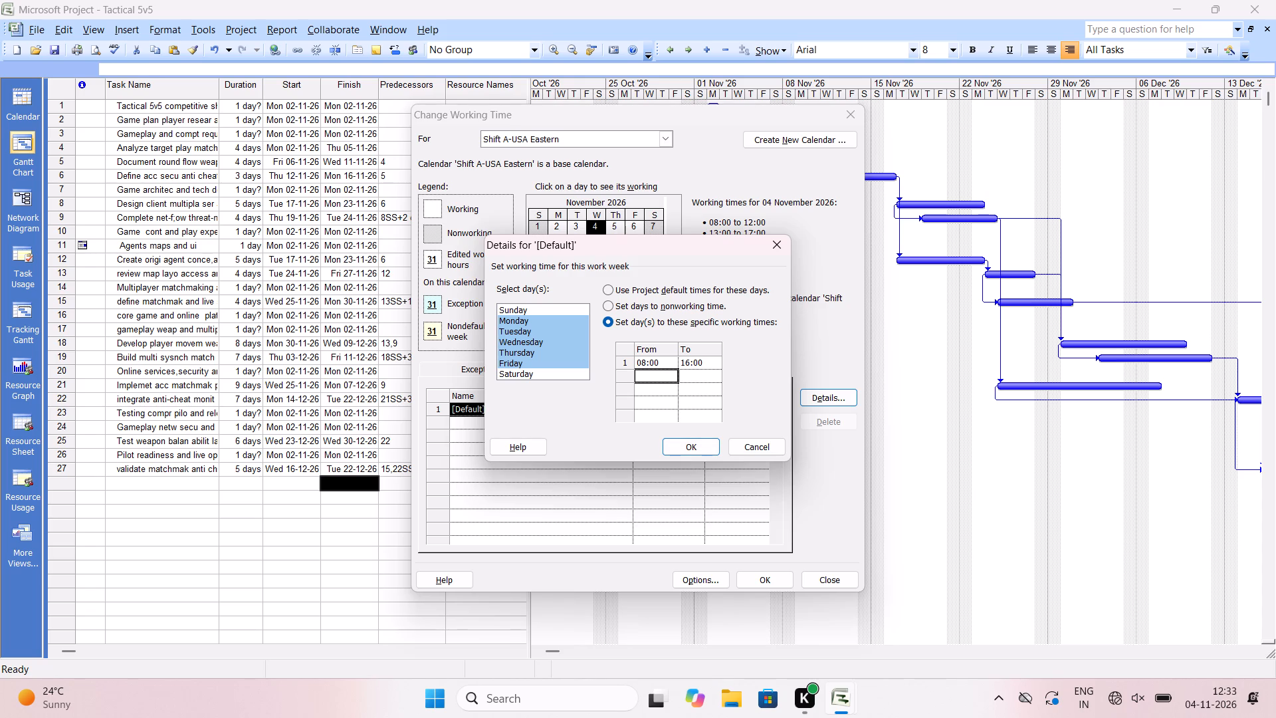
{"action": "type", "text": "16"}
{"action": "type", "text": ":01"}
{"action": "key", "text": "space"}
{"action": "key", "text": "Return"}
{"action": "left_click", "coordinate": [688, 378]}
{"action": "key", "text": "BackSpace"}
{"action": "type", "text": "1@:00"}
{"action": "key", "text": "BackSpace"}
{"action": "key", "text": "BackSpace"}
{"action": "key", "text": "BackSpace"}
{"action": "key", "text": "BackSpace"}
{"action": "type", "text": "2:00 am"}
{"action": "key", "text": "Return"}
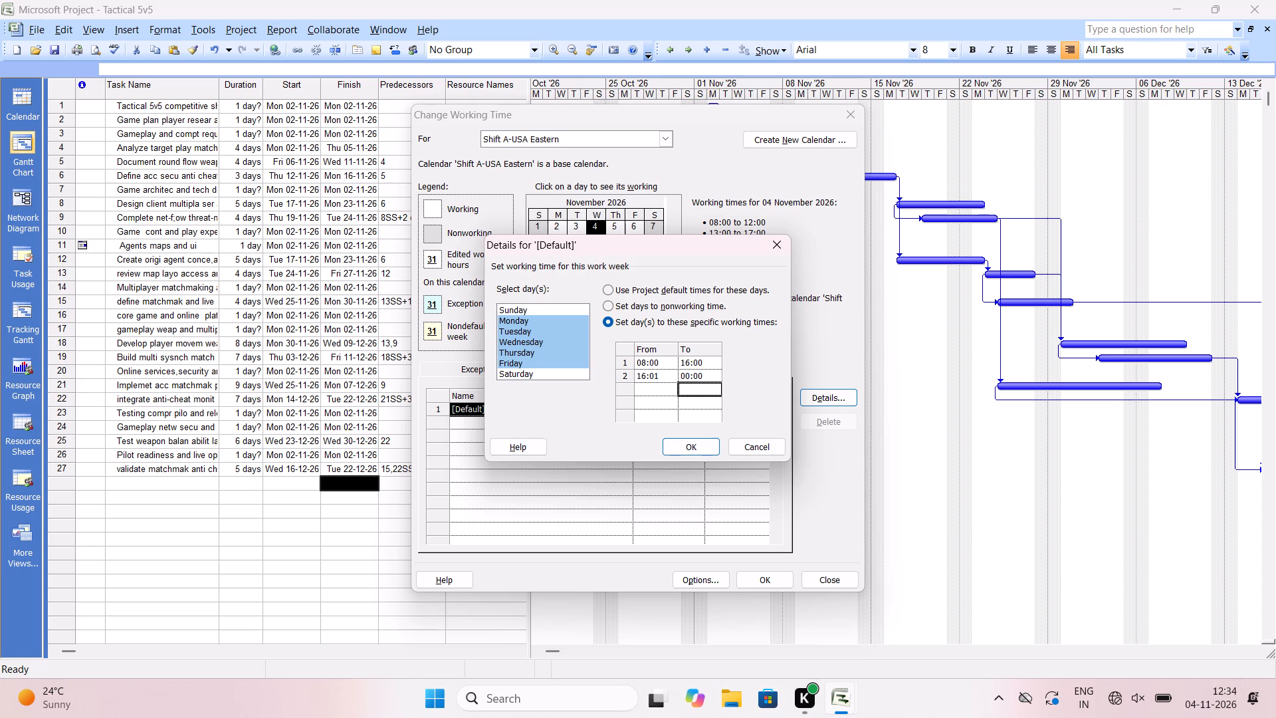
{"action": "left_click", "coordinate": [698, 442]}
{"action": "left_click", "coordinate": [698, 442]}
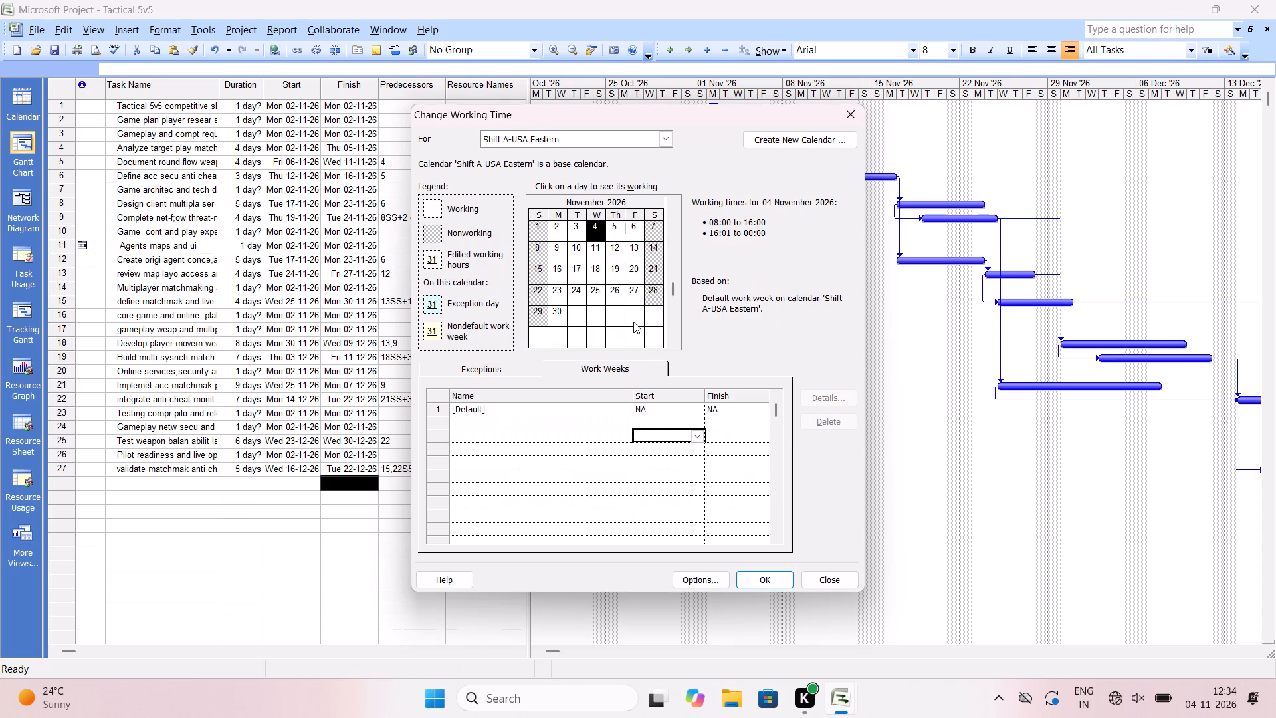
Set Saturday to nonworking time in the default work week of Shift A-USA Eastern.
{"action": "left_click", "coordinate": [726, 416]}
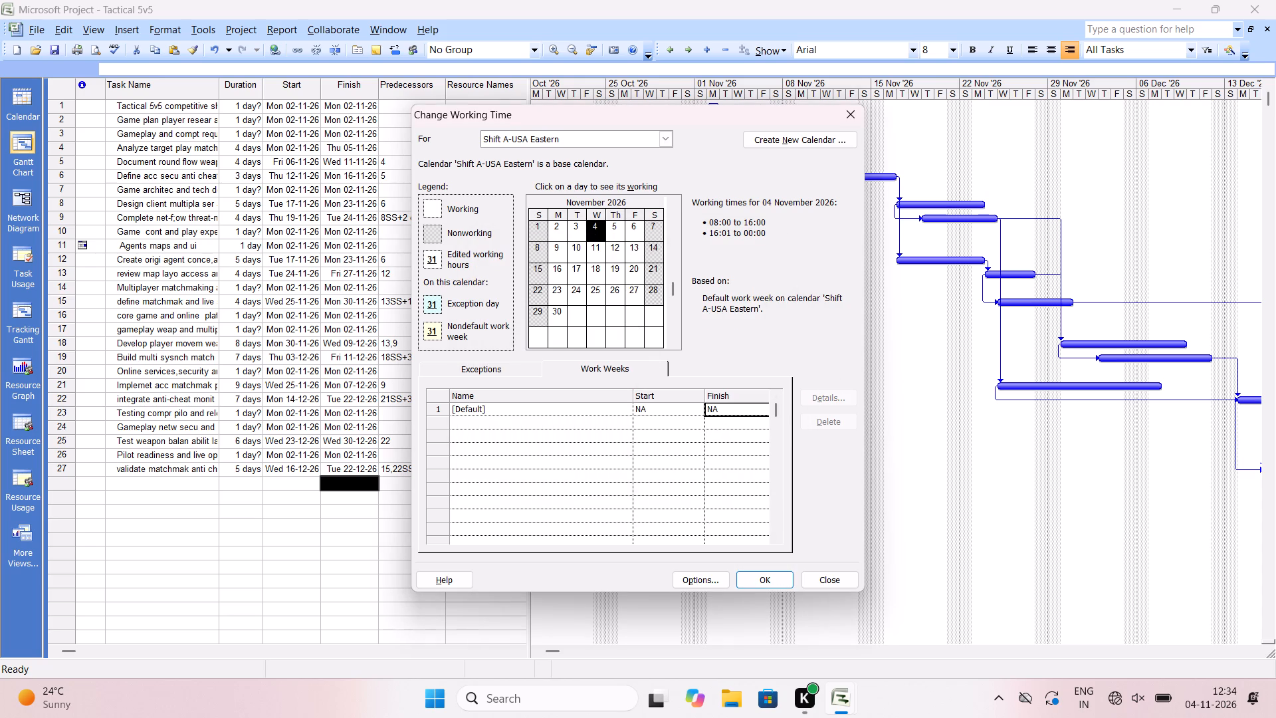
{"action": "left_click", "coordinate": [831, 394]}
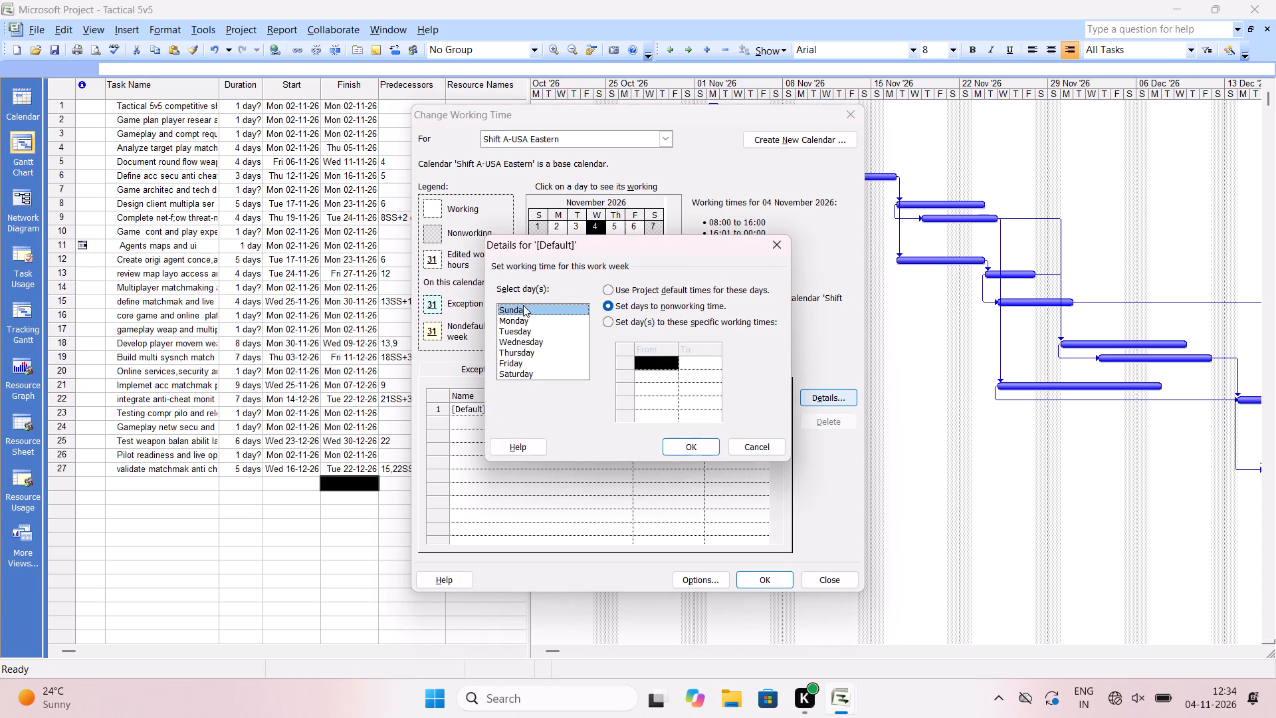
{"action": "left_click", "coordinate": [684, 451]}
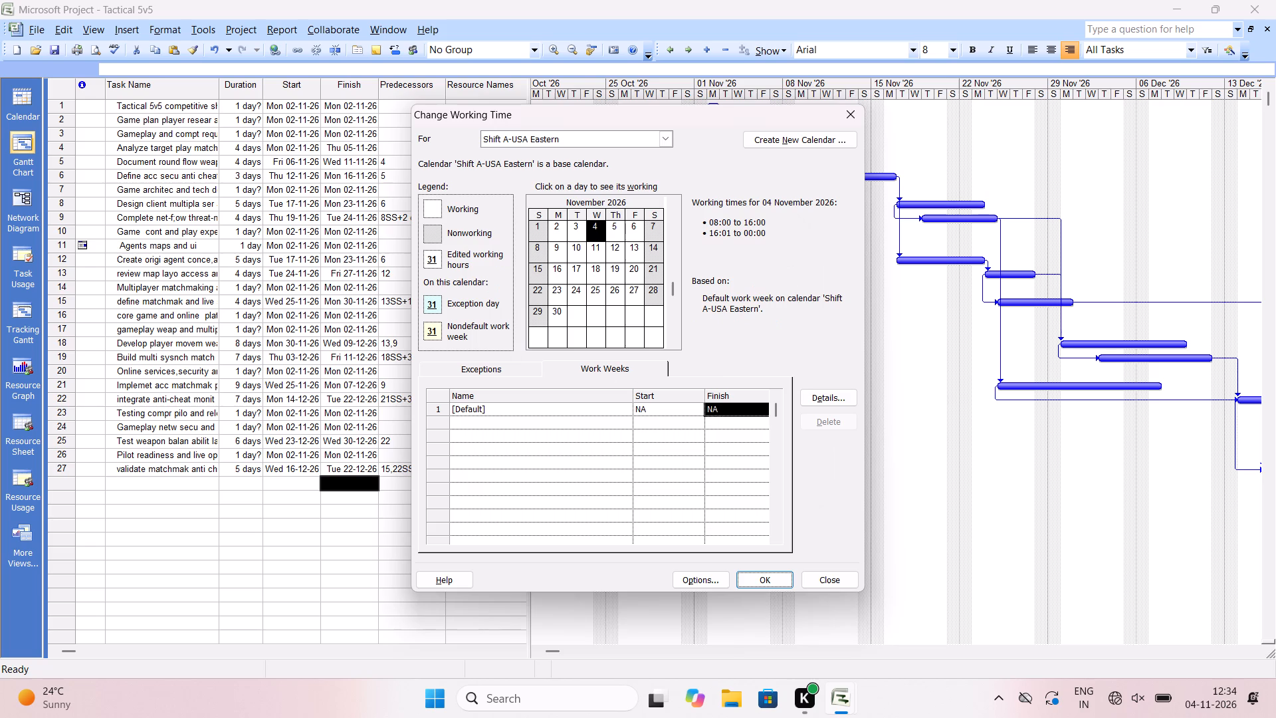
{"action": "left_click", "coordinate": [833, 396]}
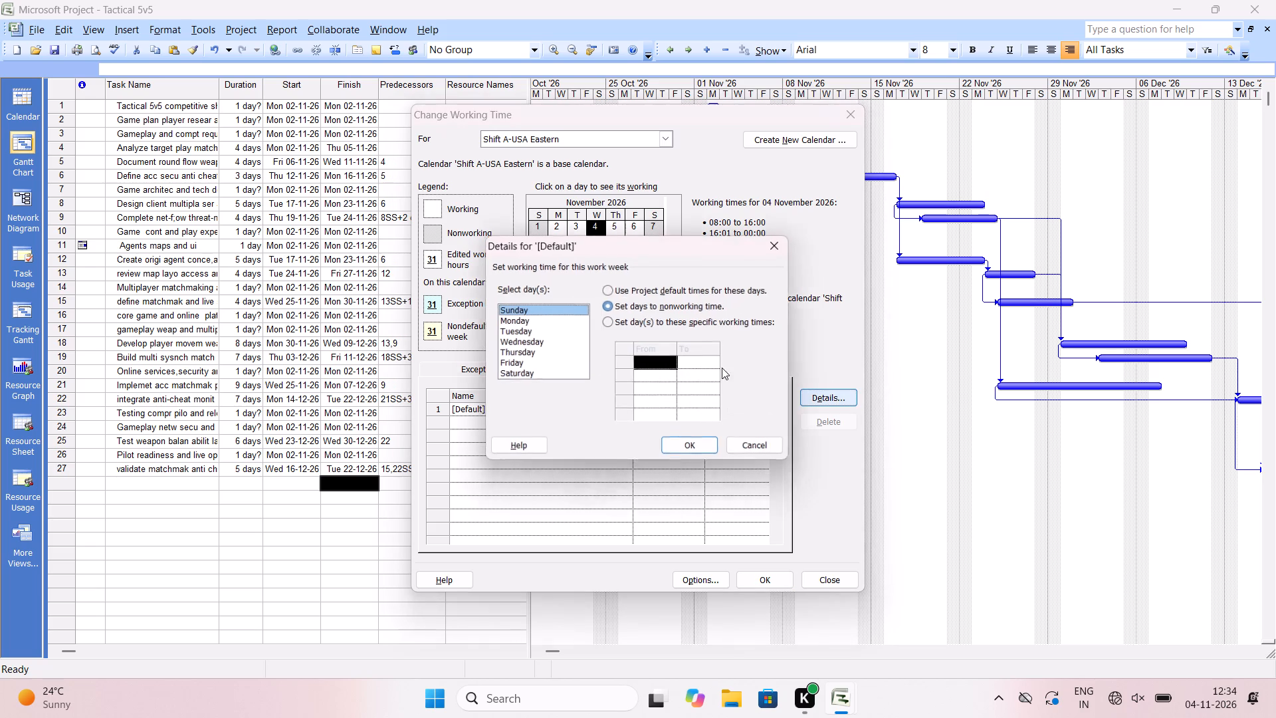
{"action": "left_click", "coordinate": [536, 374]}
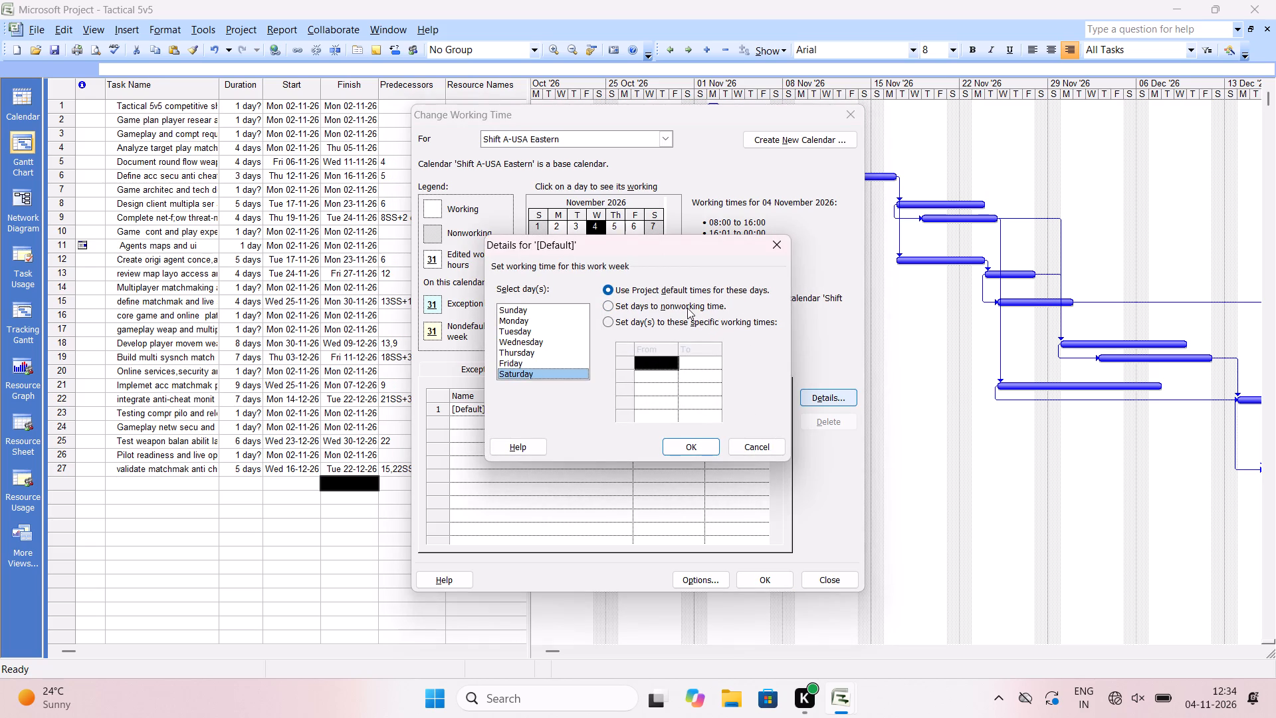
{"action": "left_click", "coordinate": [685, 302]}
{"action": "left_click", "coordinate": [698, 445]}
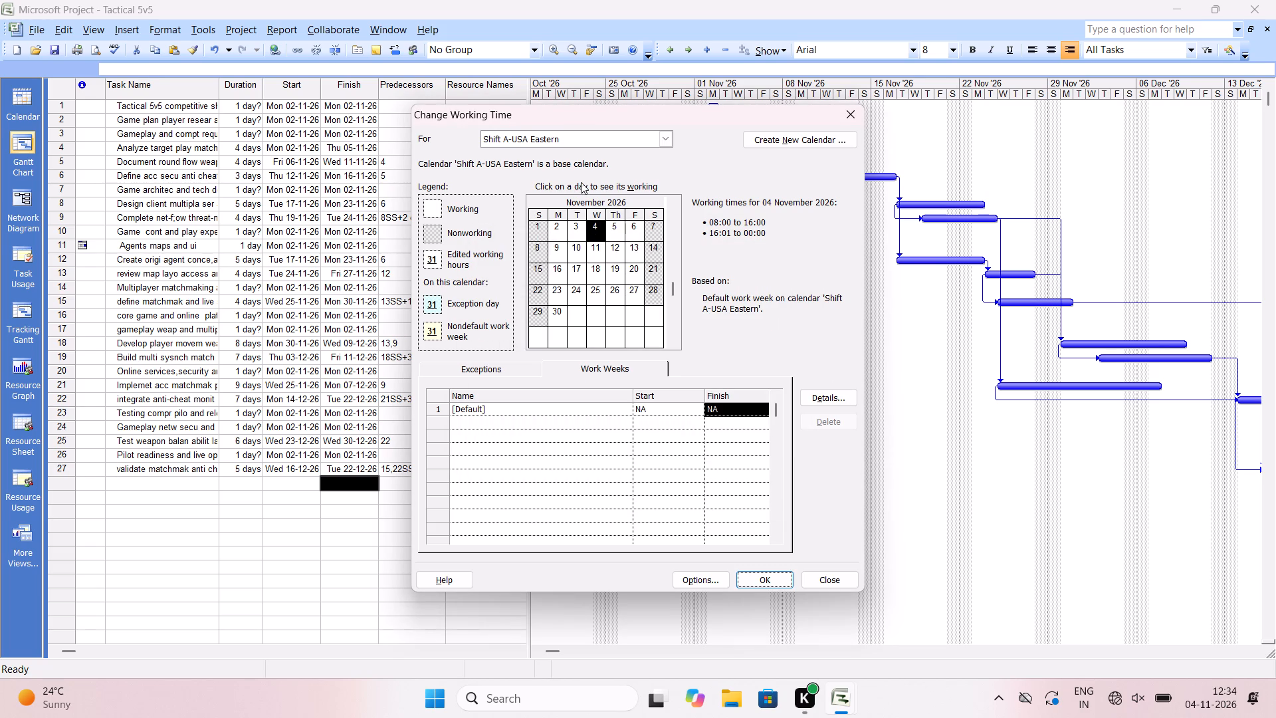
Start a new base calendar as a copy of the Standard calendar and clear its suggested name.
{"action": "left_click", "coordinate": [788, 134]}
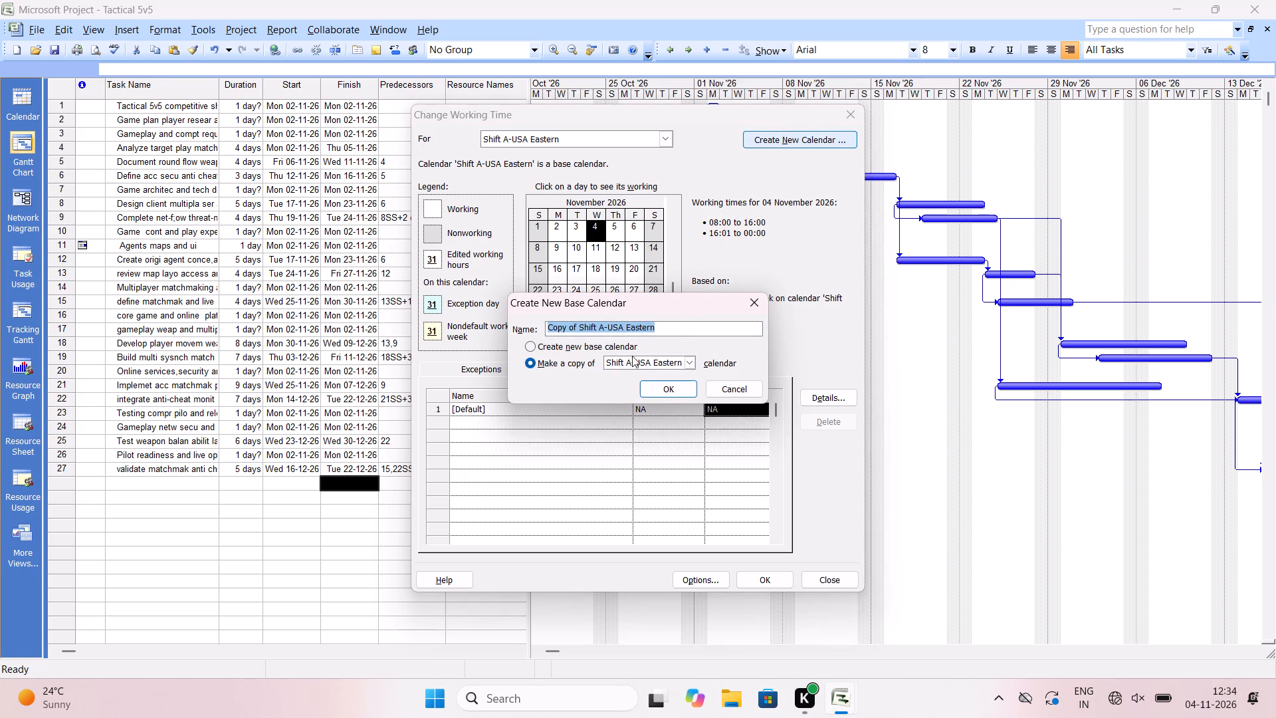
{"action": "left_click", "coordinate": [655, 357]}
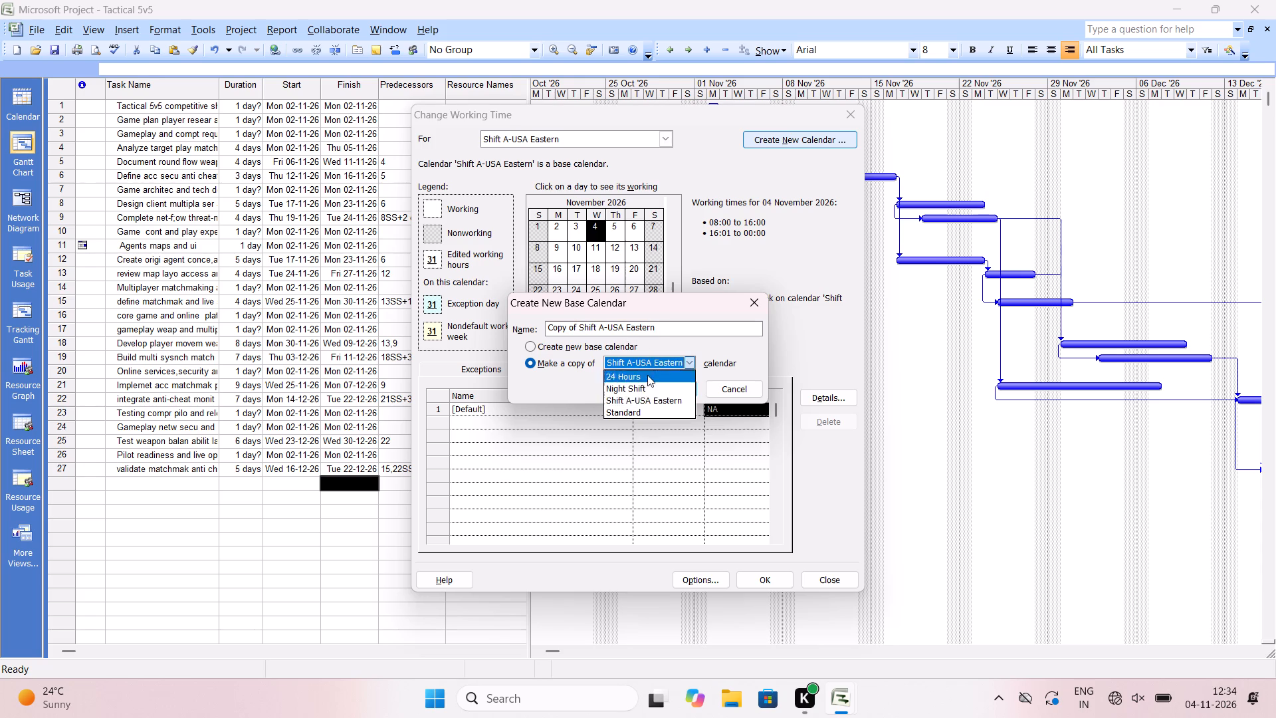
{"action": "left_click", "coordinate": [636, 411]}
{"action": "left_click_drag", "start_coordinate": [636, 326], "coordinate": [533, 334]}
{"action": "key", "text": "BackSpace"}
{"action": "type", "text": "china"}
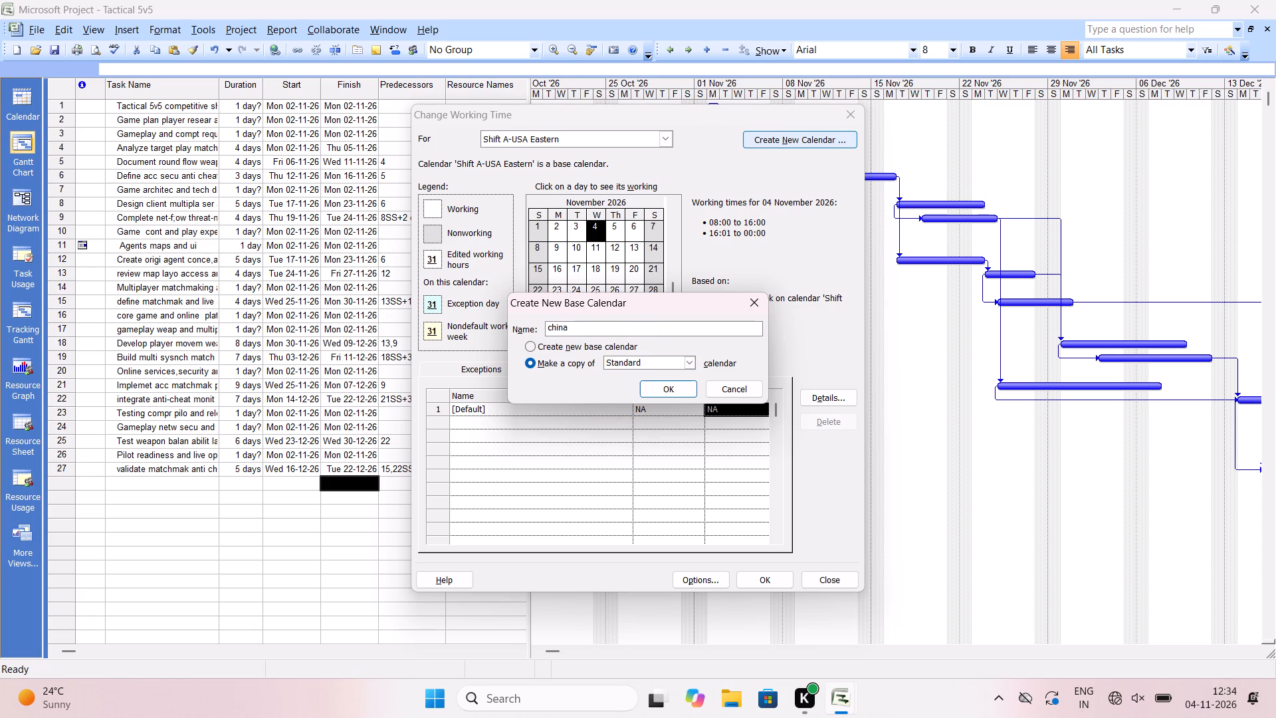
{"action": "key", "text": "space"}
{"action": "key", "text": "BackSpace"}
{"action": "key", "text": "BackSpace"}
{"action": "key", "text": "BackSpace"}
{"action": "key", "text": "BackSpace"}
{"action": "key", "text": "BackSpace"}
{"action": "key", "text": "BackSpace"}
Name the new base calendar Shift B-USA Eastern and create it.
{"action": "key", "text": "s"}
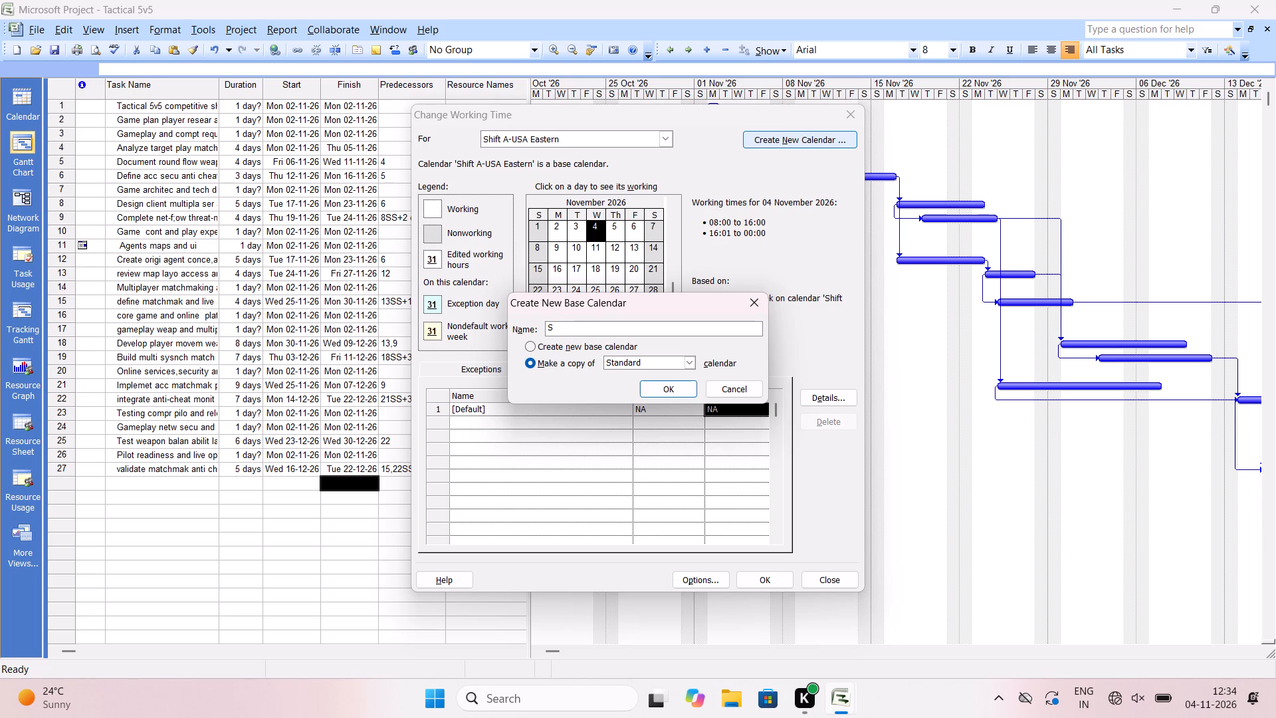
{"action": "type", "text": "ift"}
{"action": "key", "text": "space"}
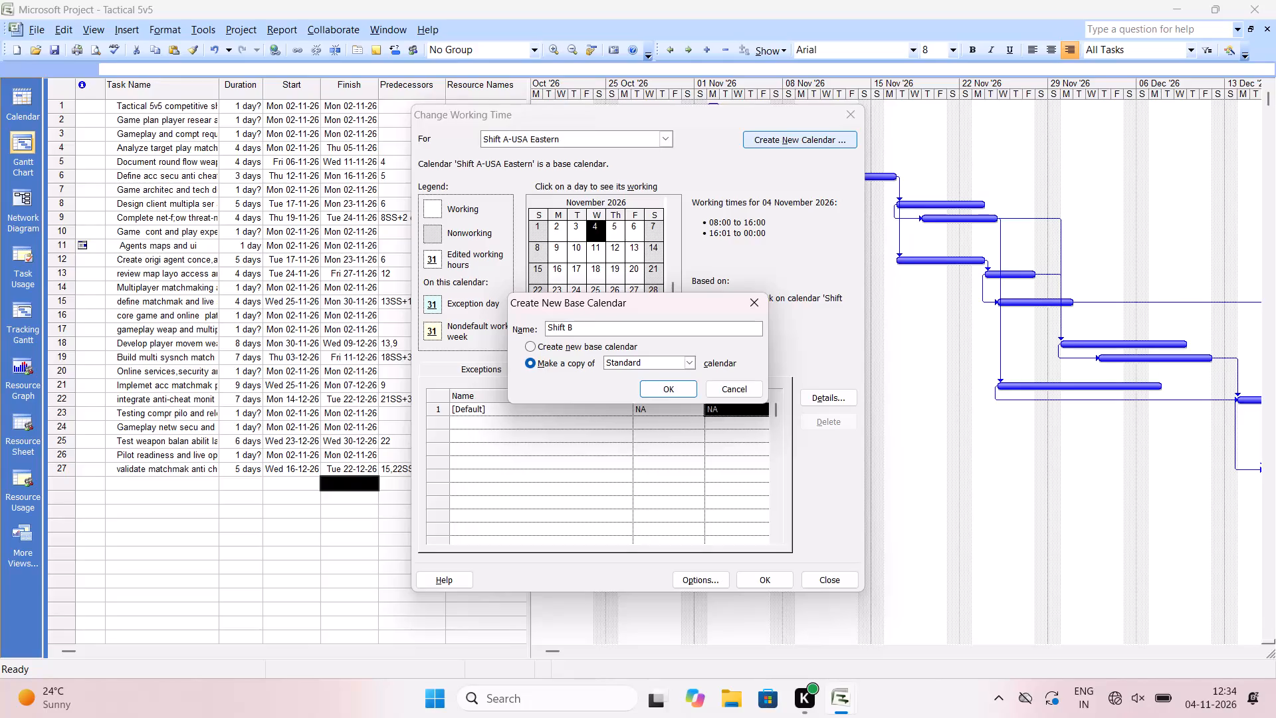
{"action": "key", "text": "minus"}
{"action": "type", "text": "USA"}
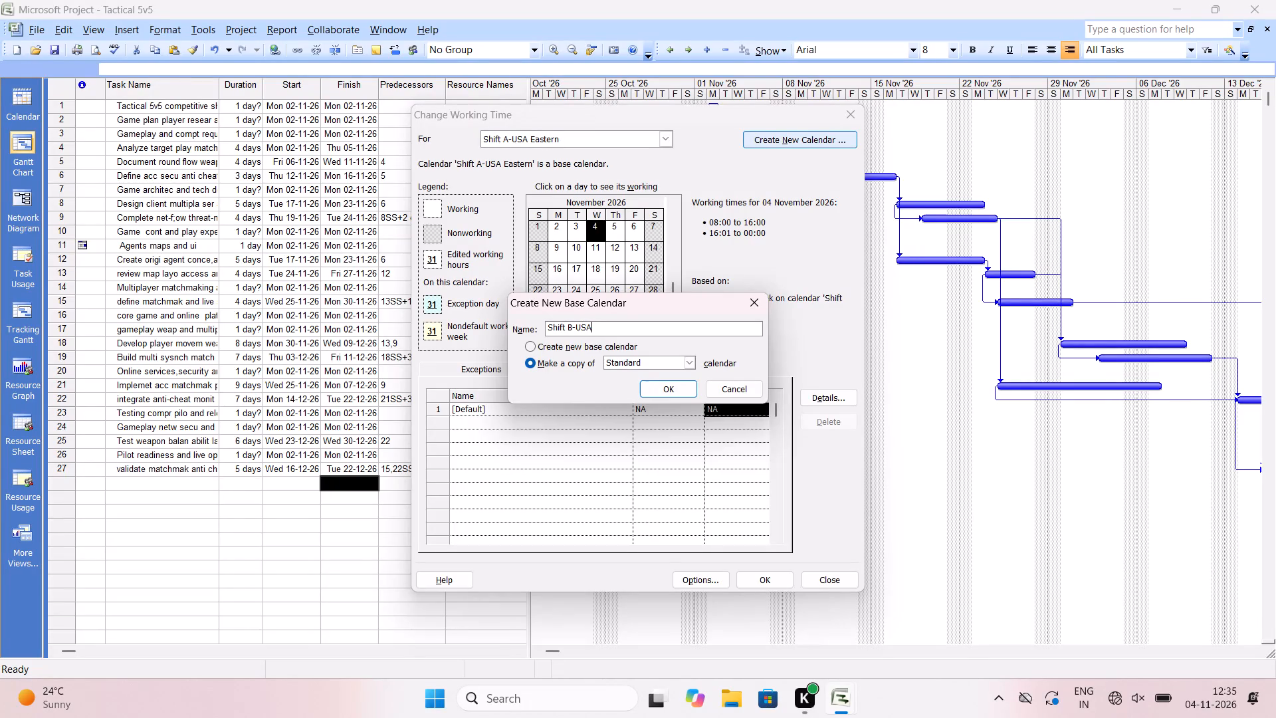
{"action": "key", "text": "space"}
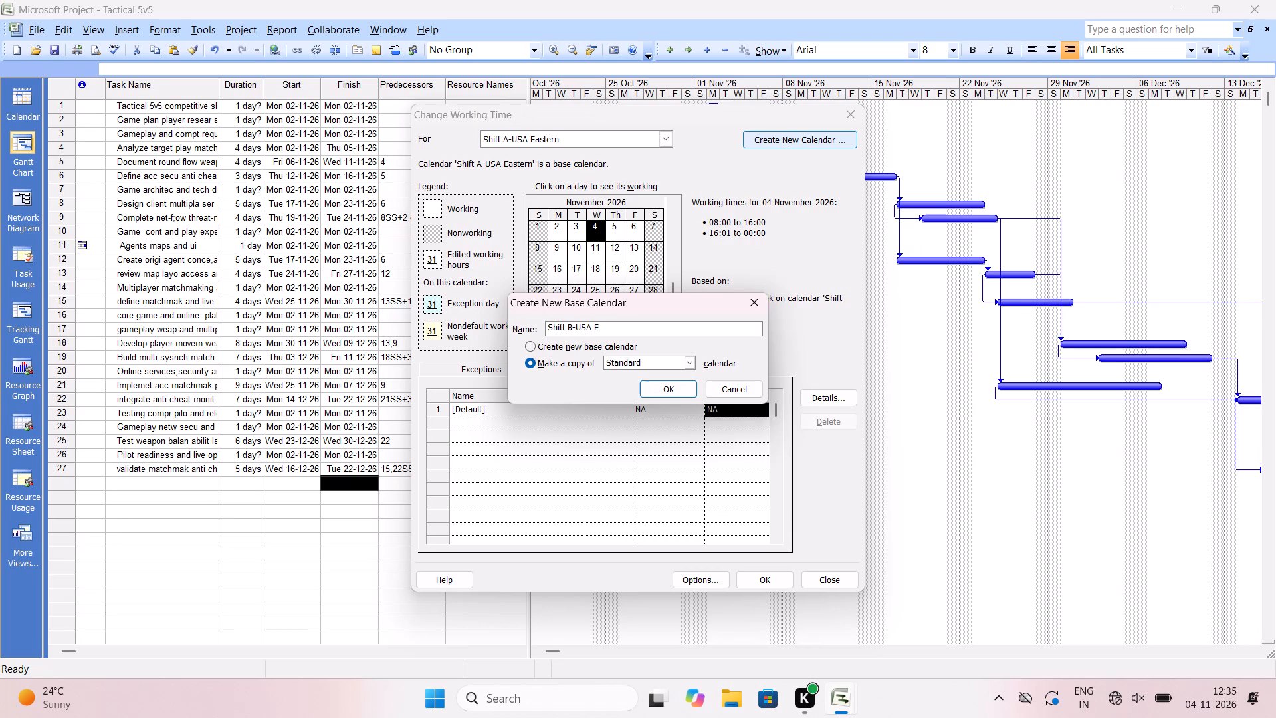
{"action": "key", "text": "a"}
{"action": "type", "text": "ster"}
{"action": "key", "text": "n"}
{"action": "left_click", "coordinate": [675, 392]}
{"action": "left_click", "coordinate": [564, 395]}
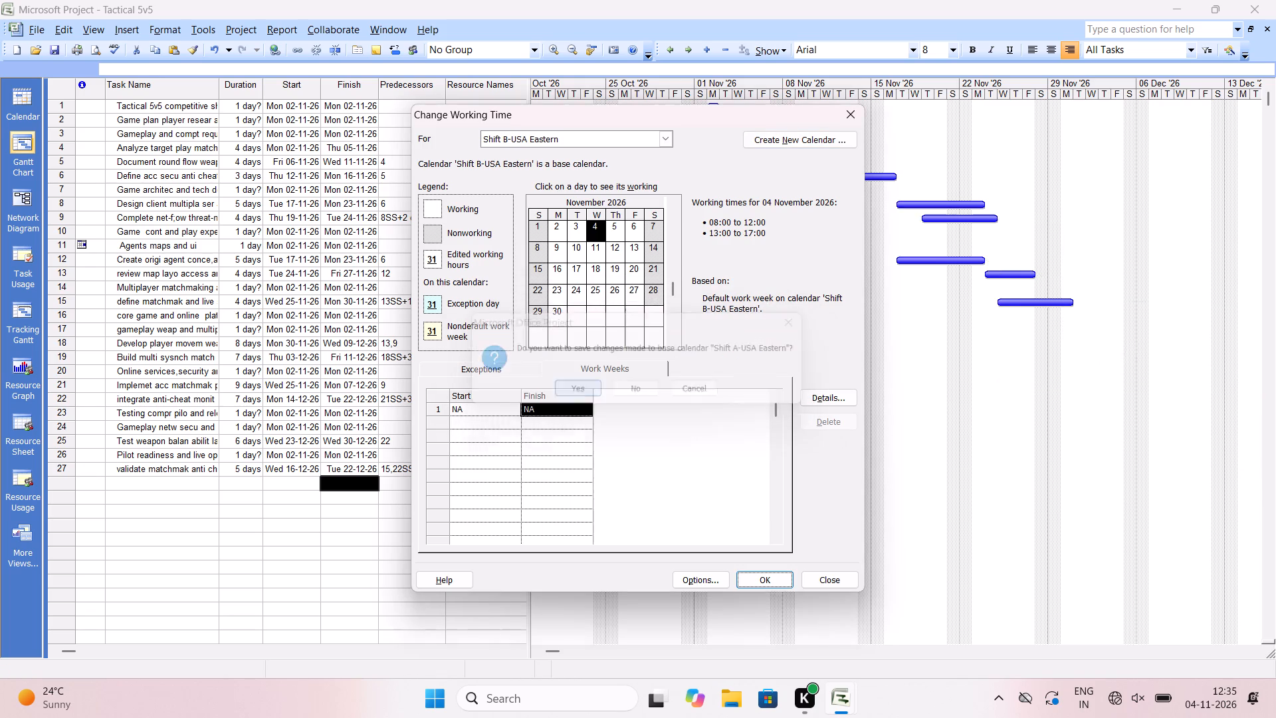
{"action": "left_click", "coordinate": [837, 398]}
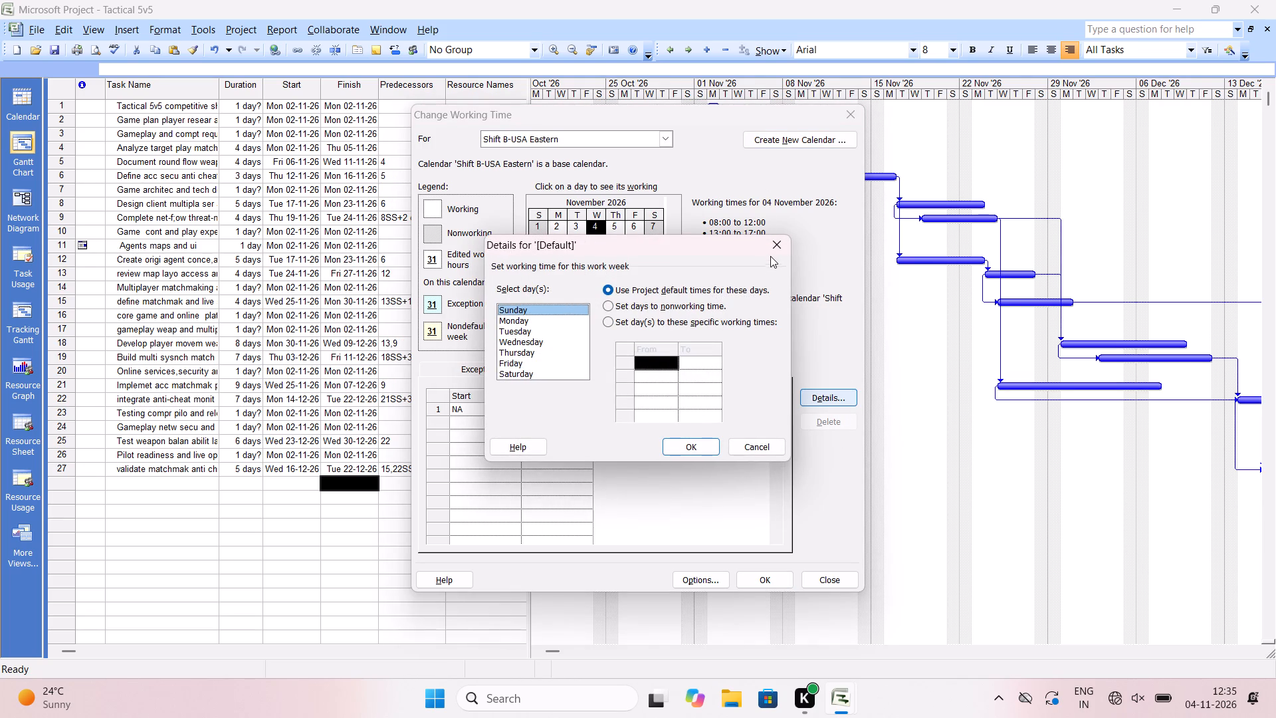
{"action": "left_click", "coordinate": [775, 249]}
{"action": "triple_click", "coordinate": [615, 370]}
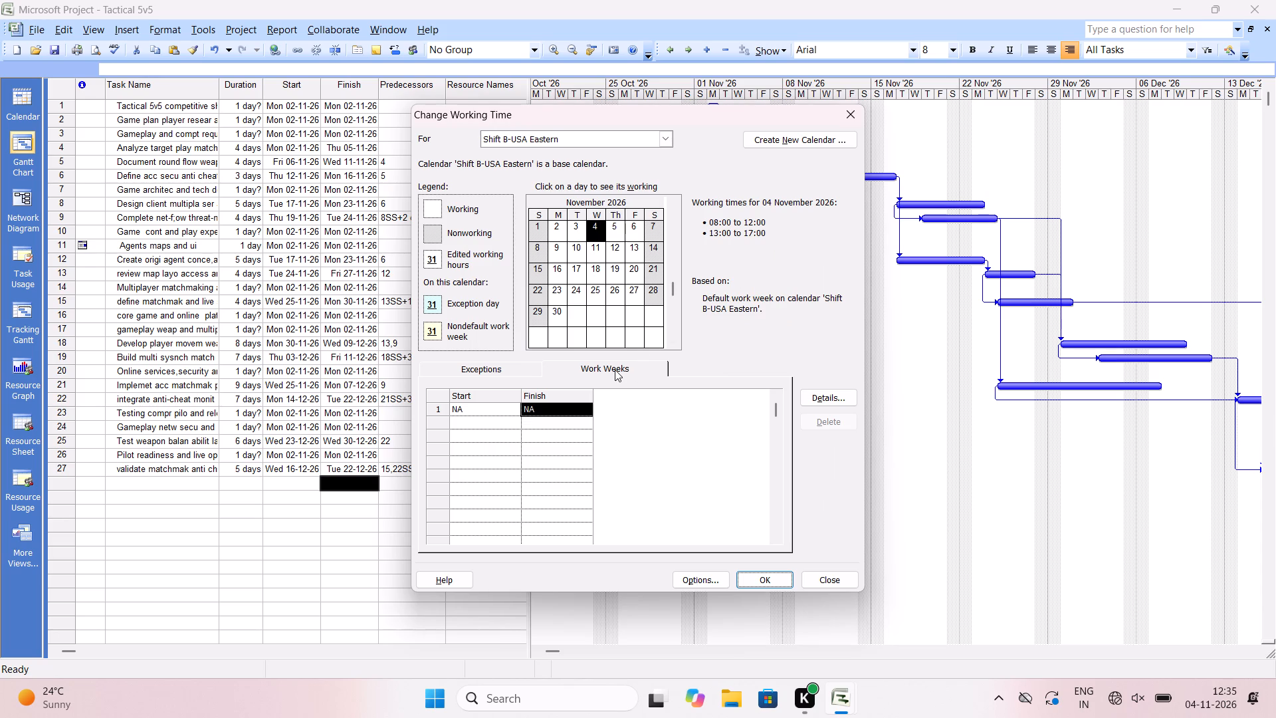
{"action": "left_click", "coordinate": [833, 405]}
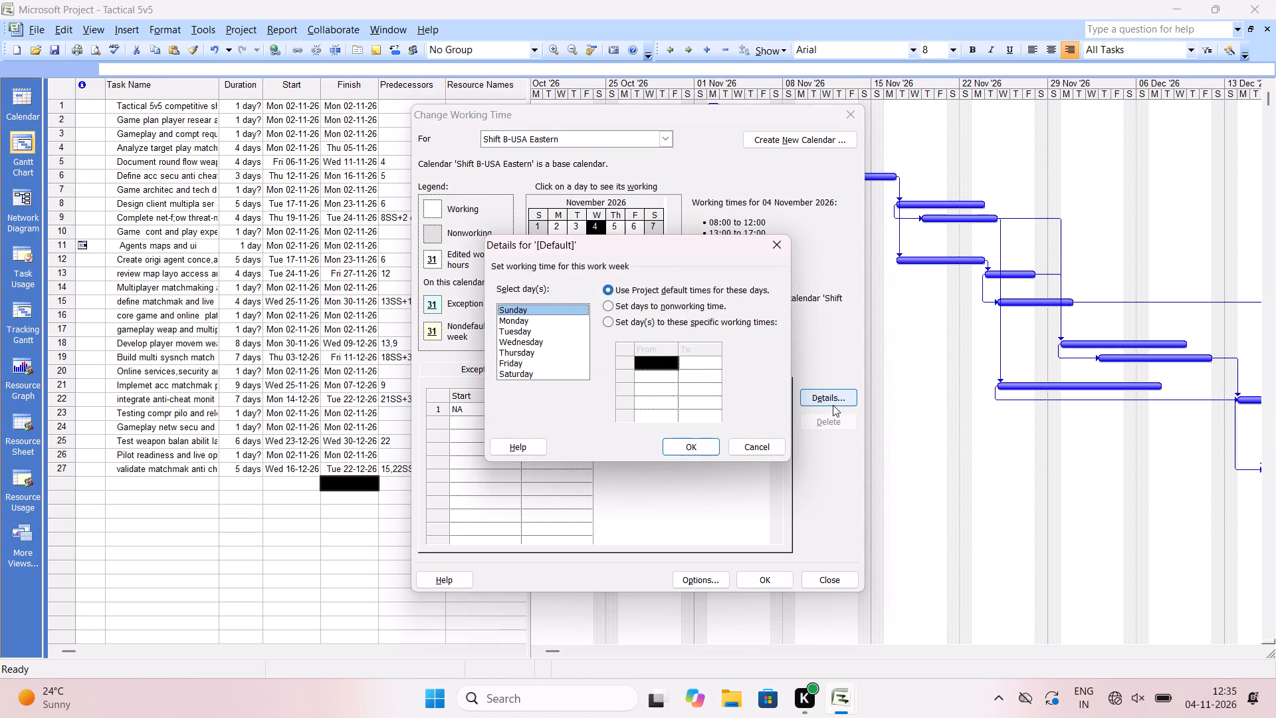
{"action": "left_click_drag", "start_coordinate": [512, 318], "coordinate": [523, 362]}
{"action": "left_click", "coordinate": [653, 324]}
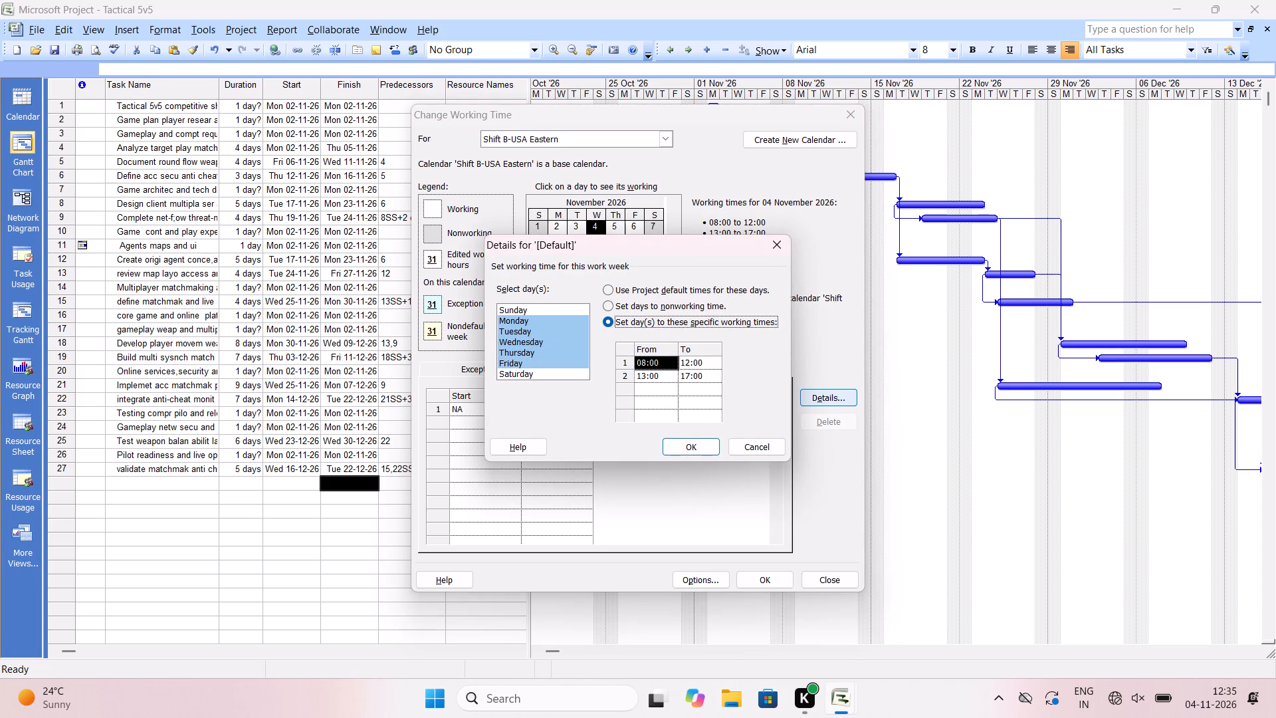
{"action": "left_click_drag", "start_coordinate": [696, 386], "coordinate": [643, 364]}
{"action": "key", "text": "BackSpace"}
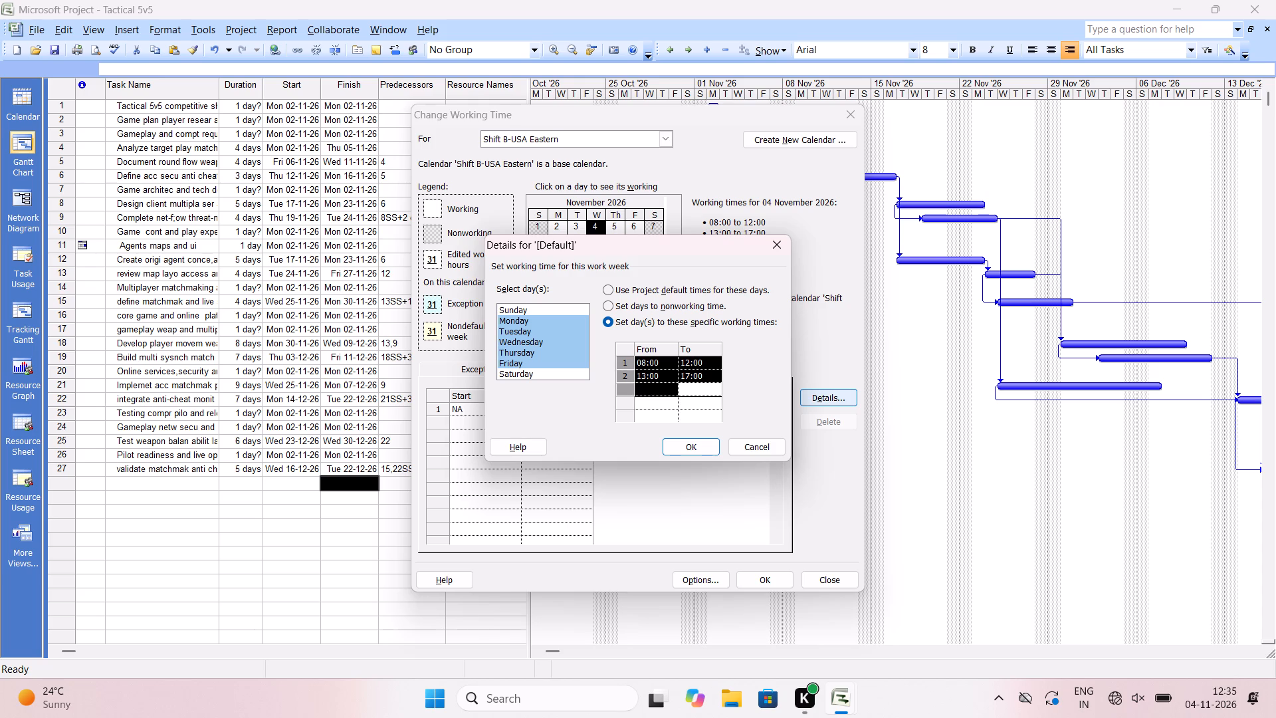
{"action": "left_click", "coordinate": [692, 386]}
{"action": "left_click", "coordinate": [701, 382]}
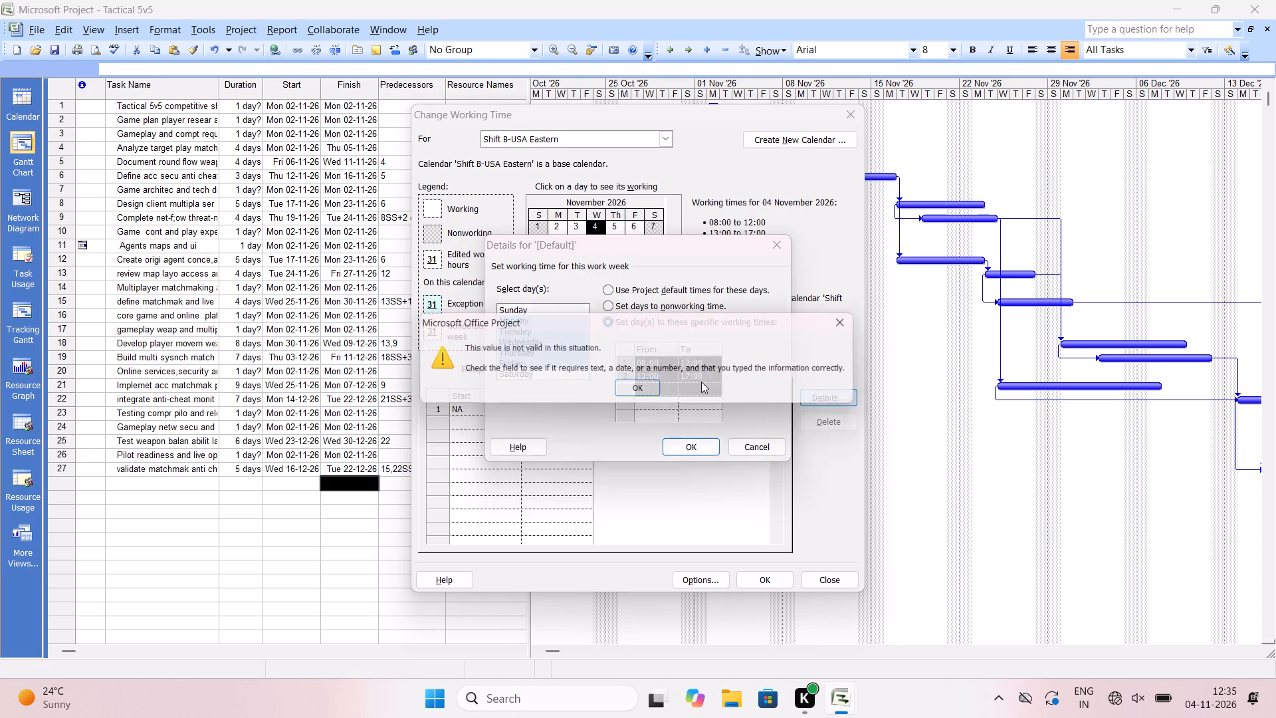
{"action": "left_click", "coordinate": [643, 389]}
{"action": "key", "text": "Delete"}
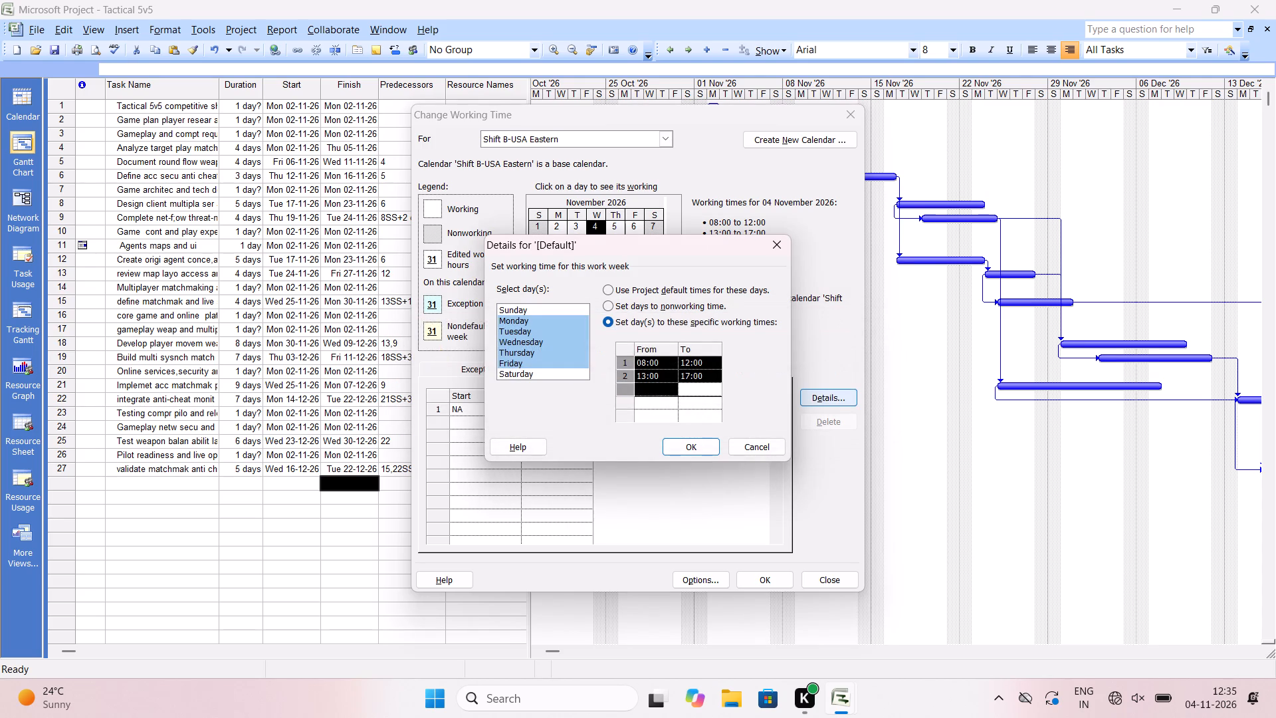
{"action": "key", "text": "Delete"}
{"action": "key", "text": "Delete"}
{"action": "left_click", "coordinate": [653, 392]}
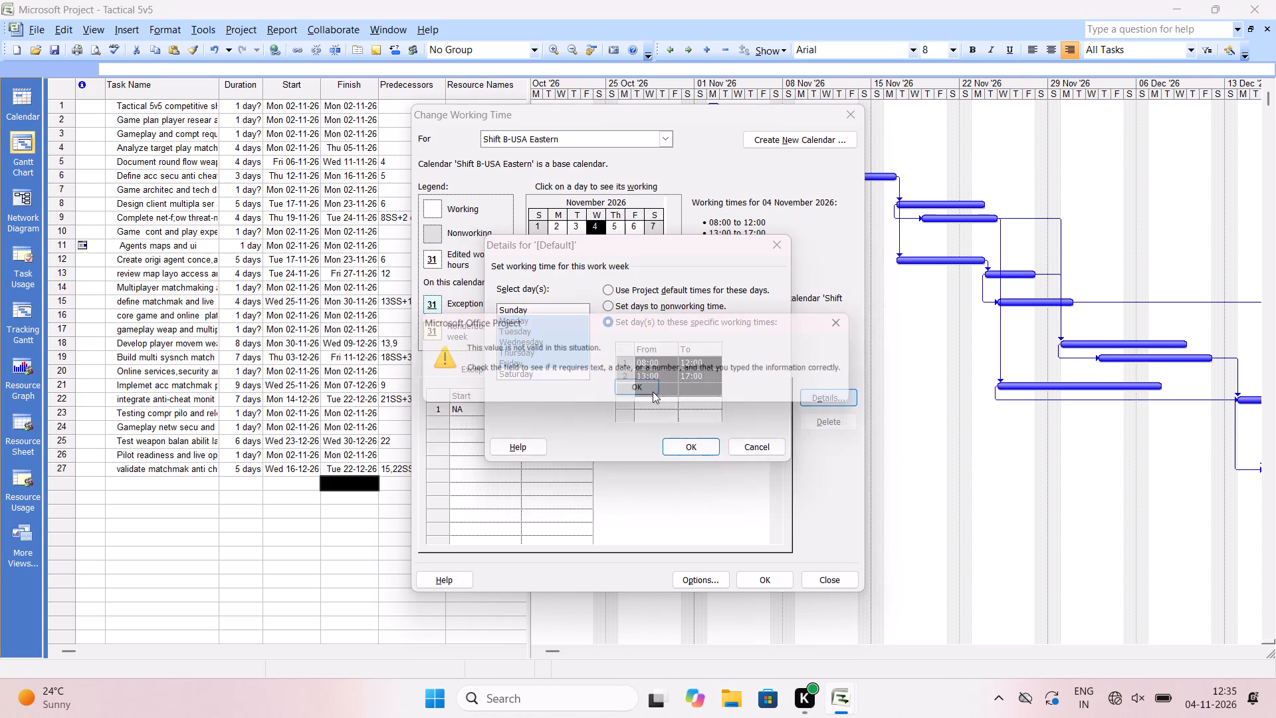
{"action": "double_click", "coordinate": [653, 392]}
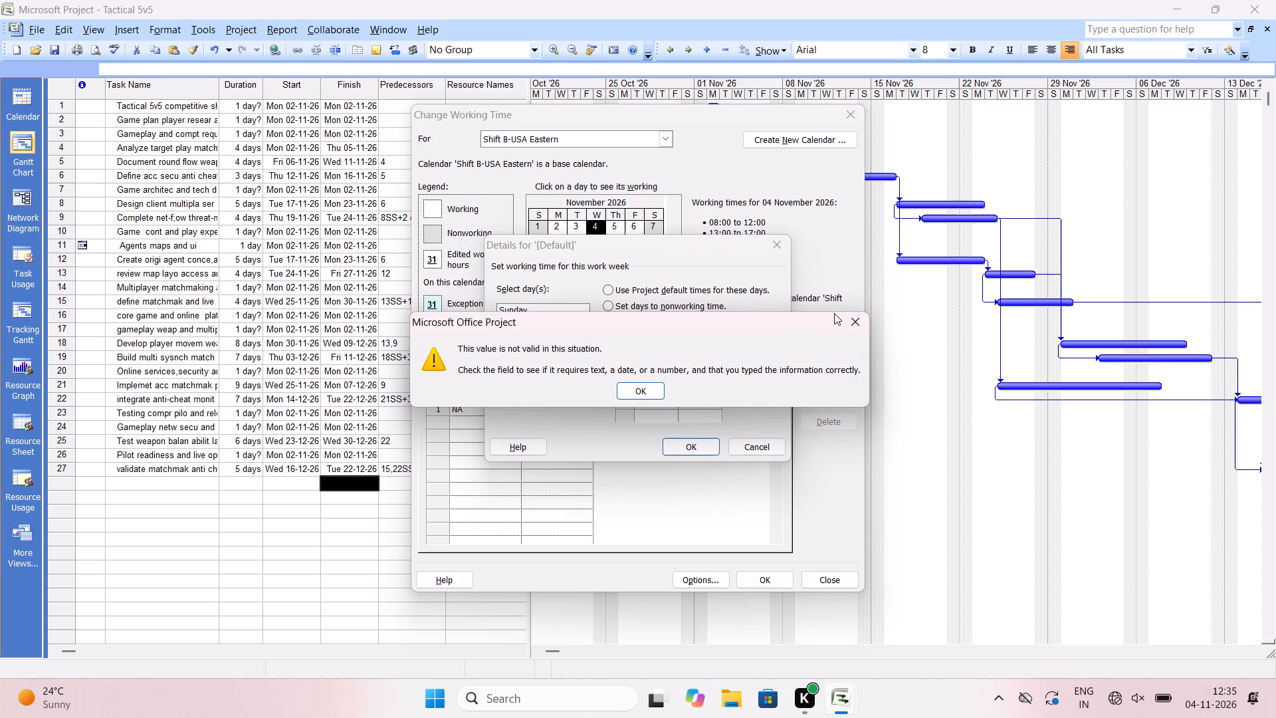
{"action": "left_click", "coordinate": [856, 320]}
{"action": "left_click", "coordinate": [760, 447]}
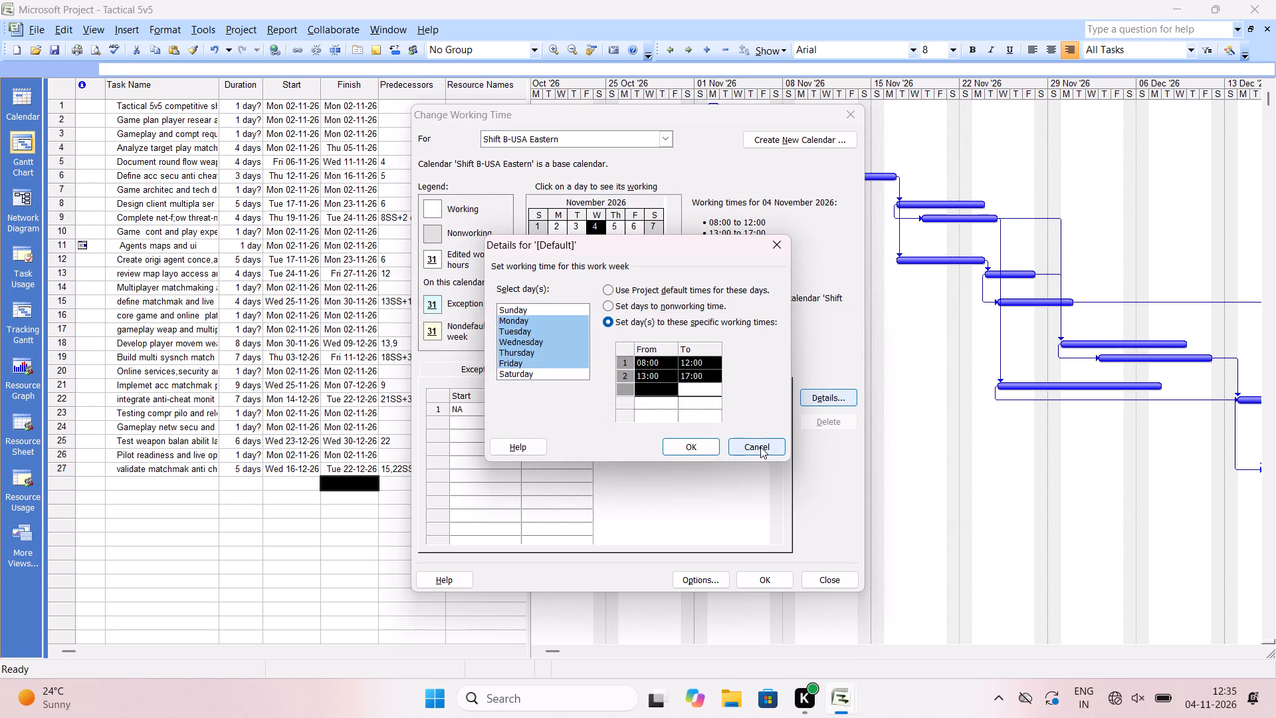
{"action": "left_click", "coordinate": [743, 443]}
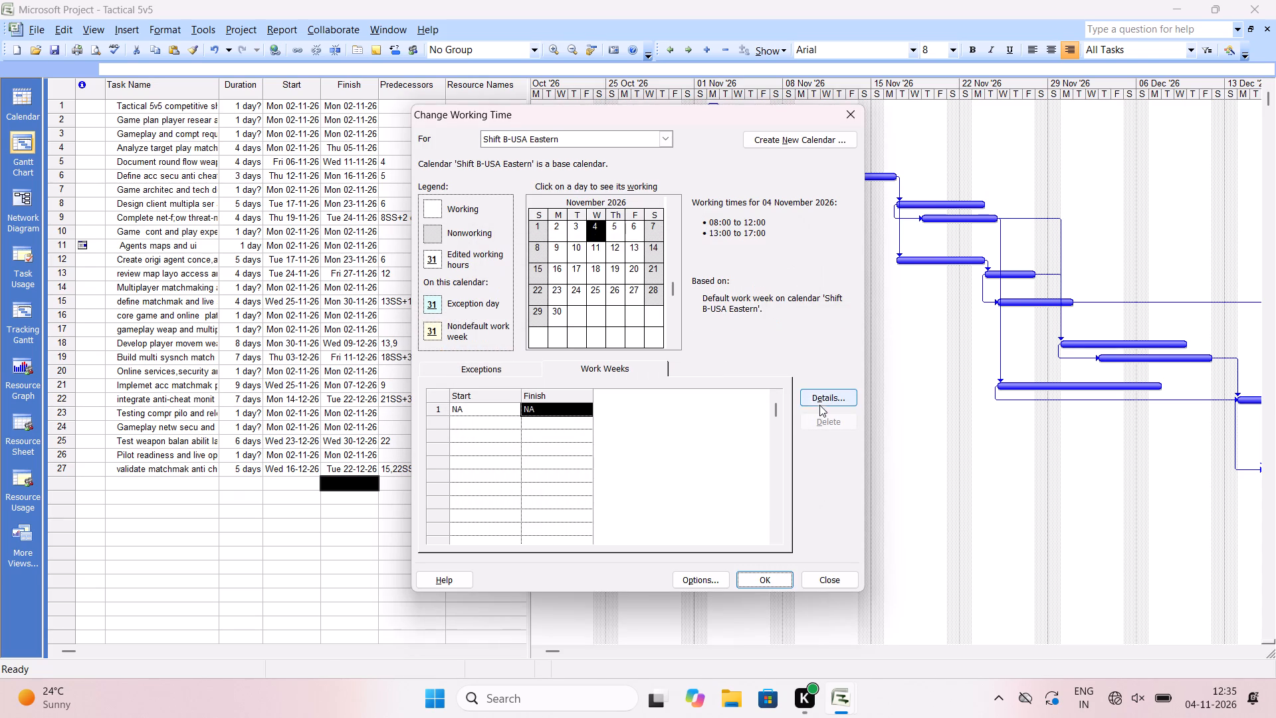
Switch Monday to Friday of Shift B-USA Eastern's default work week to specific working times and clear the existing periods.
{"action": "left_click", "coordinate": [823, 402]}
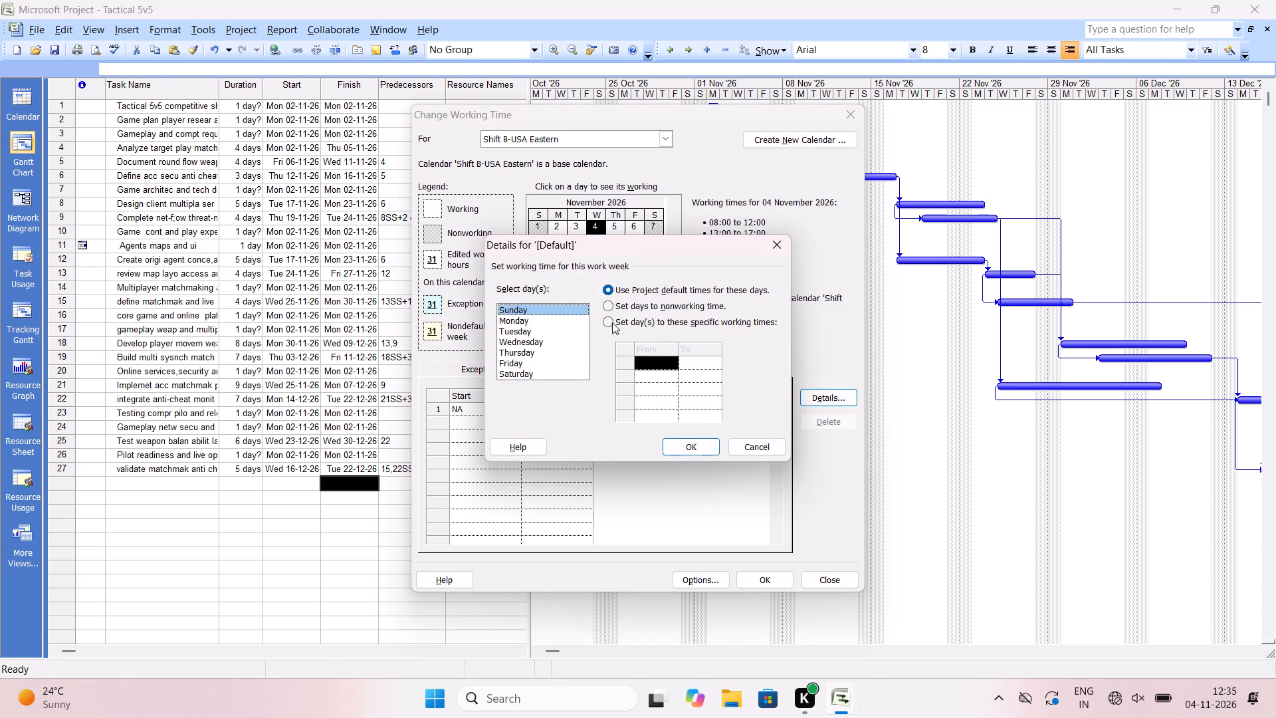
{"action": "left_click", "coordinate": [619, 323]}
{"action": "left_click_drag", "start_coordinate": [506, 321], "coordinate": [518, 346]}
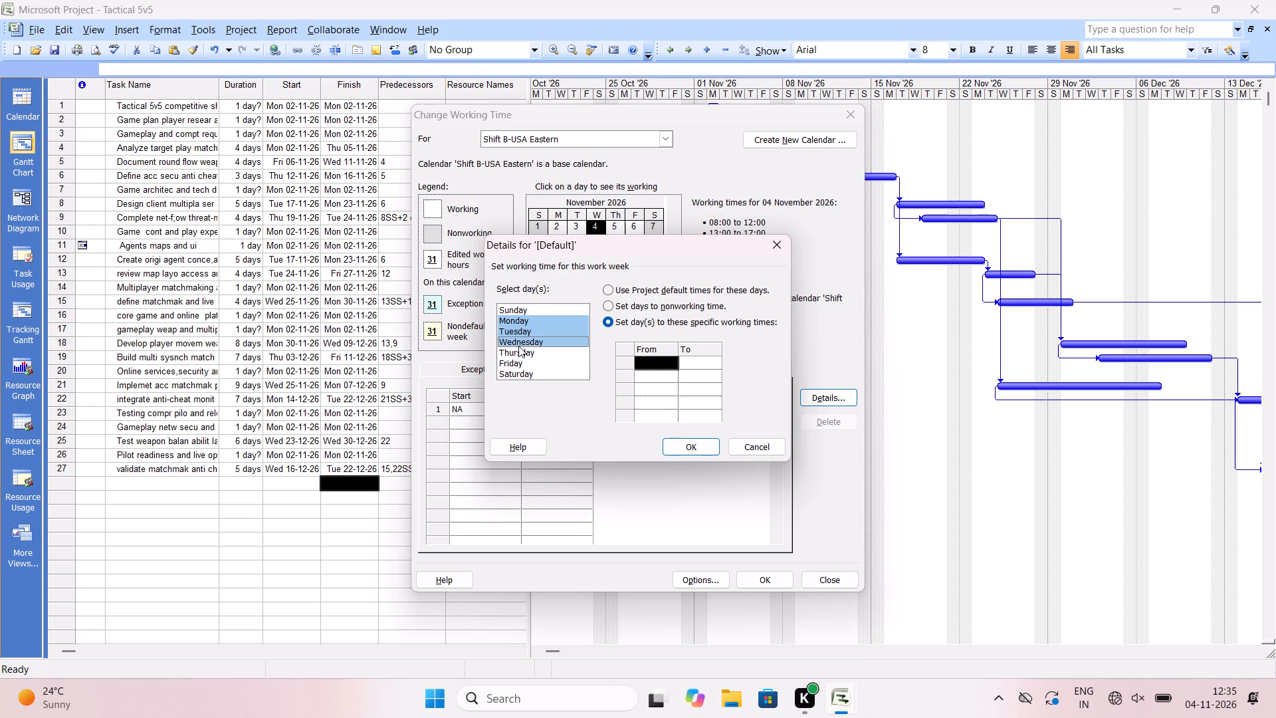
{"action": "left_click_drag", "start_coordinate": [518, 346], "coordinate": [522, 362]}
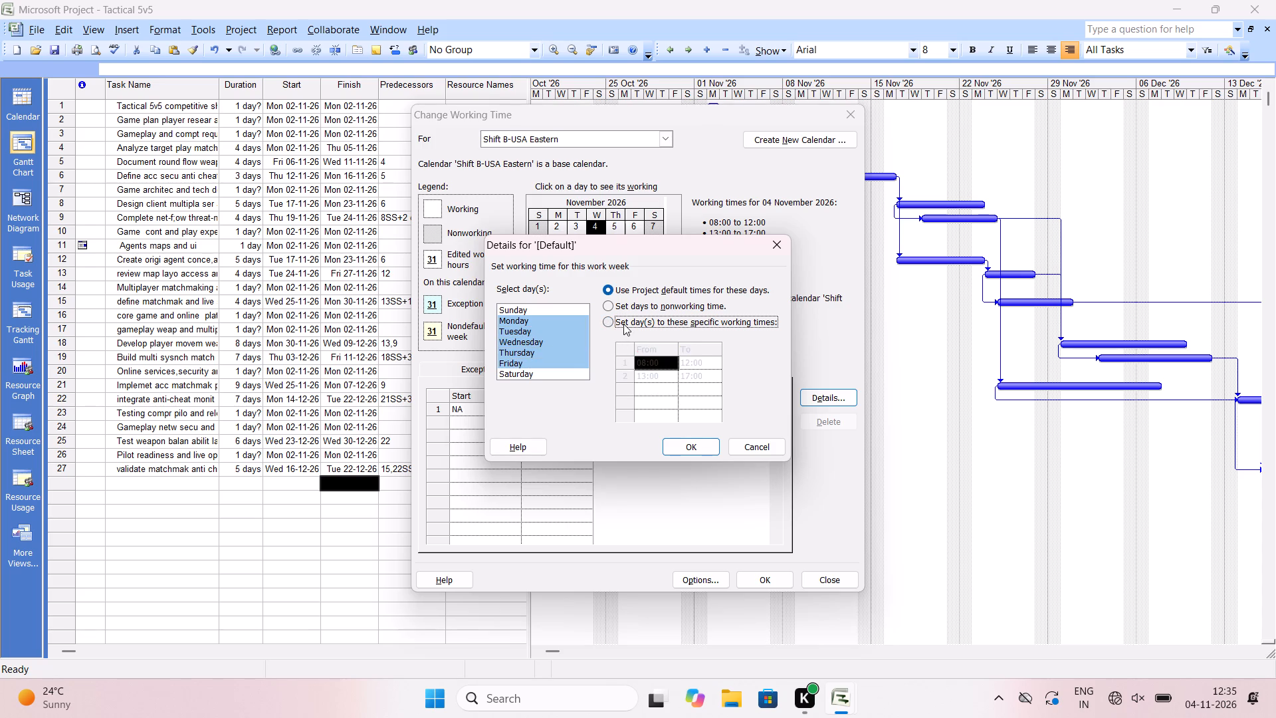
{"action": "left_click", "coordinate": [623, 324]}
{"action": "left_click_drag", "start_coordinate": [704, 384], "coordinate": [641, 358]}
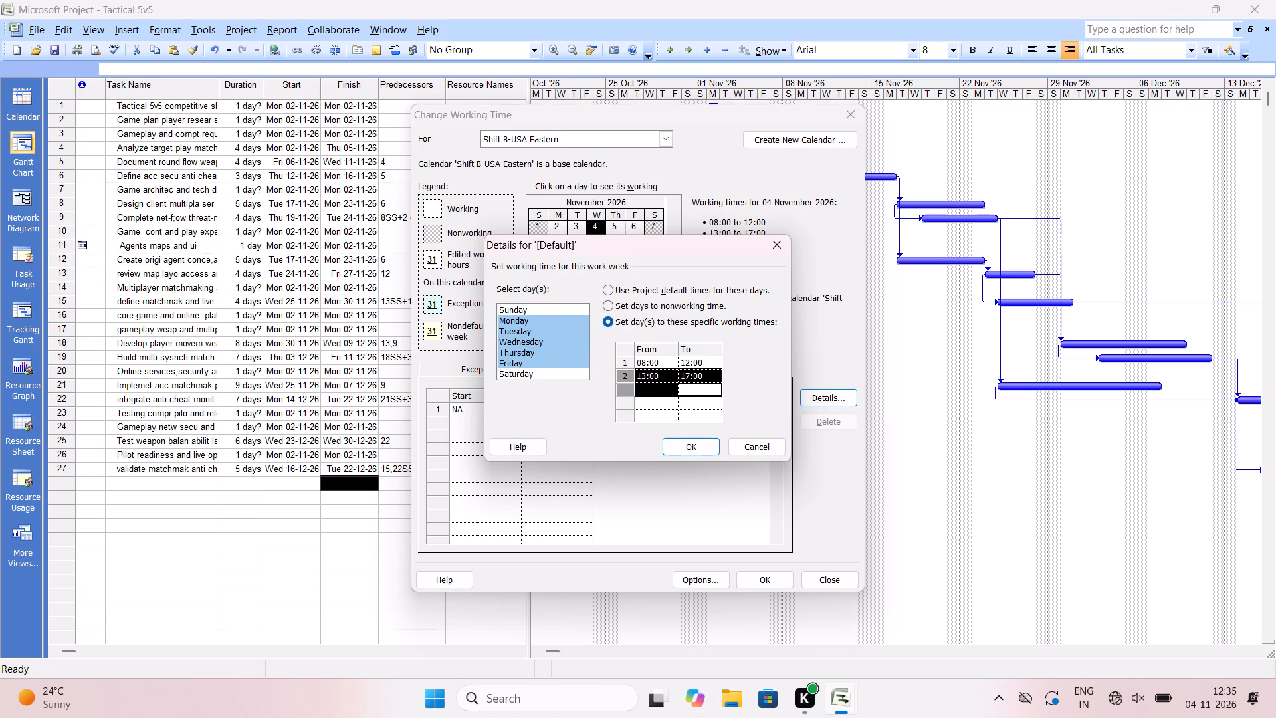
{"action": "left_click_drag", "start_coordinate": [641, 358], "coordinate": [638, 357]}
{"action": "key", "text": "Delete"}
{"action": "left_click", "coordinate": [649, 363]}
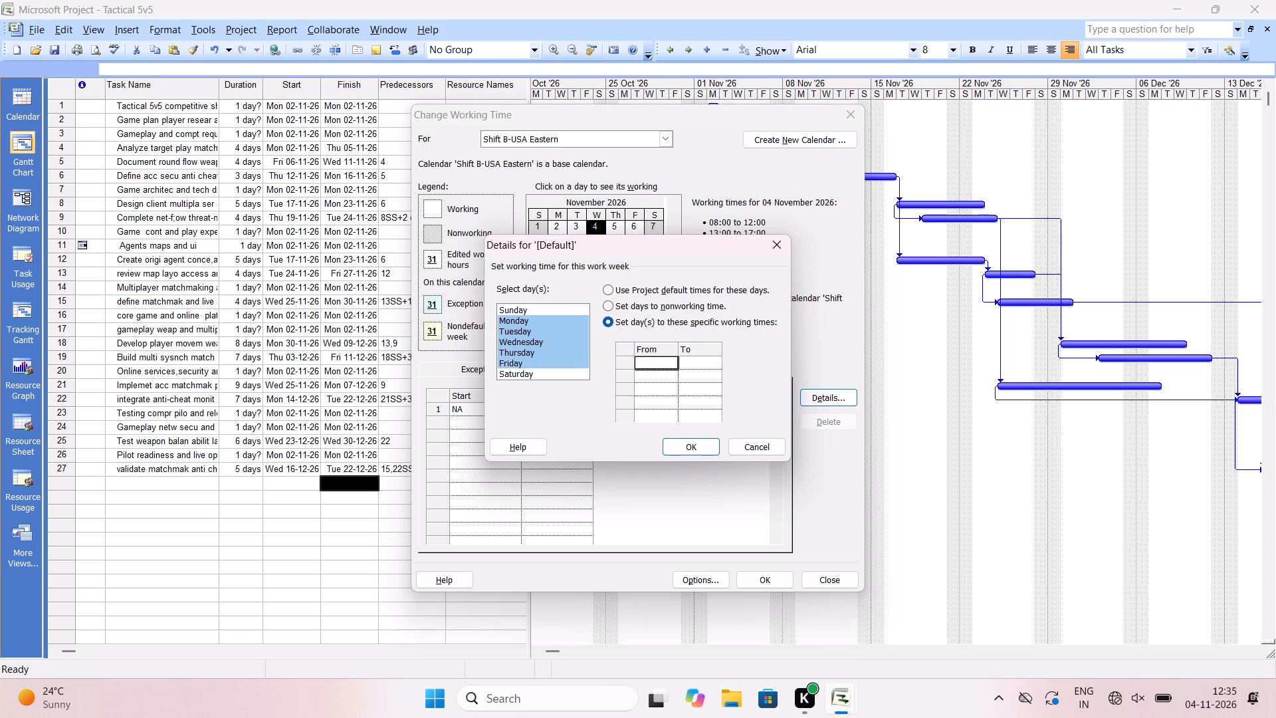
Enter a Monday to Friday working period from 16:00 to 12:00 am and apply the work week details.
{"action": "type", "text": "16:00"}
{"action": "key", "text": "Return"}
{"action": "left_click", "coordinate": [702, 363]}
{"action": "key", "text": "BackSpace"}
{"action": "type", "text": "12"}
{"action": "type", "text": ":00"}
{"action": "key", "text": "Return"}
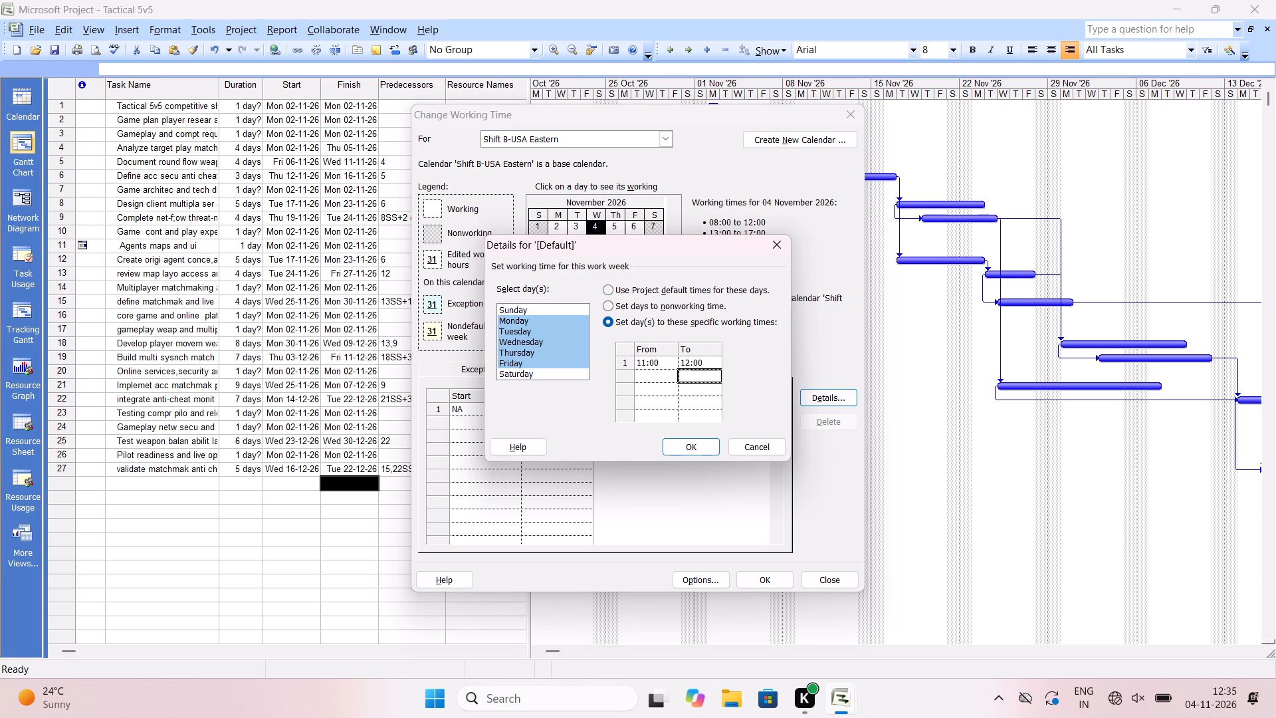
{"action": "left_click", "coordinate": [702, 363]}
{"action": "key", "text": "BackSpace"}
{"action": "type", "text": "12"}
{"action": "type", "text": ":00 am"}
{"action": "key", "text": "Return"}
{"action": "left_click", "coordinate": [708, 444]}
Set Saturday to nonworking time in the default work week of Shift B-USA Eastern.
{"action": "left_click", "coordinate": [829, 398]}
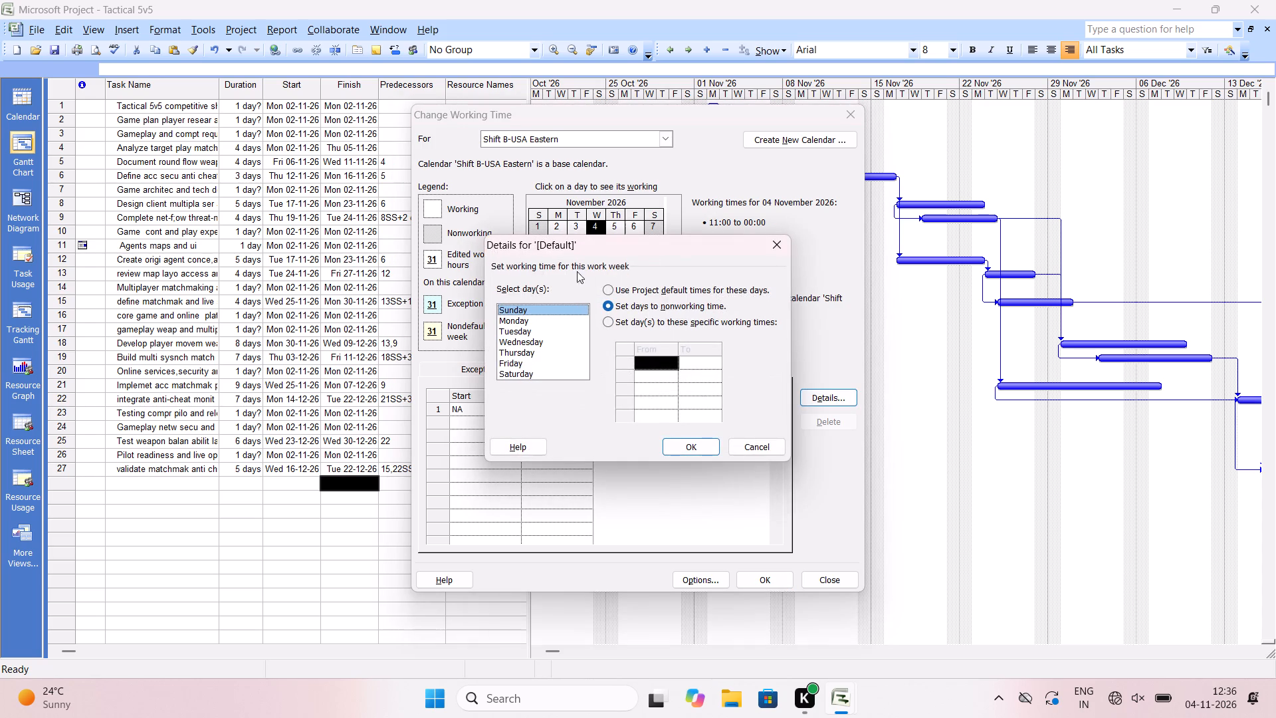
{"action": "left_click", "coordinate": [690, 442]}
{"action": "left_click", "coordinate": [835, 400]}
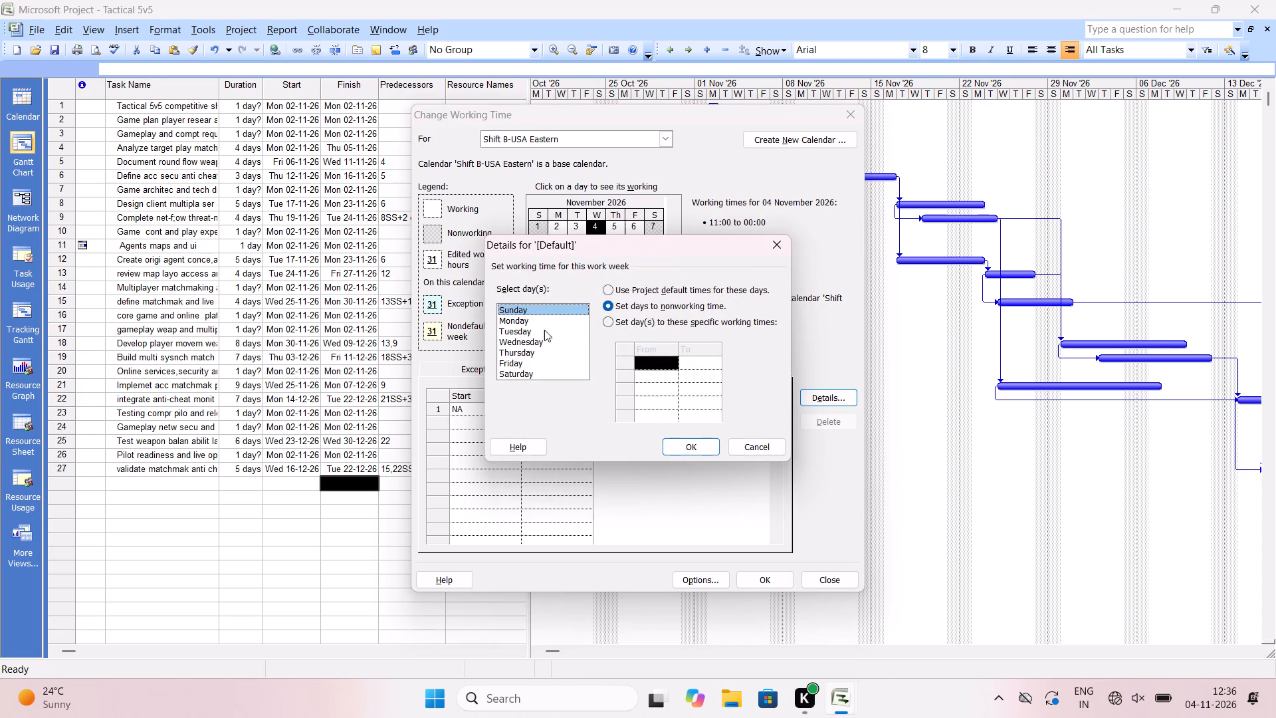
{"action": "left_click", "coordinate": [530, 373]}
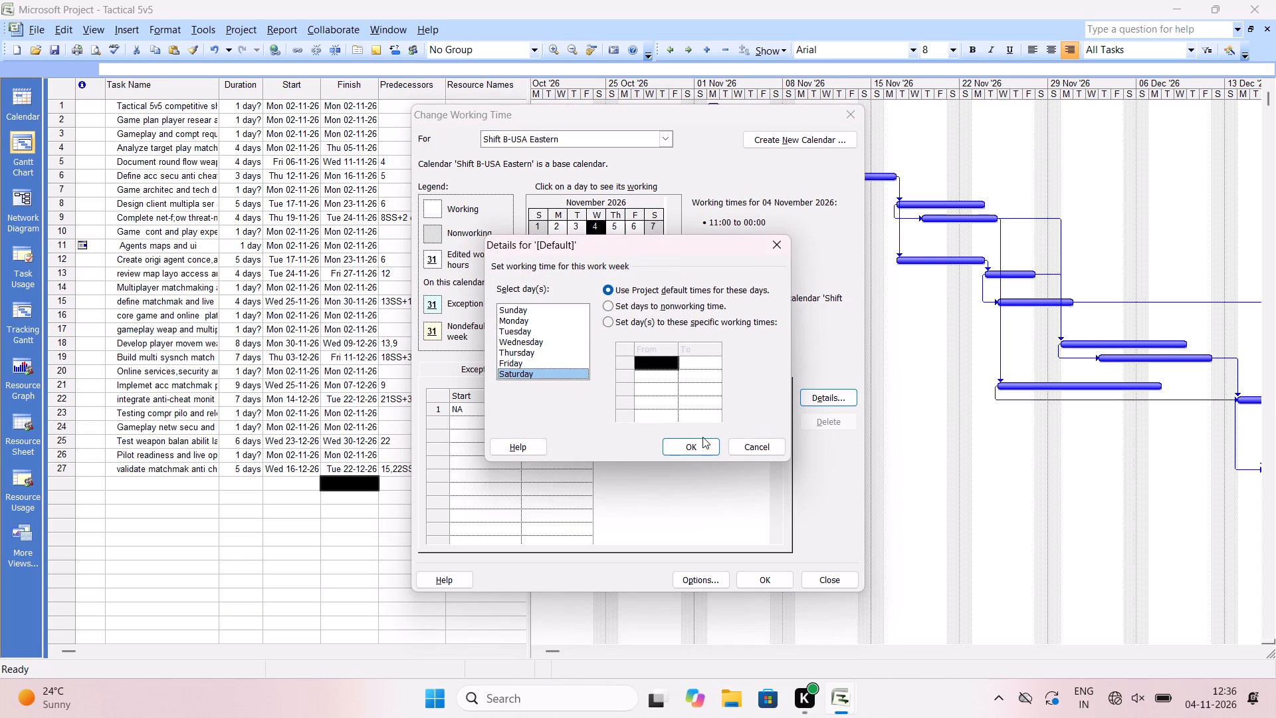
{"action": "left_click", "coordinate": [659, 304]}
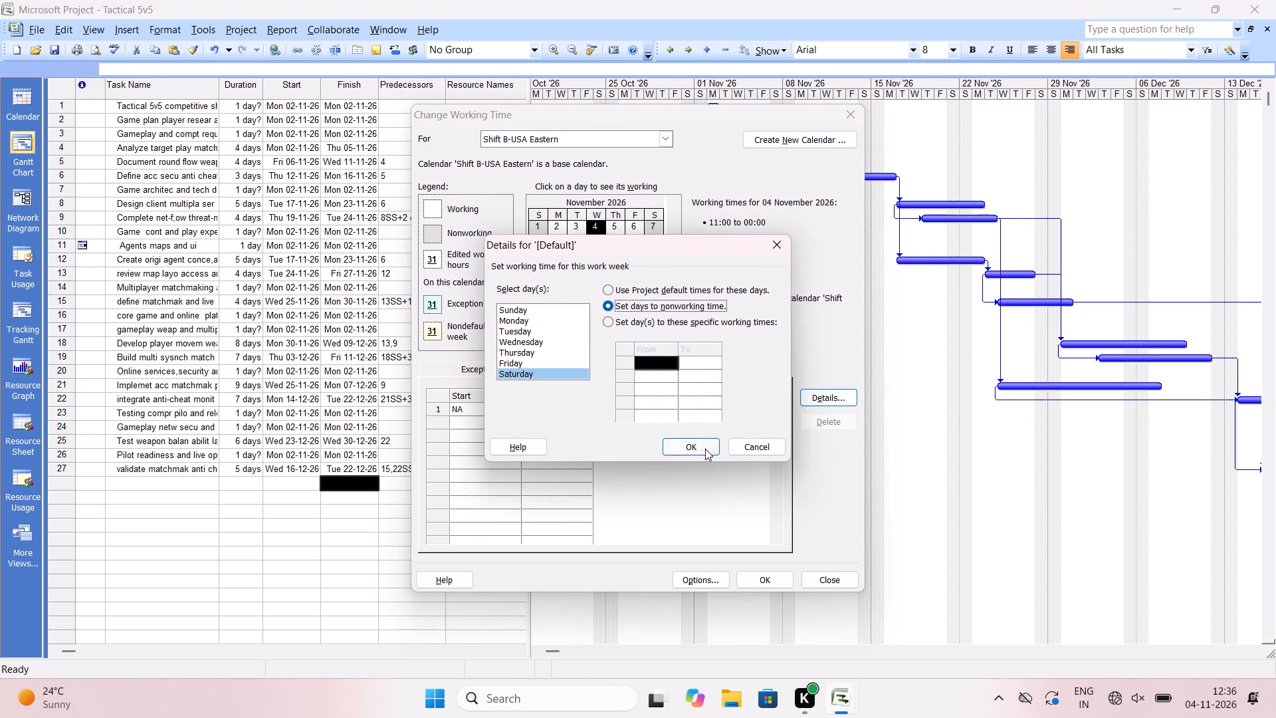
{"action": "left_click", "coordinate": [705, 449]}
Check the working times of several November 2026 days in the Shift B-USA Eastern calendar.
{"action": "left_click", "coordinate": [605, 283]}
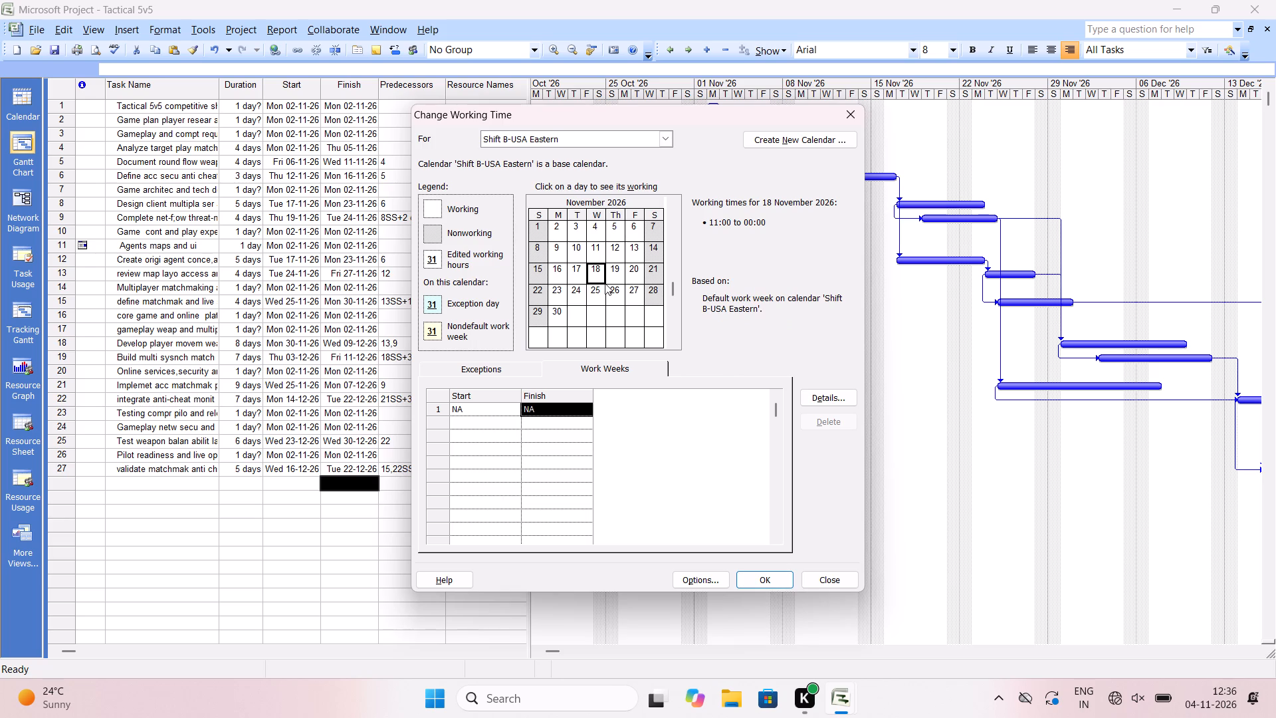
{"action": "left_click", "coordinate": [566, 243]}
{"action": "left_click", "coordinate": [597, 229]}
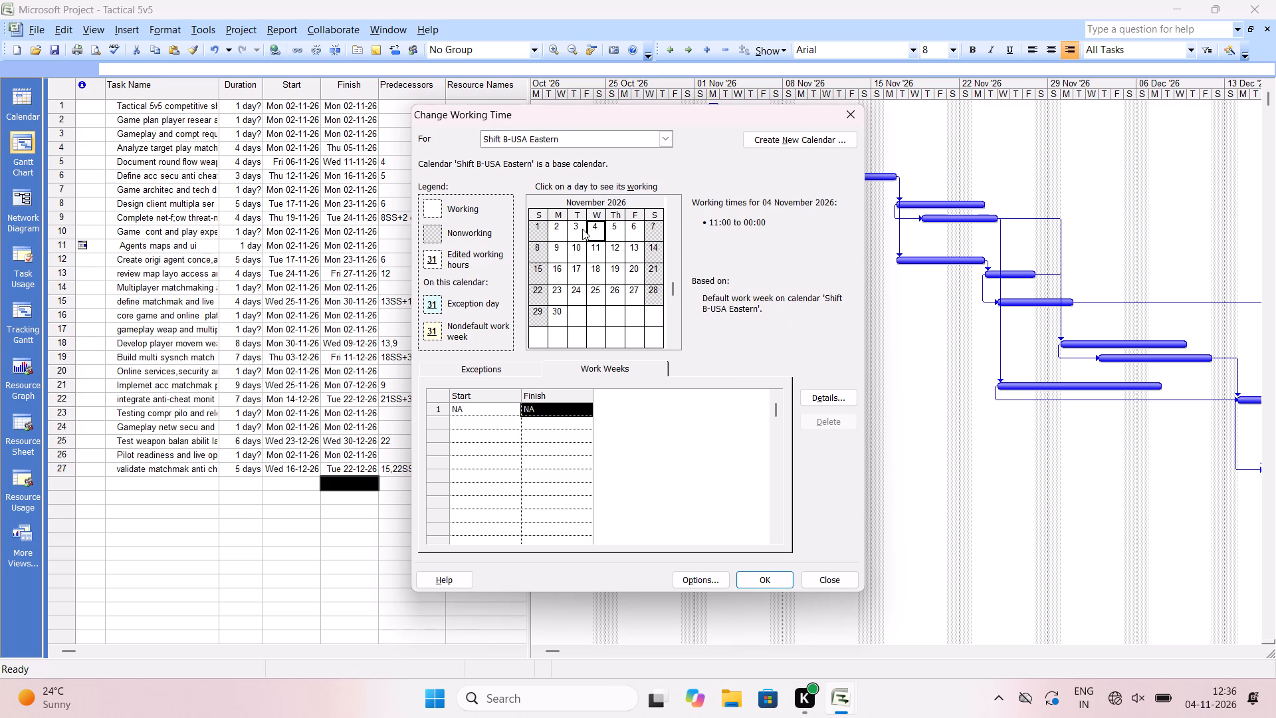
{"action": "left_click", "coordinate": [582, 229]}
{"action": "left_click", "coordinate": [566, 228]}
{"action": "left_click_drag", "start_coordinate": [566, 228], "coordinate": [540, 263]}
{"action": "left_click", "coordinate": [540, 263]}
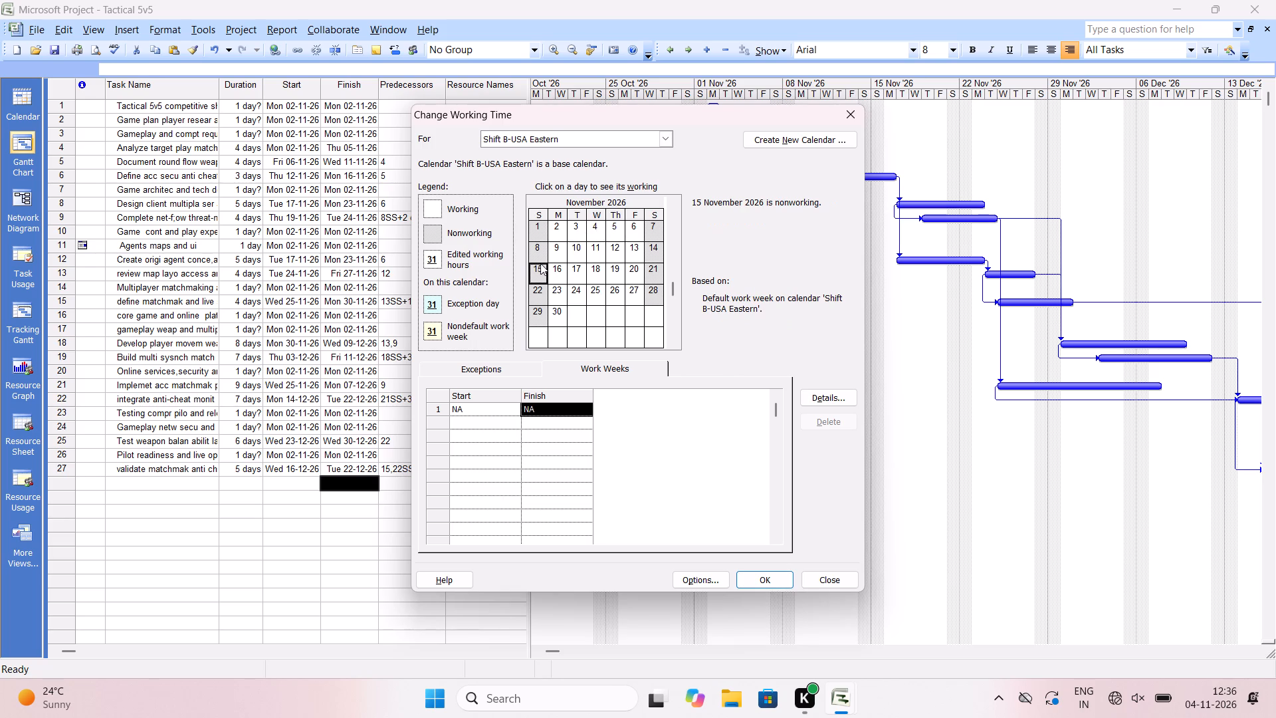
{"action": "left_click", "coordinate": [592, 238]}
Clear the existing Monday to Friday working period in the default work week of Shift B-USA Eastern.
{"action": "left_click", "coordinate": [813, 387]}
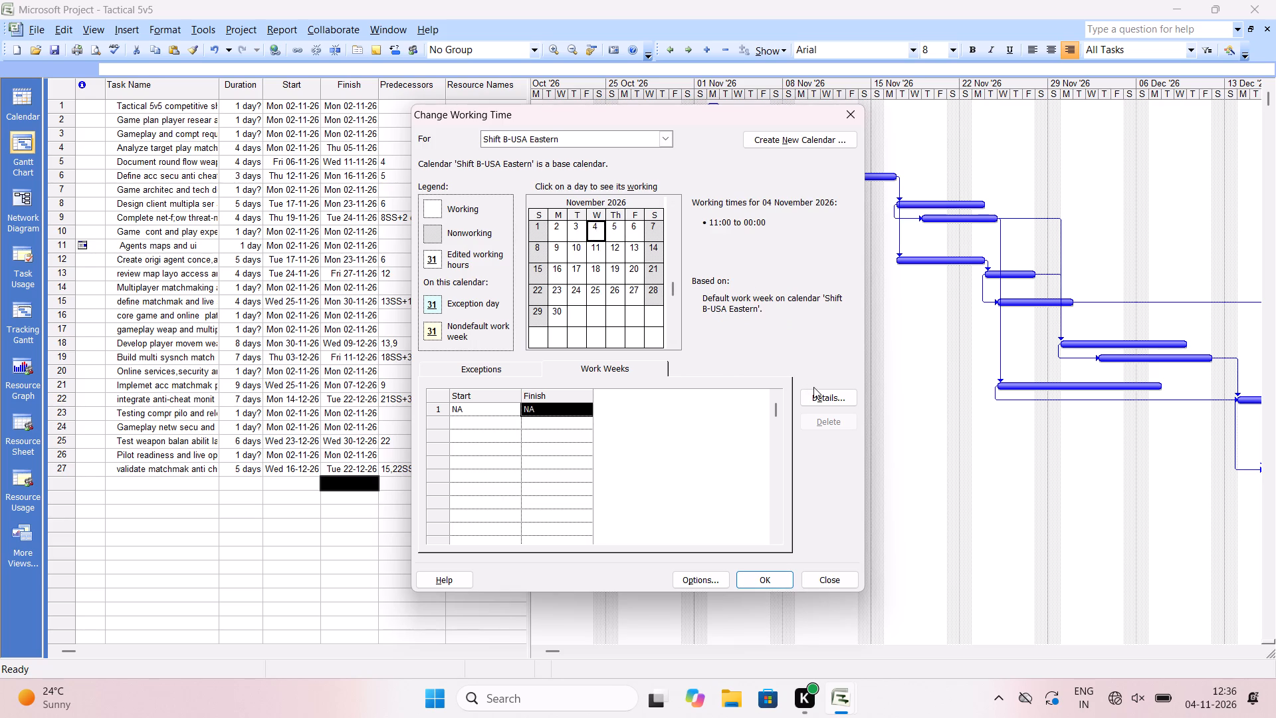
{"action": "left_click", "coordinate": [823, 396]}
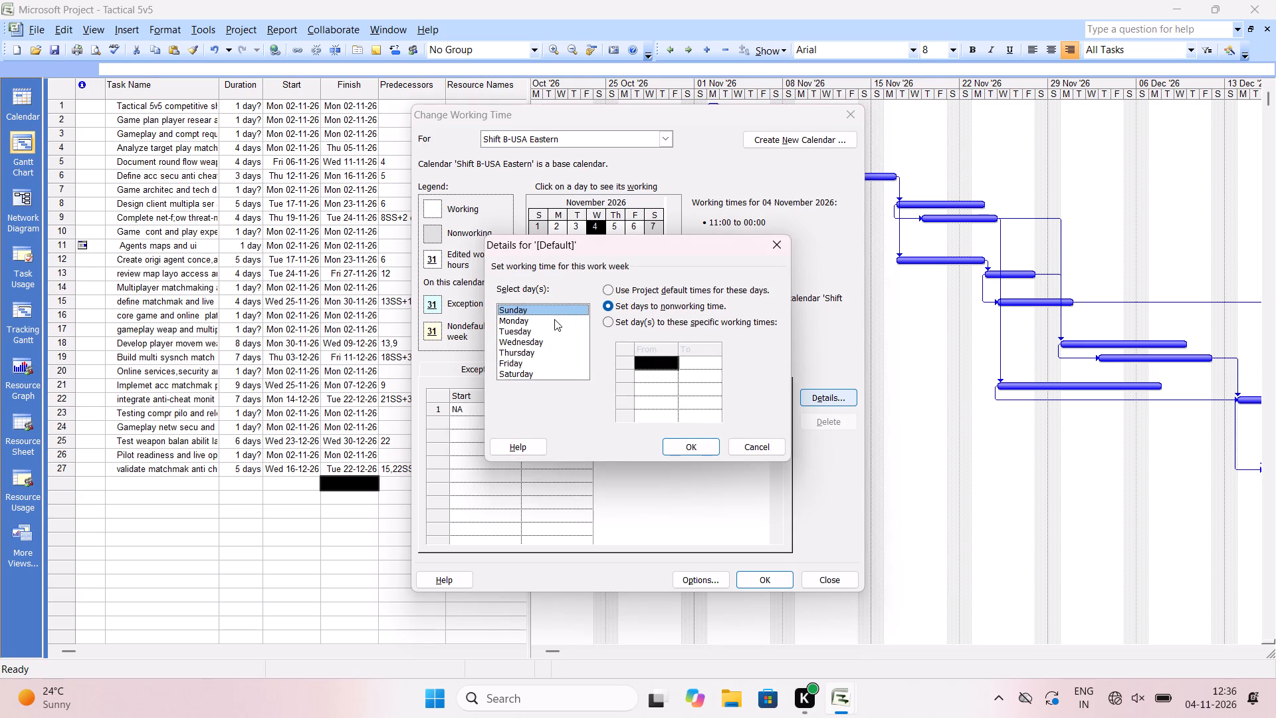
{"action": "left_click_drag", "start_coordinate": [523, 320], "coordinate": [543, 365]}
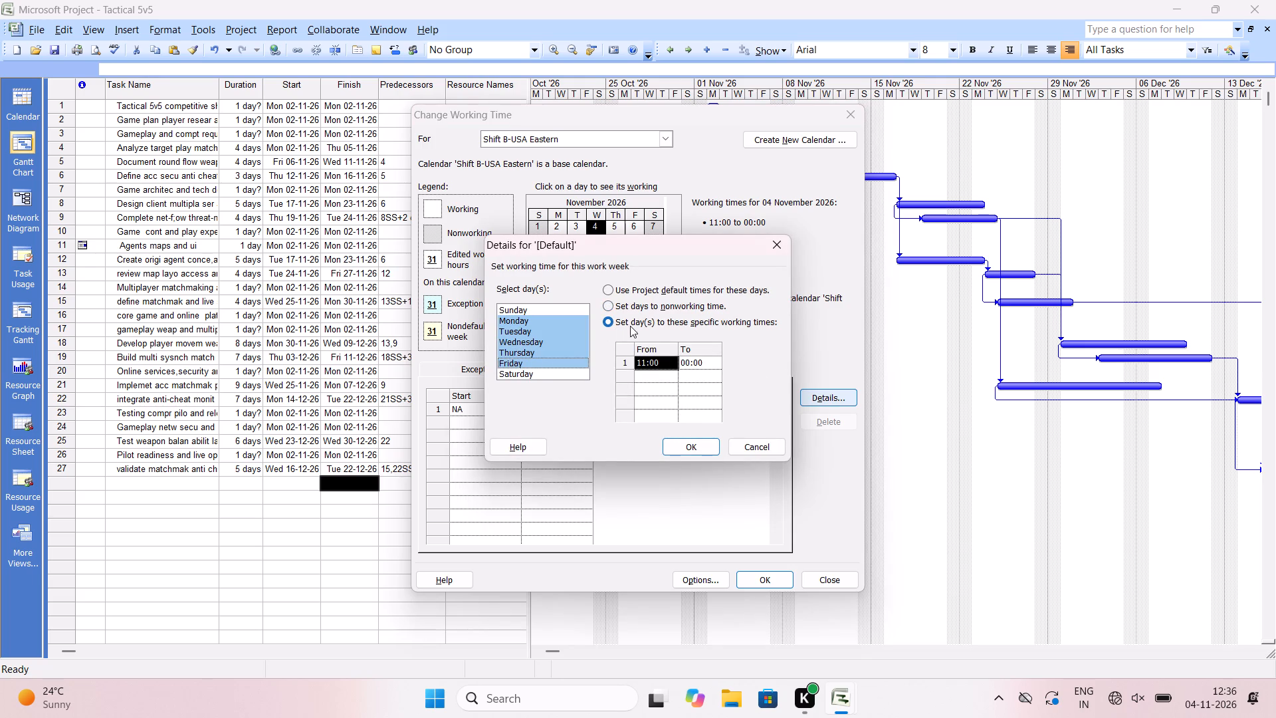
{"action": "left_click", "coordinate": [655, 362]}
{"action": "key", "text": "Delete"}
Enter a Monday to Friday working period from 16:00 to 12:00 am, apply it and check November 2026 days.
{"action": "type", "text": "16"}
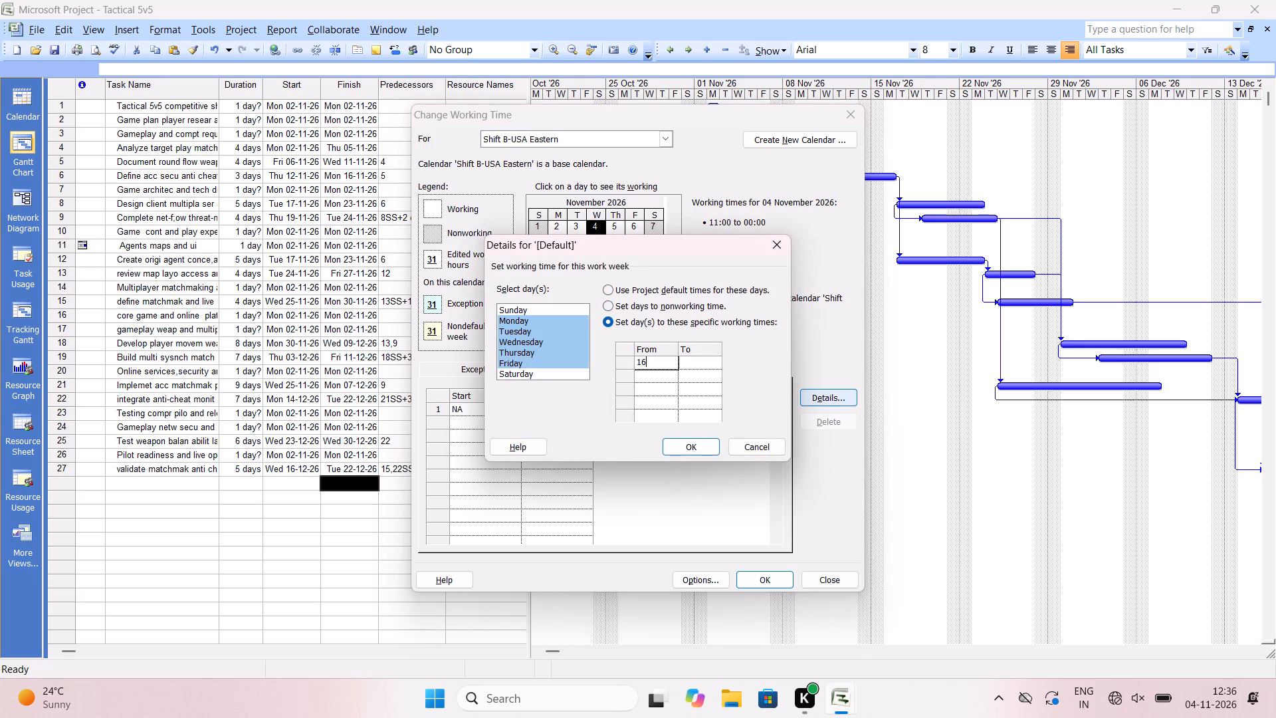
{"action": "type", "text": ":00"}
{"action": "key", "text": "Return"}
{"action": "left_click", "coordinate": [698, 364]}
{"action": "key", "text": "BackSpace"}
{"action": "type", "text": "12"}
{"action": "type", "text": ":00 a"}
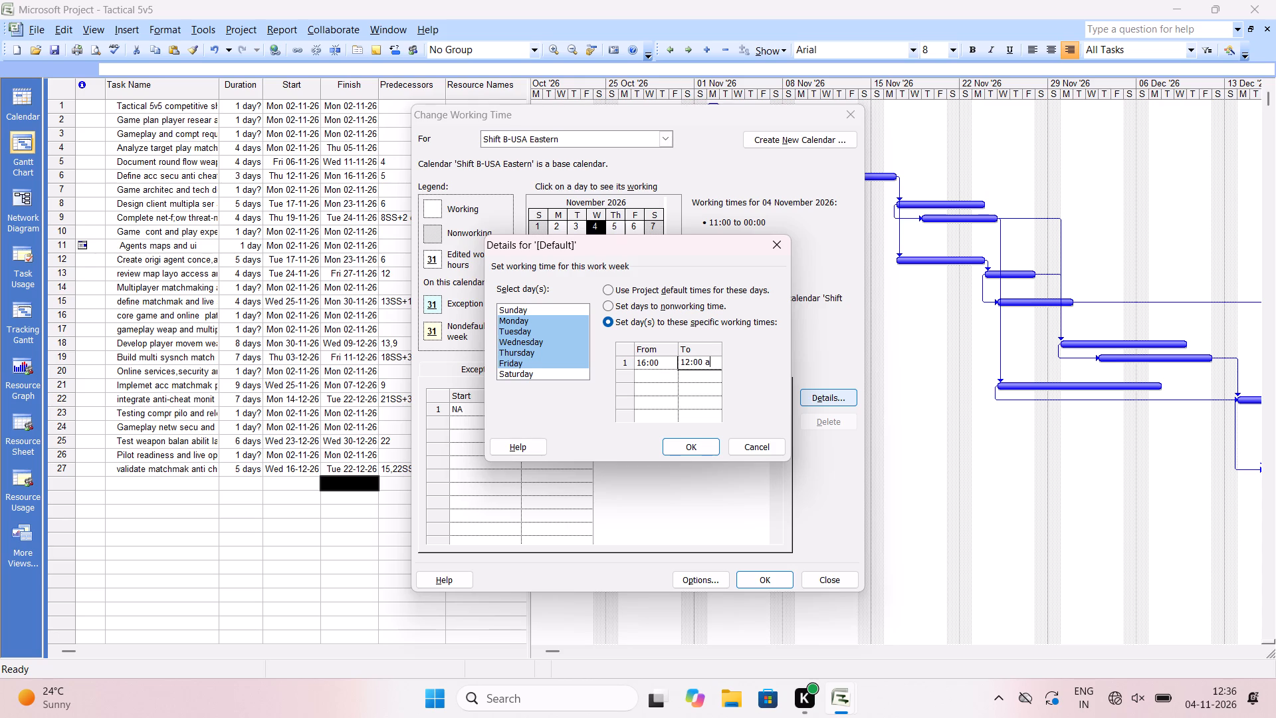
{"action": "key", "text": "m"}
{"action": "key", "text": "Return"}
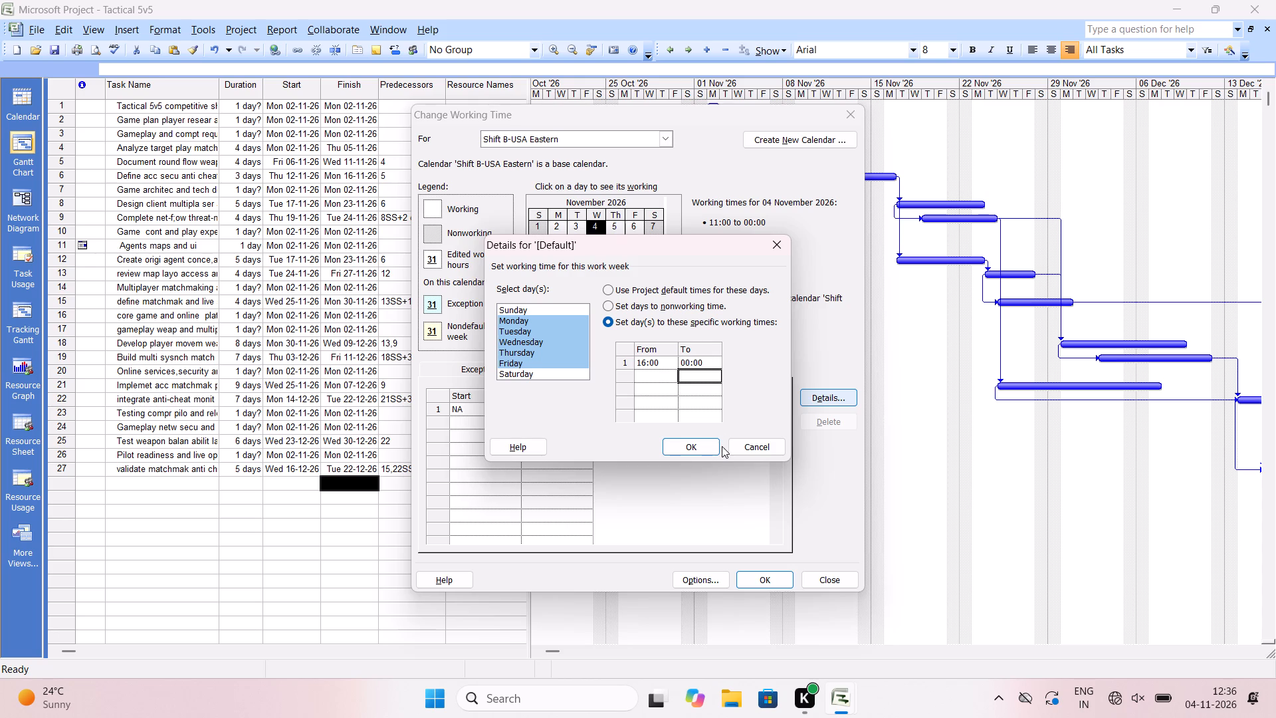
{"action": "left_click", "coordinate": [709, 445]}
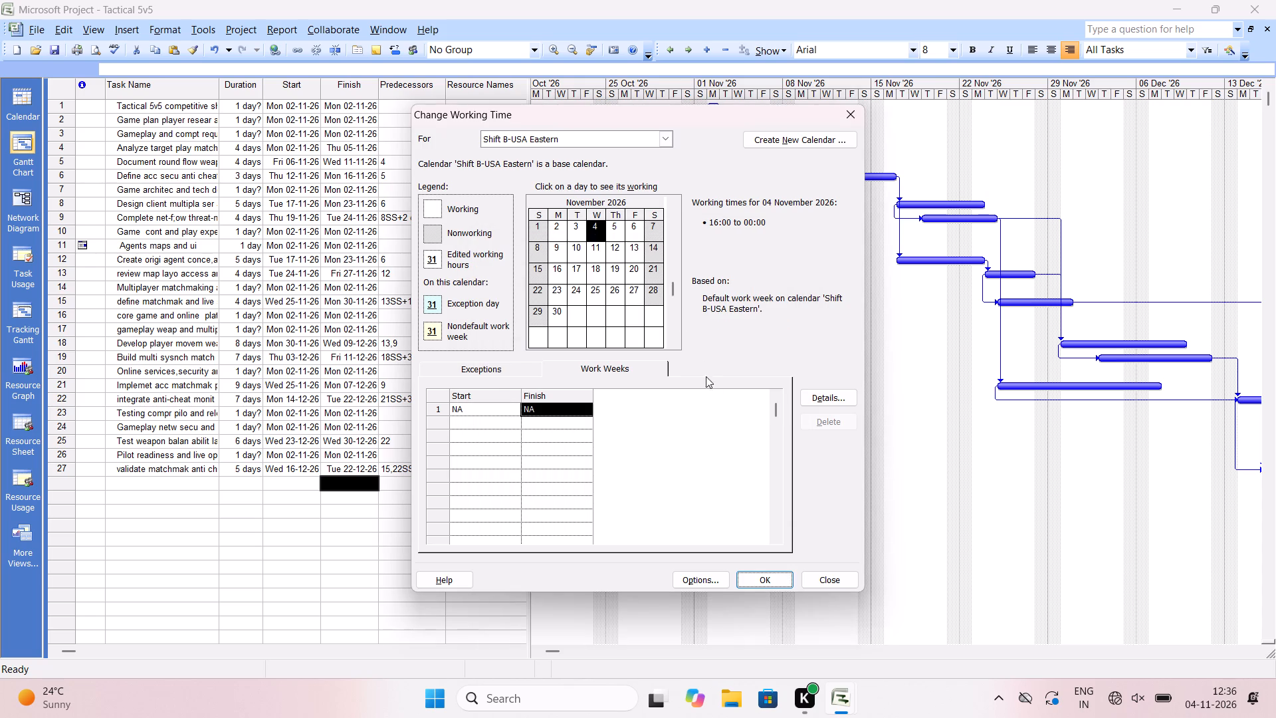
{"action": "left_click", "coordinate": [594, 262]}
{"action": "left_click", "coordinate": [548, 260]}
{"action": "left_click", "coordinate": [594, 187]}
{"action": "left_click", "coordinate": [589, 211]}
Create a new base calendar as a copy of Standard, saving the changes made to Shift B-USA Eastern.
{"action": "left_click", "coordinate": [780, 142]}
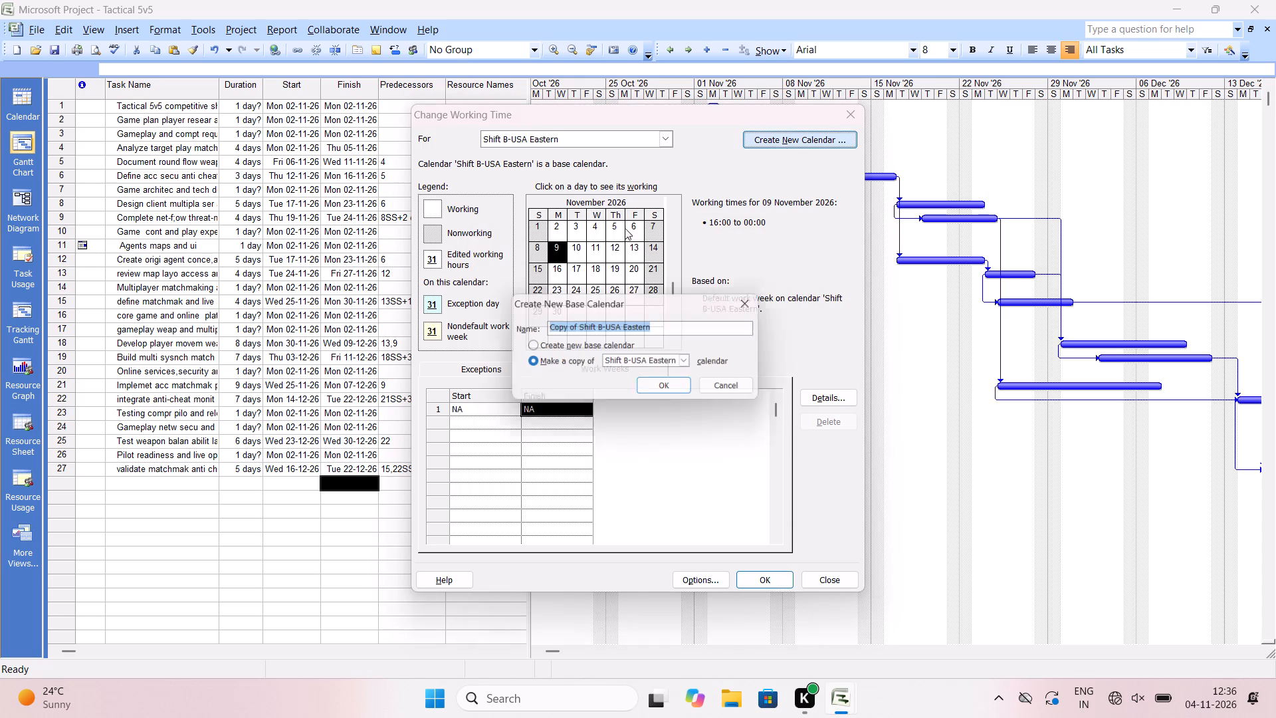
{"action": "key", "text": "BackSpace"}
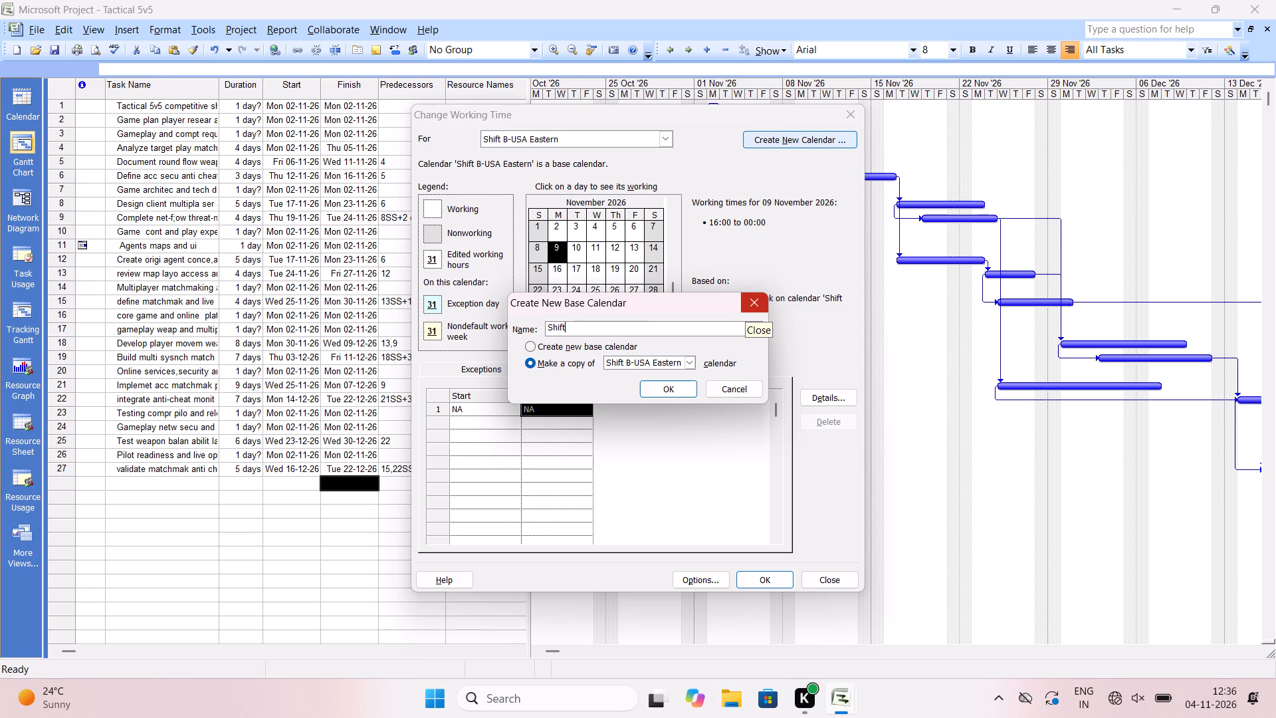
{"action": "type", "text": "-"}
{"action": "key", "text": "space"}
{"action": "key", "text": "BackSpace"}
{"action": "type", "text": "china"}
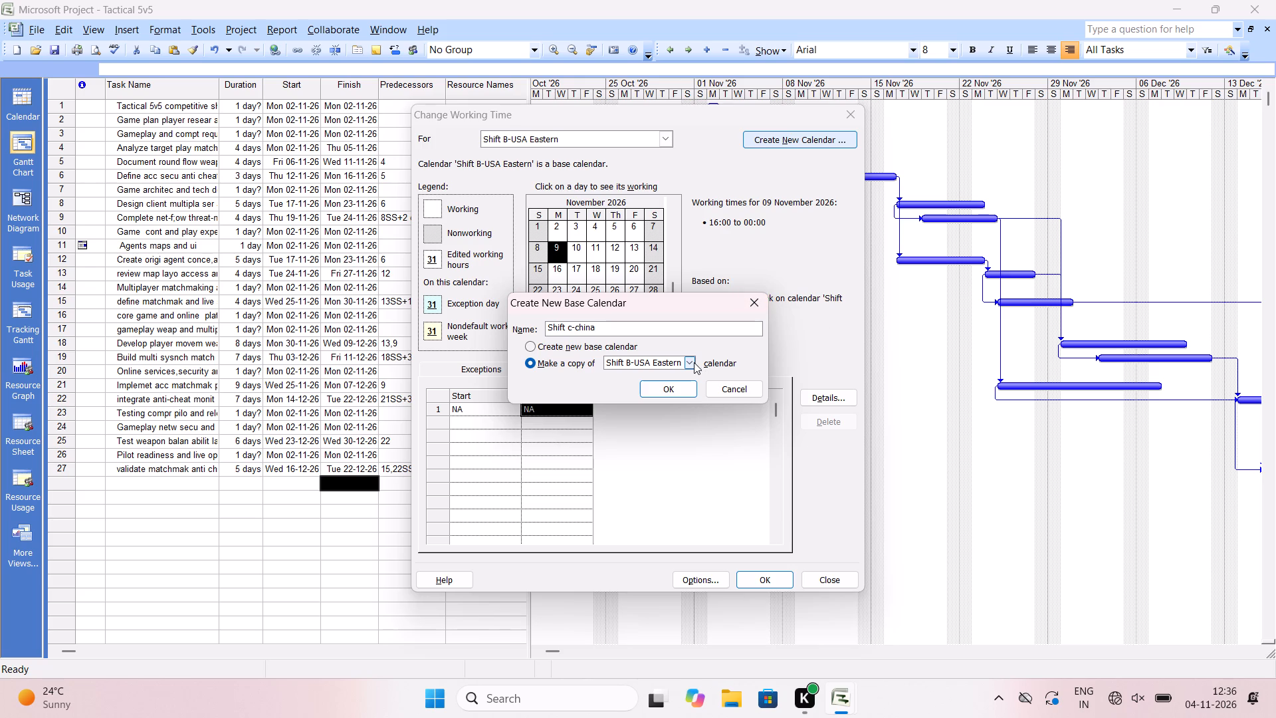
{"action": "left_click", "coordinate": [694, 362]}
{"action": "left_click", "coordinate": [625, 423]}
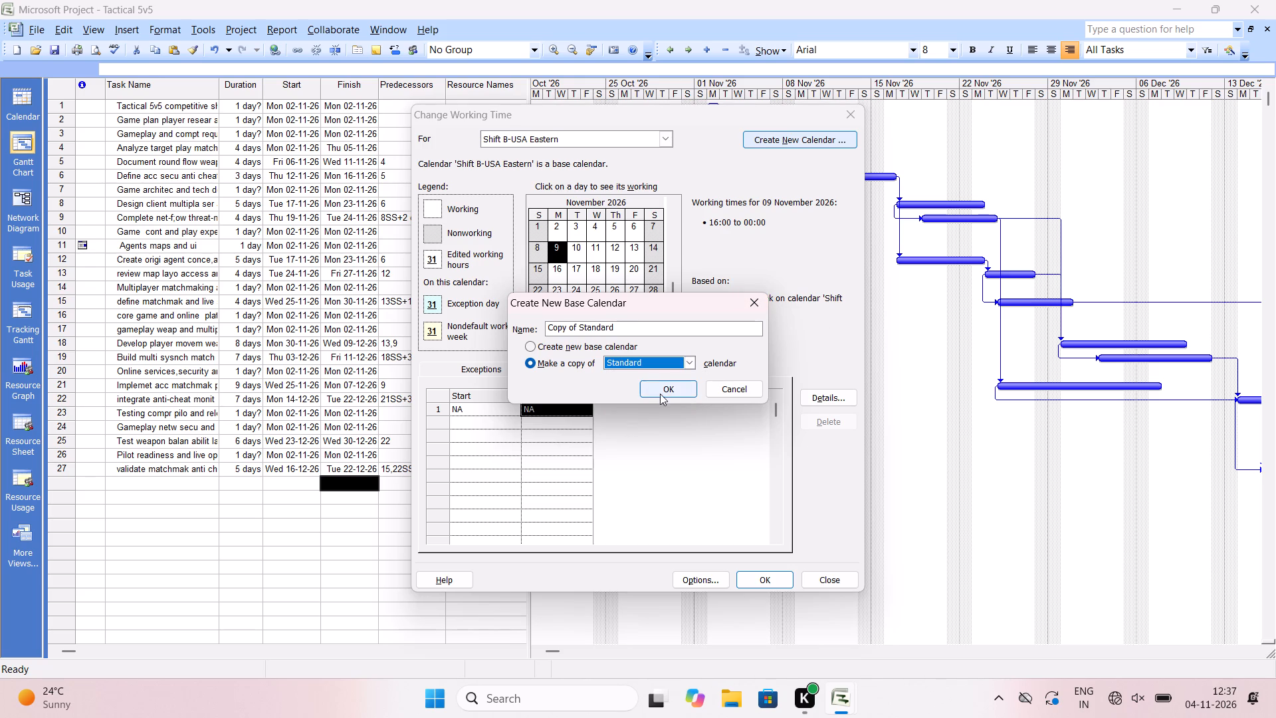
{"action": "left_click", "coordinate": [669, 390]}
{"action": "left_click", "coordinate": [567, 401]}
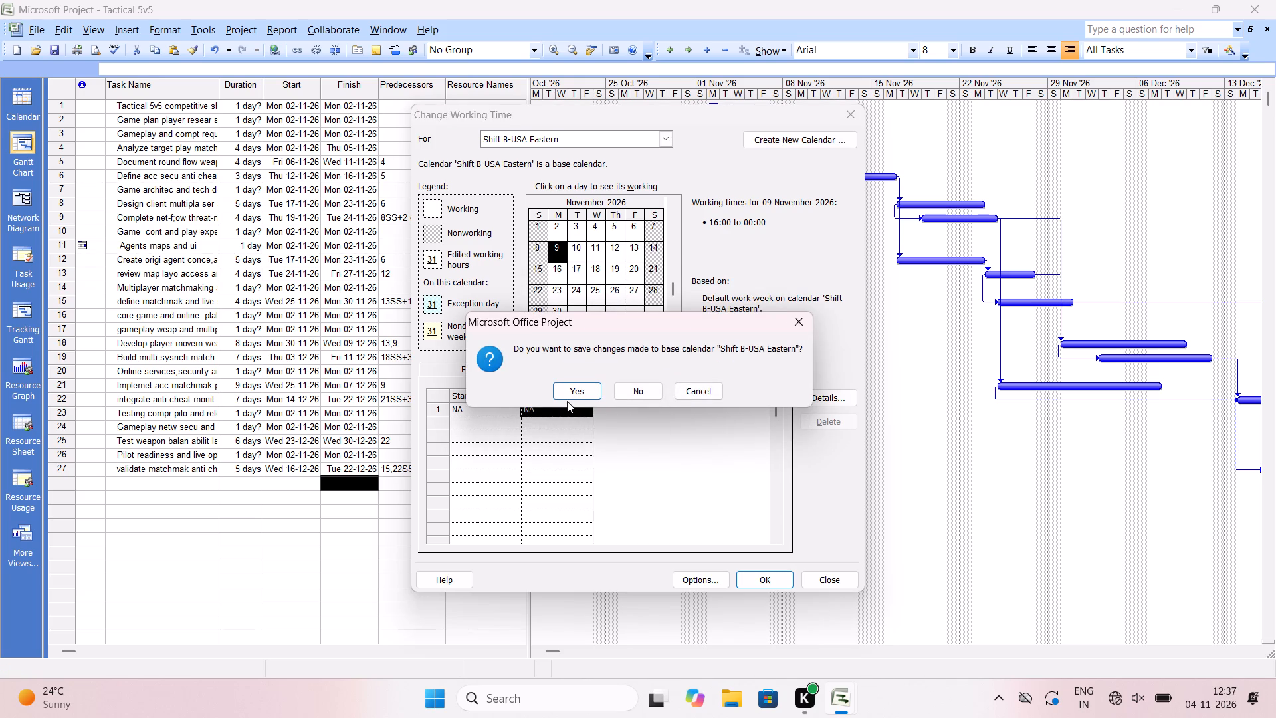
{"action": "left_click", "coordinate": [571, 398]}
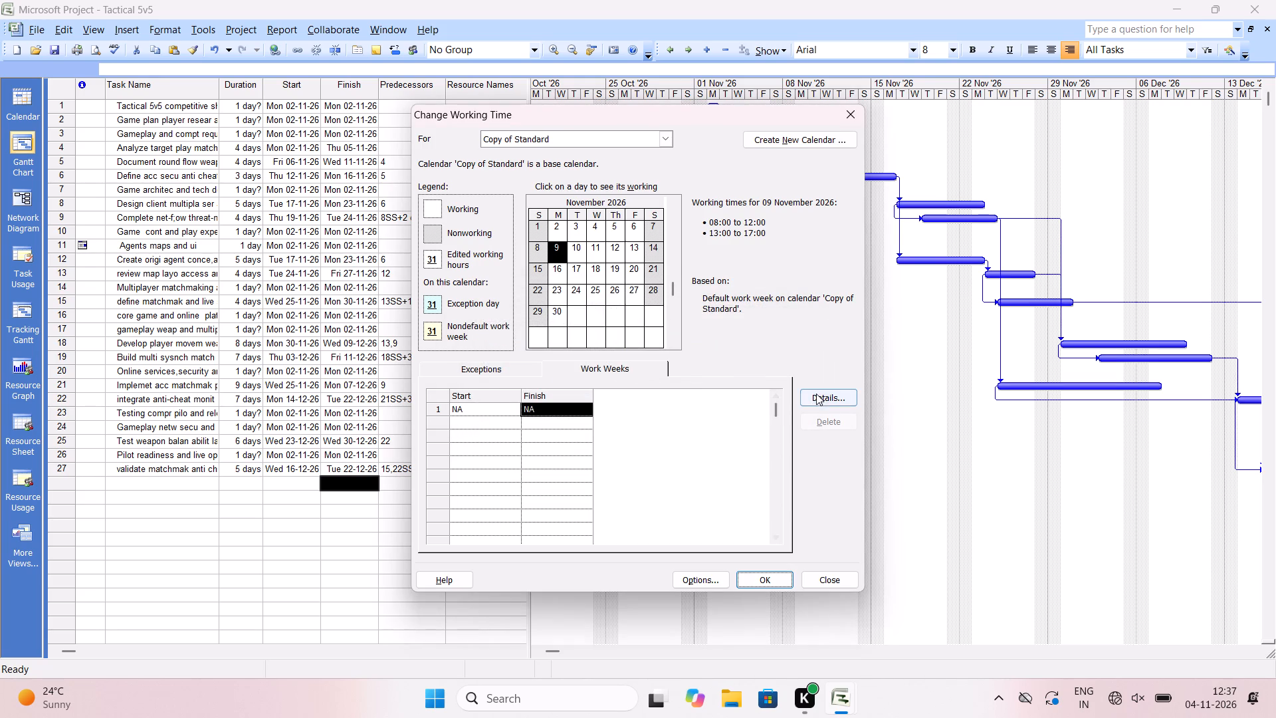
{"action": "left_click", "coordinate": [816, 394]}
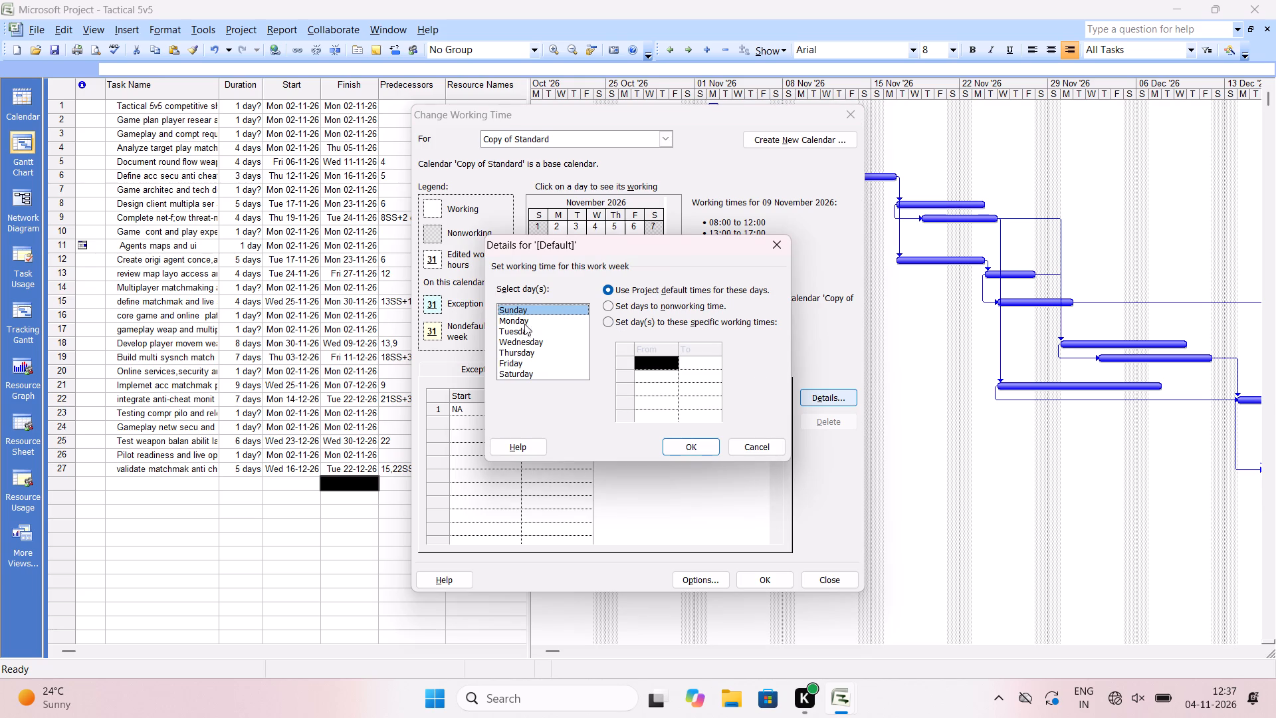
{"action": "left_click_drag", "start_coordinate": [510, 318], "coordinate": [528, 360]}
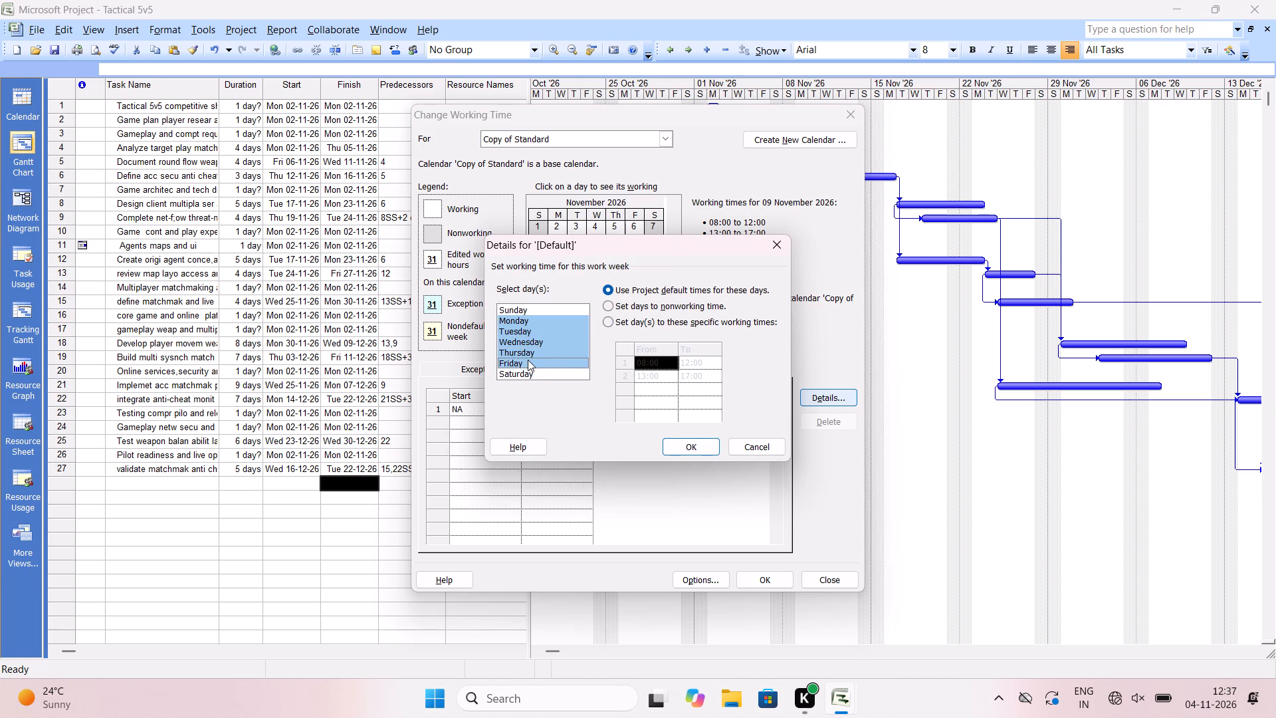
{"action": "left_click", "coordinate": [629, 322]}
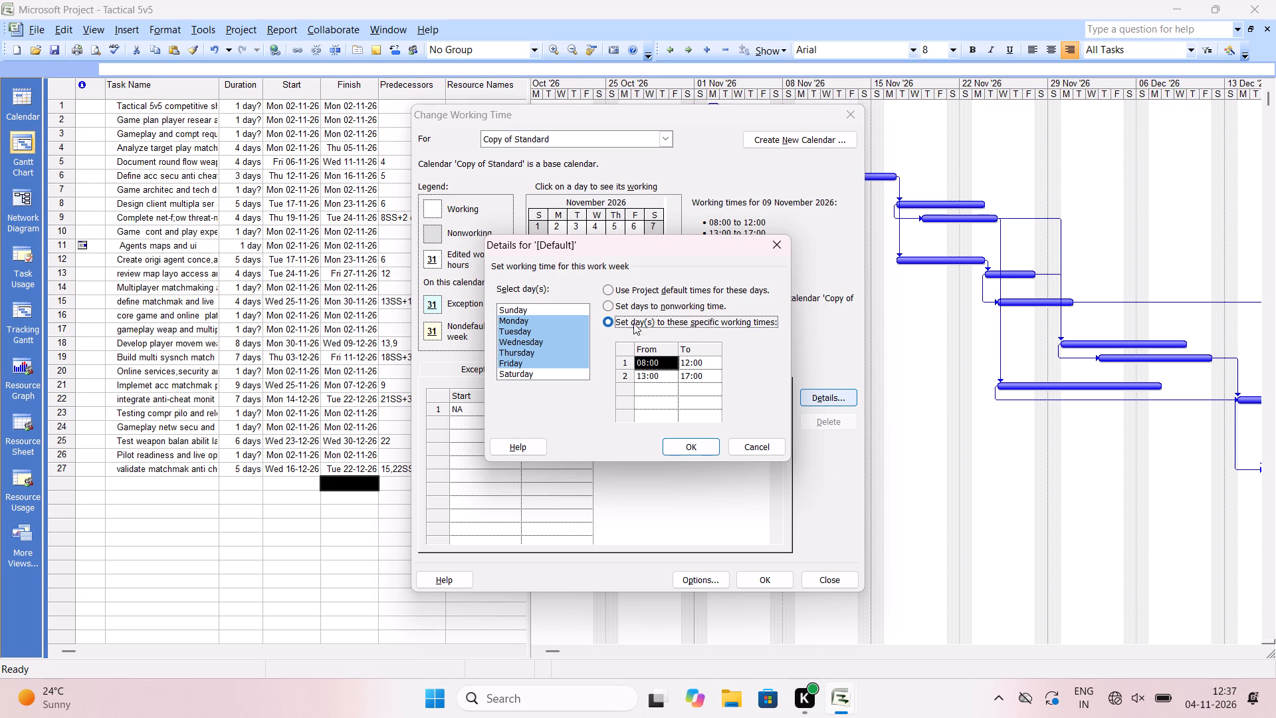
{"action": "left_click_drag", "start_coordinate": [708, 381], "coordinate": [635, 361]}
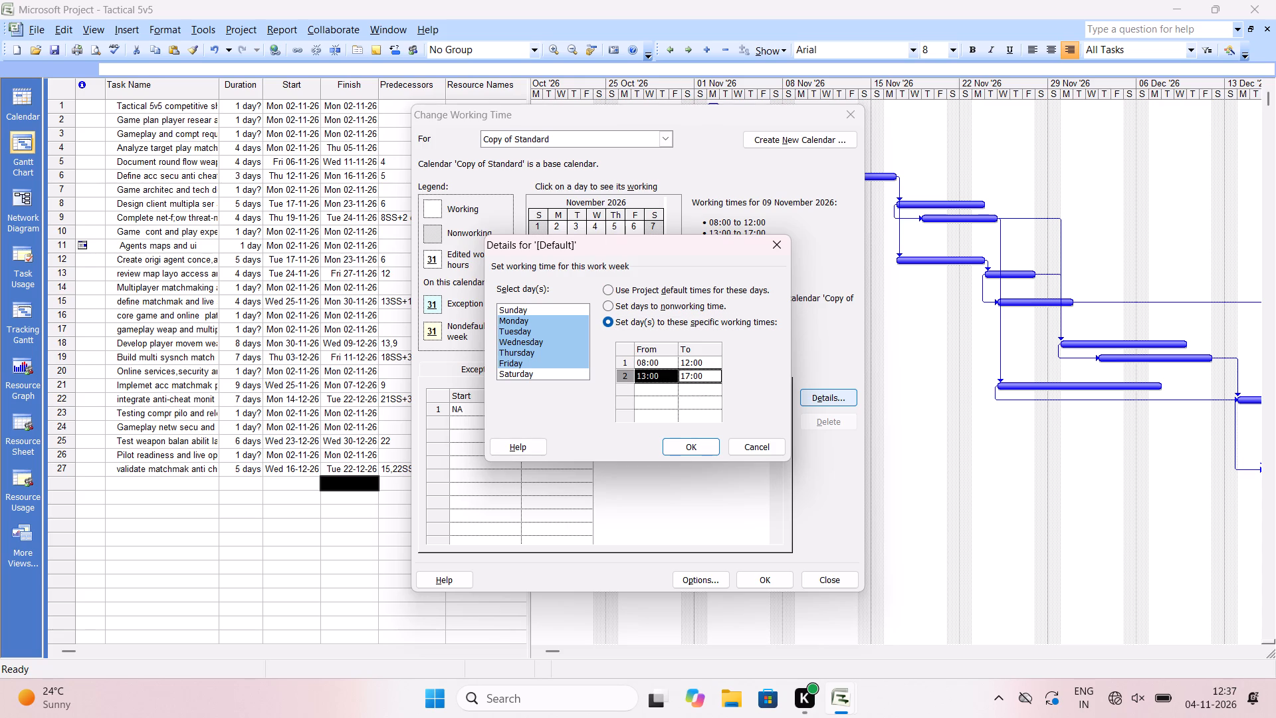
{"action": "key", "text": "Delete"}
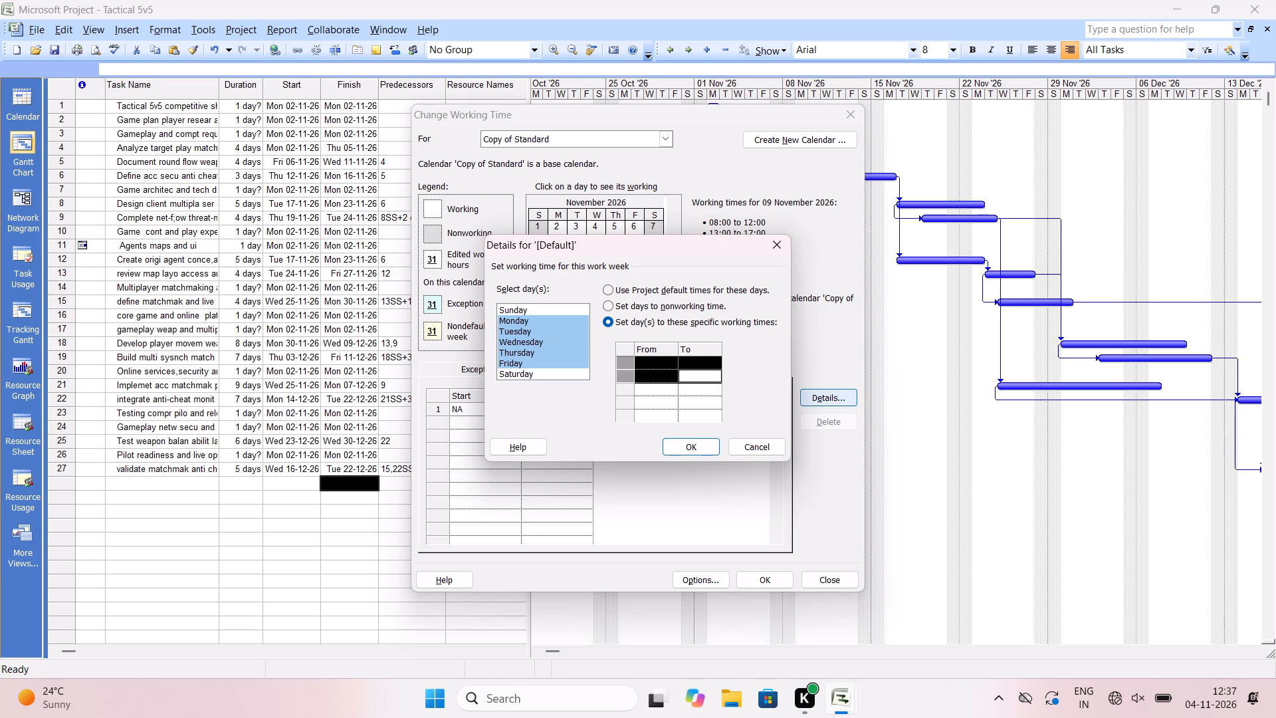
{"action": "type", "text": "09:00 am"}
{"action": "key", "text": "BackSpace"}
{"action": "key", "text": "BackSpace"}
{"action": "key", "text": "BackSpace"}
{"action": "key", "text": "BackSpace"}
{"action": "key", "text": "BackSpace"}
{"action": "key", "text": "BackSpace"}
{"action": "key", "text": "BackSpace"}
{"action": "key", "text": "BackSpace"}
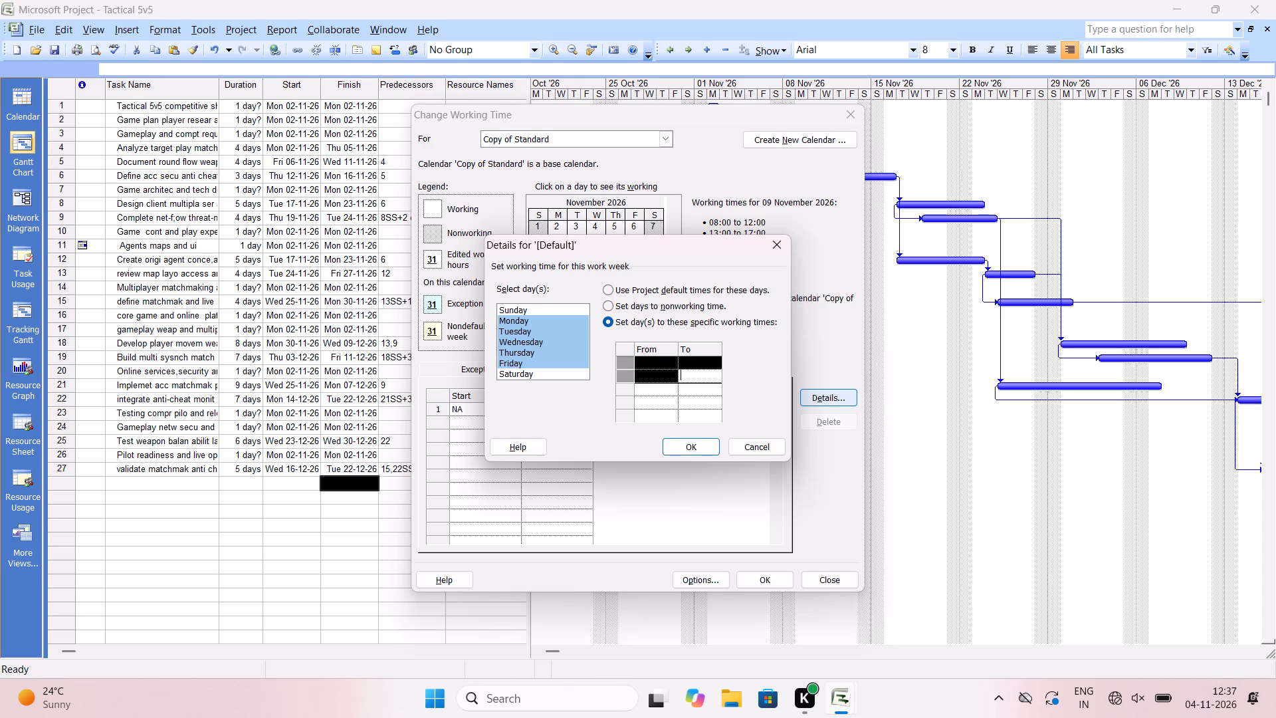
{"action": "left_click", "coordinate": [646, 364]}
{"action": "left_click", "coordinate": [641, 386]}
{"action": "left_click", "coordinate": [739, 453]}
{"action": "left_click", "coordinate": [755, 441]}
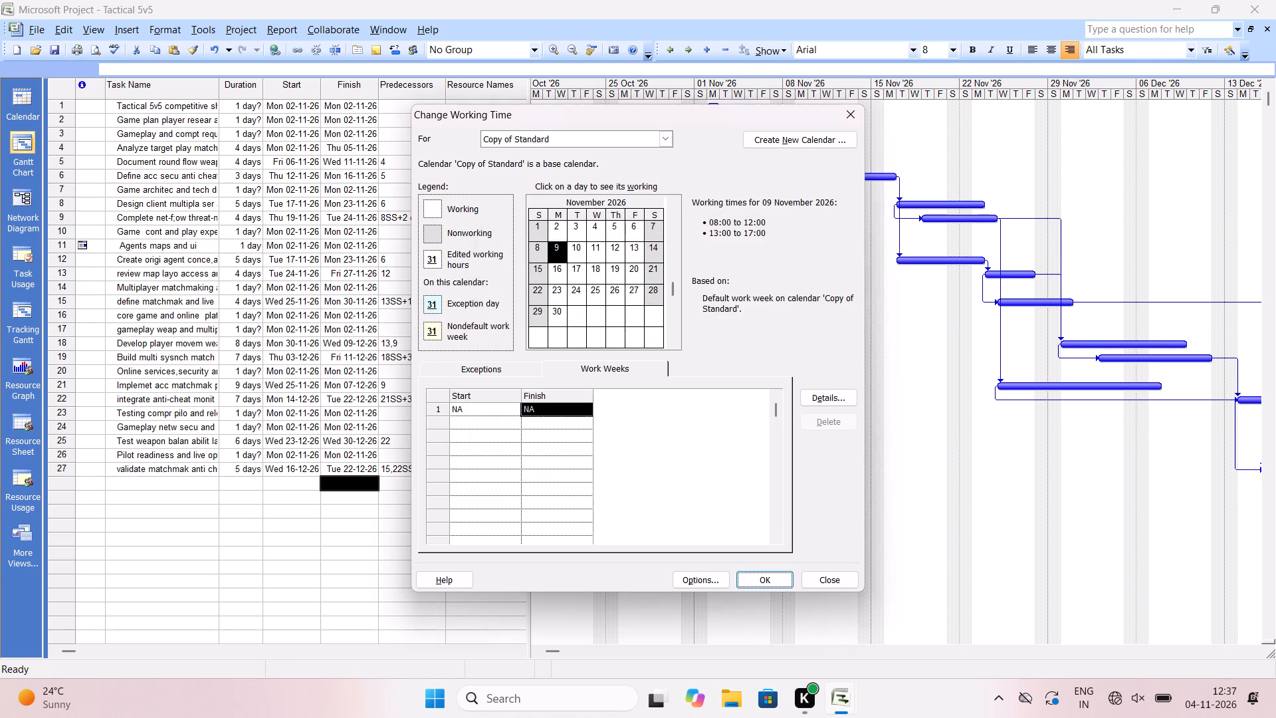
Switch Monday to Friday of the Standard copy's default work week to specific working times and clear the existing periods.
{"action": "left_click", "coordinate": [815, 404]}
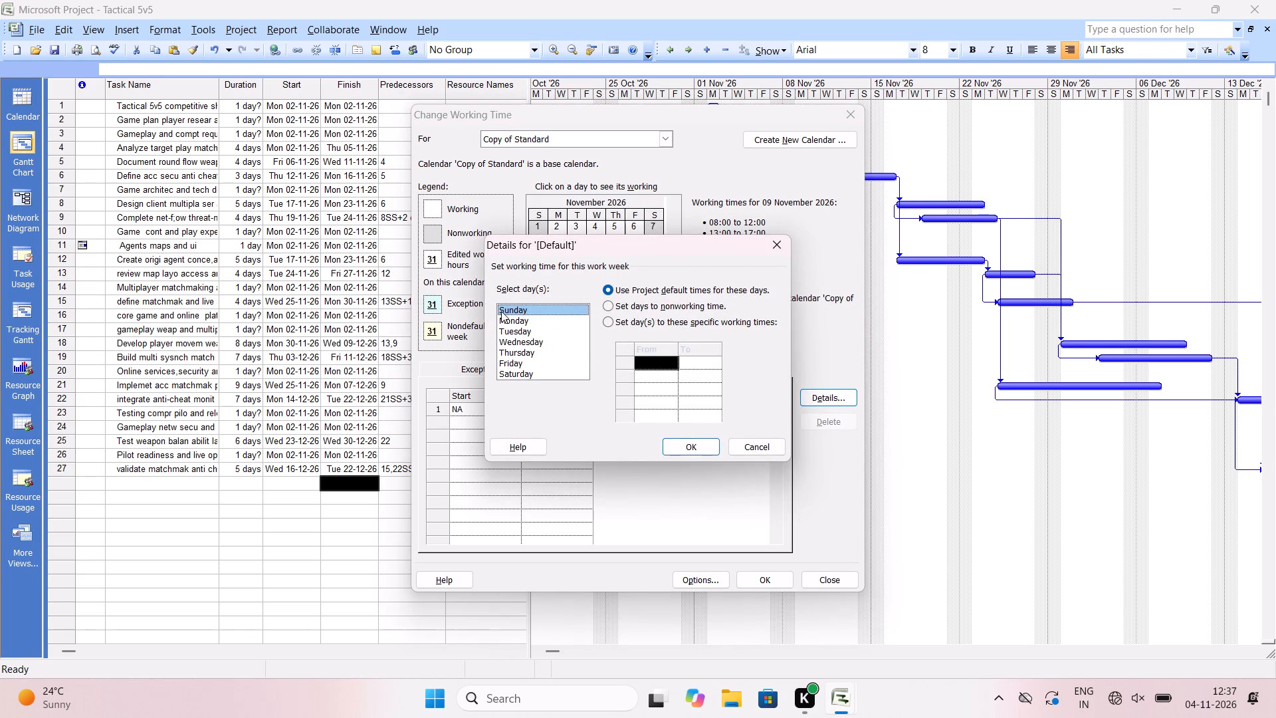
{"action": "left_click_drag", "start_coordinate": [504, 320], "coordinate": [520, 363]}
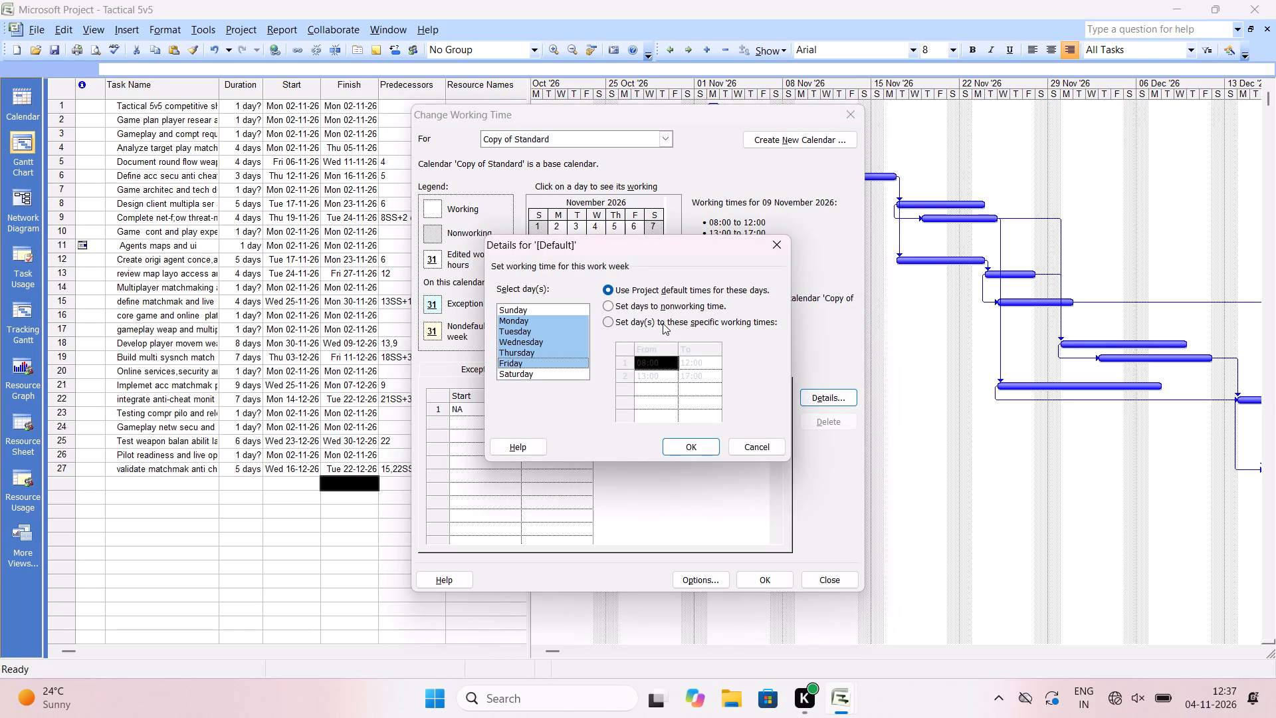
{"action": "left_click", "coordinate": [663, 323]}
{"action": "left_click_drag", "start_coordinate": [714, 380], "coordinate": [646, 365]}
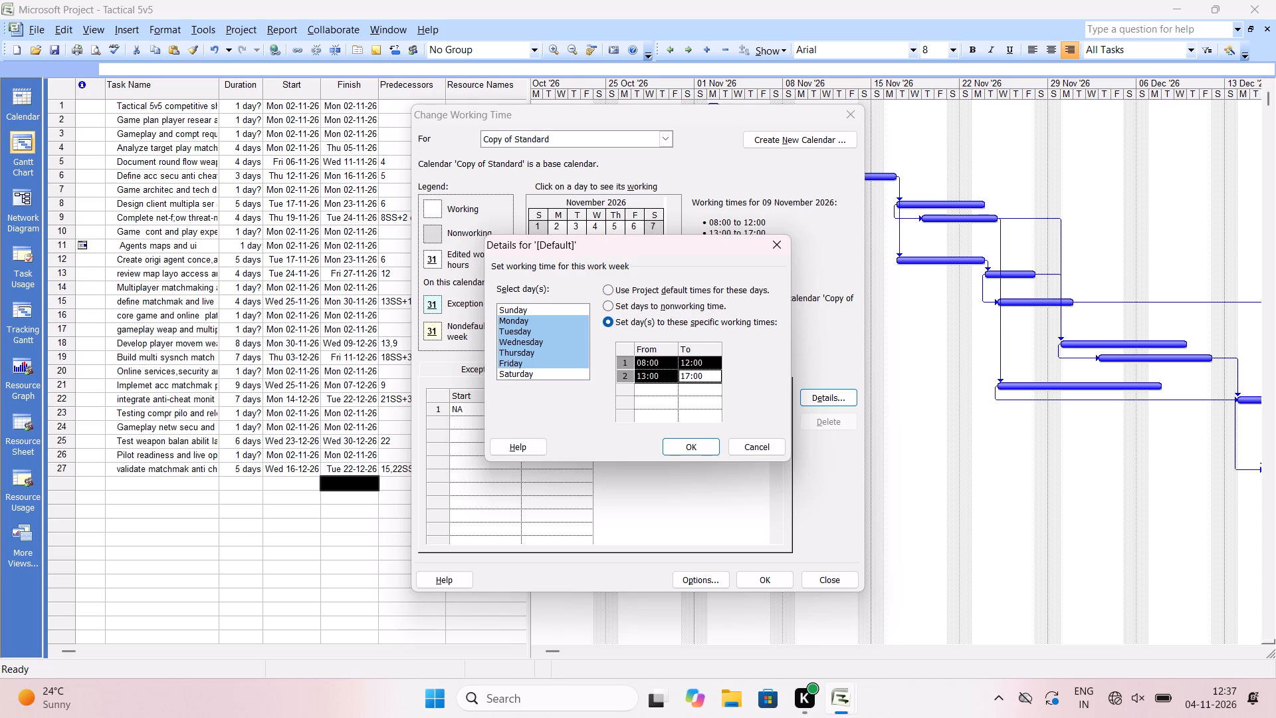
{"action": "left_click_drag", "start_coordinate": [646, 365], "coordinate": [644, 364]}
{"action": "key", "text": "Delete"}
{"action": "left_click", "coordinate": [644, 364]}
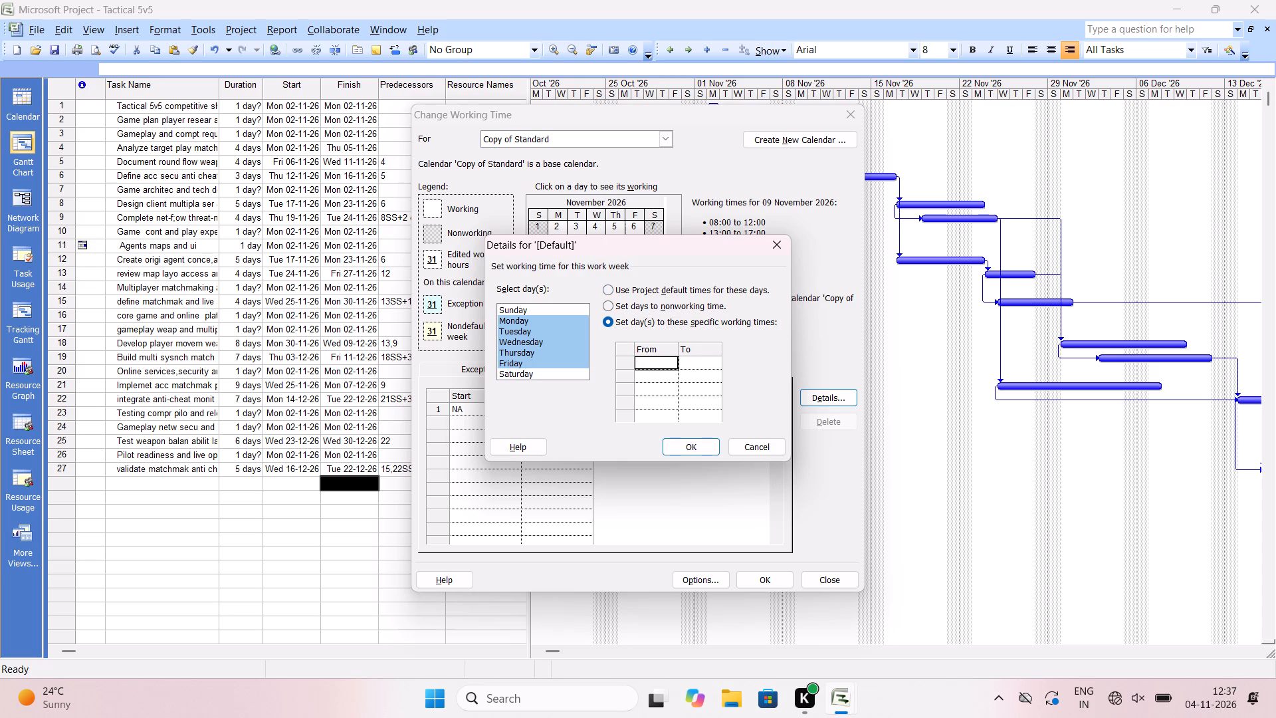
Enter a Monday to Friday working period from 09:00 to 17:00 in the Standard copy's default work week and apply it.
{"action": "key", "text": "9"}
{"action": "type", "text": ":00"}
{"action": "key", "text": "space"}
{"action": "key", "text": "Return"}
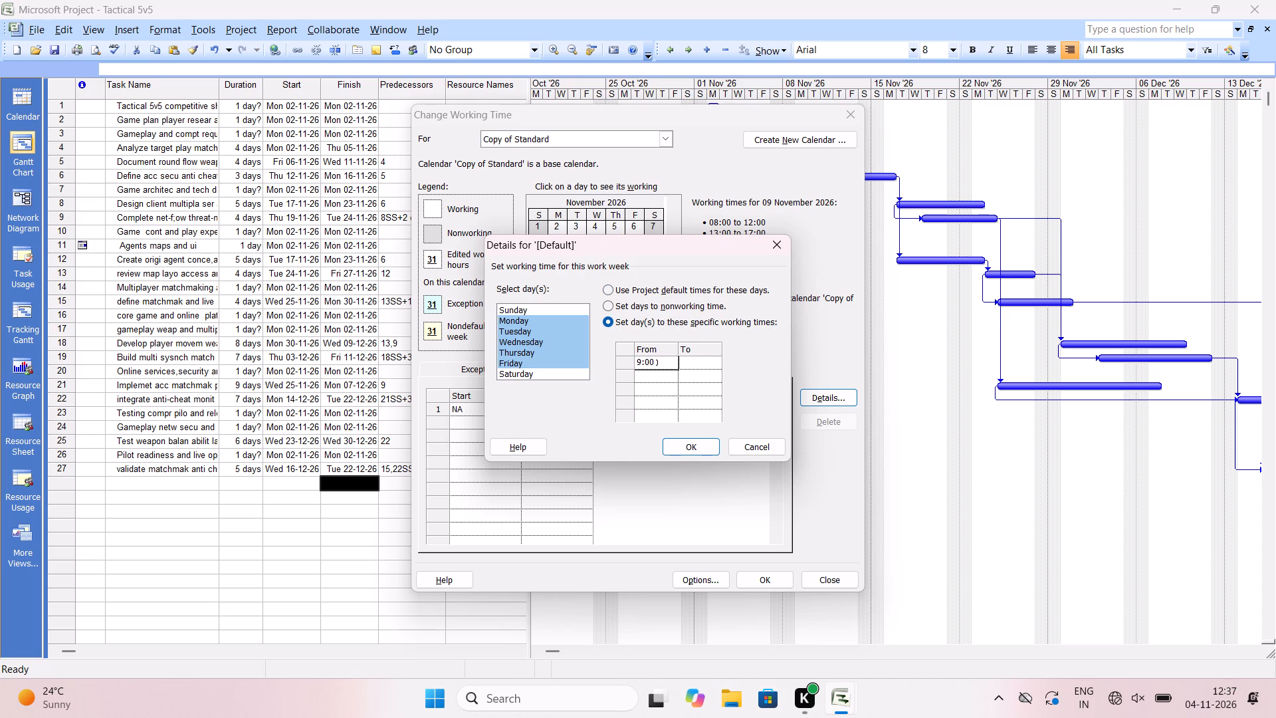
{"action": "left_click", "coordinate": [706, 368]}
{"action": "key", "text": "BackSpace"}
{"action": "type", "text": "17:00"}
{"action": "key", "text": "Return"}
{"action": "left_click", "coordinate": [710, 453]}
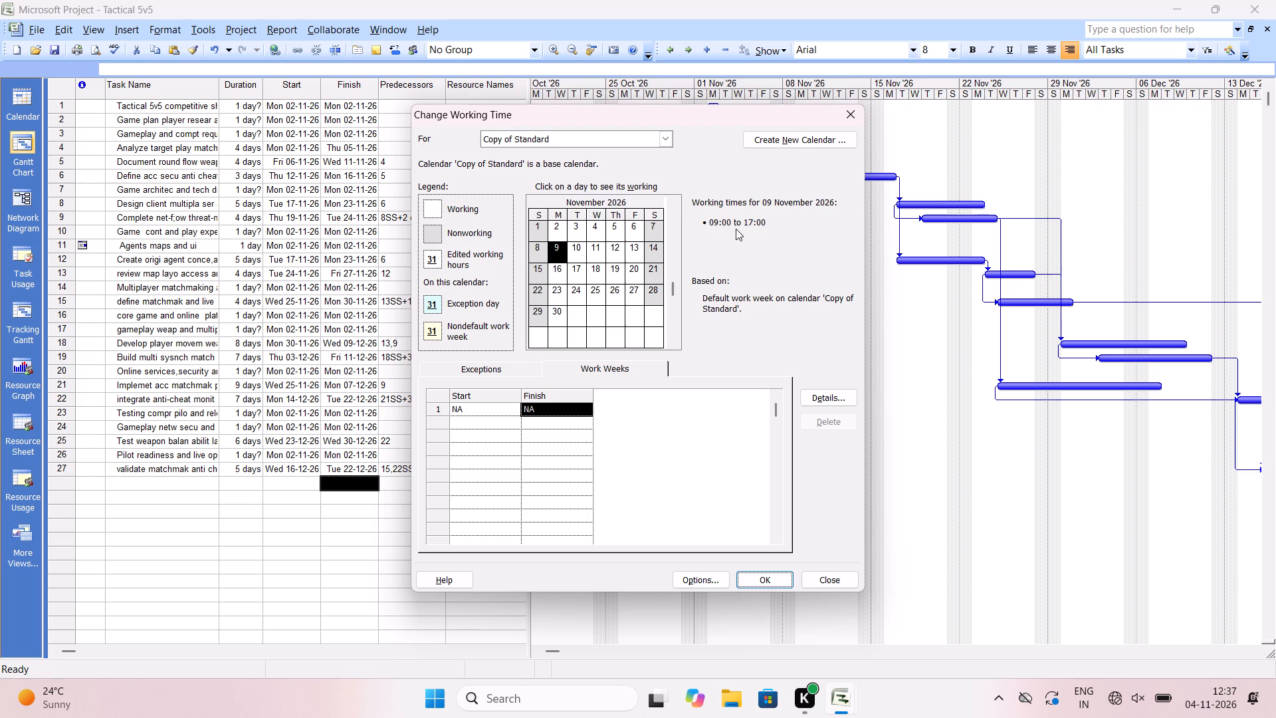
Create a new base calendar named "shift d-china" as a copy of Copy of Standard, saving the changes made to Copy of Standard.
{"action": "left_click", "coordinate": [792, 138]}
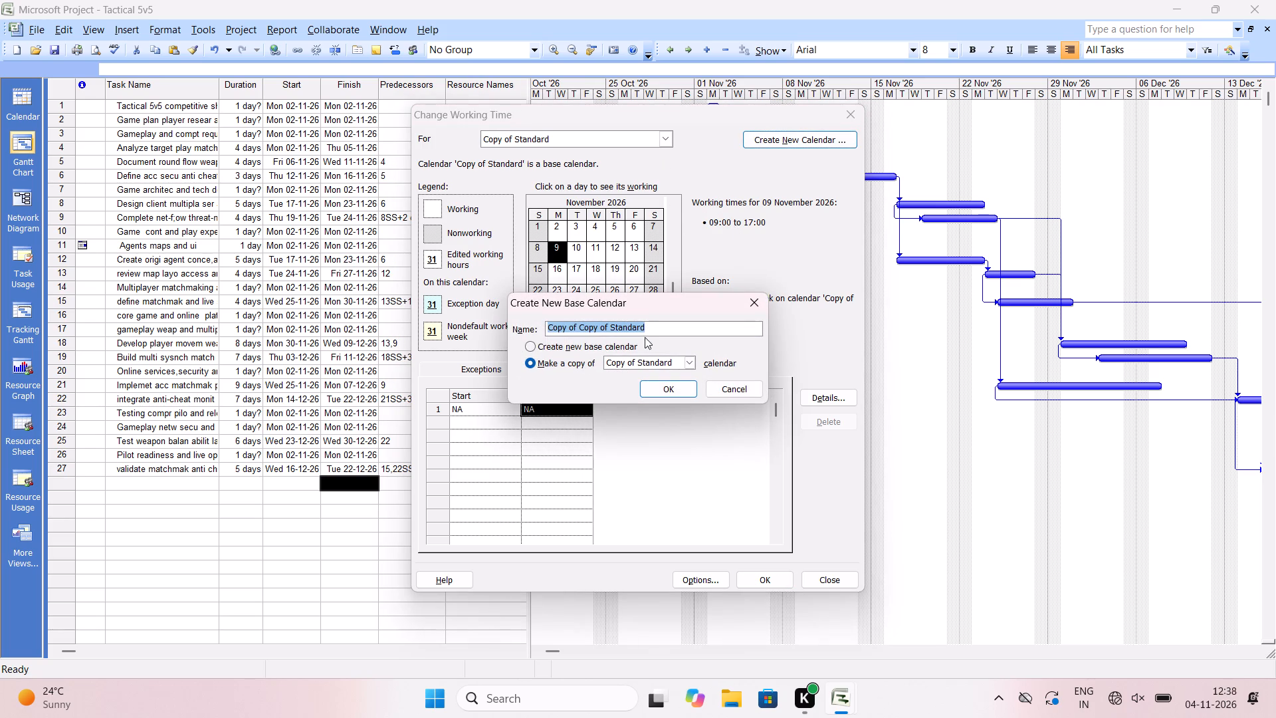
{"action": "key", "text": "BackSpace"}
{"action": "type", "text": "shift d-"}
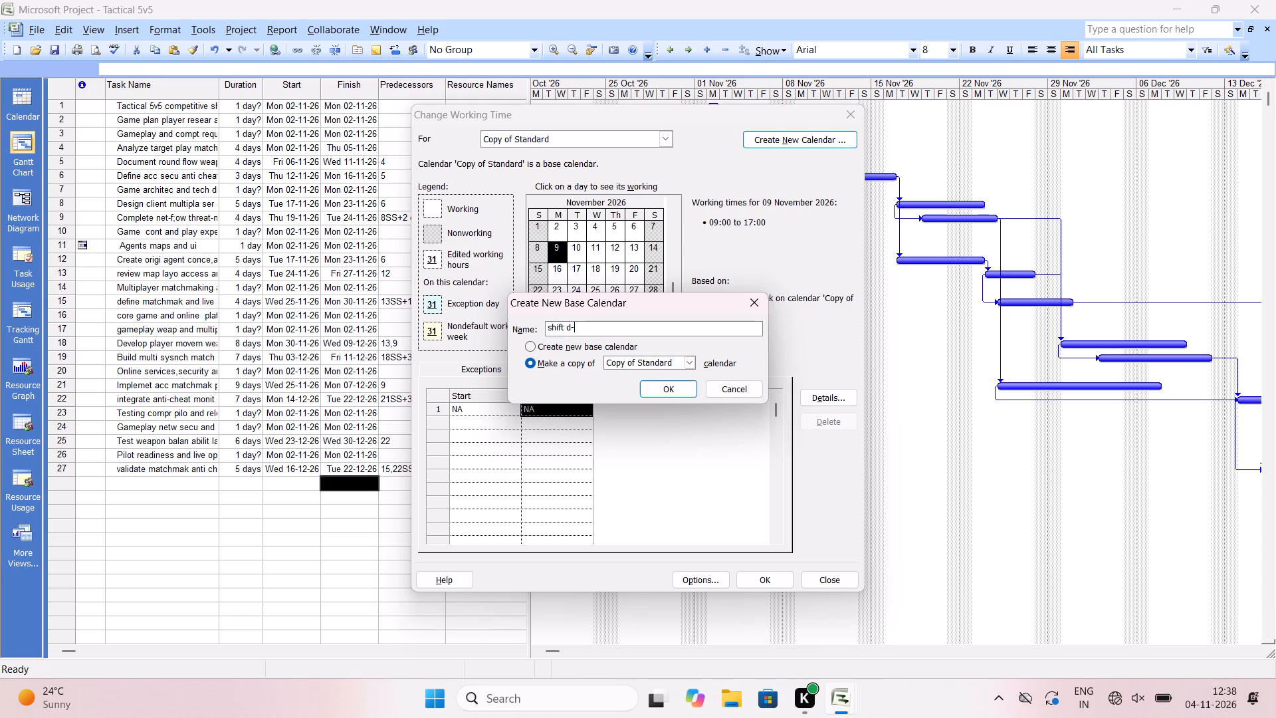
{"action": "key", "text": "space"}
{"action": "key", "text": "BackSpace"}
{"action": "type", "text": "china"}
{"action": "left_click", "coordinate": [679, 391]}
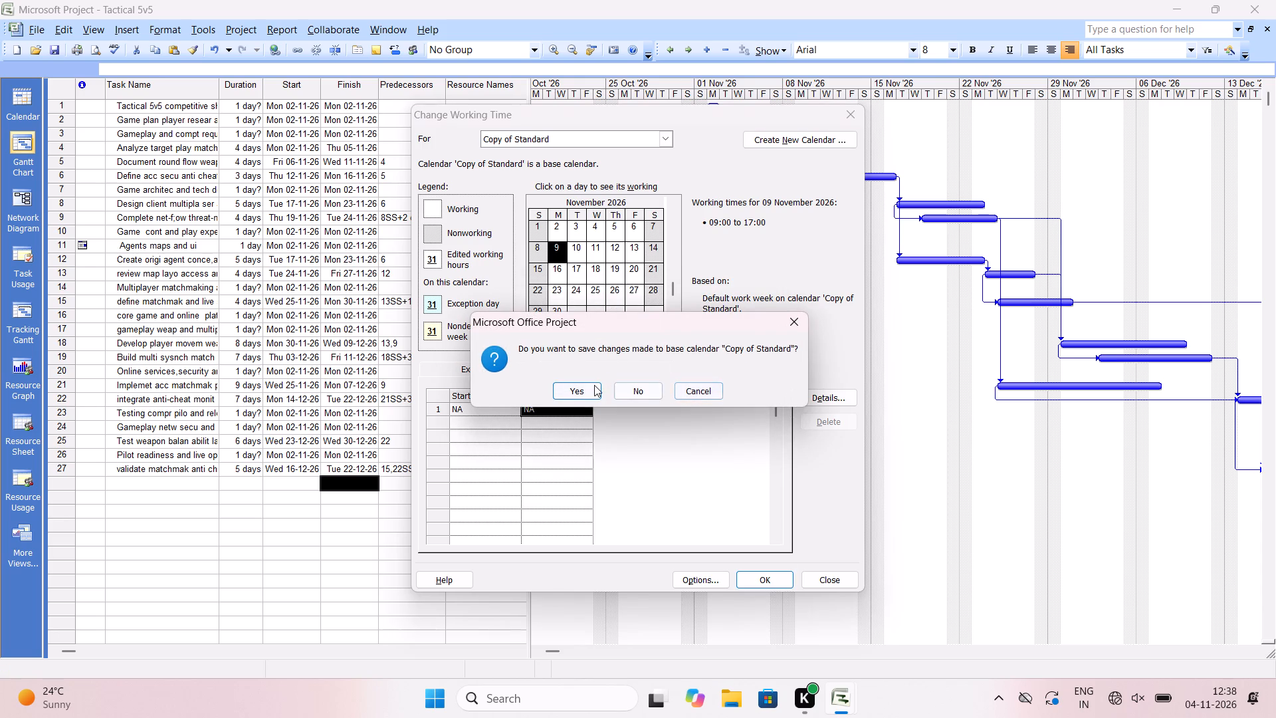
{"action": "left_click", "coordinate": [593, 384]}
Switch Monday to Friday of shift d-china's default work week to specific working times and clear the existing periods.
{"action": "left_click", "coordinate": [822, 404]}
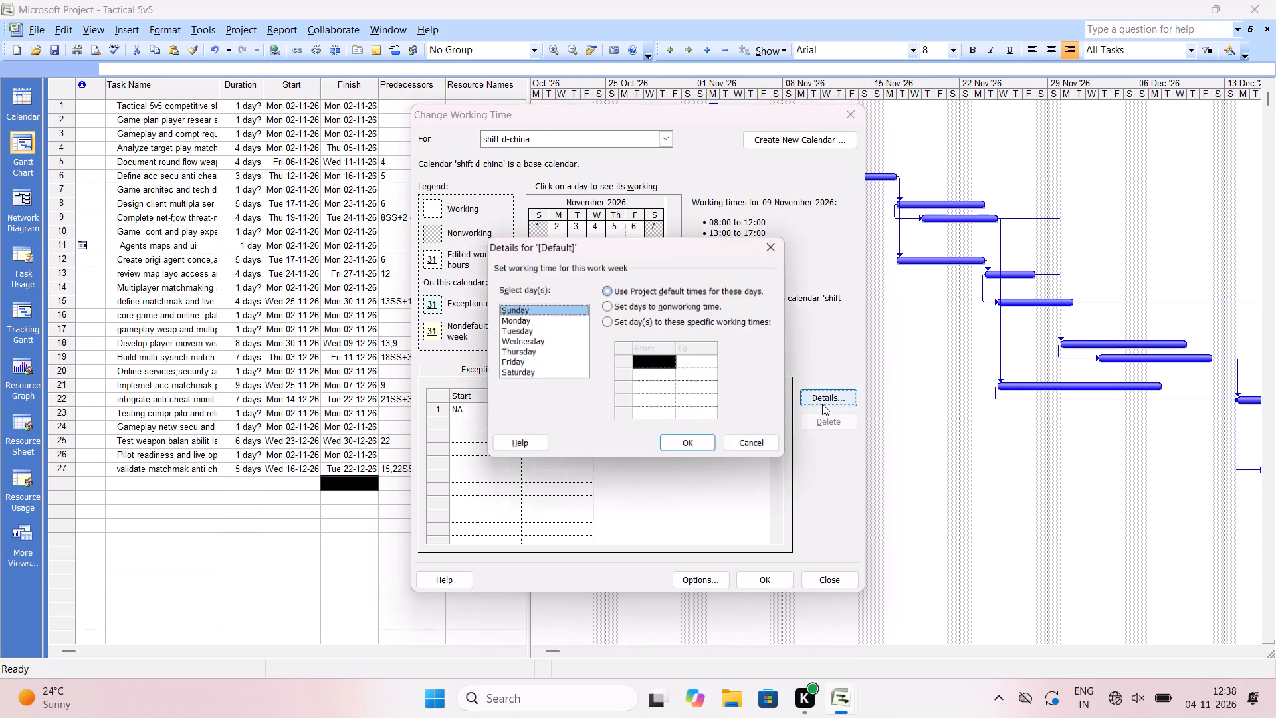
{"action": "left_click", "coordinate": [631, 321]}
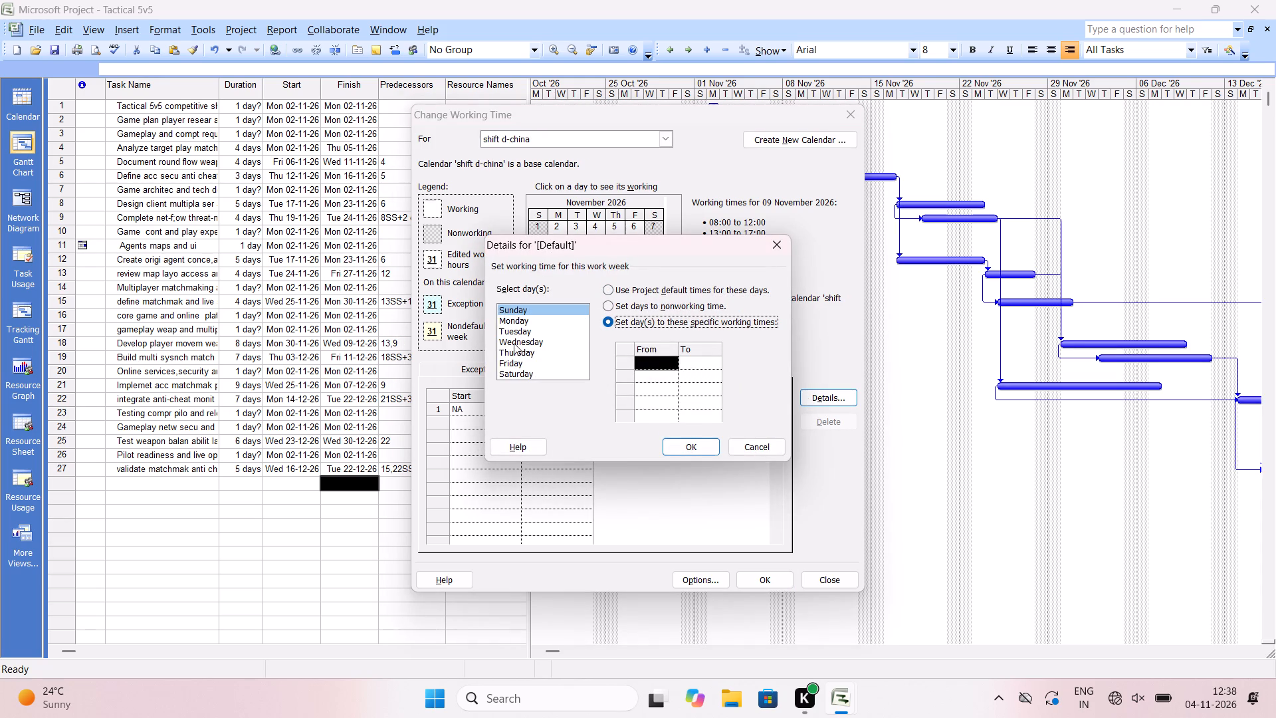
{"action": "left_click_drag", "start_coordinate": [502, 318], "coordinate": [517, 362]}
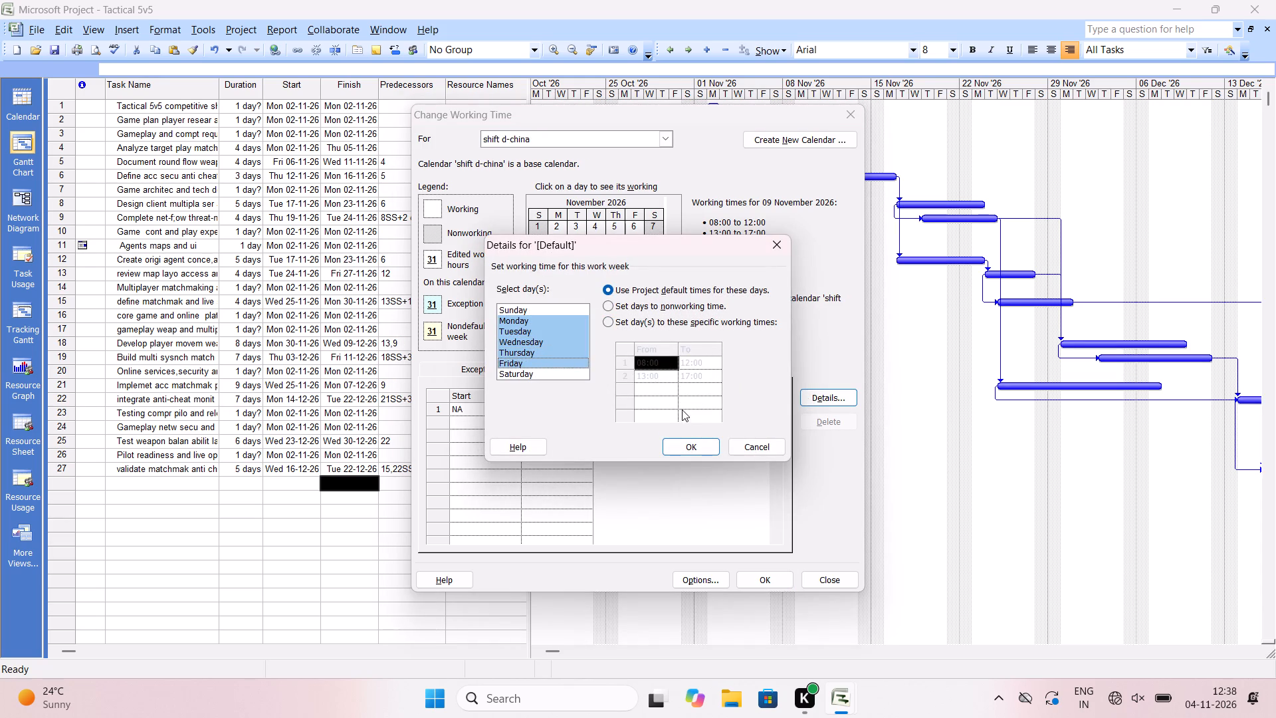
{"action": "left_click", "coordinate": [646, 322]}
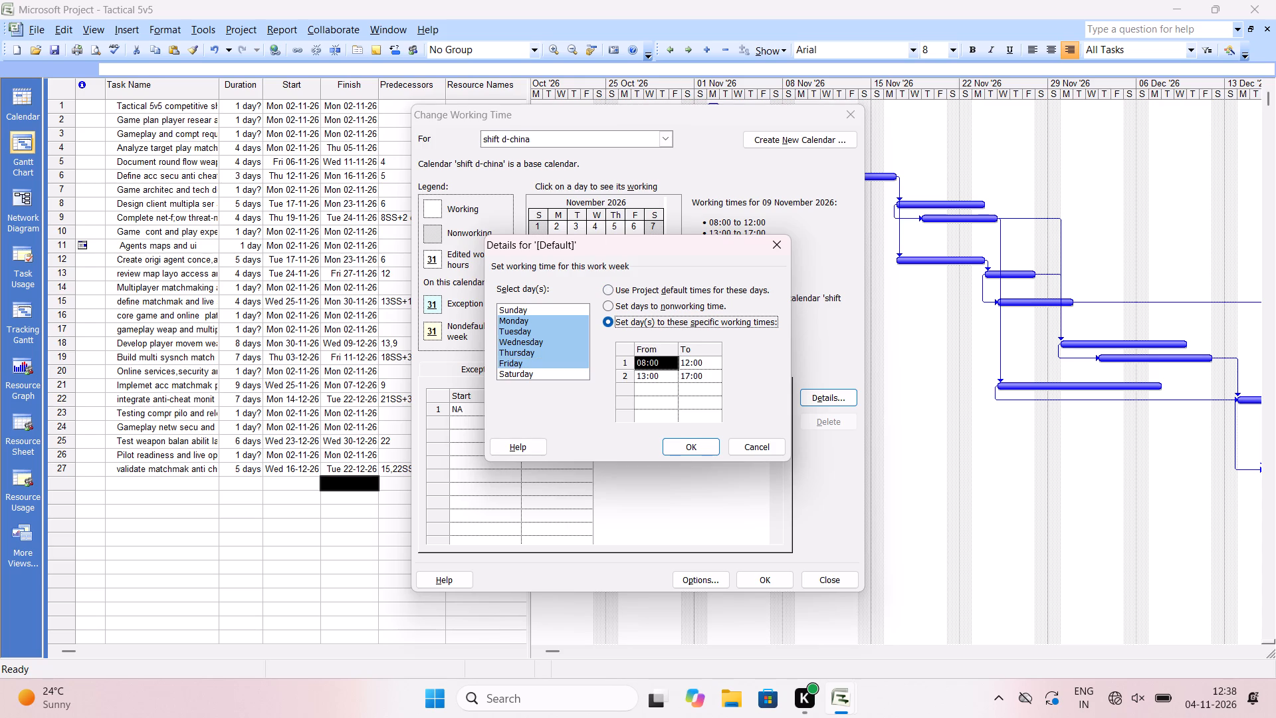
{"action": "left_click_drag", "start_coordinate": [704, 380], "coordinate": [639, 364]}
{"action": "key", "text": "Delete"}
{"action": "left_click", "coordinate": [639, 364]}
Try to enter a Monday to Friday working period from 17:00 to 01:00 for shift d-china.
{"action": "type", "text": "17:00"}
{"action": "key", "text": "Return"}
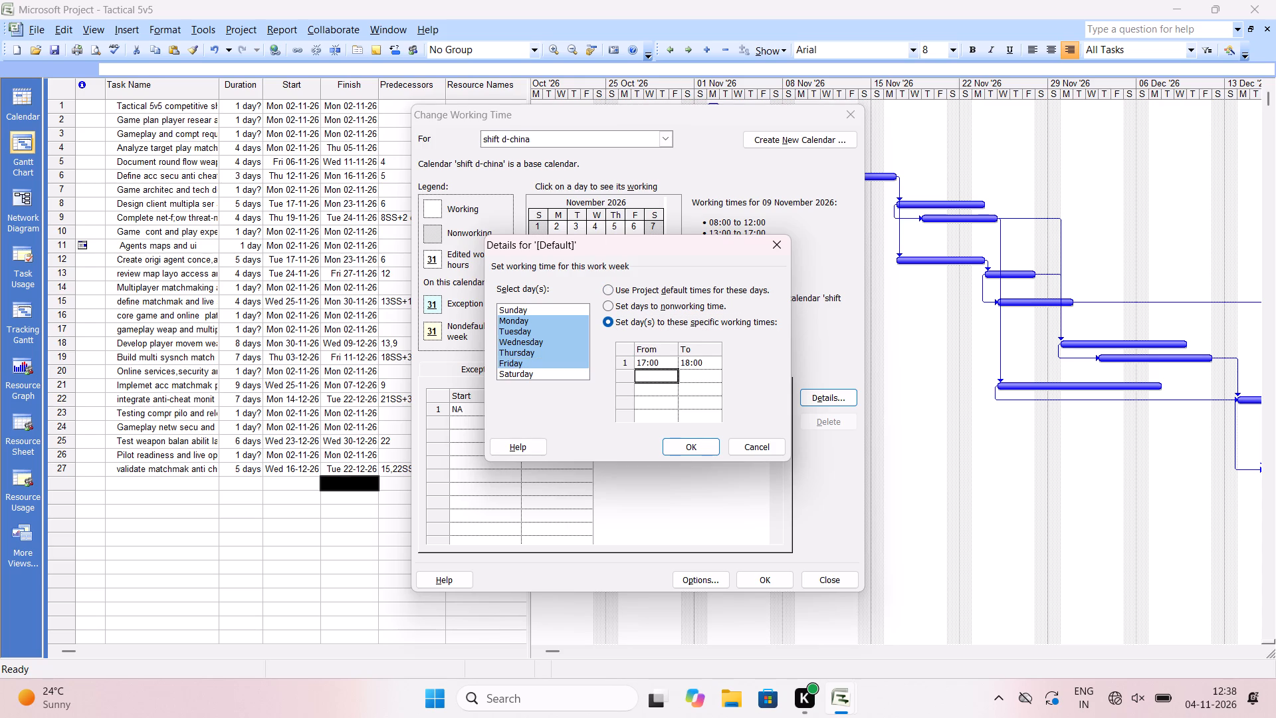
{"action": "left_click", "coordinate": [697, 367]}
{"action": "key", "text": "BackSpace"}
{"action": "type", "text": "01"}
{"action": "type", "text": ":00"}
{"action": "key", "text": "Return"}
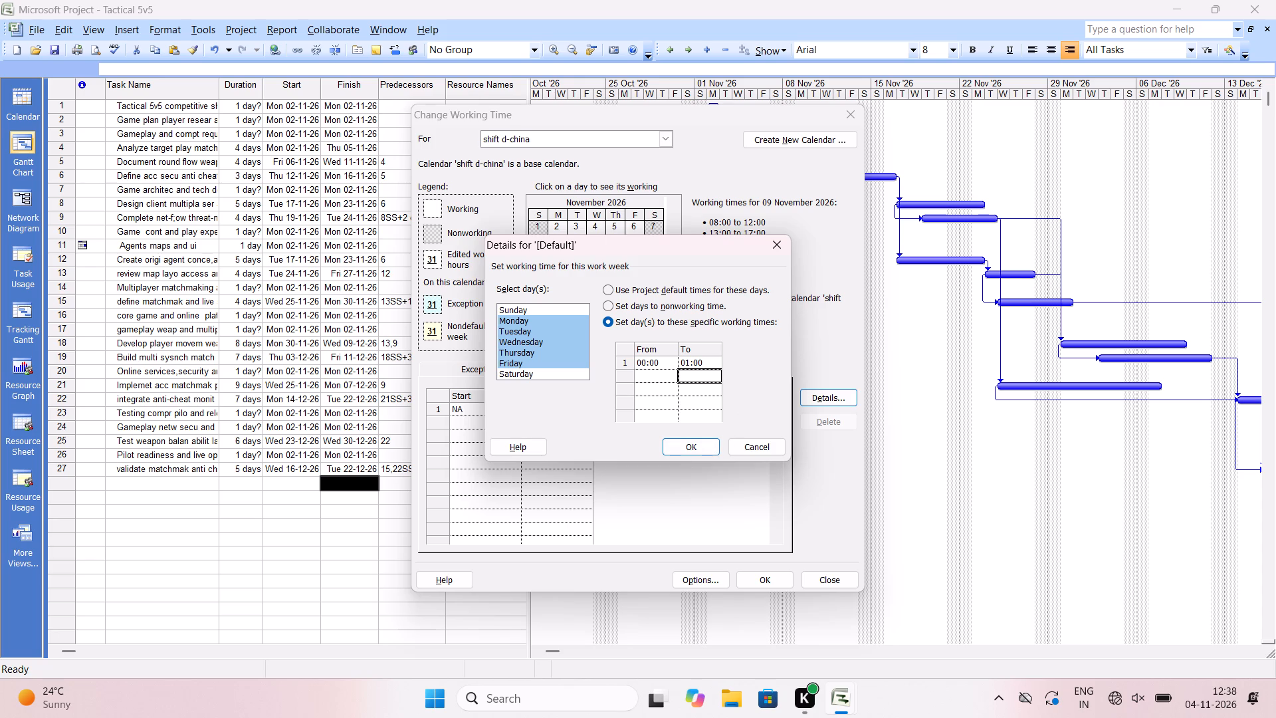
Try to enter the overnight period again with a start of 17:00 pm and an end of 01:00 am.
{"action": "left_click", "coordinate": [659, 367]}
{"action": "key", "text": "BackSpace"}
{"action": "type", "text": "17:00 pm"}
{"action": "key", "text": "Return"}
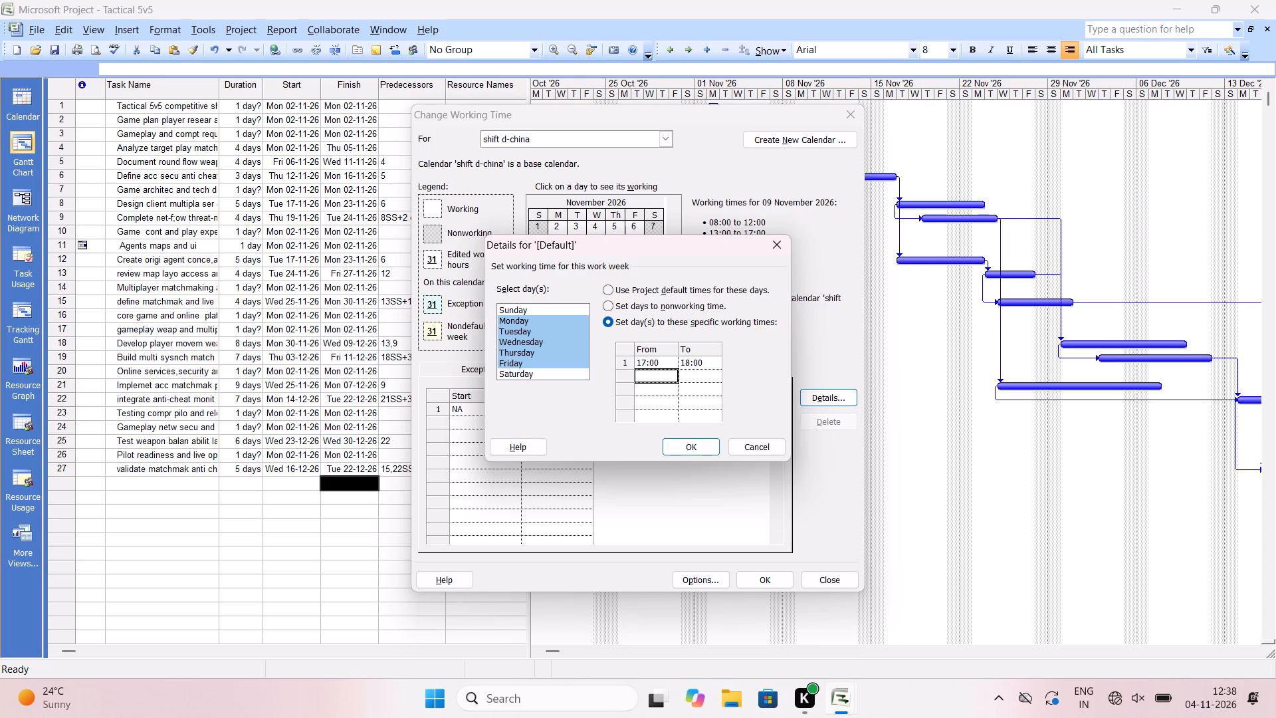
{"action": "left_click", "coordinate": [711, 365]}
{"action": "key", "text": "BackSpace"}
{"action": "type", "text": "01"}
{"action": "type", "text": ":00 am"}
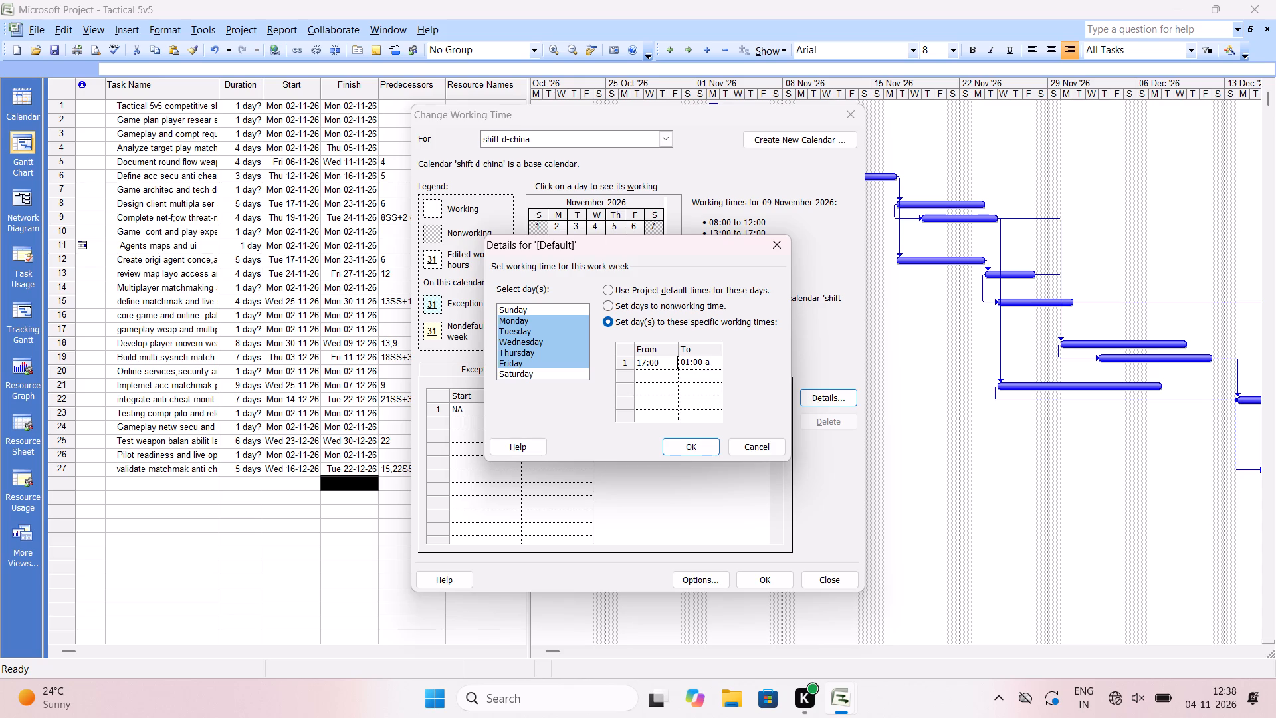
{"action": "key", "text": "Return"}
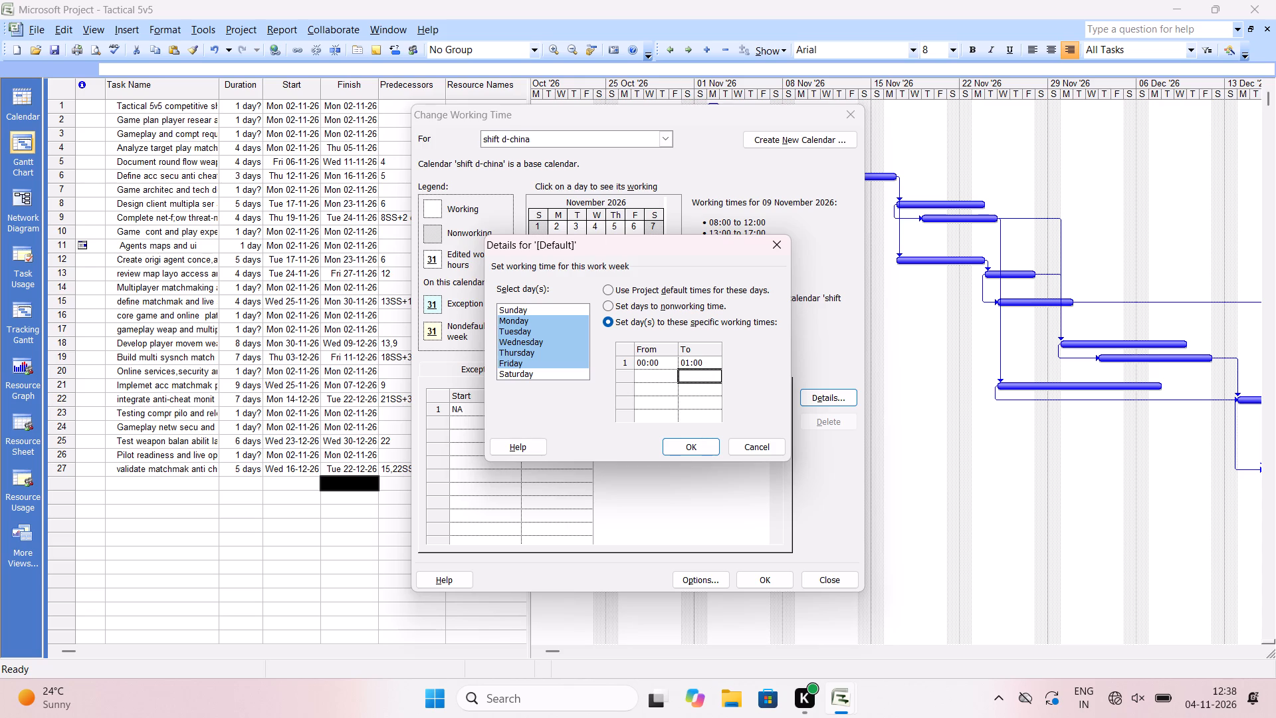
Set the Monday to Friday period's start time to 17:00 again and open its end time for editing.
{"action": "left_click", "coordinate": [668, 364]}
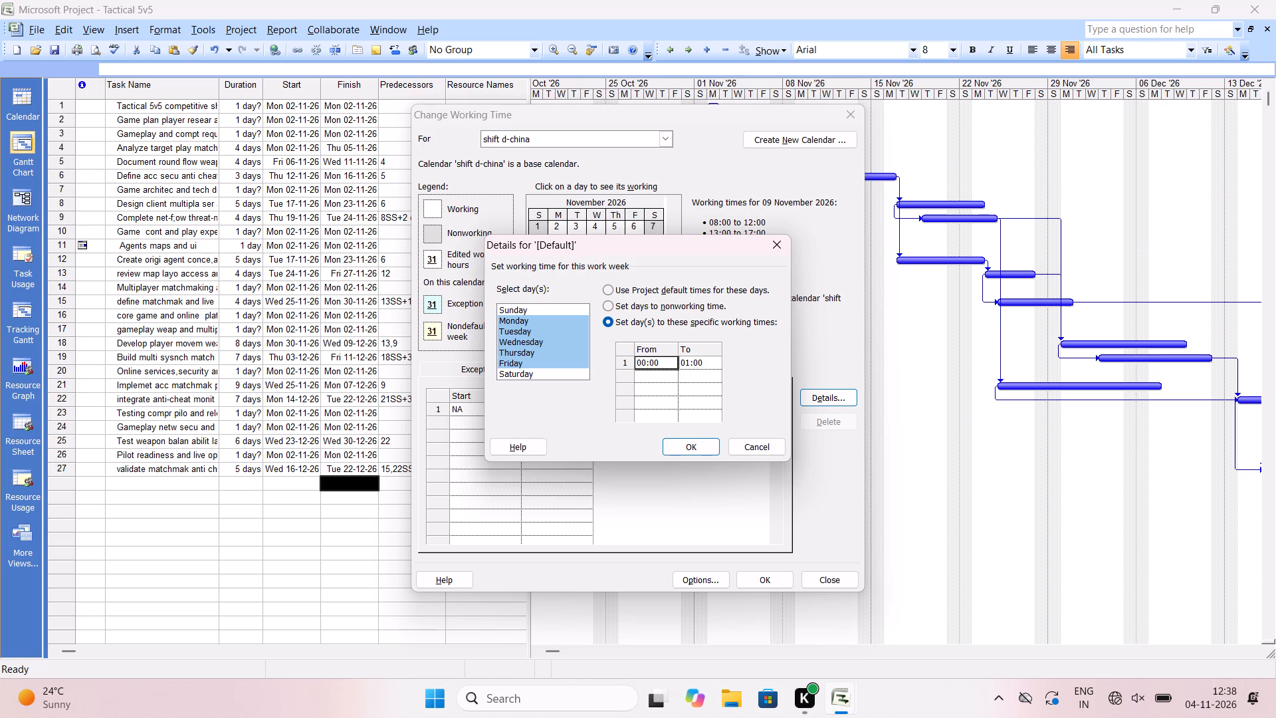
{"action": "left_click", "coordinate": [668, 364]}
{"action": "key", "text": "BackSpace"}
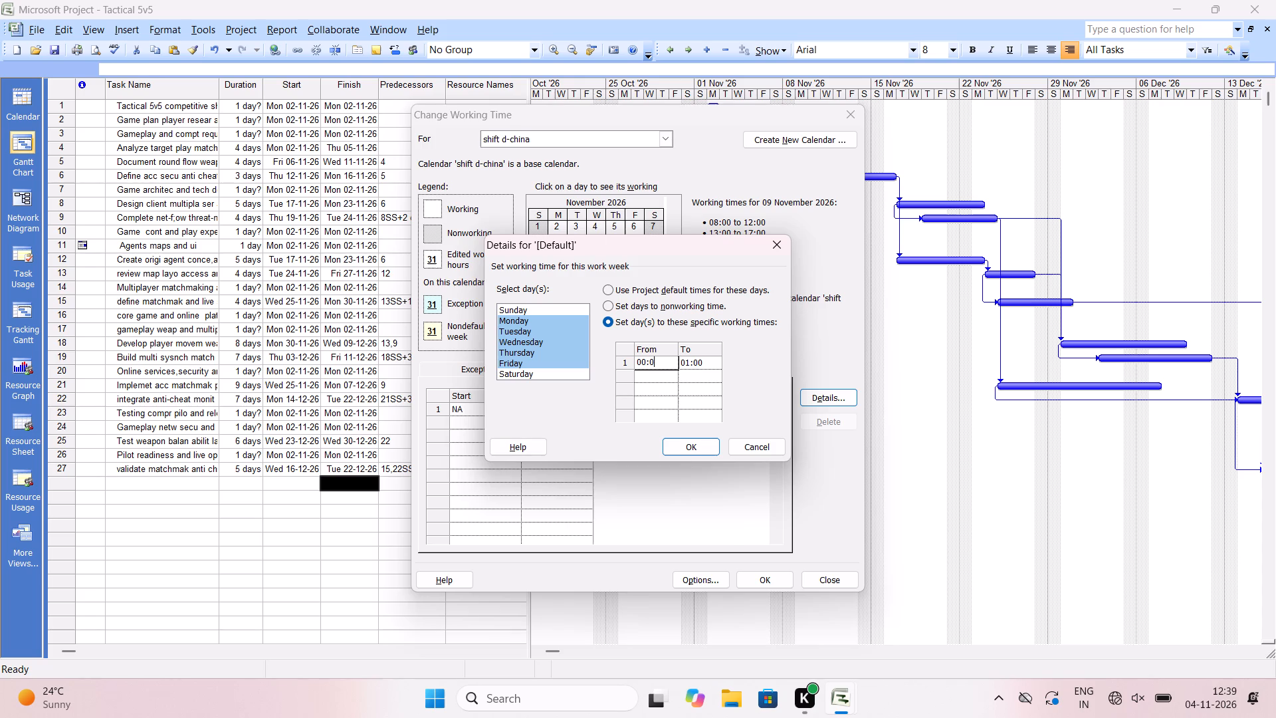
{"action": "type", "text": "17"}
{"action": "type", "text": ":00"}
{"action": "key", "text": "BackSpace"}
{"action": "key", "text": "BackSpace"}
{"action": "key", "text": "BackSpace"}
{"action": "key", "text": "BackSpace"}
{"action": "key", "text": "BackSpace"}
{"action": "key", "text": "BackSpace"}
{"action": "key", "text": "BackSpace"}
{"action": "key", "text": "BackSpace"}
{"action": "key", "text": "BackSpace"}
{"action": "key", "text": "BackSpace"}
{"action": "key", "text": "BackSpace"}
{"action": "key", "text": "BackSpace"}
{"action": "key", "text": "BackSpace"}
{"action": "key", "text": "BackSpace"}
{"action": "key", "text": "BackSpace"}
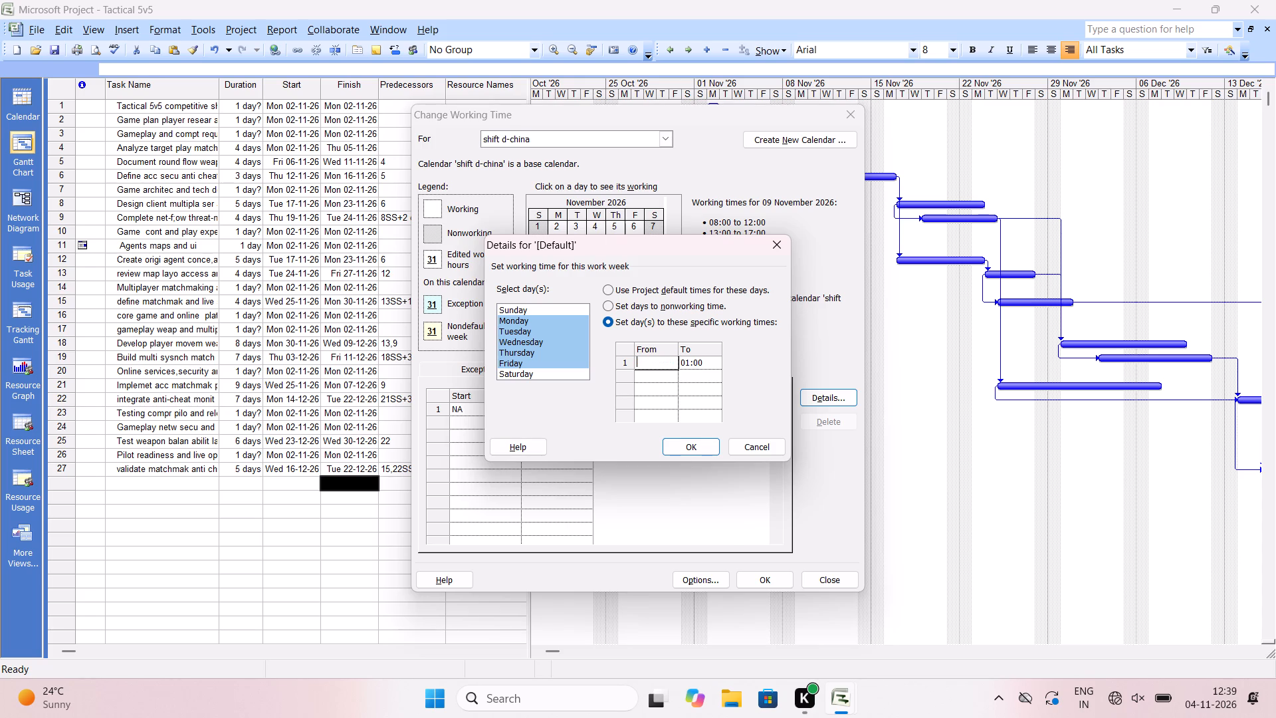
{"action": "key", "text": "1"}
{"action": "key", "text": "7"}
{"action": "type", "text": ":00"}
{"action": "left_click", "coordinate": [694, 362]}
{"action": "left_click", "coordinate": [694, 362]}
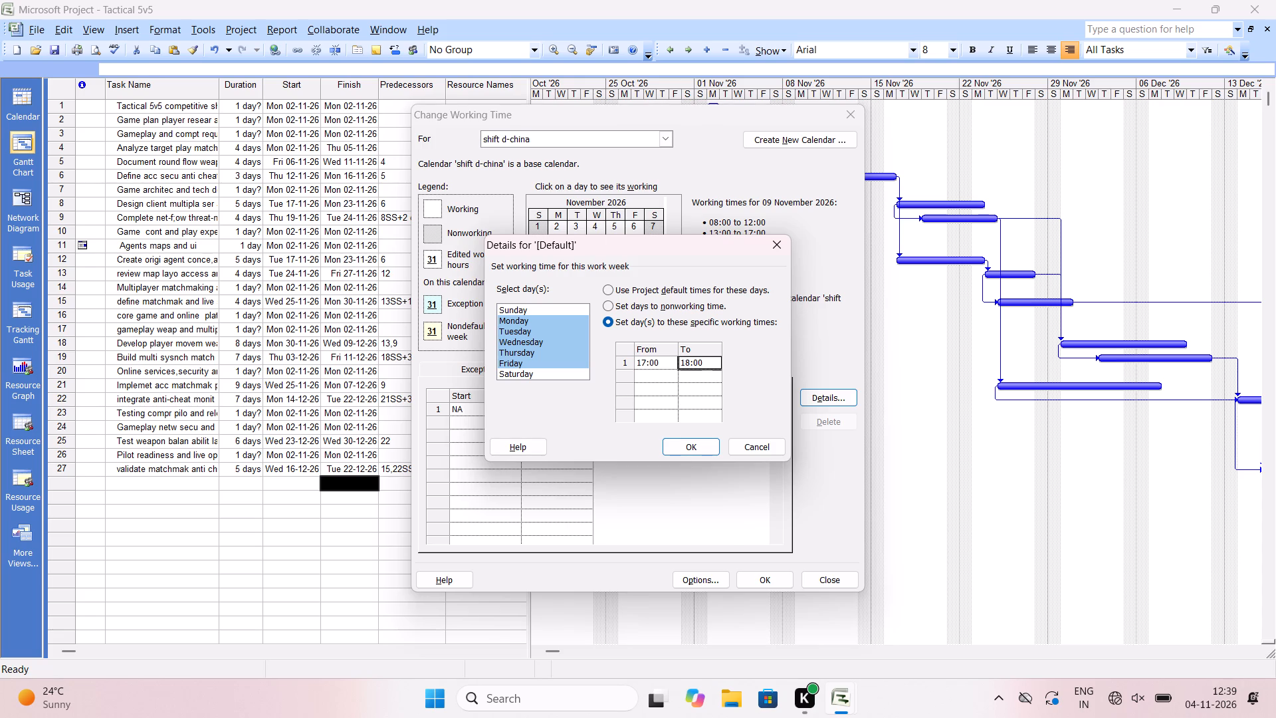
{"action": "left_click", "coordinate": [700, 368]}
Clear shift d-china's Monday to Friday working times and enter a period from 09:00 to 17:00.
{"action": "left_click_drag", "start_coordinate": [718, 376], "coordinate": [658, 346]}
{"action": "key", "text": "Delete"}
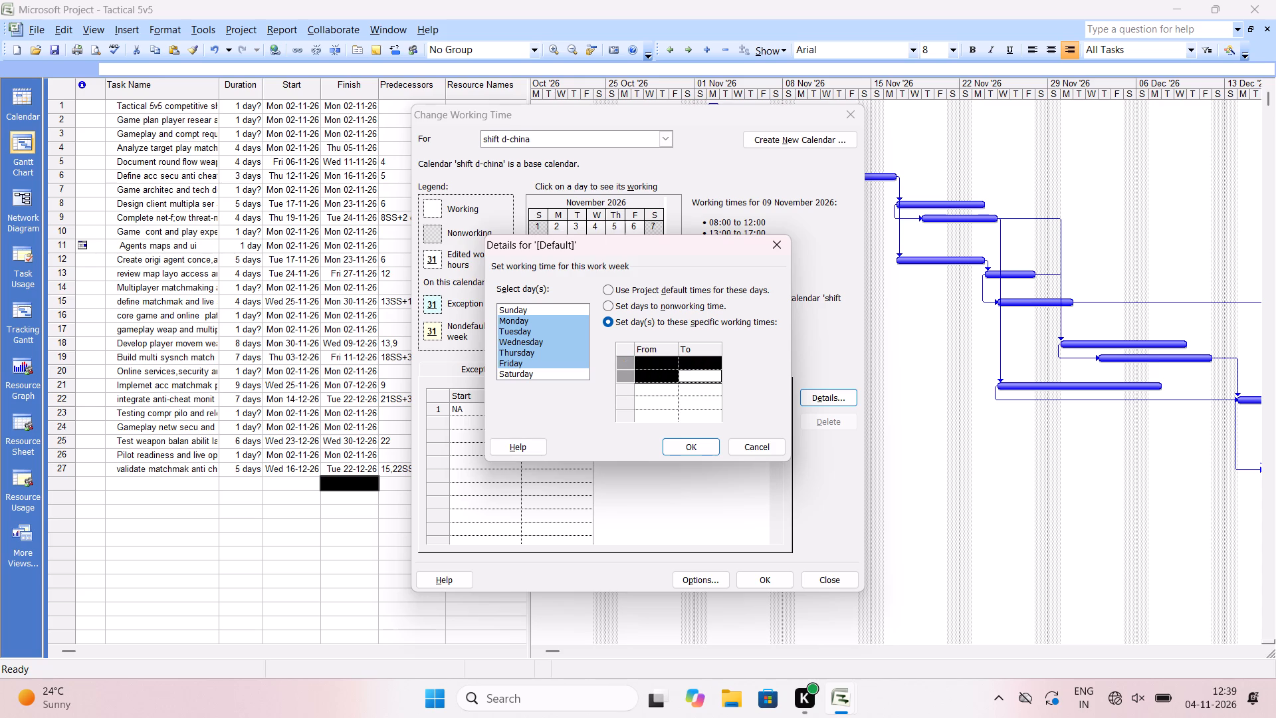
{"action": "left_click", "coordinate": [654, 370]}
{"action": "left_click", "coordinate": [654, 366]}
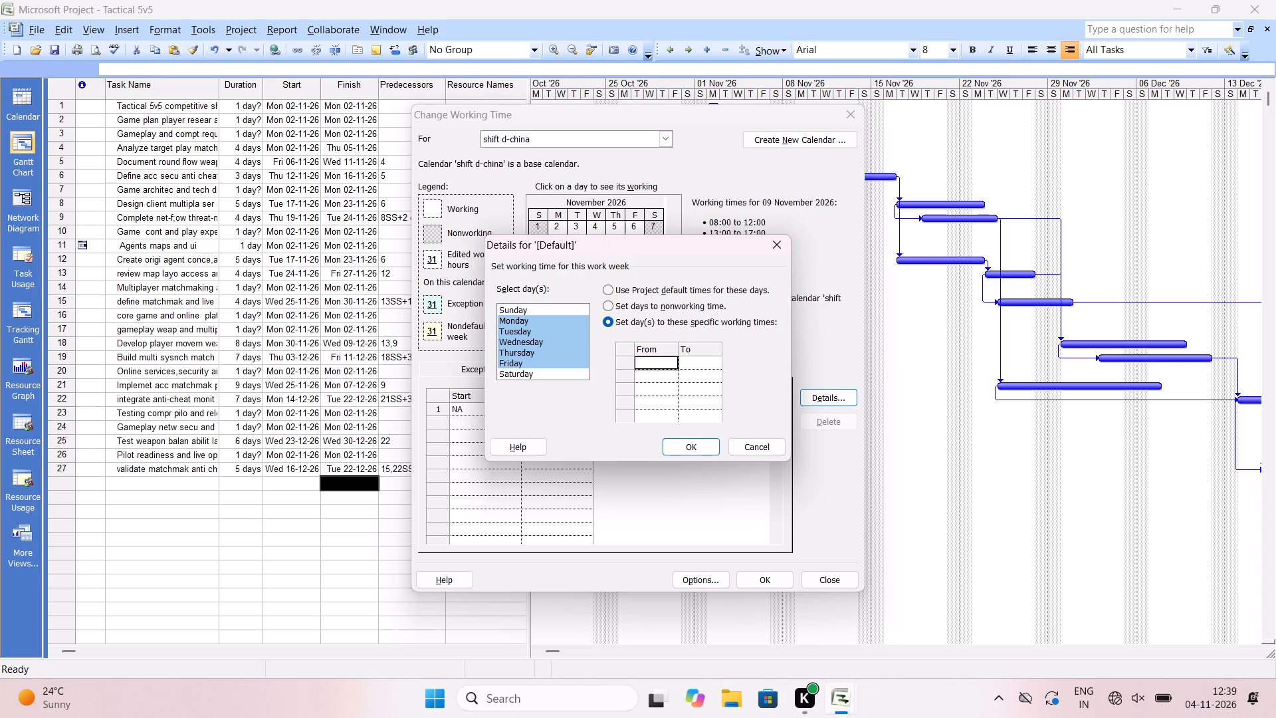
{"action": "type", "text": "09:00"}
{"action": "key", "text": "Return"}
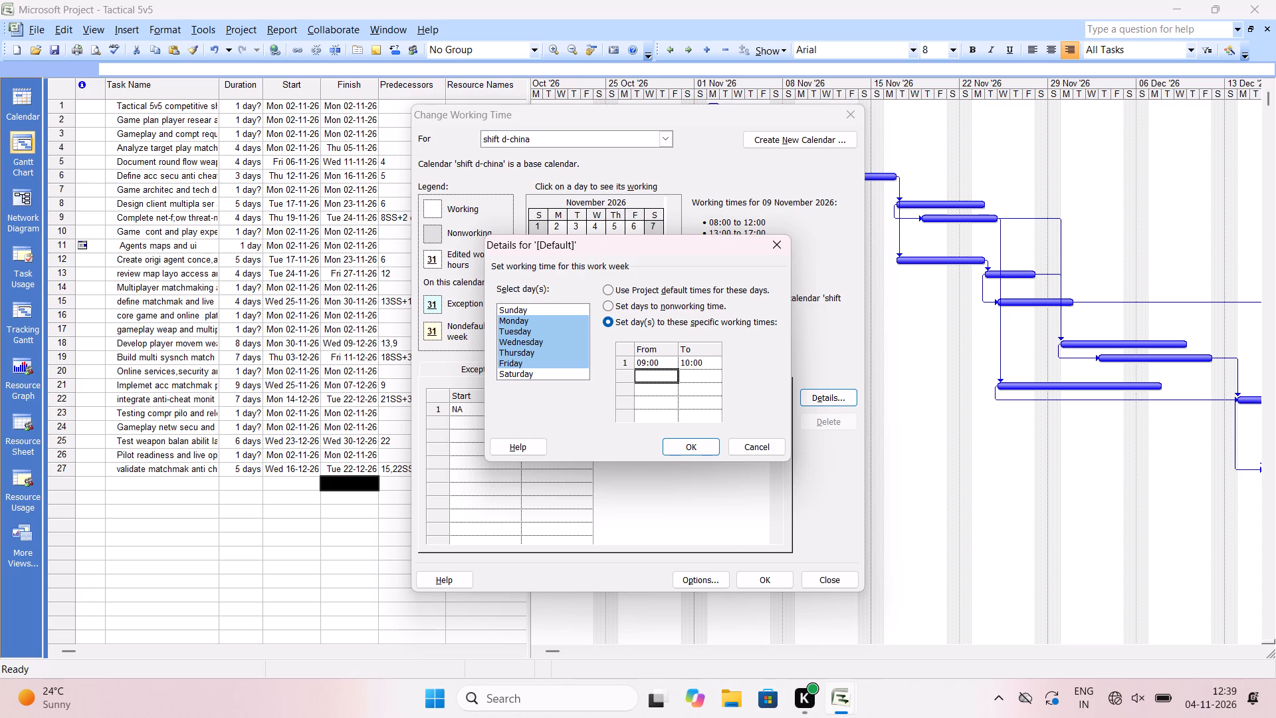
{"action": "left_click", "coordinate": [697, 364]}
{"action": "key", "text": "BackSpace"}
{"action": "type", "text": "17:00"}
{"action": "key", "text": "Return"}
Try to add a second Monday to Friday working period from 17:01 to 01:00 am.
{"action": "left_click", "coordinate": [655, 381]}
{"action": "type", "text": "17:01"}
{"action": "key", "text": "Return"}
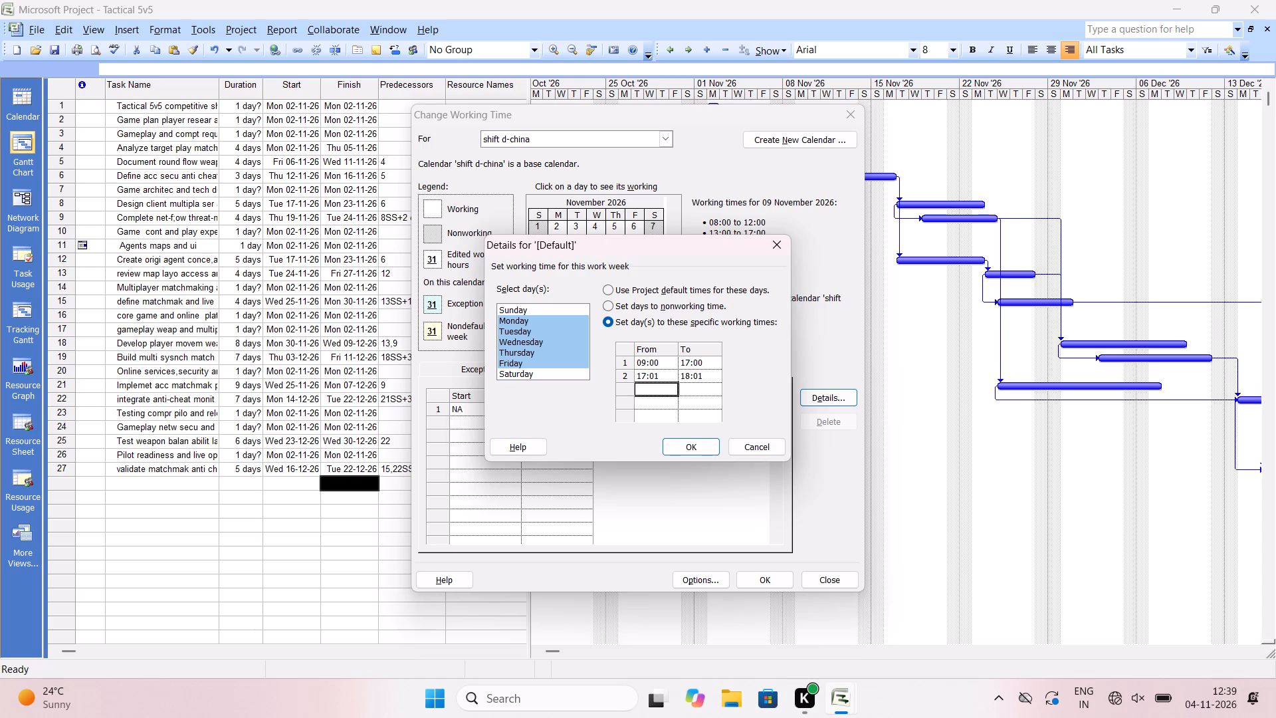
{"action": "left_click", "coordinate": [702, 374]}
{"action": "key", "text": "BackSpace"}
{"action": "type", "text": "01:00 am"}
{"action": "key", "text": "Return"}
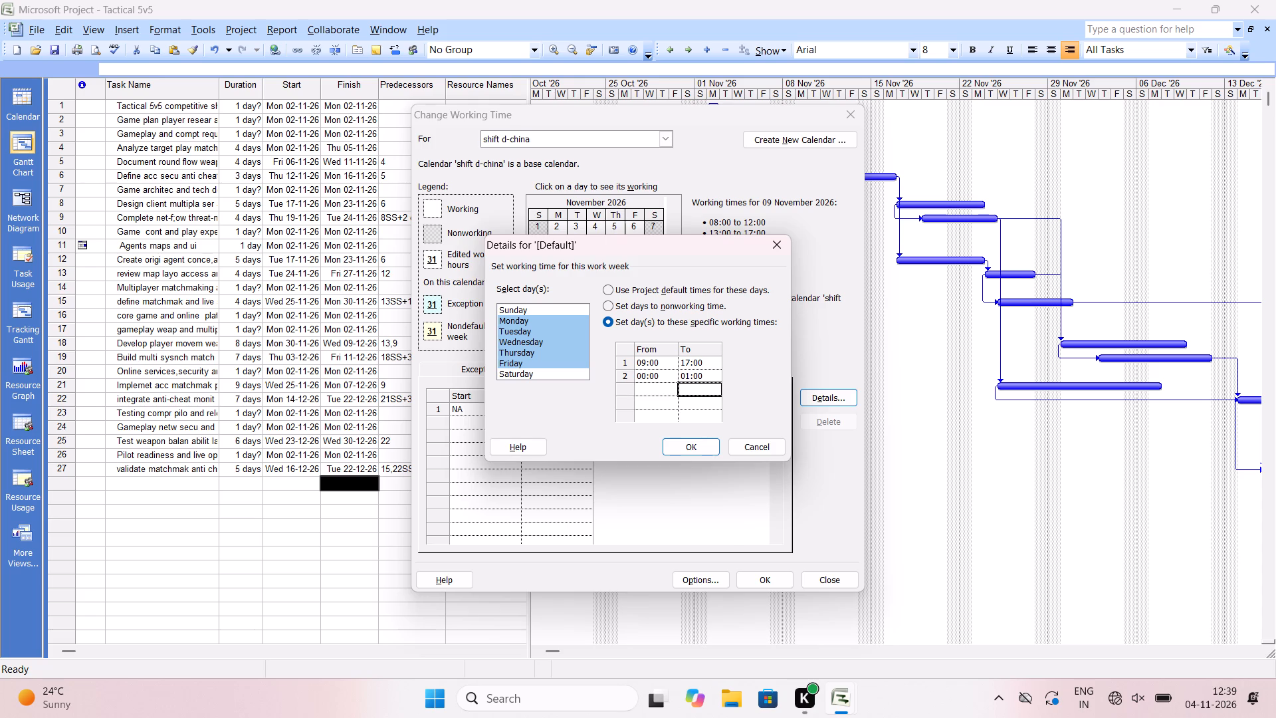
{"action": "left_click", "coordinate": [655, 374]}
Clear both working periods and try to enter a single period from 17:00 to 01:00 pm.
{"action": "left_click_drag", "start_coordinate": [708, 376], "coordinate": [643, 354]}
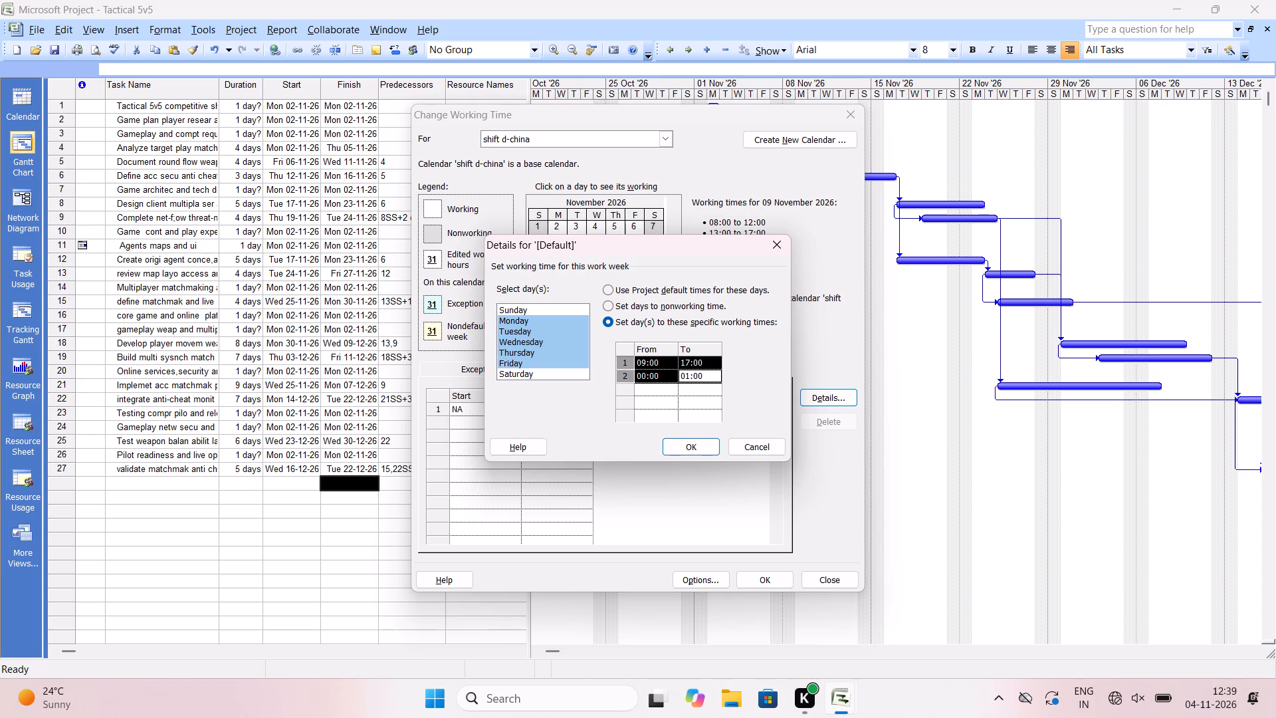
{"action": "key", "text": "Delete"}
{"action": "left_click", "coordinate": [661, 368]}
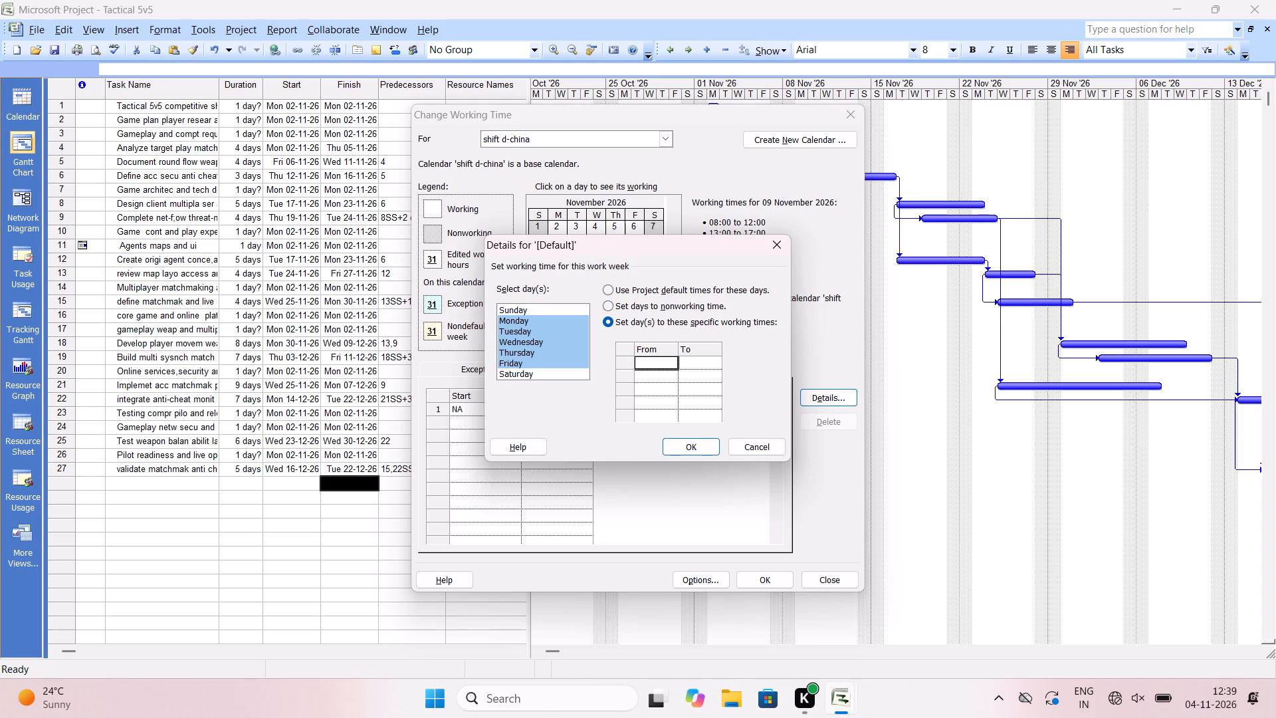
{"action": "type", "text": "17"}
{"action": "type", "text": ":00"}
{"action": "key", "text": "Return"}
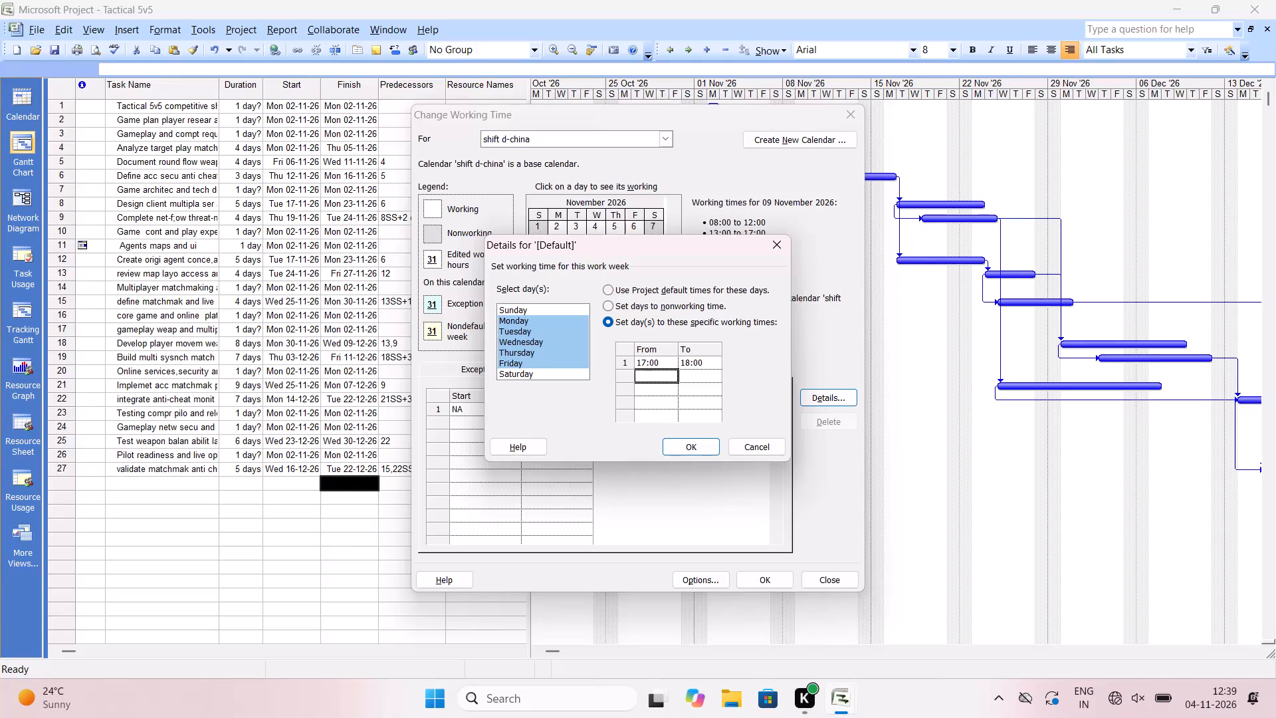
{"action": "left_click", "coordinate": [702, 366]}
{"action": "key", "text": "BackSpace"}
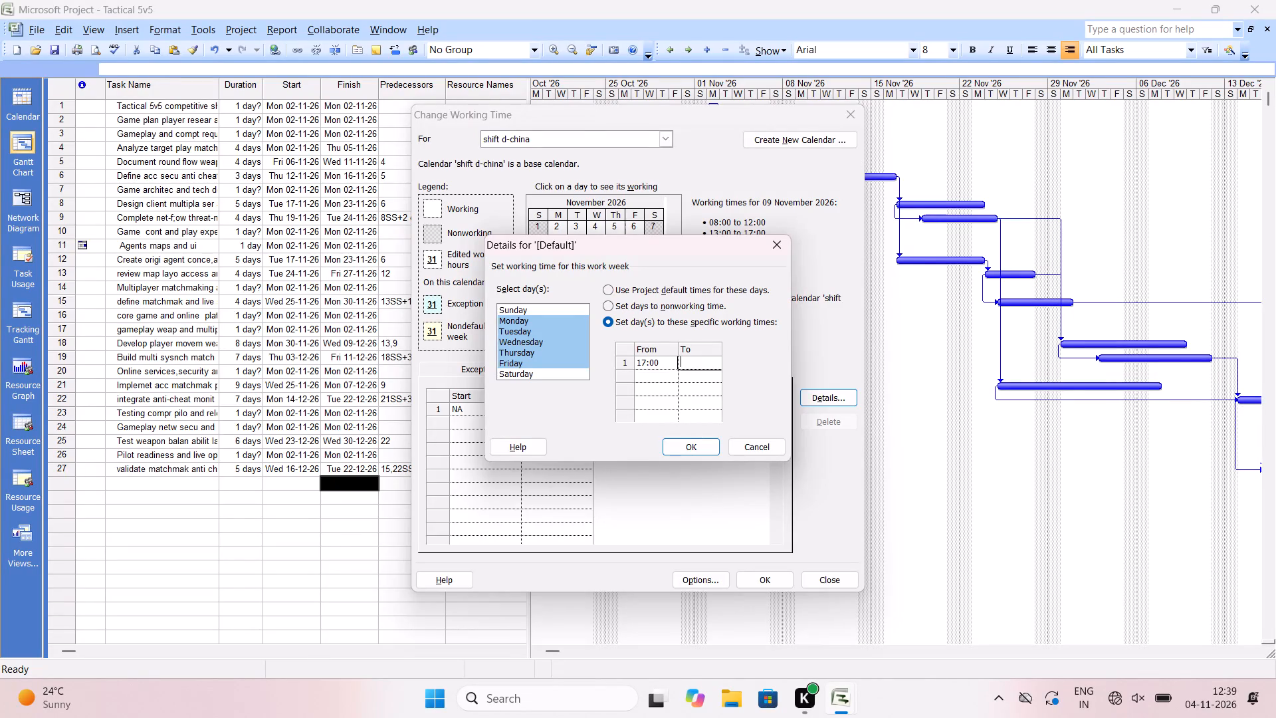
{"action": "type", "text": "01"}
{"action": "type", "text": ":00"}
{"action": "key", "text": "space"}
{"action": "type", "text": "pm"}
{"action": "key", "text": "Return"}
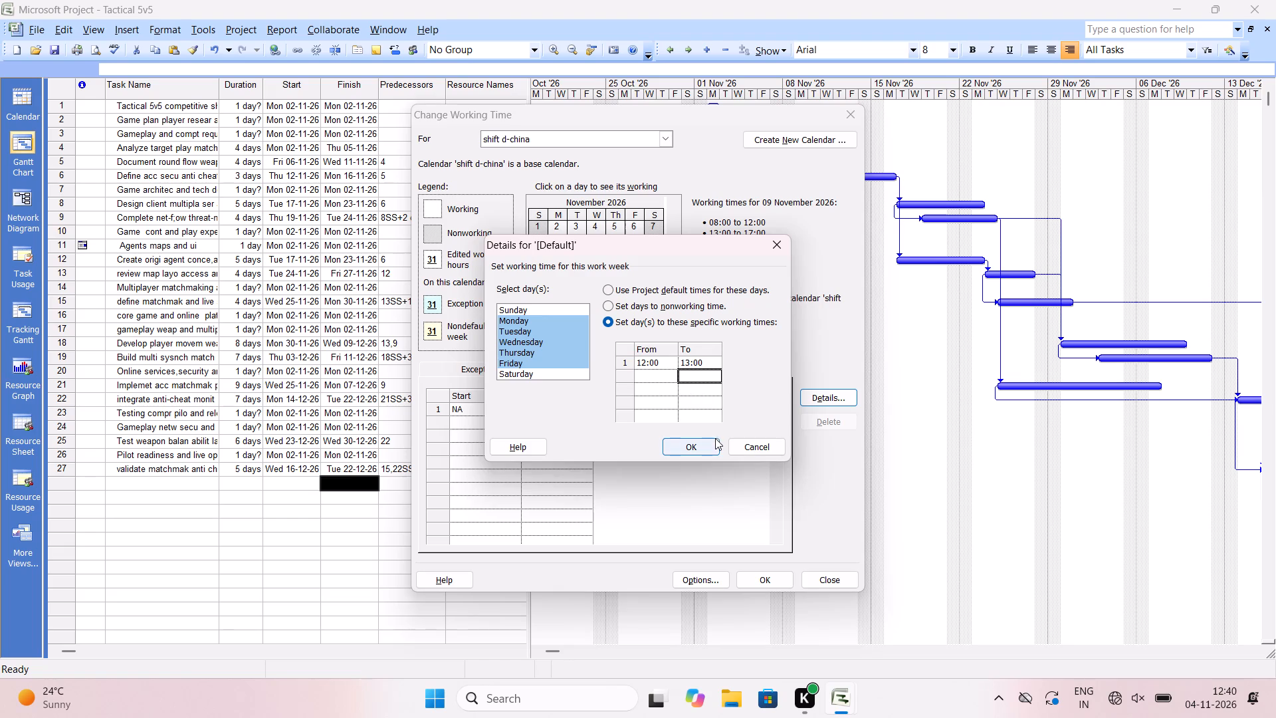
Set shift d-china's Monday to Friday working period from 17:00 to 12:00 am and apply it.
{"action": "left_click", "coordinate": [666, 369]}
{"action": "key", "text": "BackSpace"}
{"action": "type", "text": "17:00"}
{"action": "key", "text": "Return"}
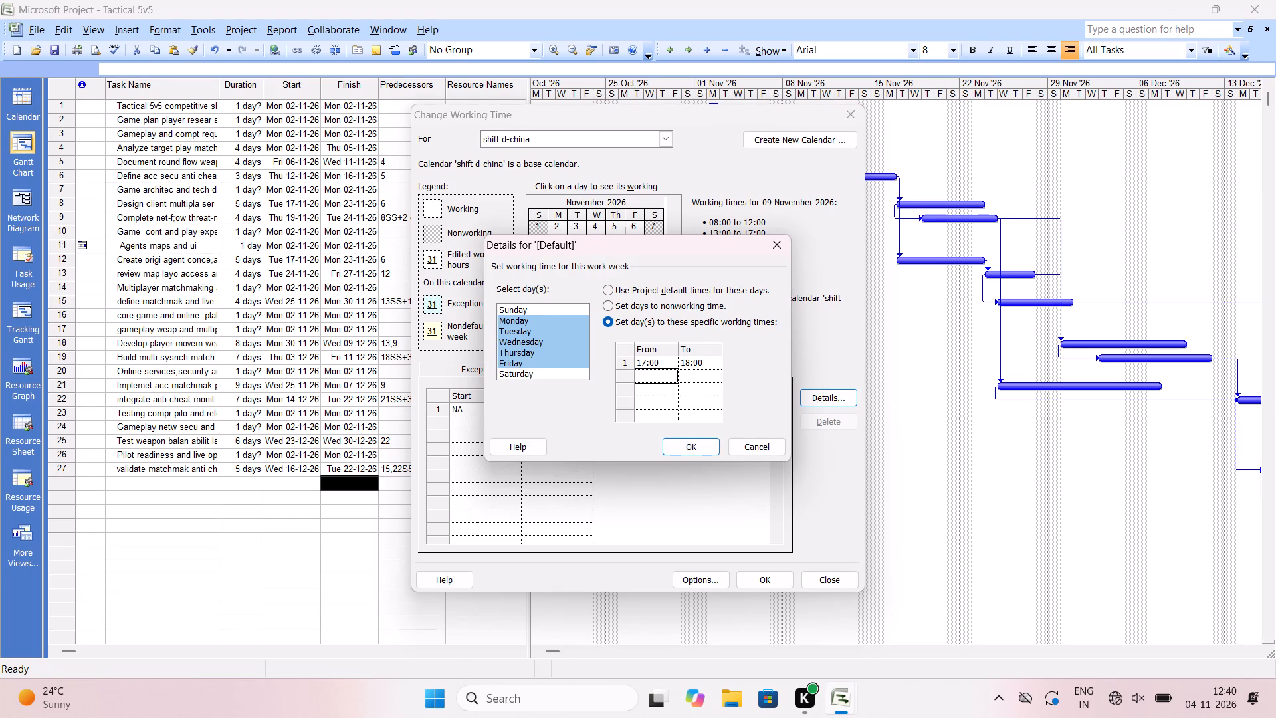
{"action": "double_click", "coordinate": [706, 360]}
{"action": "key", "text": "BackSpace"}
{"action": "type", "text": "12:00 am"}
{"action": "key", "text": "Return"}
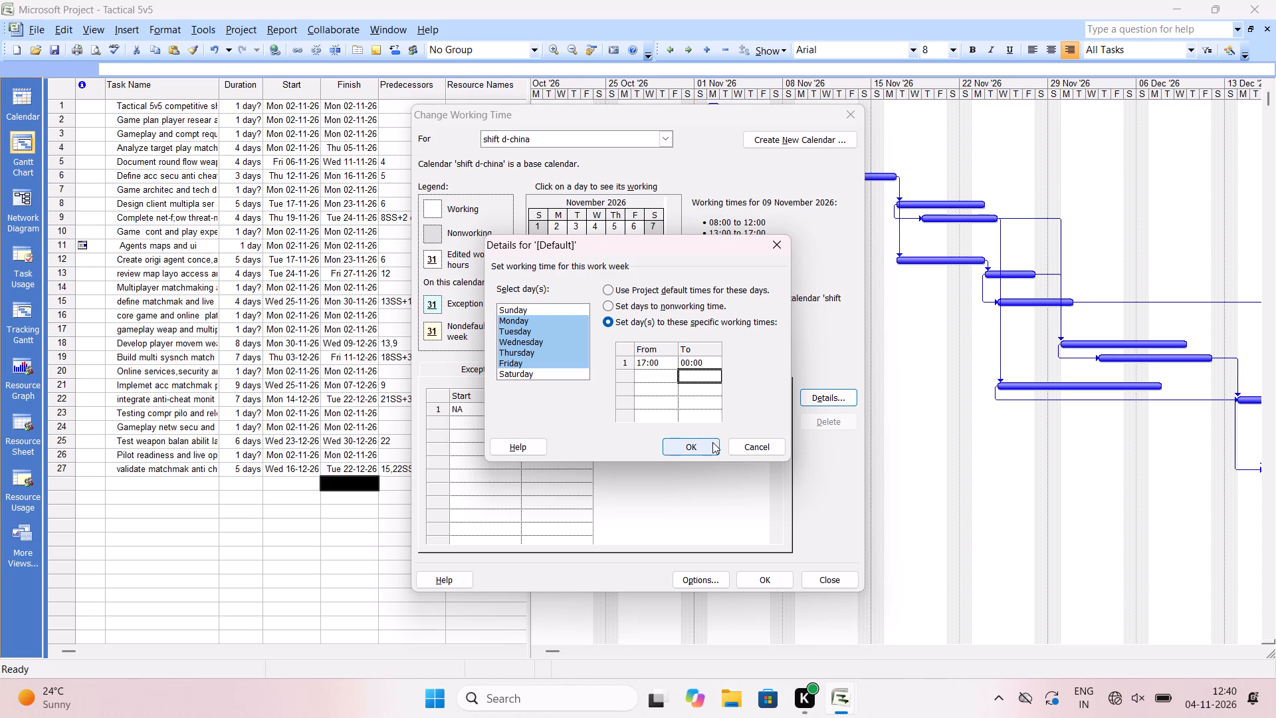
{"action": "left_click", "coordinate": [712, 442]}
Set Saturday to nonworking time in shift d-china's default work week.
{"action": "left_click", "coordinate": [838, 396]}
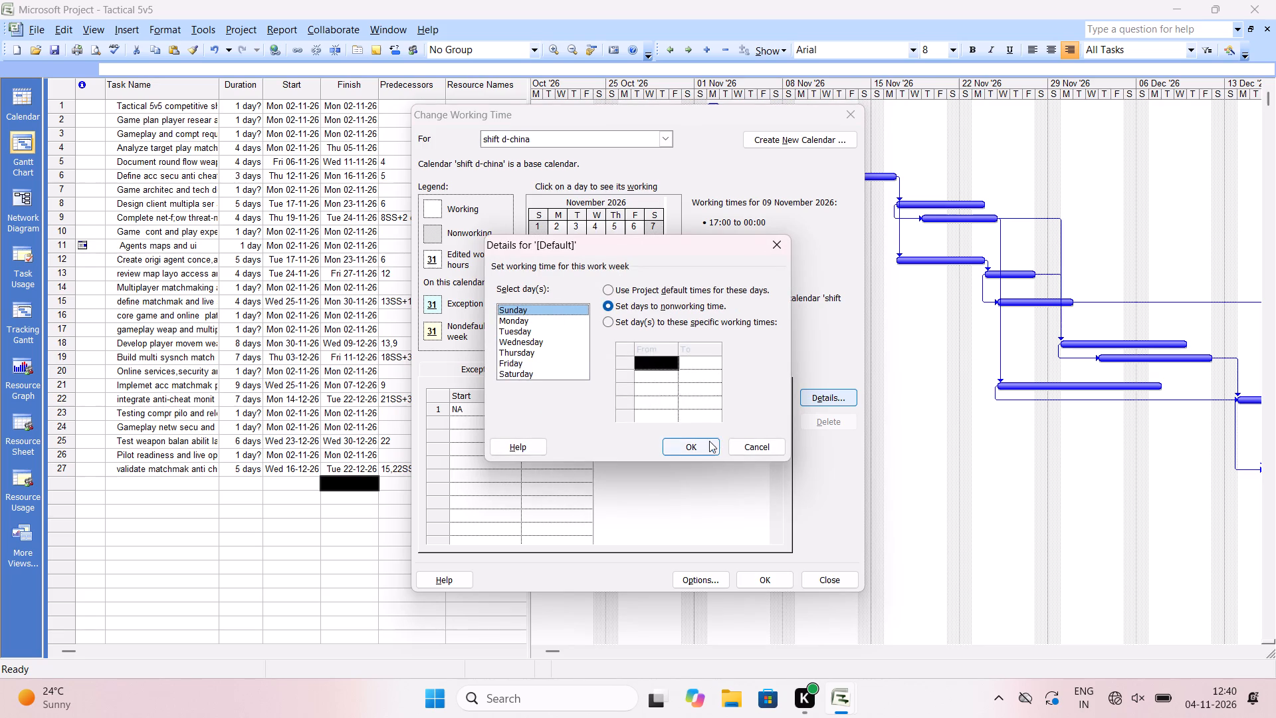
{"action": "left_click", "coordinate": [706, 441]}
{"action": "left_click", "coordinate": [834, 395]}
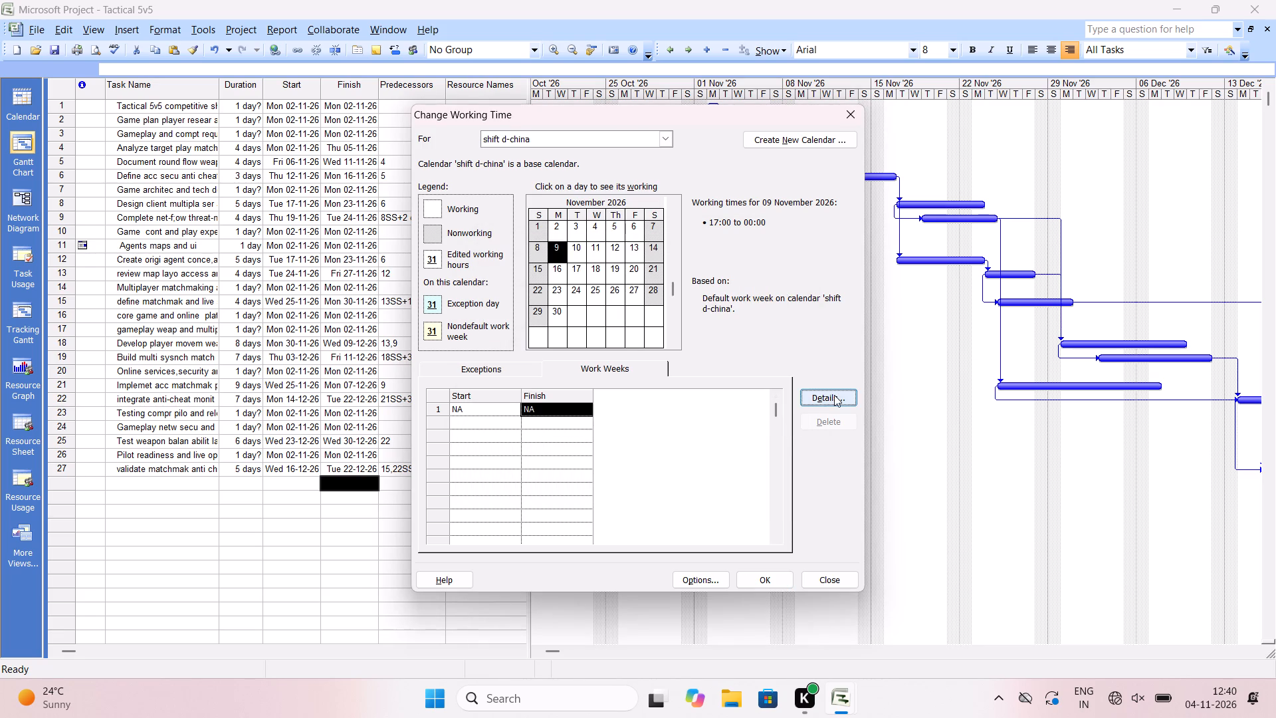
{"action": "left_click", "coordinate": [546, 372]}
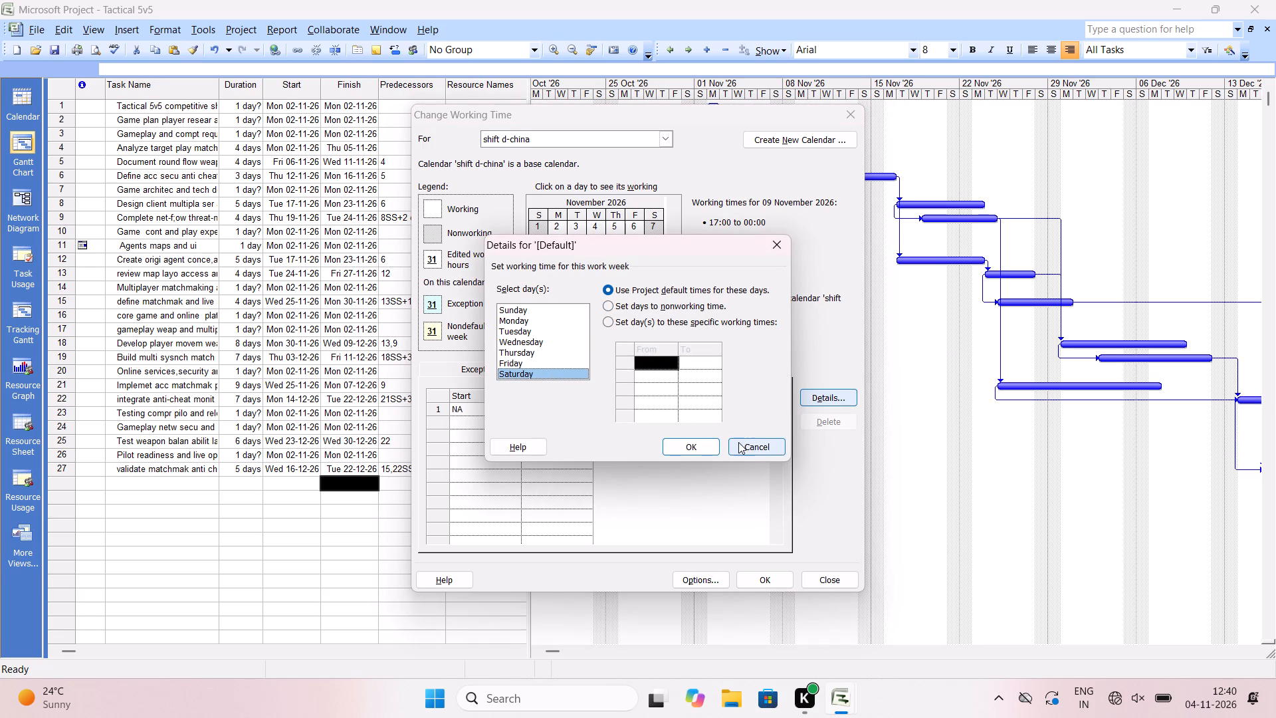
{"action": "left_click", "coordinate": [678, 308]}
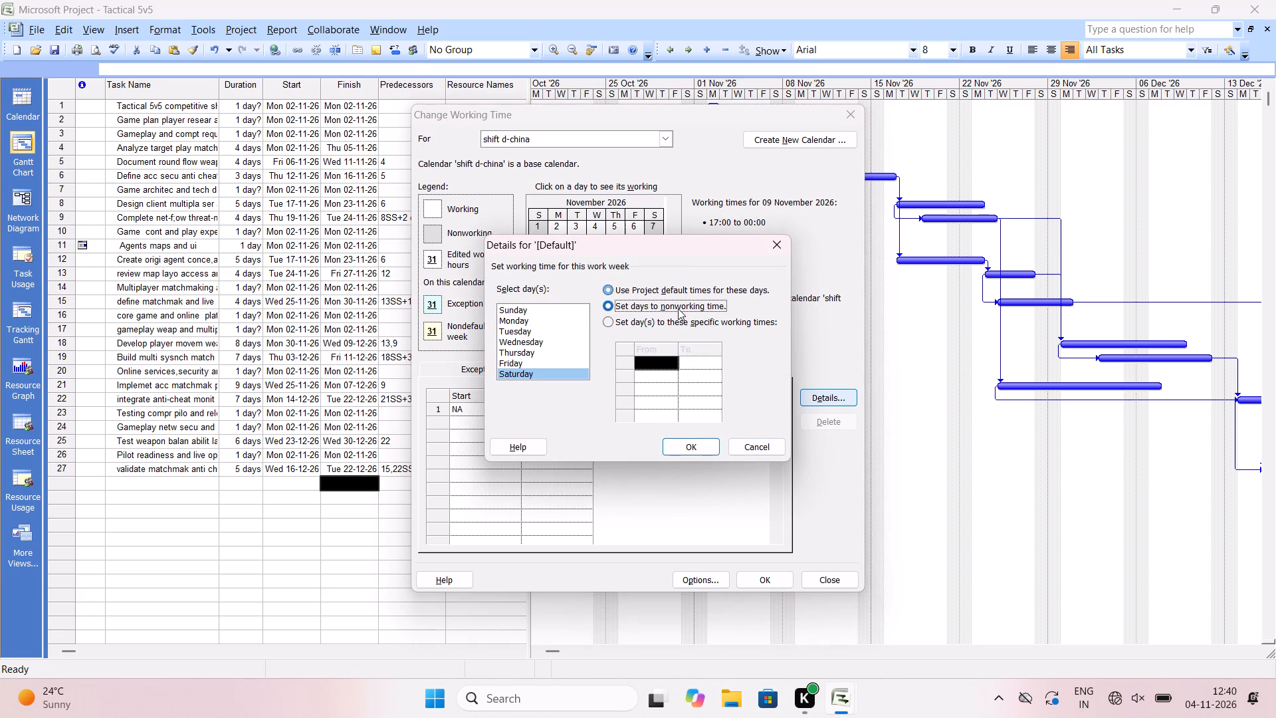
{"action": "left_click", "coordinate": [694, 451]}
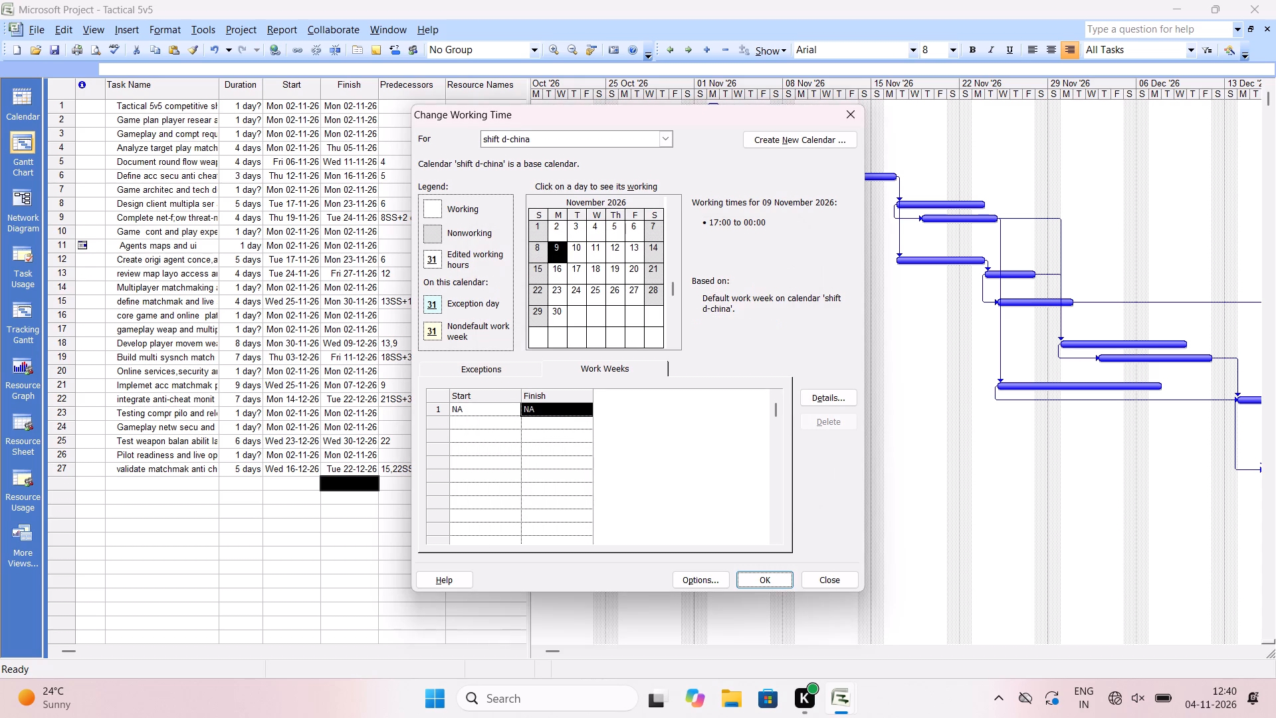
Start a new base calendar named "shift e- Moscow" and base it on a copy of the Standard calendar.
{"action": "left_click", "coordinate": [657, 138]}
{"action": "left_click", "coordinate": [765, 146]}
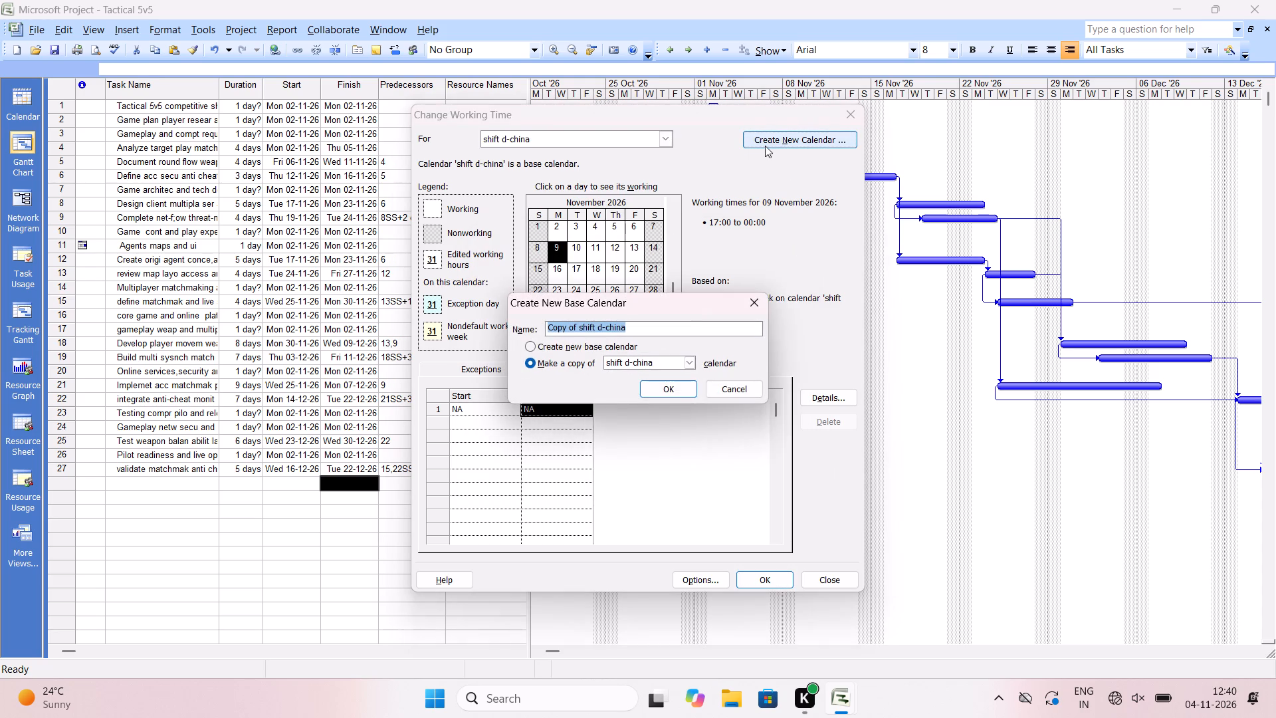
{"action": "key", "text": "BackSpace"}
{"action": "type", "text": "shift e-"}
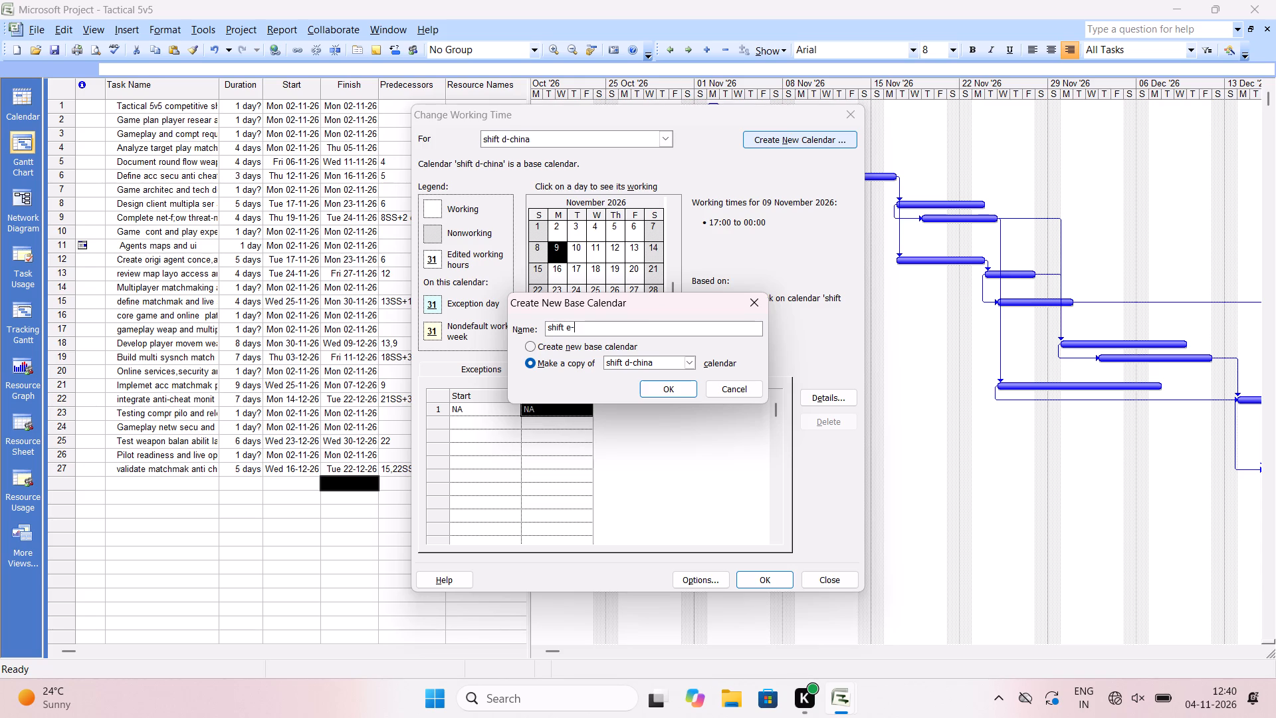
{"action": "key", "text": "space"}
{"action": "key", "text": "o"}
{"action": "key", "text": "s"}
{"action": "type", "text": "cow"}
{"action": "left_click", "coordinate": [685, 364]}
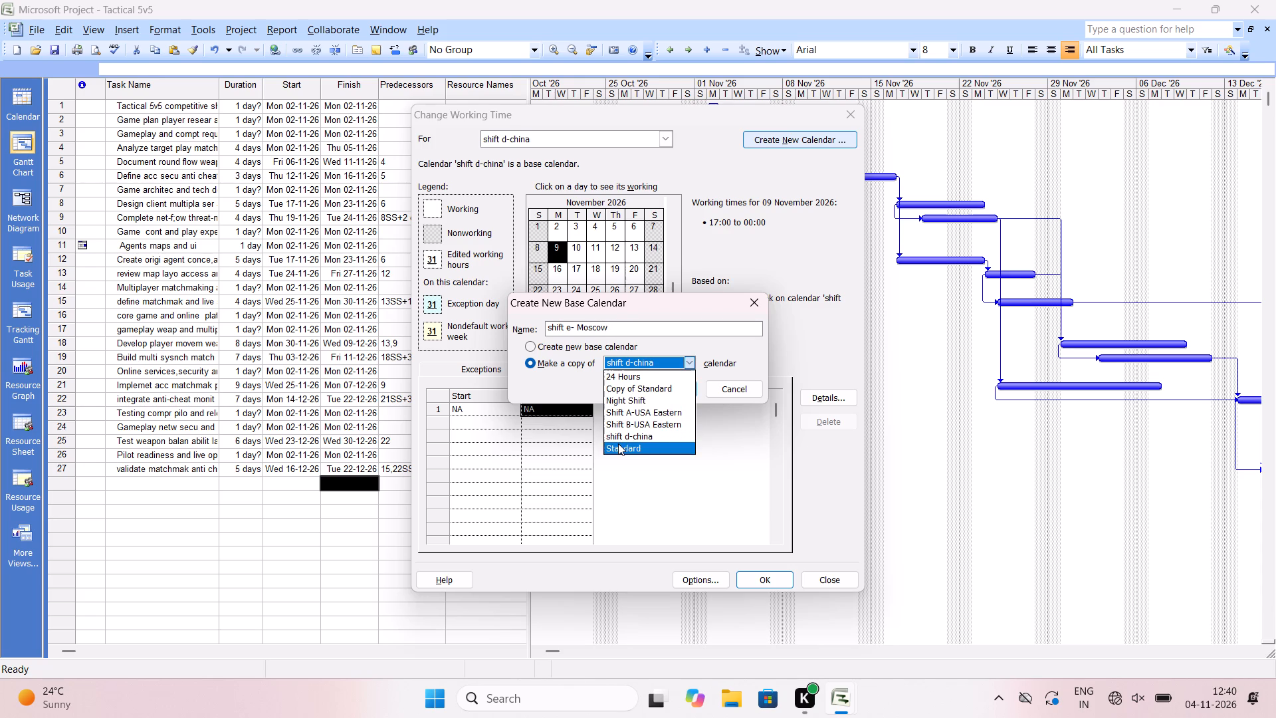
{"action": "left_click", "coordinate": [618, 443]}
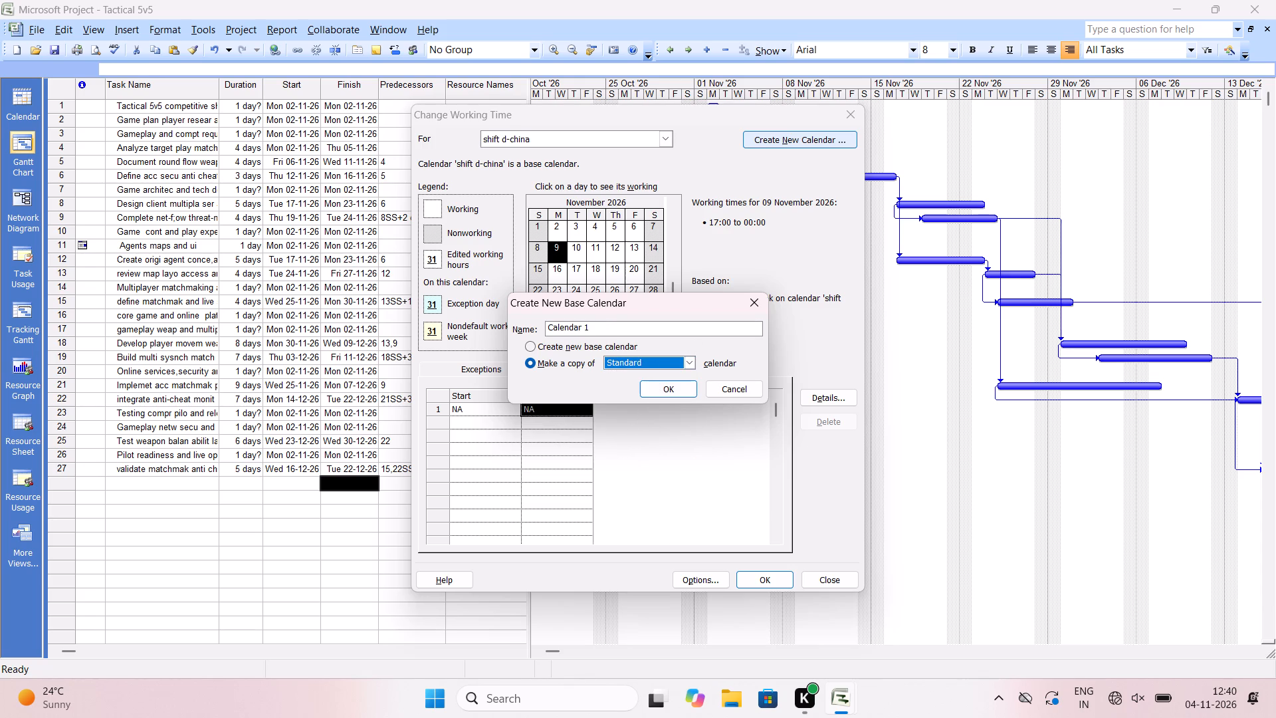
Create a base calendar named "shift E- Moscow" as a copy of Standard, saving the changes to shift d-china.
{"action": "left_click", "coordinate": [692, 329]}
{"action": "triple_click", "coordinate": [742, 321]}
{"action": "left_click", "coordinate": [742, 321]}
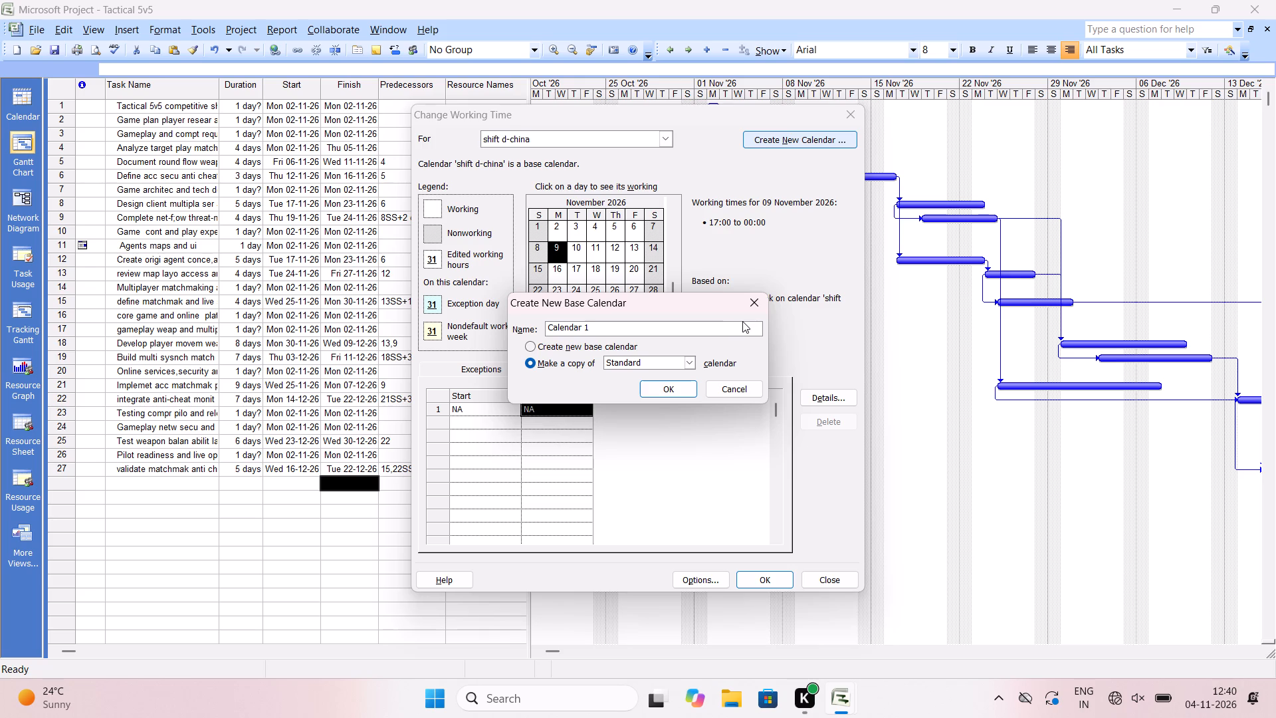
{"action": "left_click", "coordinate": [650, 362]}
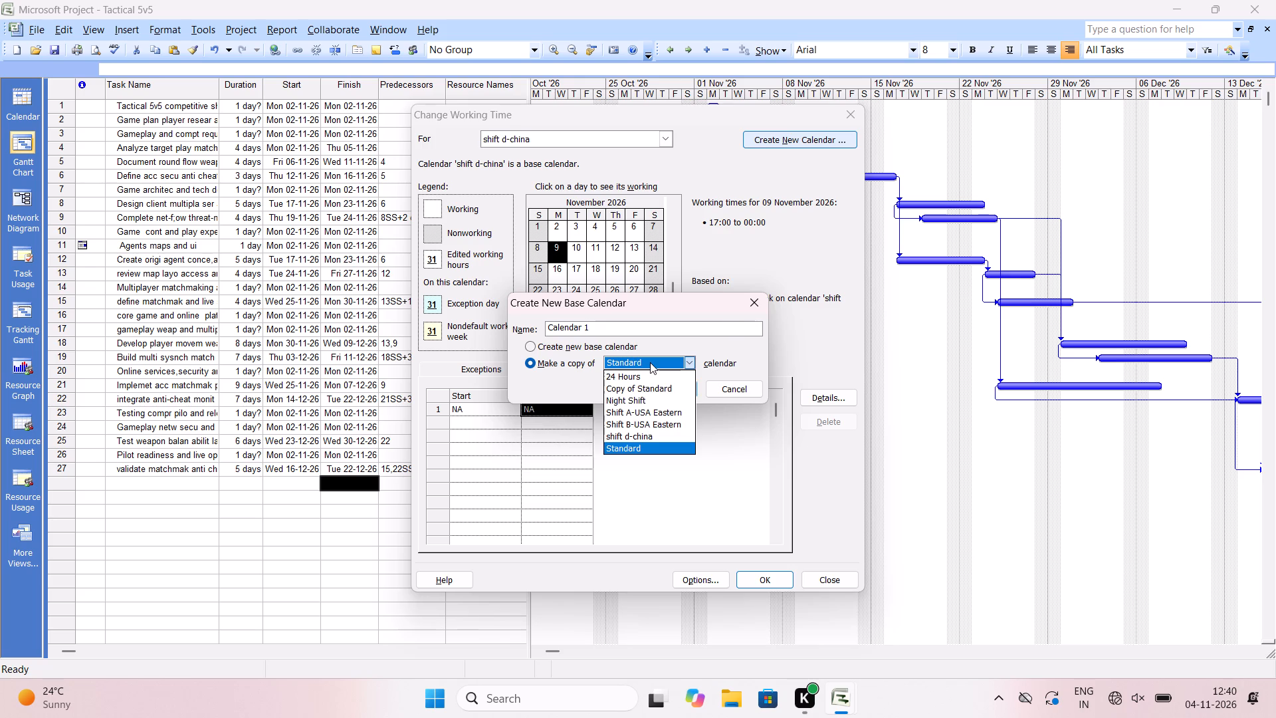
{"action": "left_click_drag", "start_coordinate": [642, 327], "coordinate": [538, 325]}
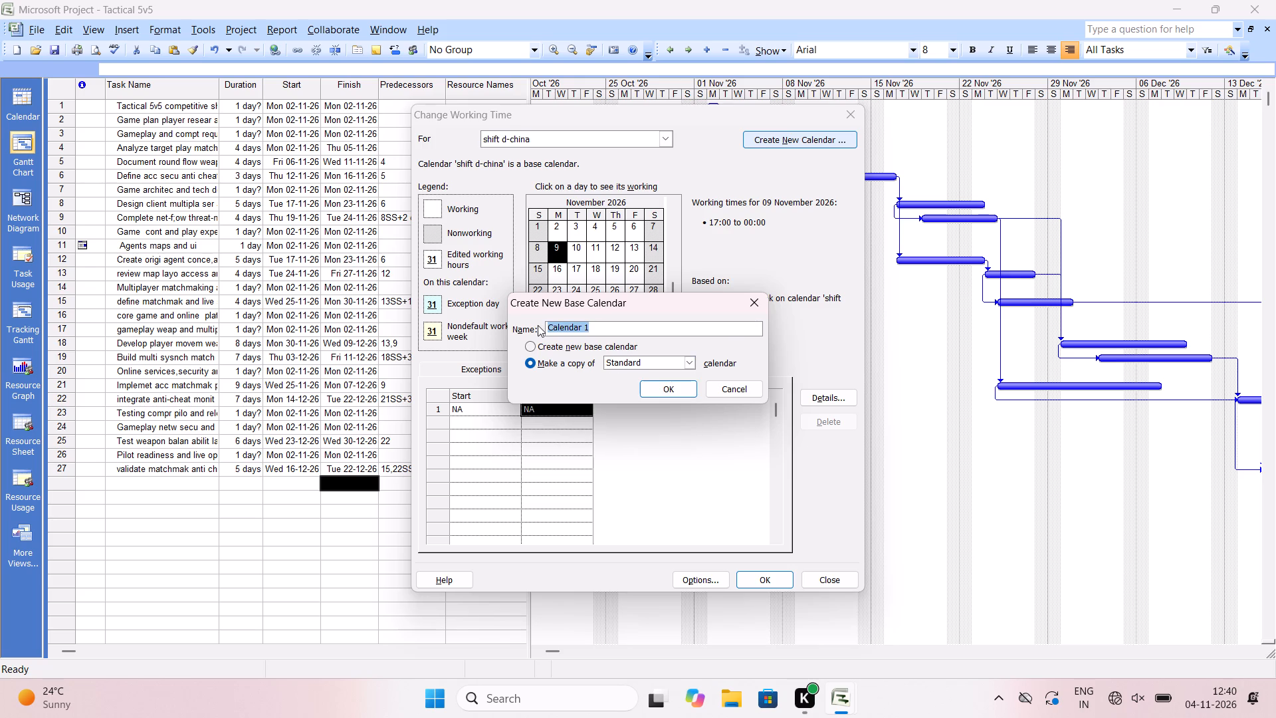
{"action": "key", "text": "BackSpace"}
{"action": "type", "text": "shift"}
{"action": "key", "text": "space"}
{"action": "type", "text": "e -"}
{"action": "key", "text": "BackSpace"}
{"action": "key", "text": "BackSpace"}
{"action": "key", "text": "BackSpace"}
{"action": "key", "text": "BackSpace"}
{"action": "key", "text": "space"}
{"action": "type", "text": "-"}
{"action": "key", "text": "space"}
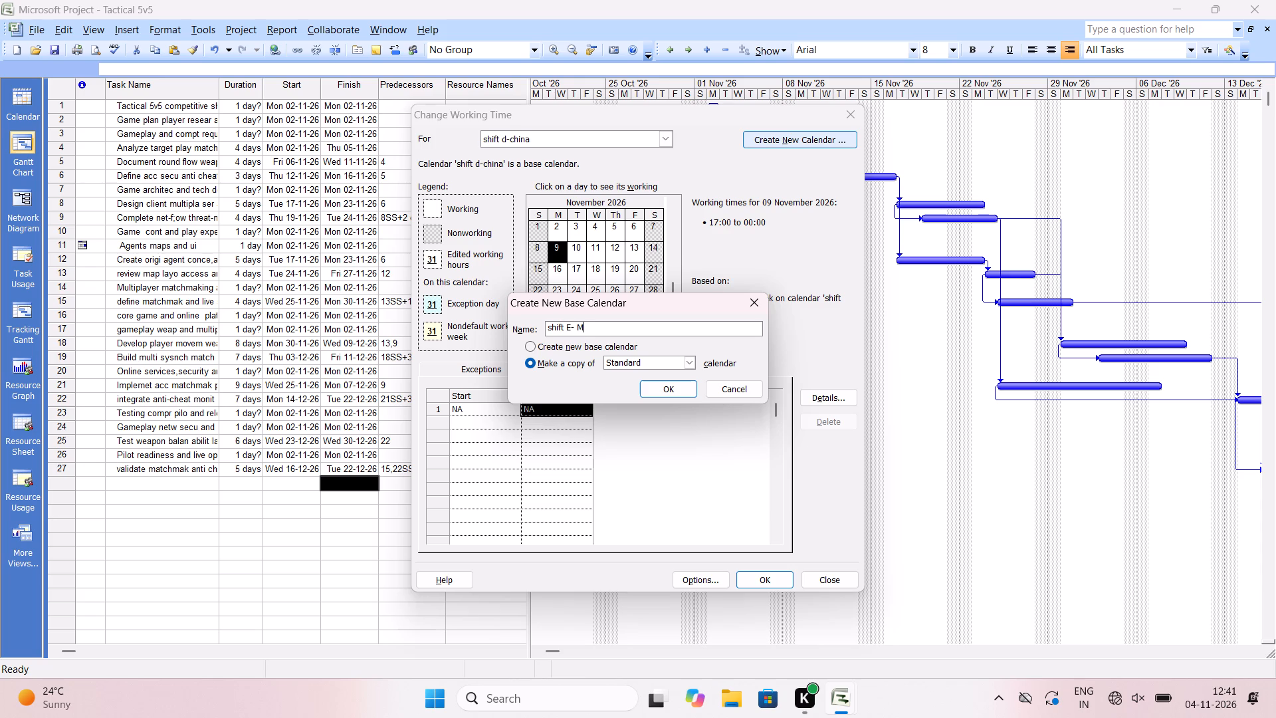
{"action": "type", "text": "os"}
{"action": "type", "text": "cow"}
{"action": "left_click", "coordinate": [667, 394]}
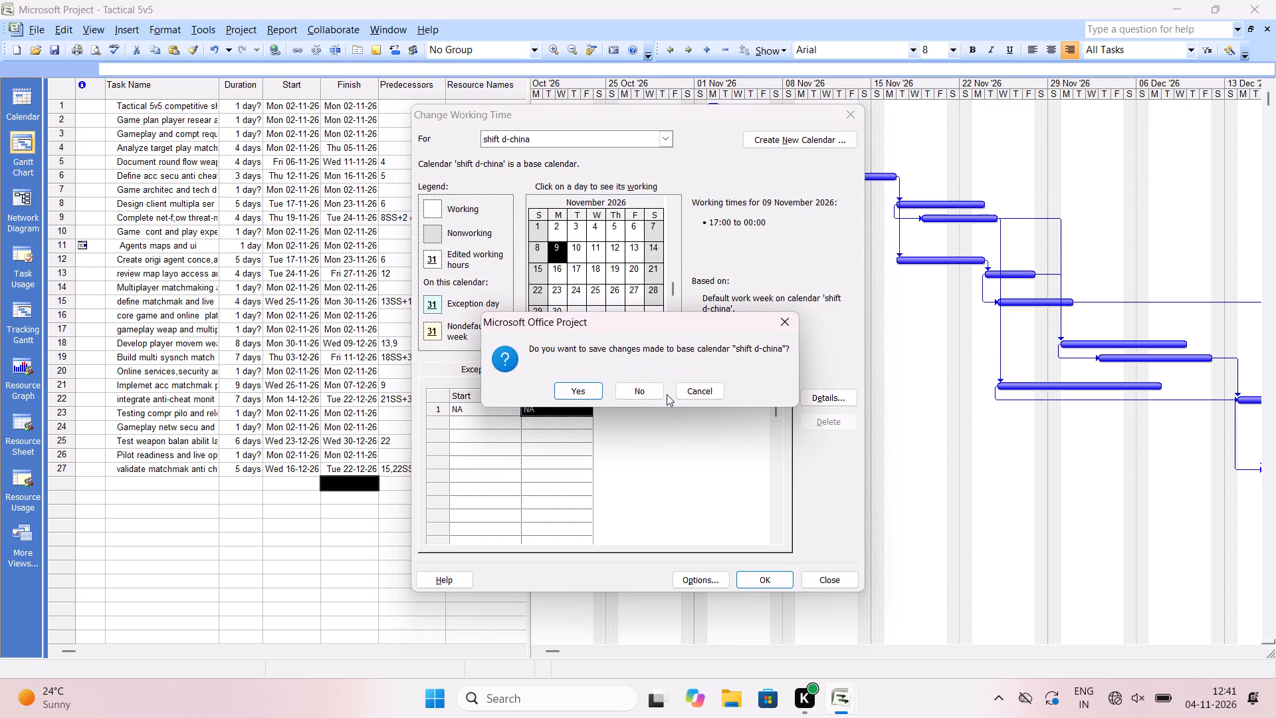
{"action": "left_click", "coordinate": [577, 389]}
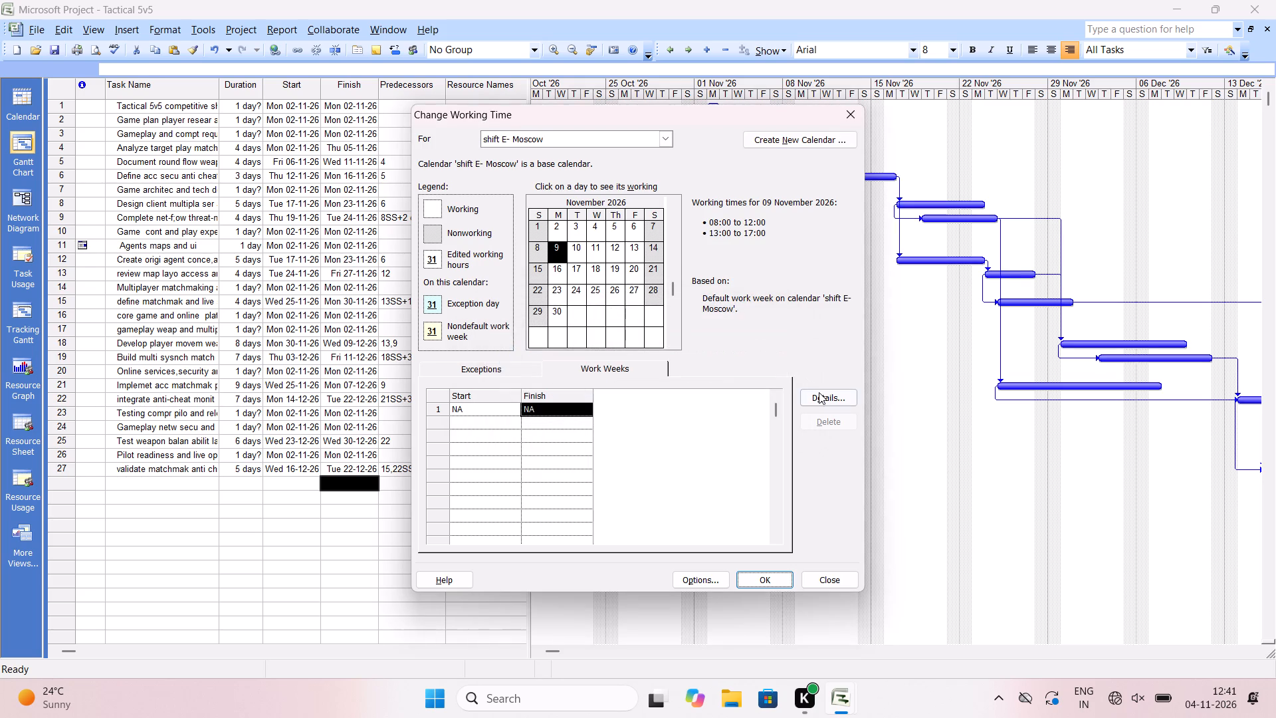
Switch Monday to Friday of shift E- Moscow's default work week to specific working times and clear both existing periods.
{"action": "left_click", "coordinate": [819, 392]}
{"action": "left_click", "coordinate": [632, 314]}
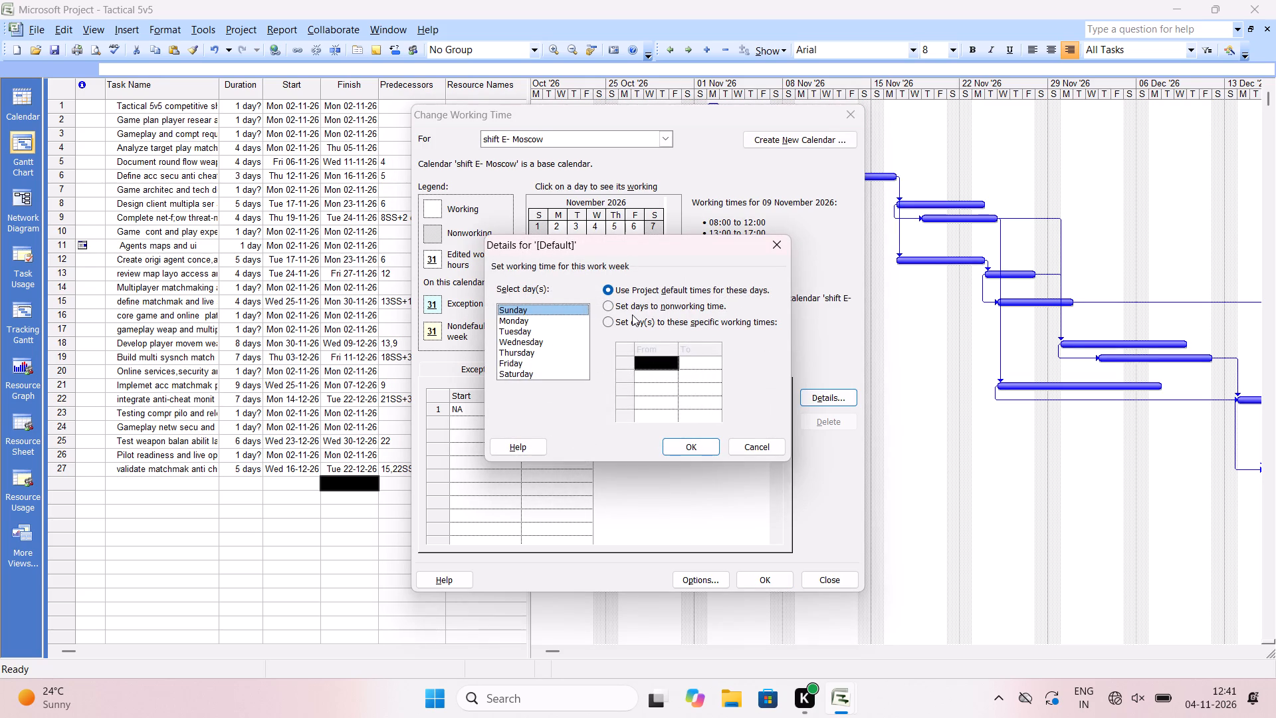
{"action": "left_click_drag", "start_coordinate": [515, 315], "coordinate": [532, 366]}
{"action": "left_click_drag", "start_coordinate": [532, 366], "coordinate": [502, 325]}
{"action": "left_click", "coordinate": [502, 325]}
{"action": "left_click_drag", "start_coordinate": [503, 320], "coordinate": [523, 363]}
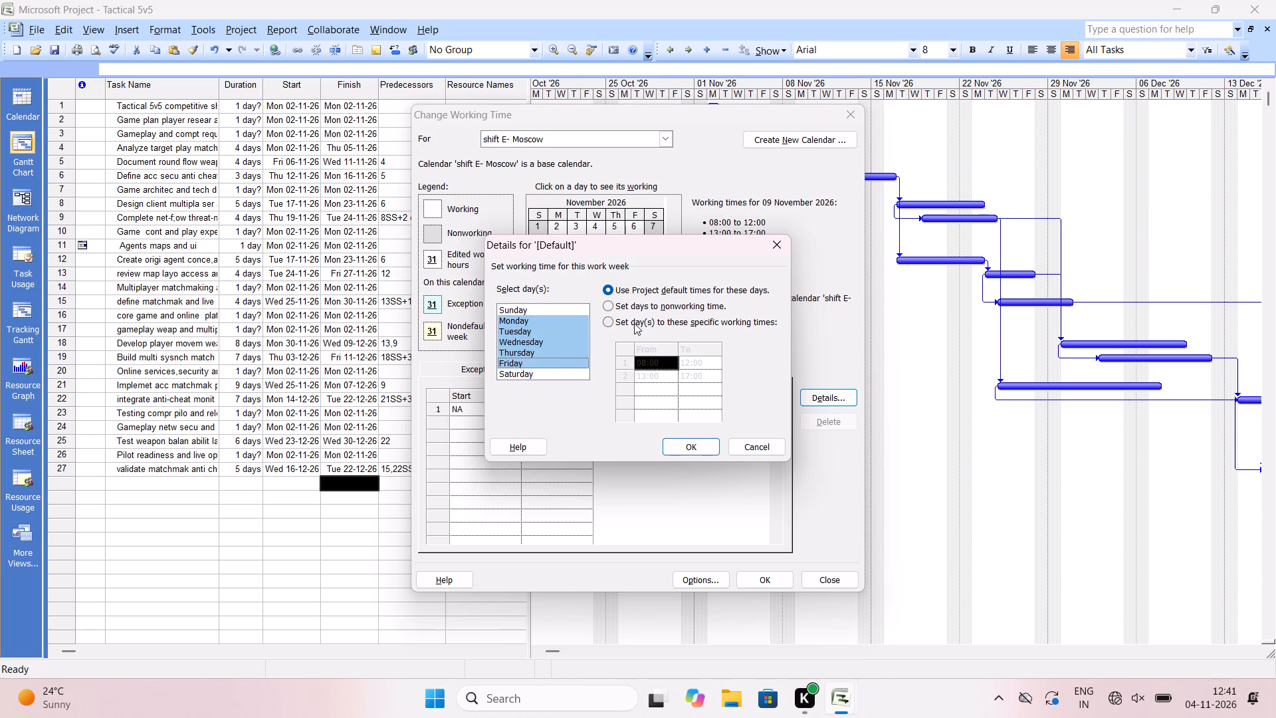
{"action": "left_click", "coordinate": [634, 322]}
{"action": "left_click_drag", "start_coordinate": [701, 379], "coordinate": [621, 356]}
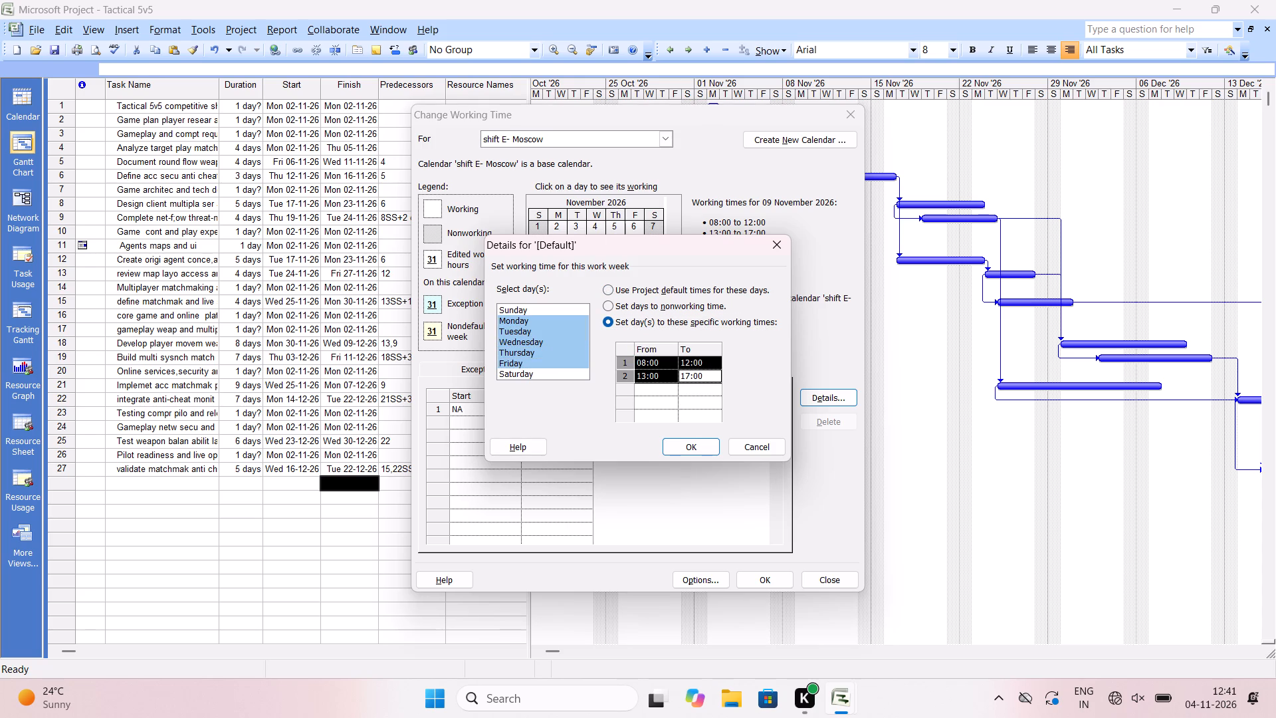
{"action": "key", "text": "Delete"}
Set the Monday to Friday working period from 09:00 am to 17:00 and apply it.
{"action": "left_click", "coordinate": [644, 367]}
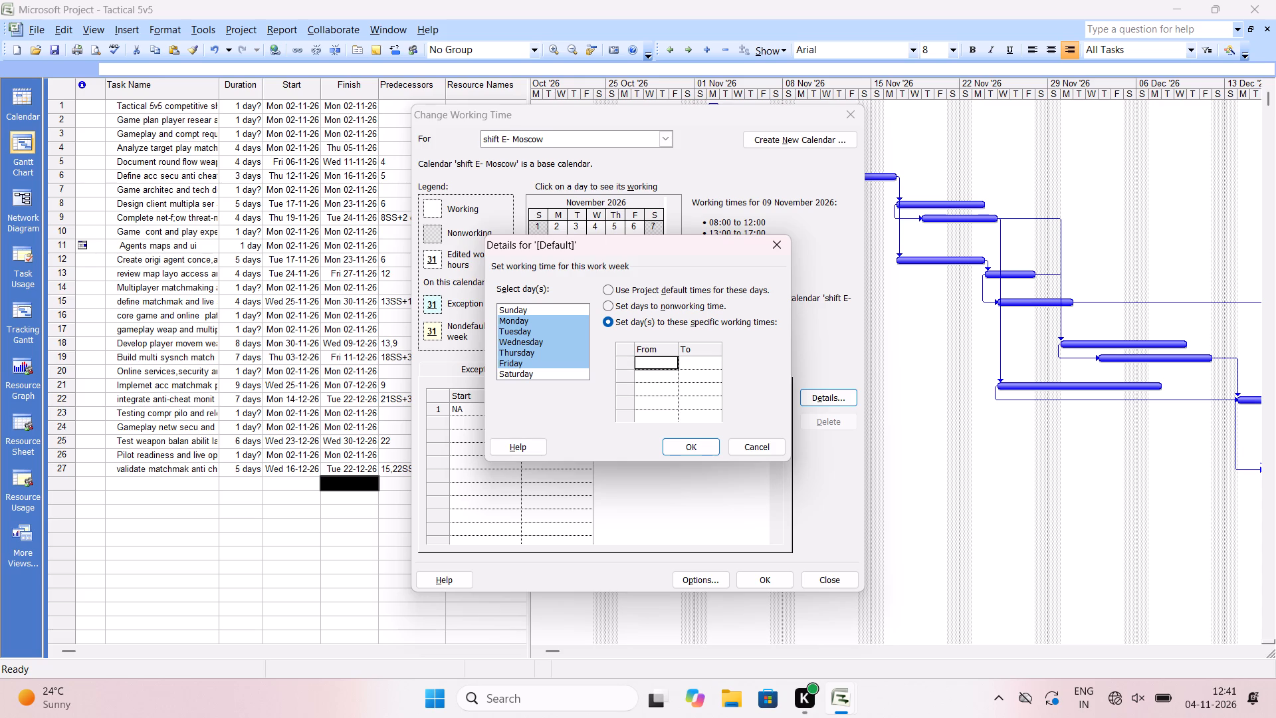
{"action": "type", "text": "09:00"}
{"action": "key", "text": "space"}
{"action": "type", "text": "am"}
{"action": "key", "text": "Return"}
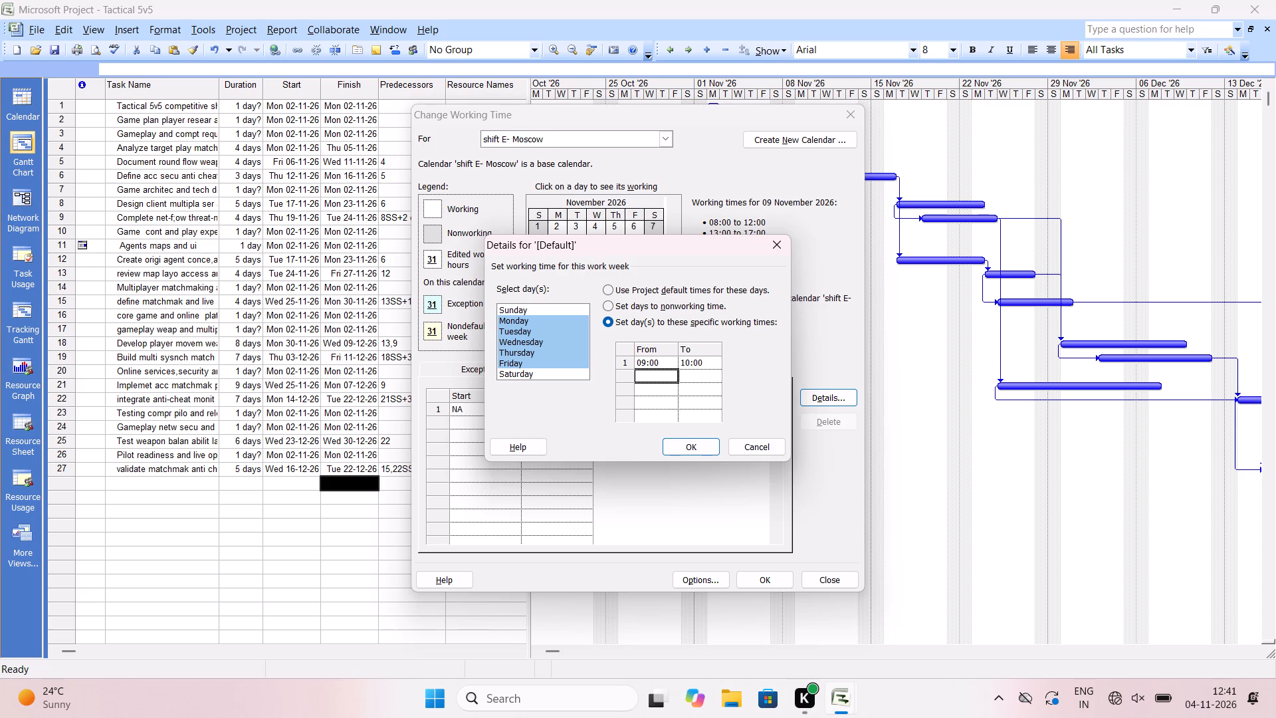
{"action": "left_click", "coordinate": [689, 367]}
{"action": "key", "text": "BackSpace"}
{"action": "type", "text": "17:00 pm"}
{"action": "key", "text": "Return"}
{"action": "left_click", "coordinate": [698, 444]}
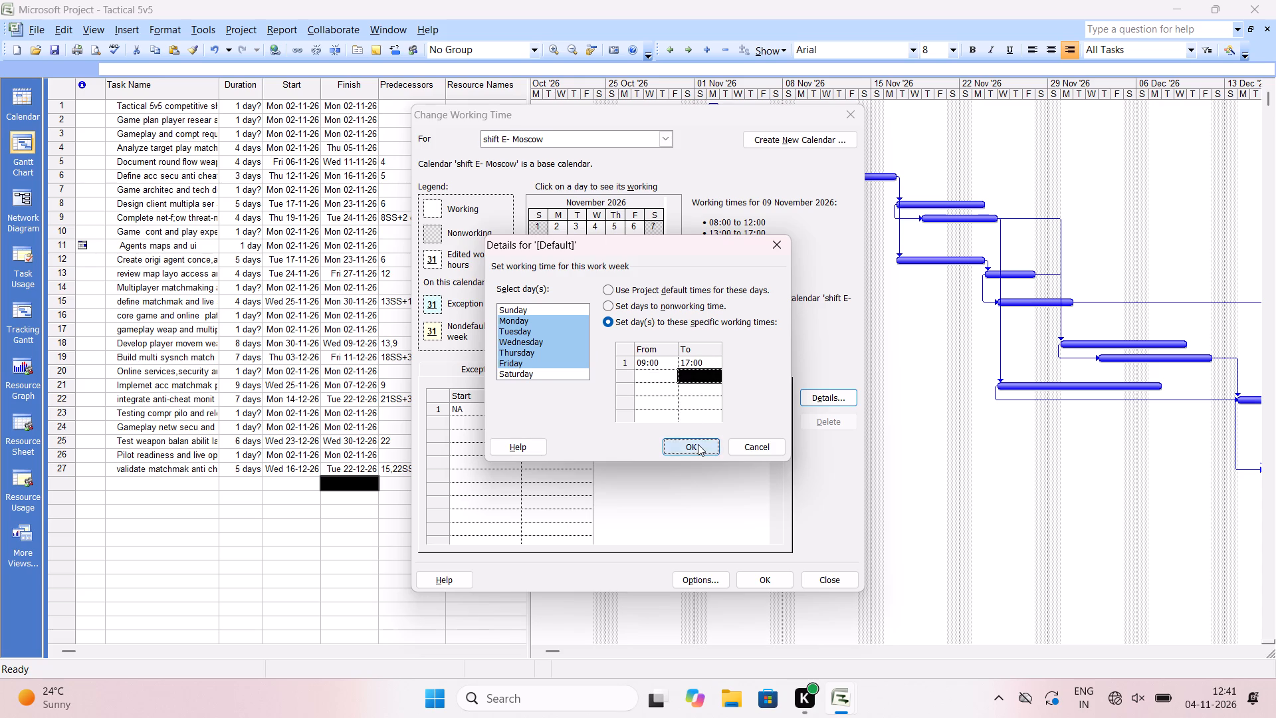
Set Sunday and Saturday to nonworking time in shift E- Moscow's default work week.
{"action": "left_click", "coordinate": [821, 388]}
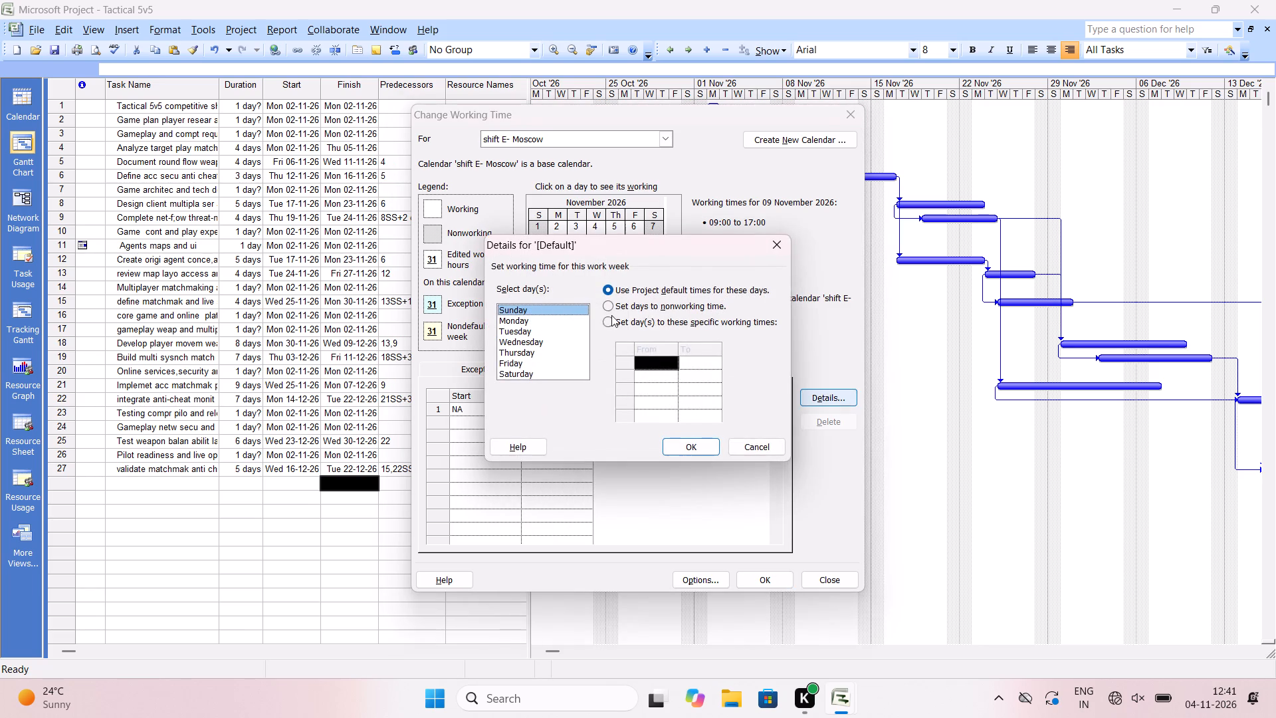
{"action": "left_click", "coordinate": [650, 309]}
{"action": "left_click", "coordinate": [687, 447]}
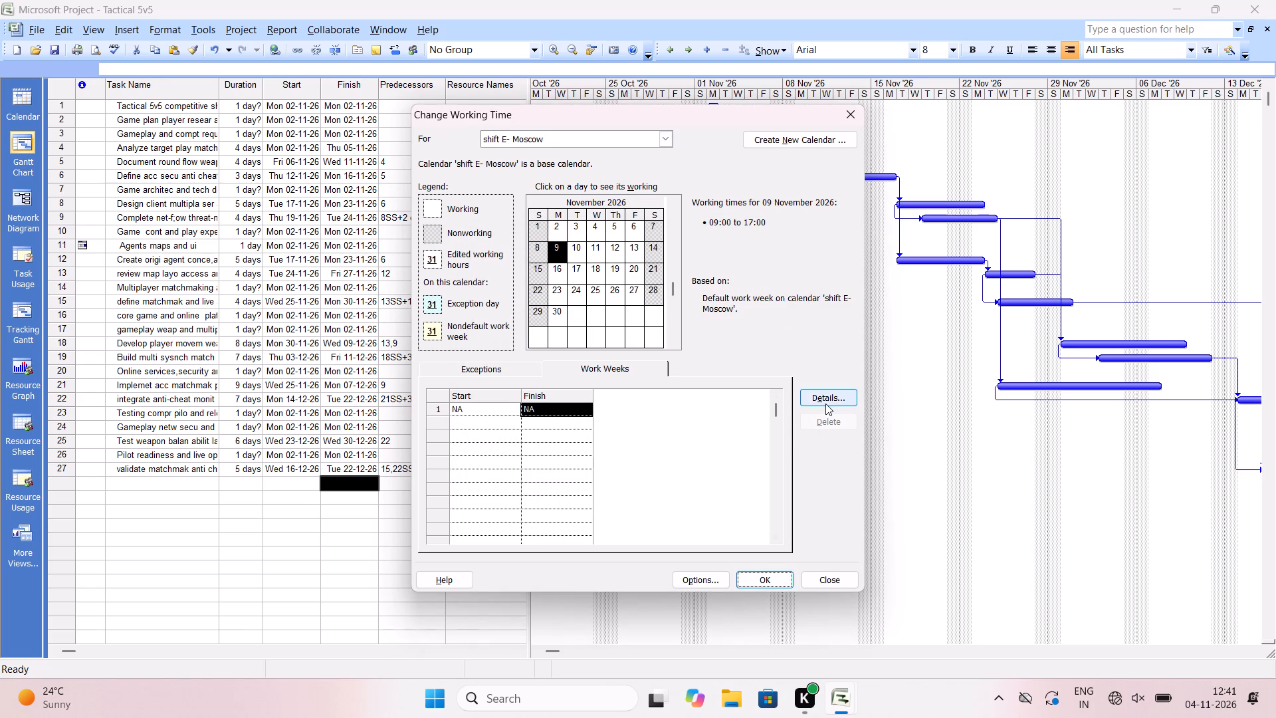
{"action": "left_click", "coordinate": [825, 404]}
{"action": "left_click", "coordinate": [545, 371]}
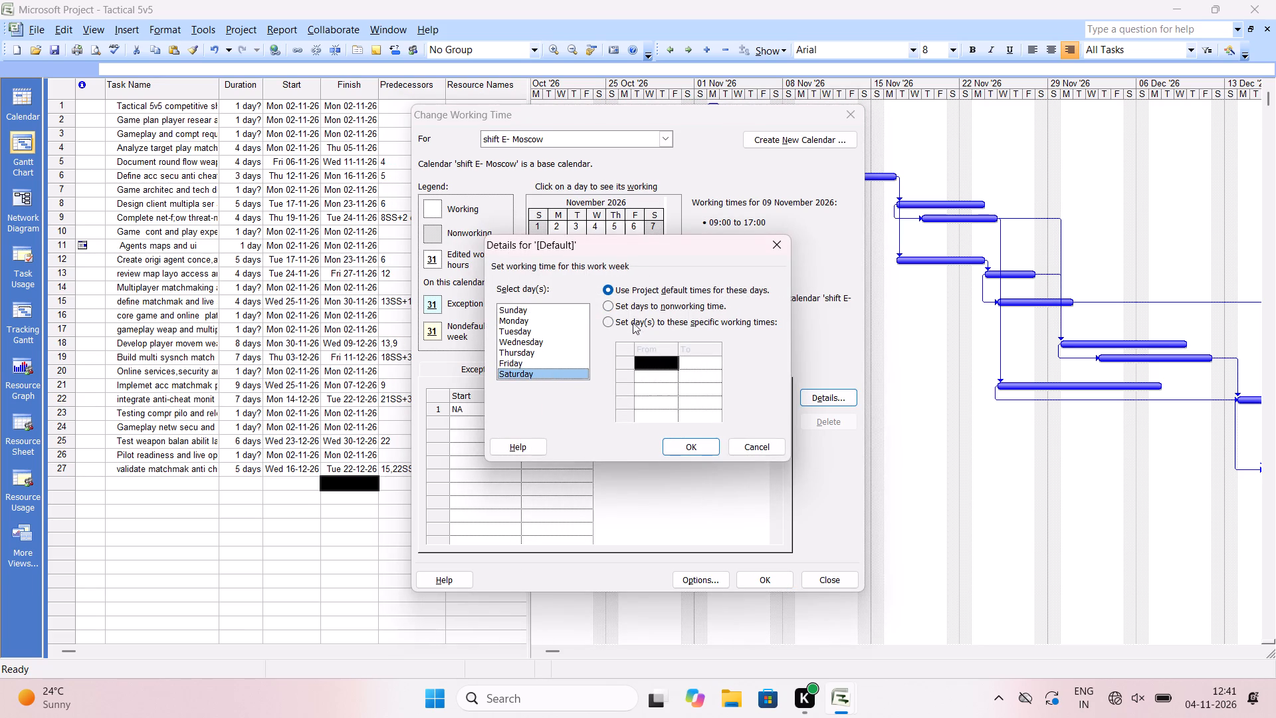
{"action": "left_click", "coordinate": [634, 303]}
{"action": "left_click", "coordinate": [692, 446]}
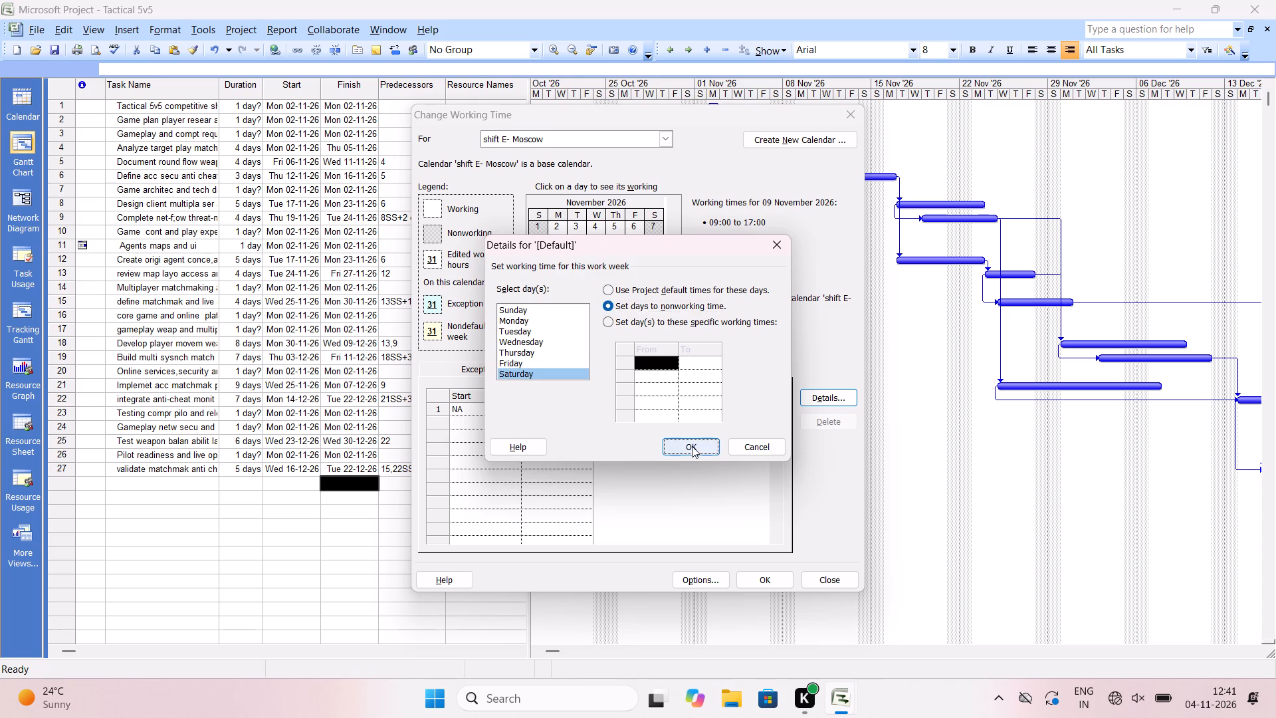
Check shift E- Moscow's working times for 18 November 2026.
{"action": "double_click", "coordinate": [597, 271]}
{"action": "left_click", "coordinate": [594, 203]}
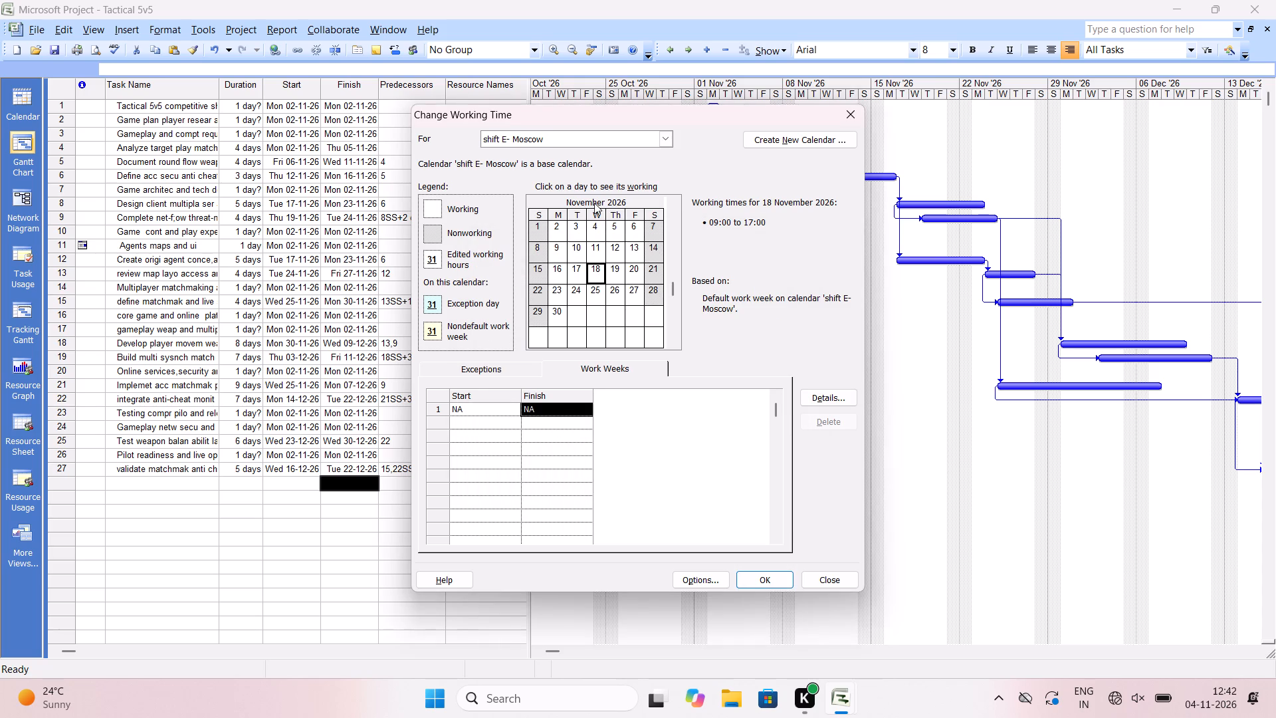
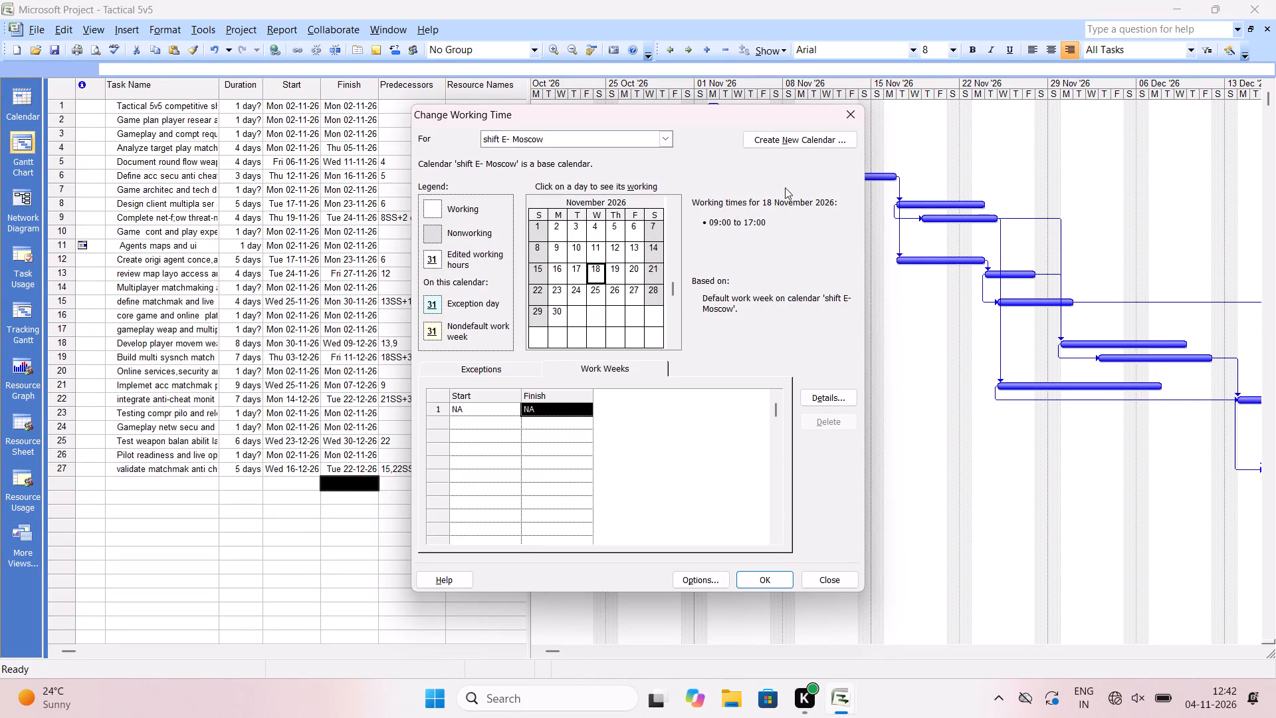
Switch to the shift d-china calendar, saving the changes made to shift E- Moscow.
{"action": "left_click", "coordinate": [638, 148]}
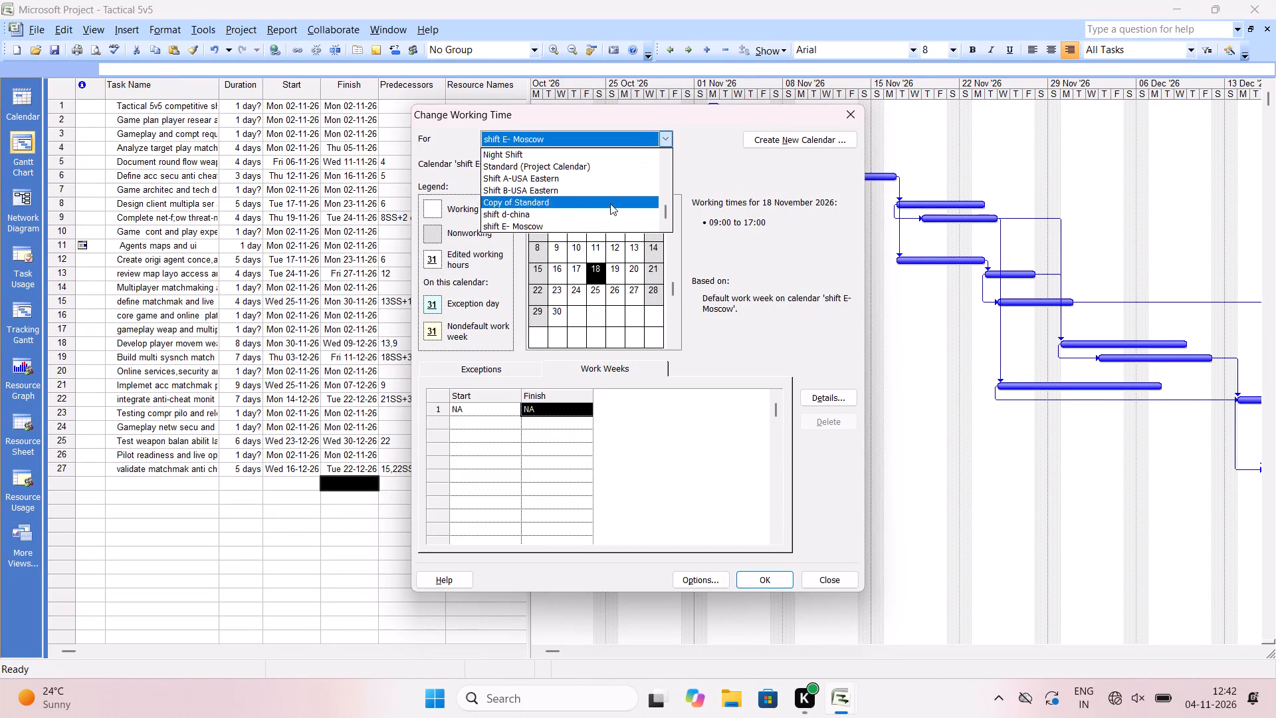
{"action": "left_click", "coordinate": [607, 211]}
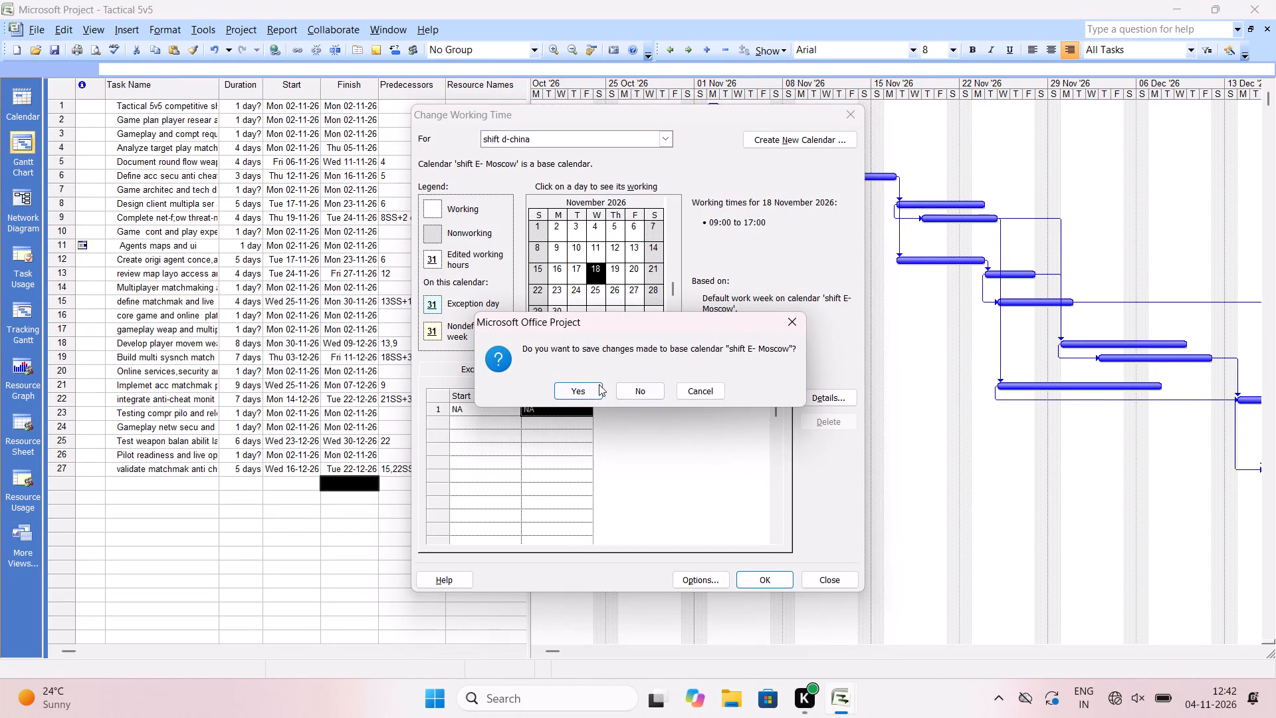
{"action": "left_click", "coordinate": [591, 384]}
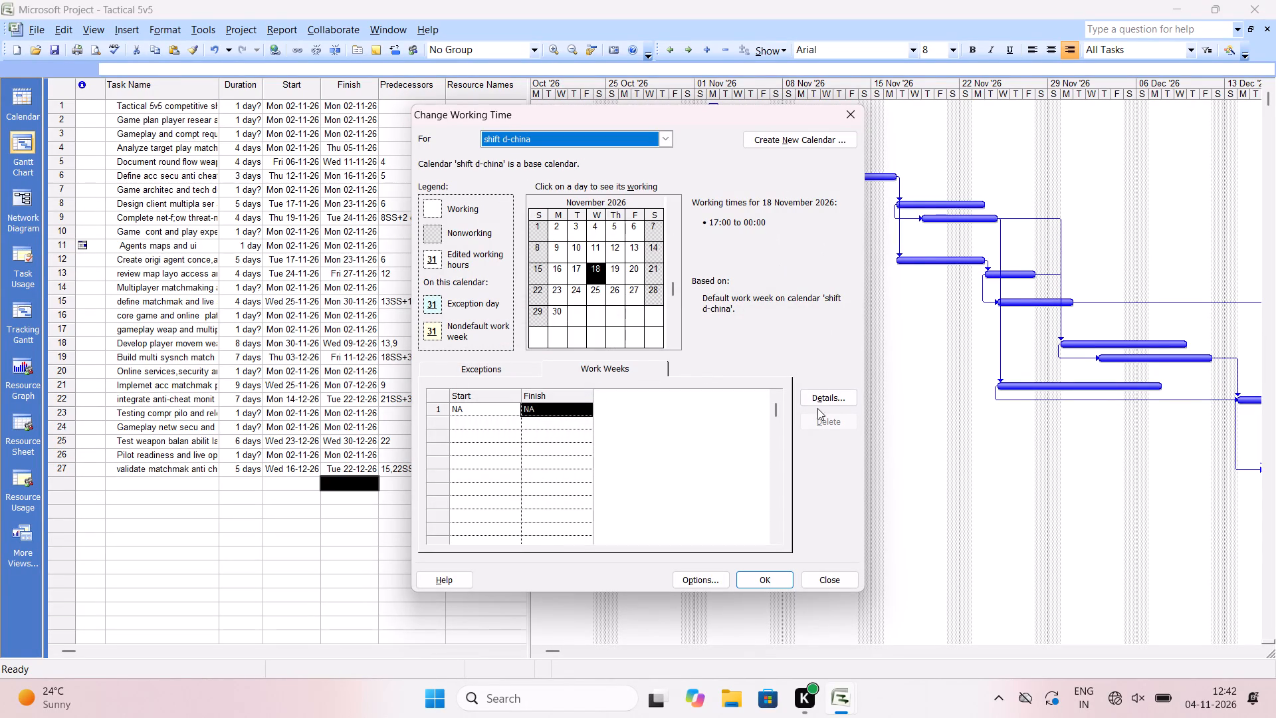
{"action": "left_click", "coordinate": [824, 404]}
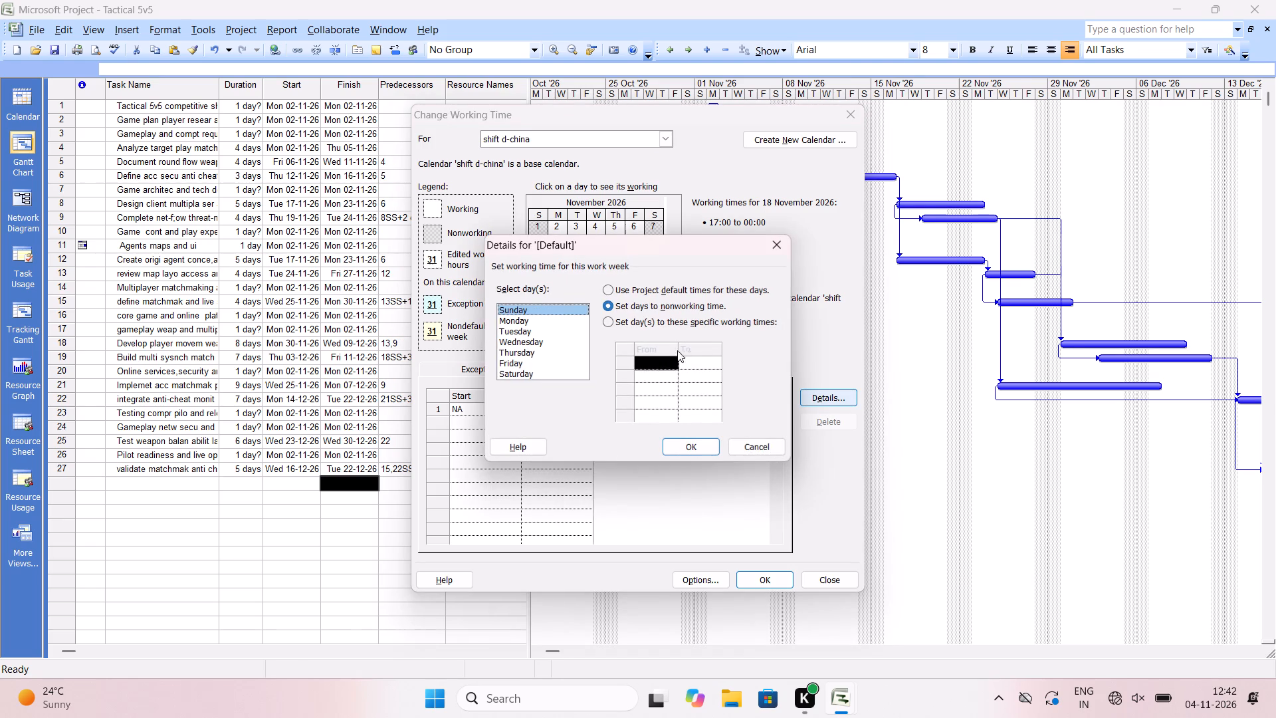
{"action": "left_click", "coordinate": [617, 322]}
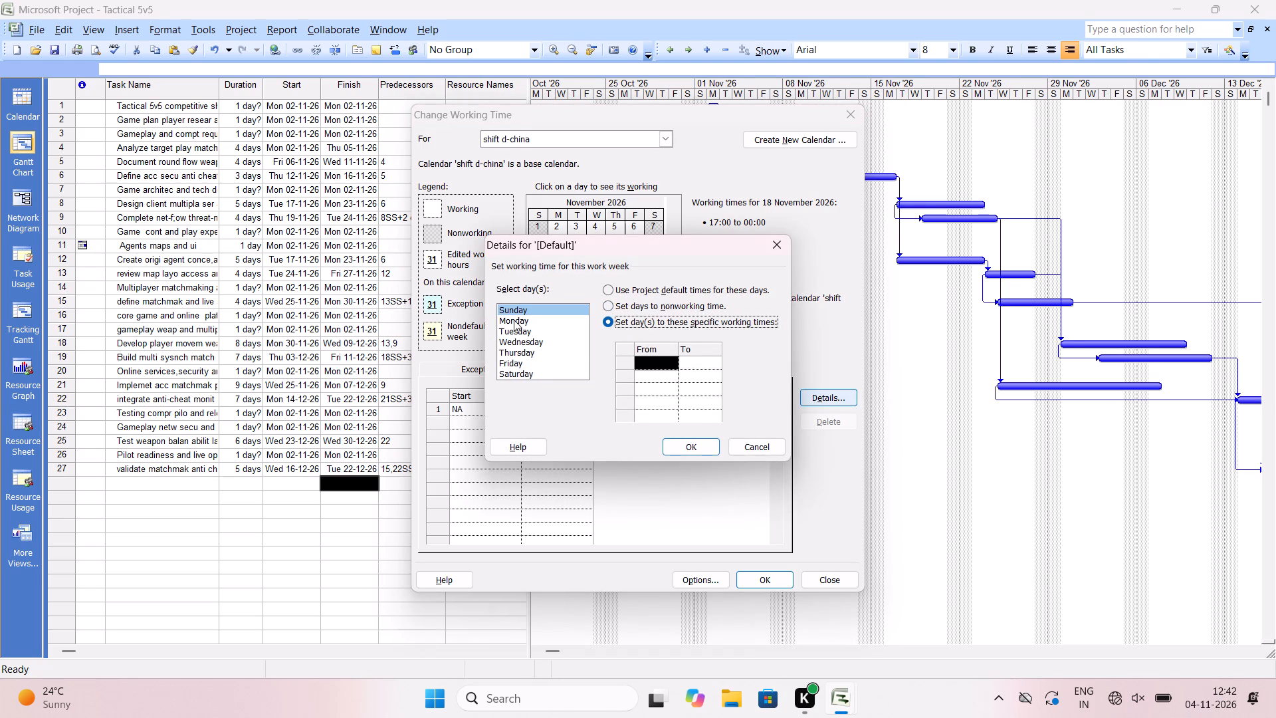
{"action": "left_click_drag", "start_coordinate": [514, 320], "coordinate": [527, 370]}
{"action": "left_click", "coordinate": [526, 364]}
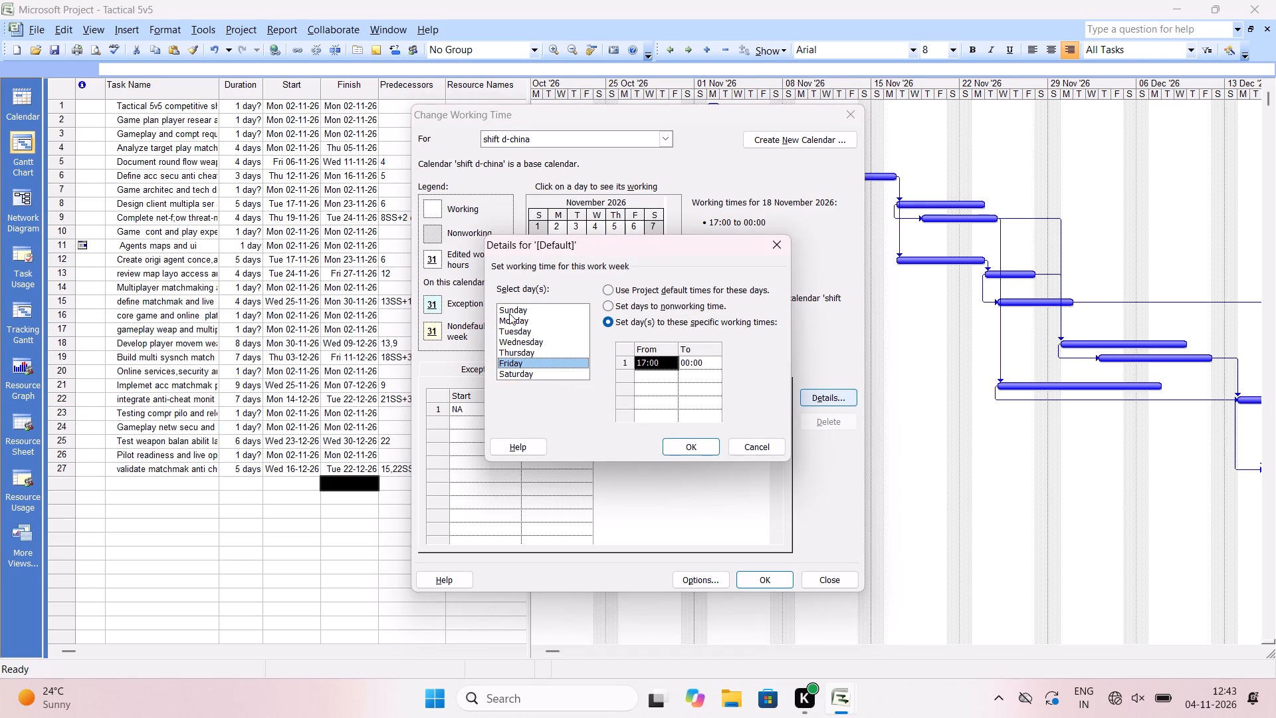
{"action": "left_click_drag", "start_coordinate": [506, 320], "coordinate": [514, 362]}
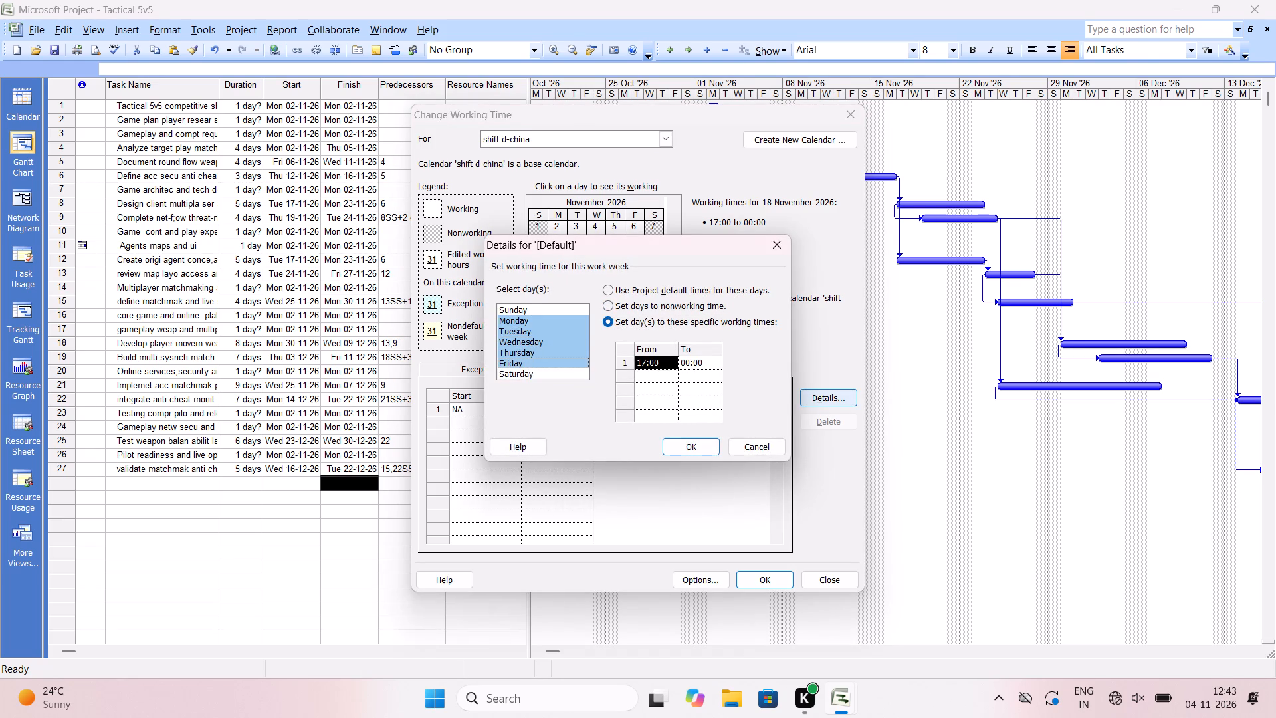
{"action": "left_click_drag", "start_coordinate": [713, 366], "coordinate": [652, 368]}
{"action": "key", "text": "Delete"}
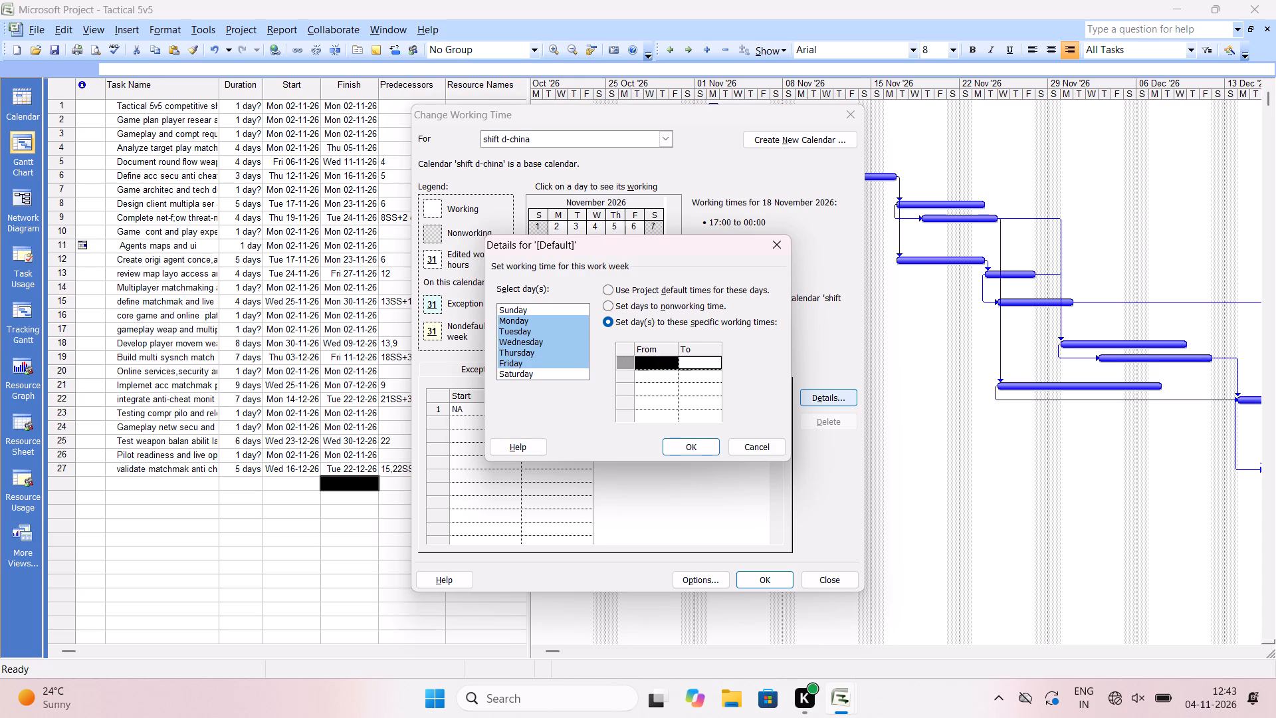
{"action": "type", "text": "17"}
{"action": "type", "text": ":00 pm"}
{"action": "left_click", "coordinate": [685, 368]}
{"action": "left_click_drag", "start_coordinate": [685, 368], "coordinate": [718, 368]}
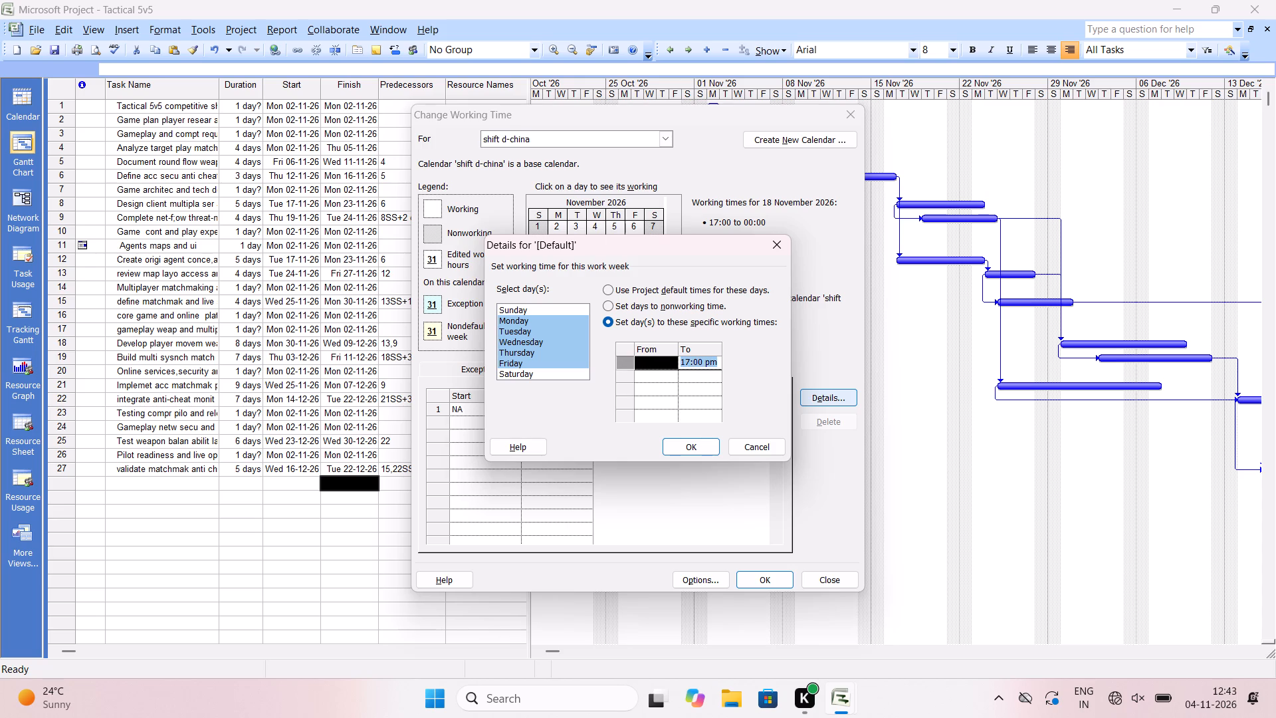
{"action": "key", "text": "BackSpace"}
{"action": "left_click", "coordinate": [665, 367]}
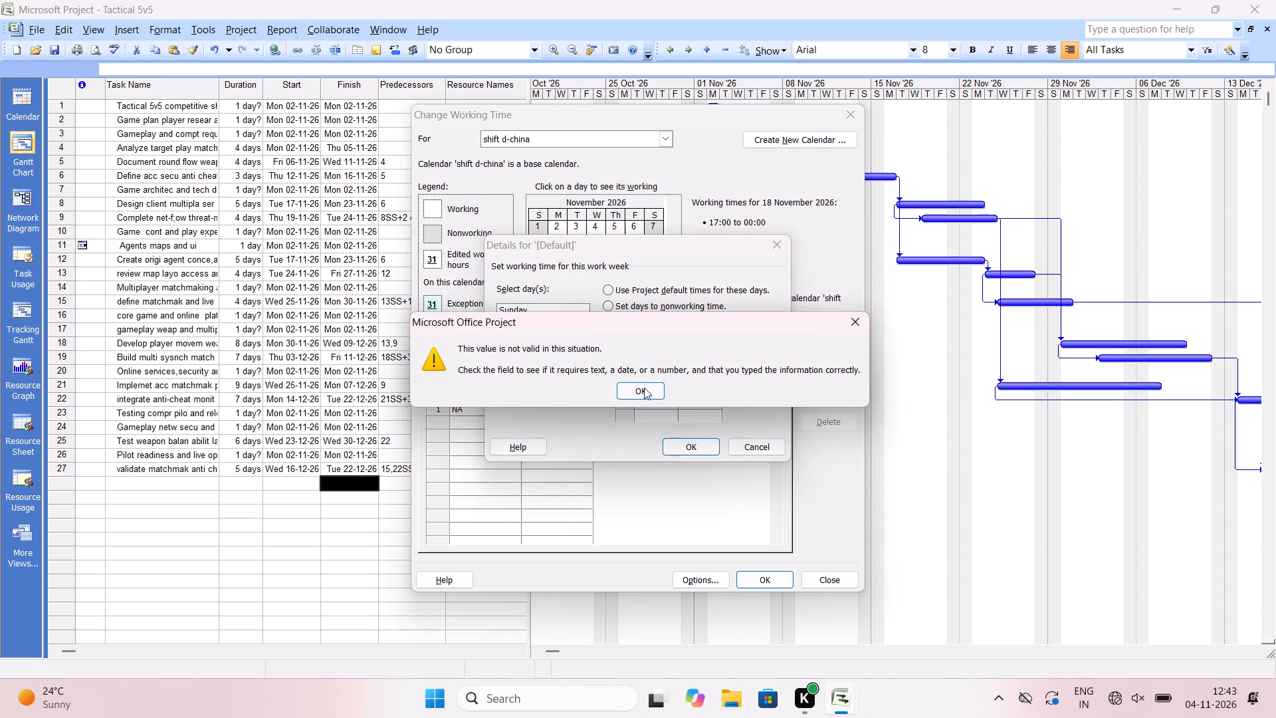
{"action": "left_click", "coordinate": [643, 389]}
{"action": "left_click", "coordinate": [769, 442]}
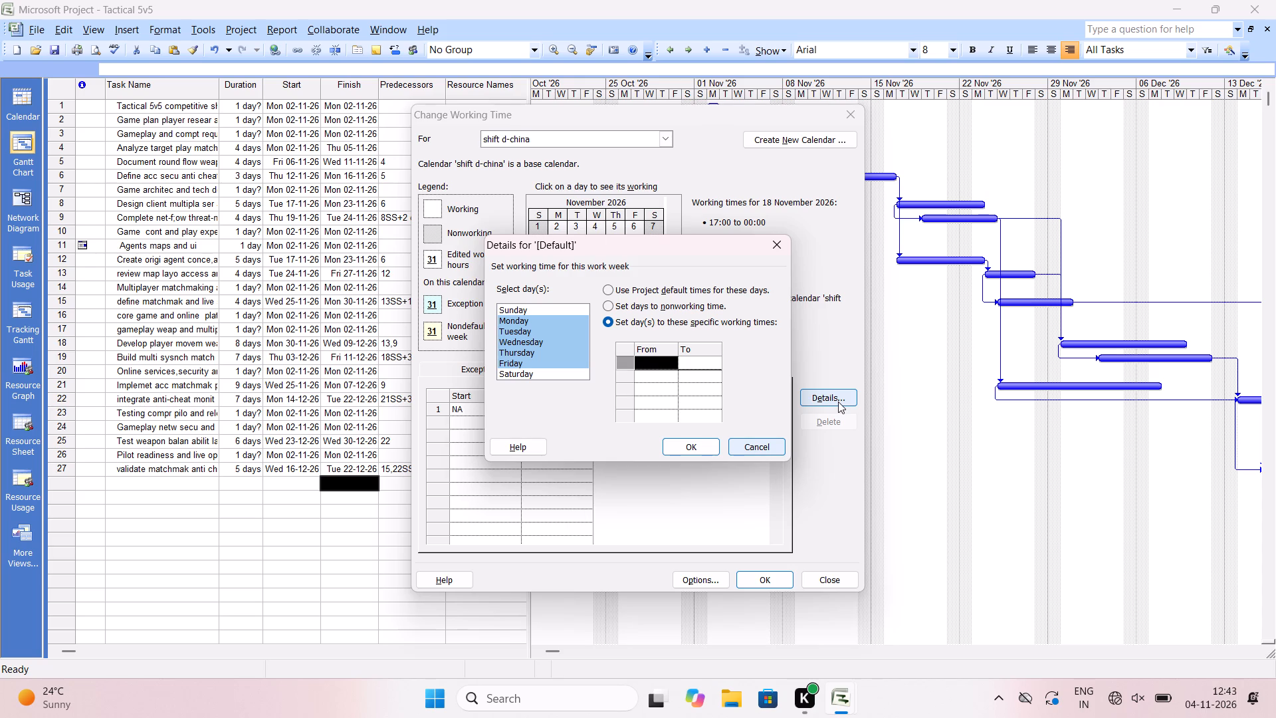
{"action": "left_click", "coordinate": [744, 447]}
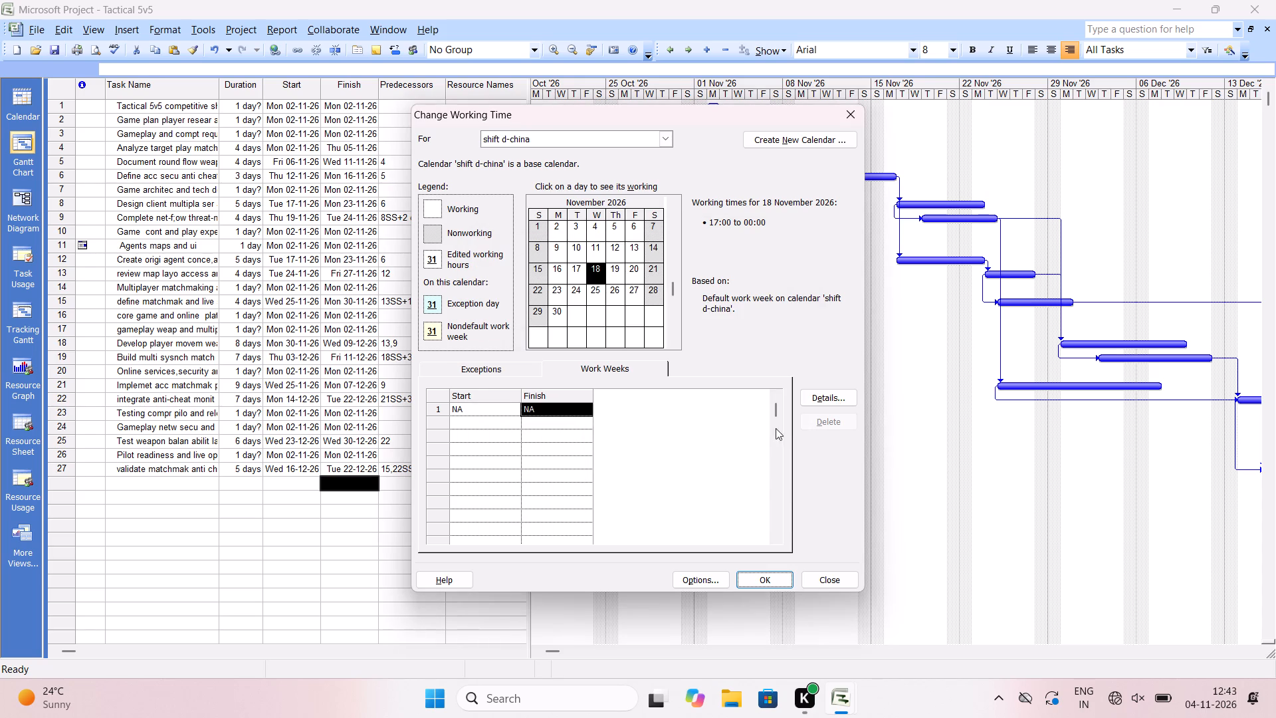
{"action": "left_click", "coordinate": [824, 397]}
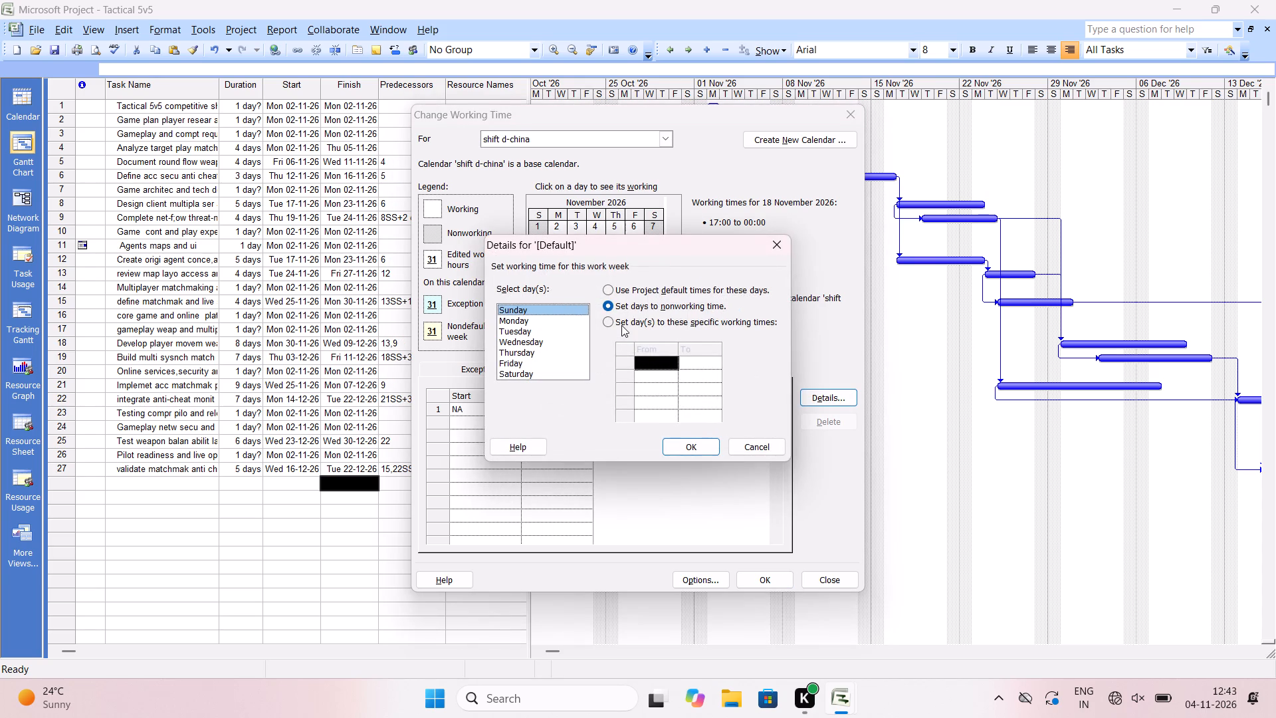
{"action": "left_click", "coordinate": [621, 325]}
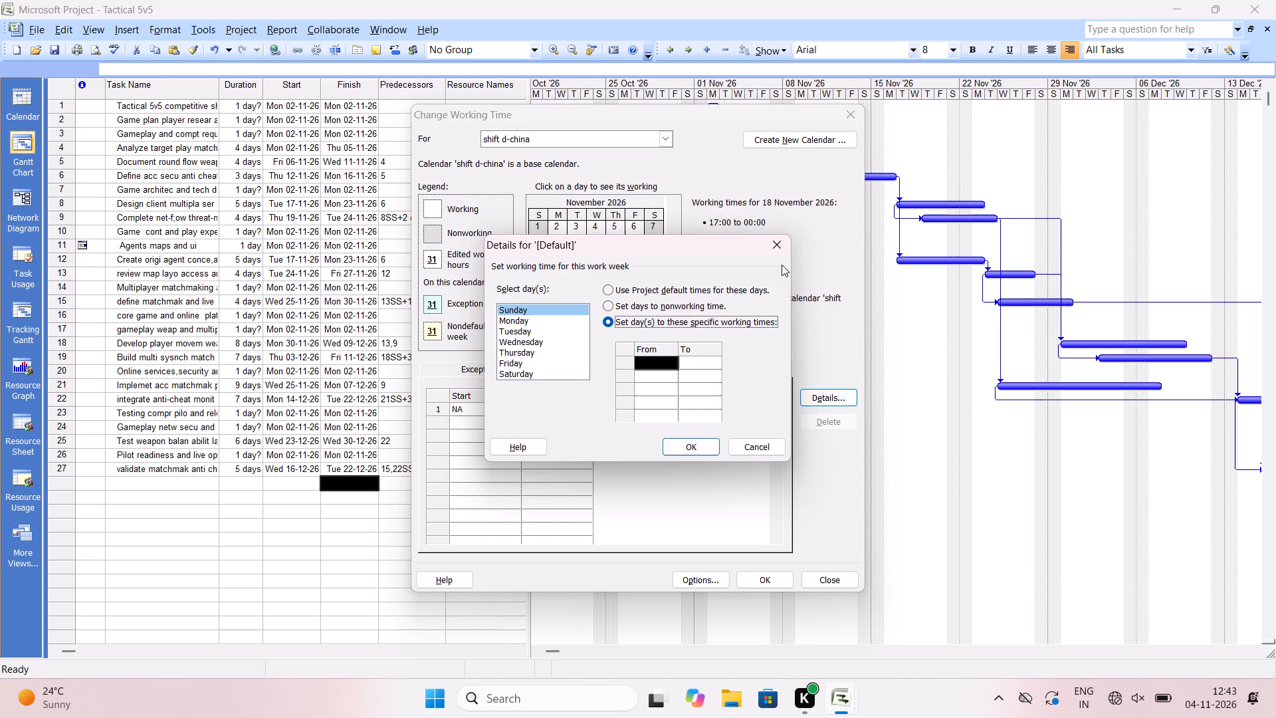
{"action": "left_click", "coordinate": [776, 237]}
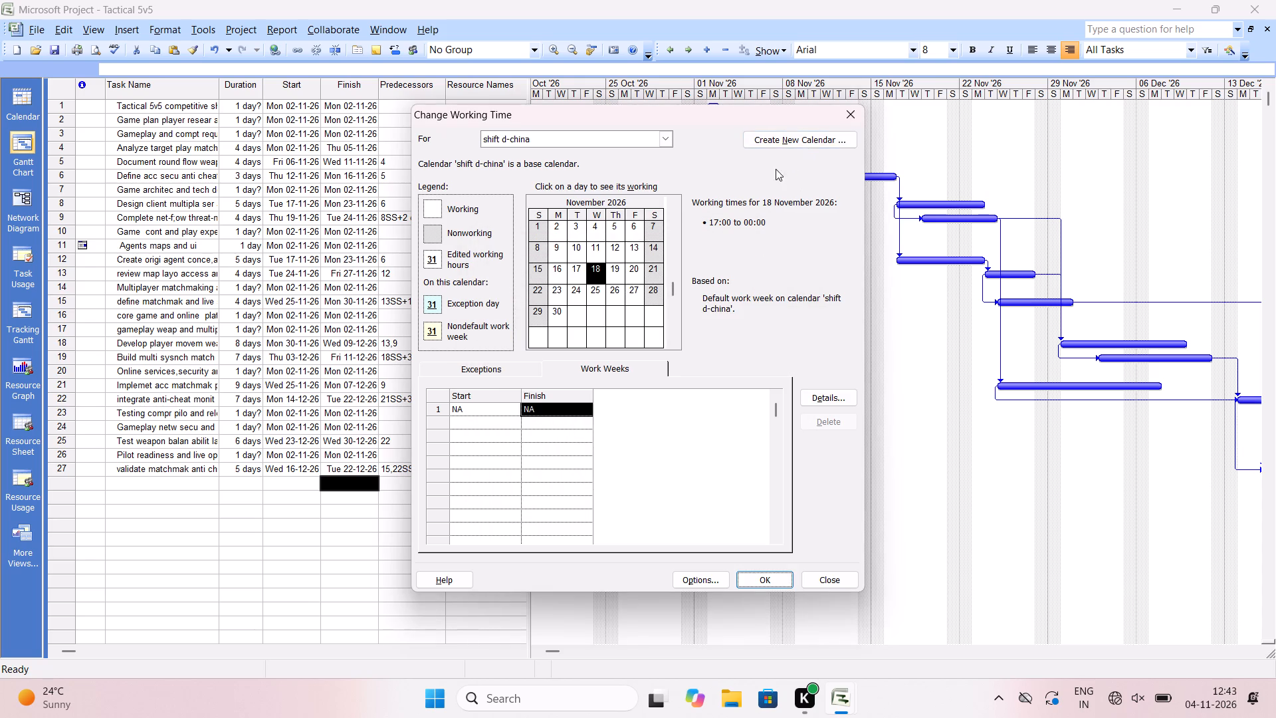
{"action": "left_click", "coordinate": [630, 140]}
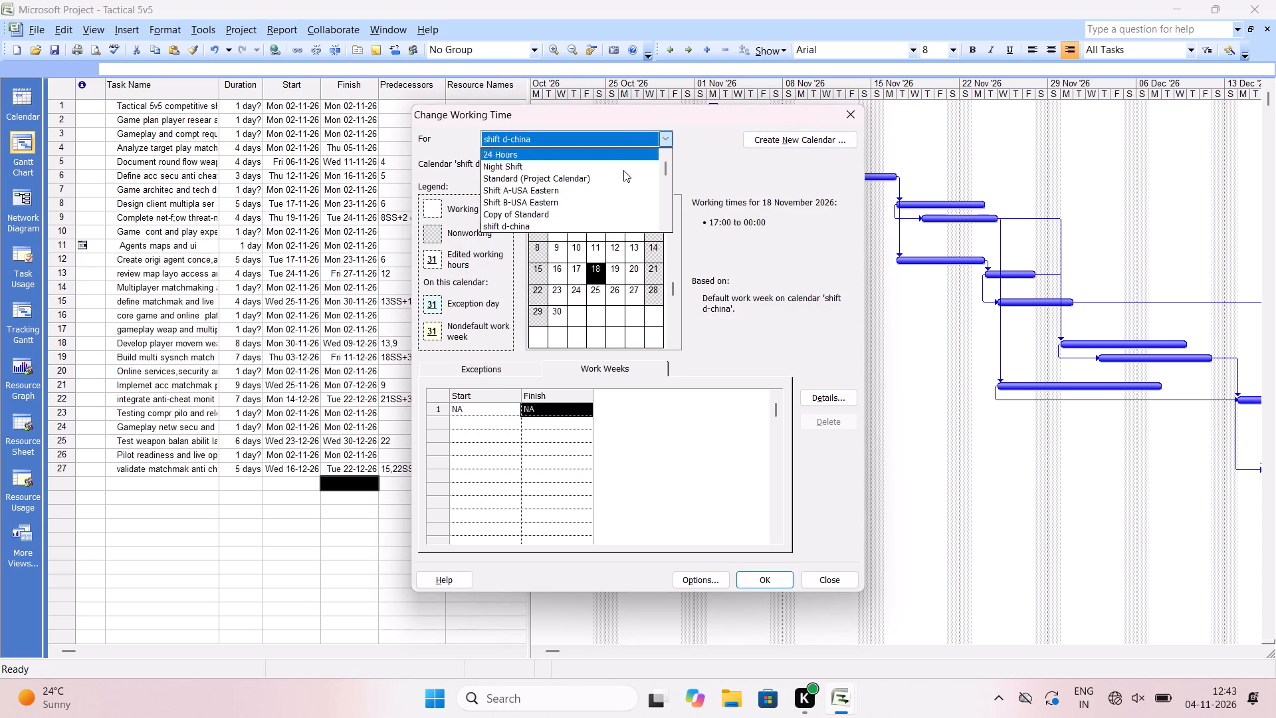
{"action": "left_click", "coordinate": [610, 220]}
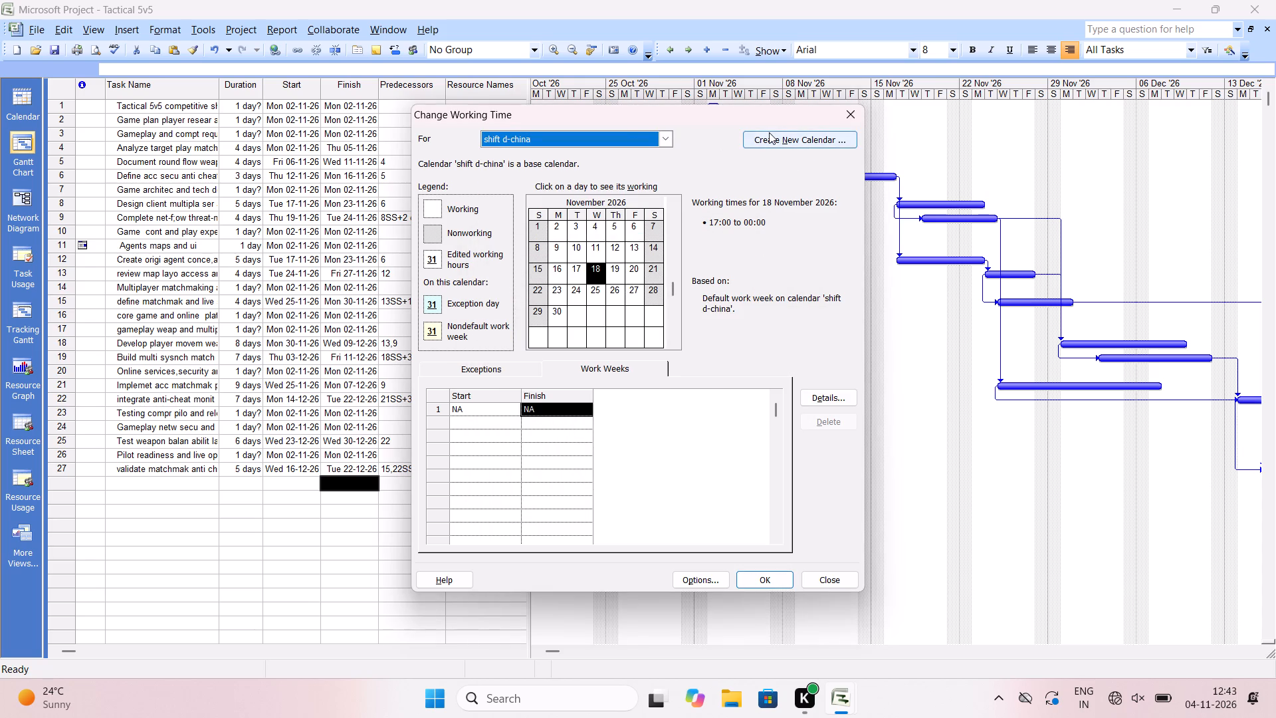
Create a new base calendar named "shift d- china" rather than a copy of an existing calendar.
{"action": "left_click", "coordinate": [769, 132]}
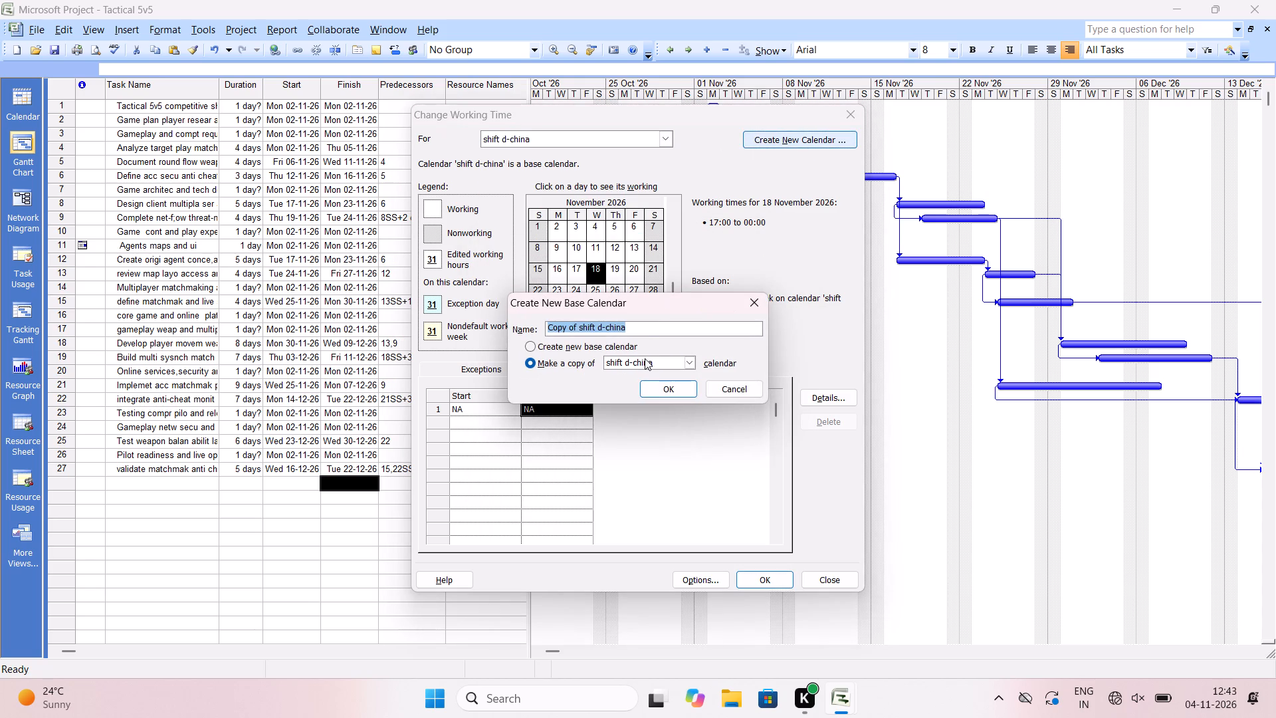
{"action": "left_click", "coordinate": [645, 364]}
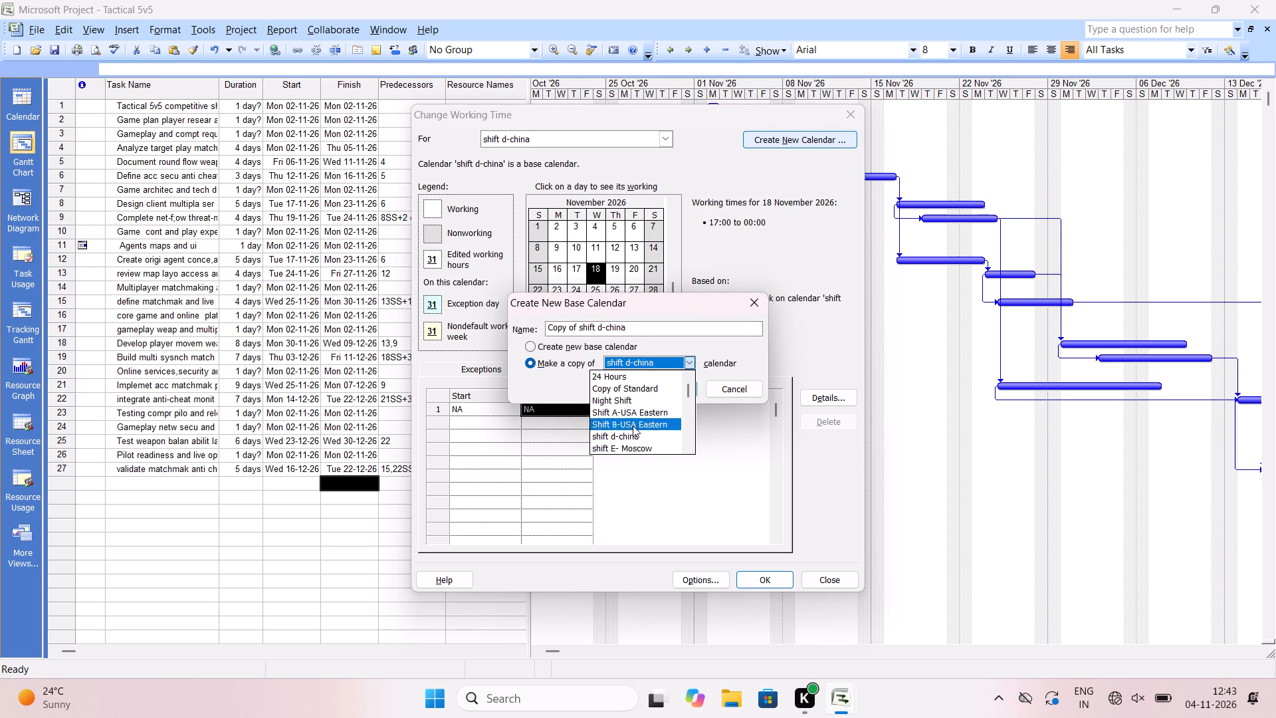
{"action": "left_click", "coordinate": [623, 378]}
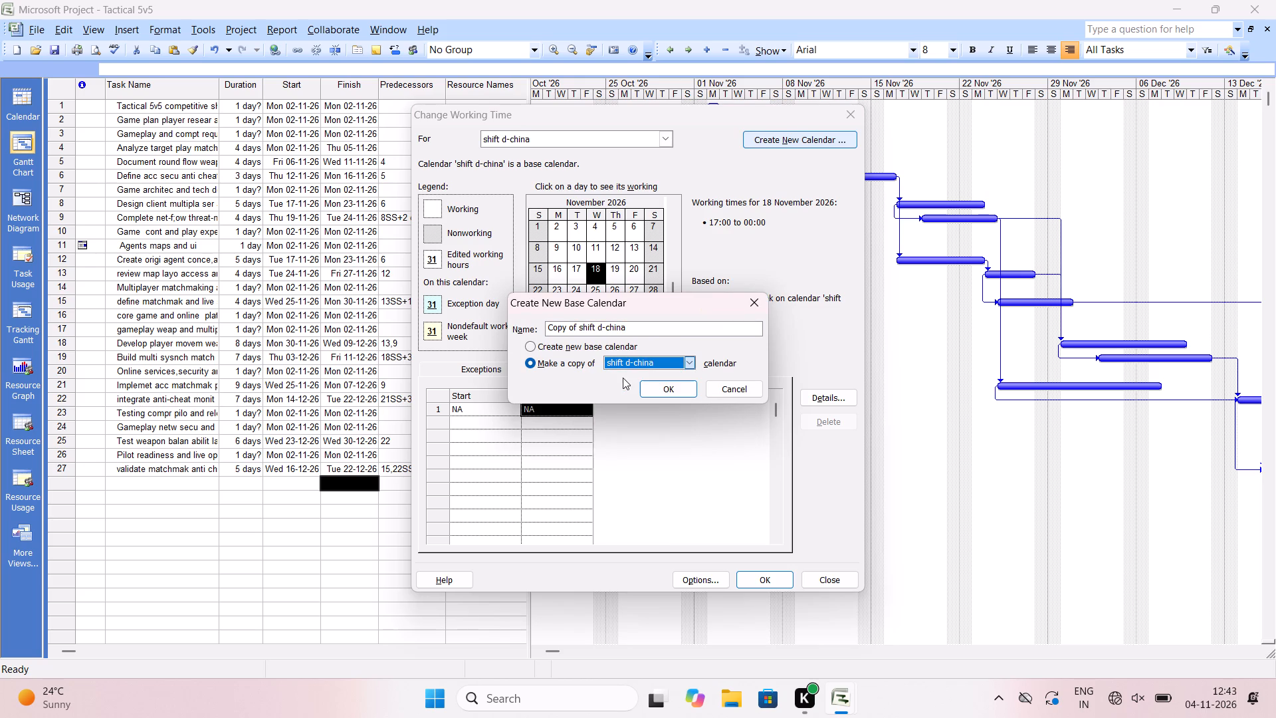
{"action": "left_click_drag", "start_coordinate": [661, 328], "coordinate": [498, 303]}
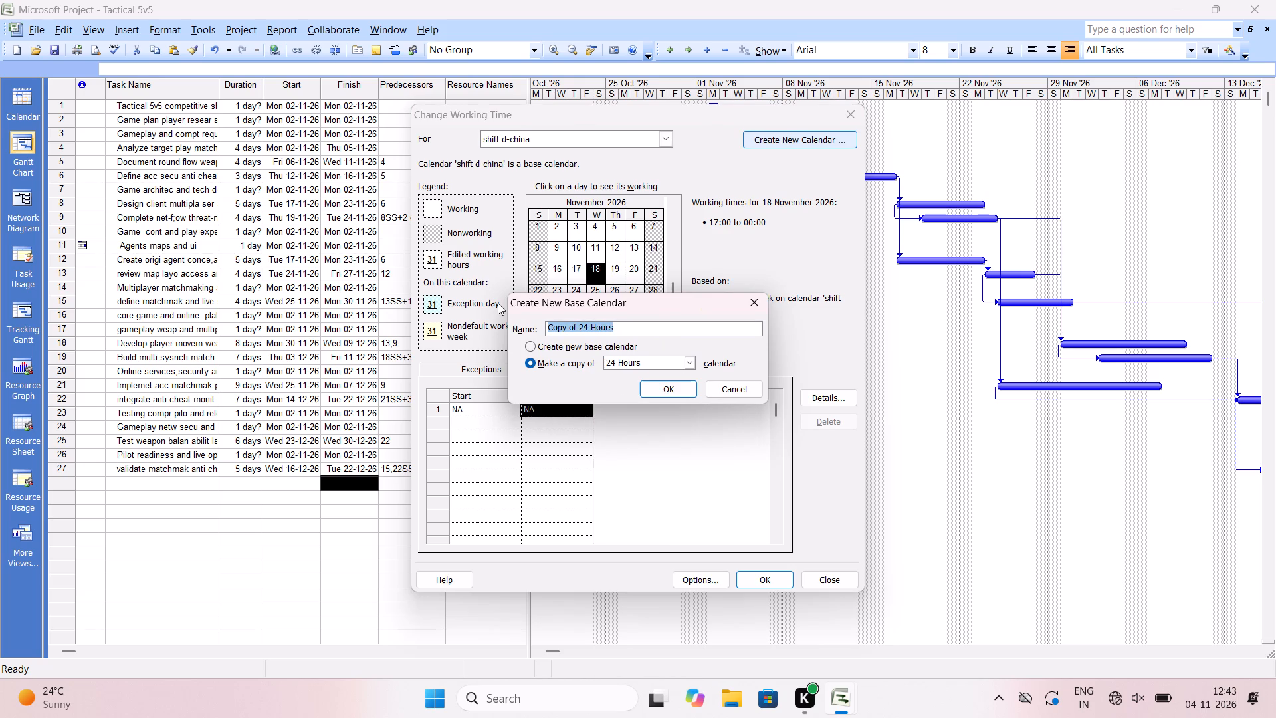
{"action": "key", "text": "BackSpace"}
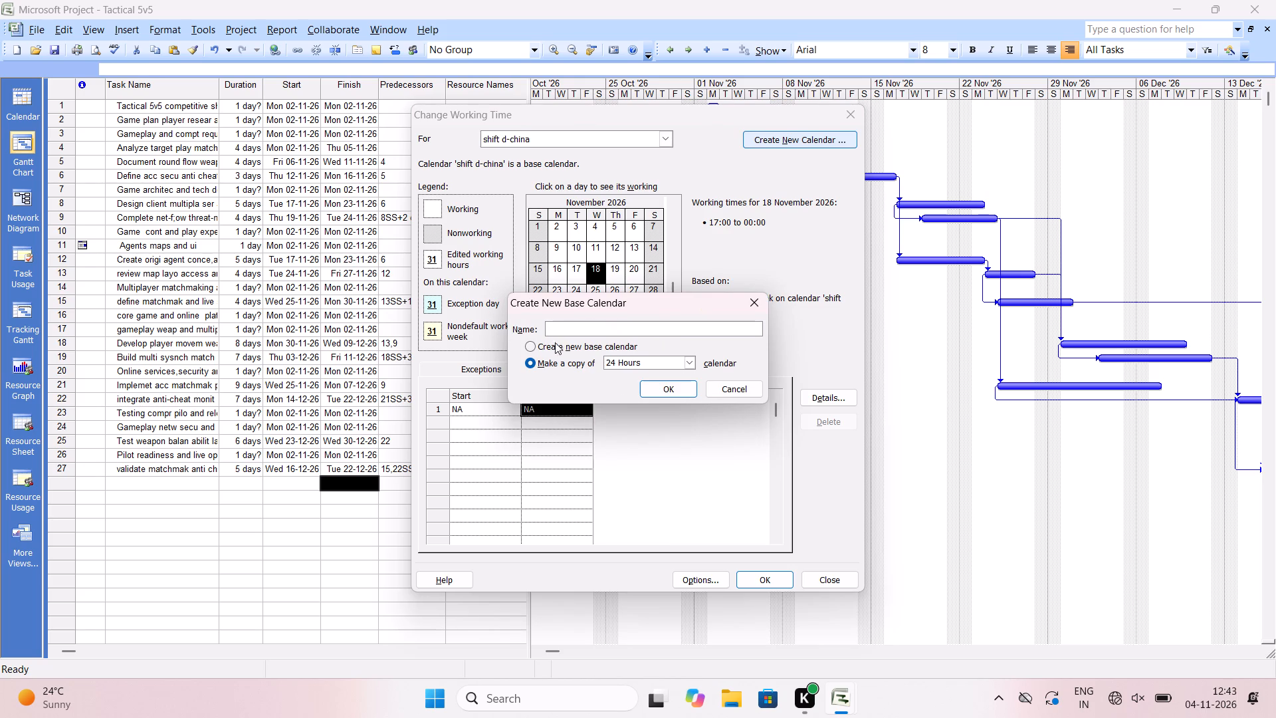
{"action": "left_click", "coordinate": [553, 346]}
{"action": "left_click", "coordinate": [593, 330]}
{"action": "left_click_drag", "start_coordinate": [593, 330], "coordinate": [478, 312]}
{"action": "key", "text": "BackSpace"}
{"action": "type", "text": "shi"}
{"action": "type", "text": "ft d-"}
{"action": "key", "text": "space"}
{"action": "type", "text": "china"}
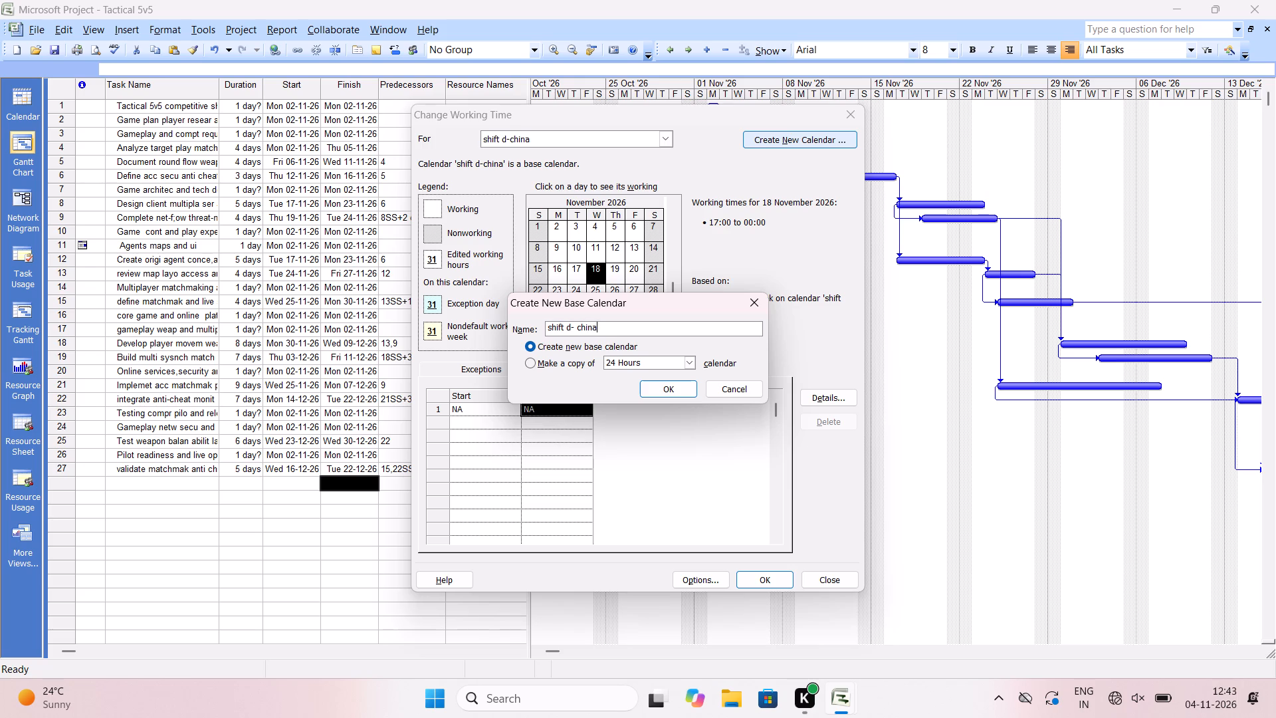
{"action": "left_click", "coordinate": [661, 388]}
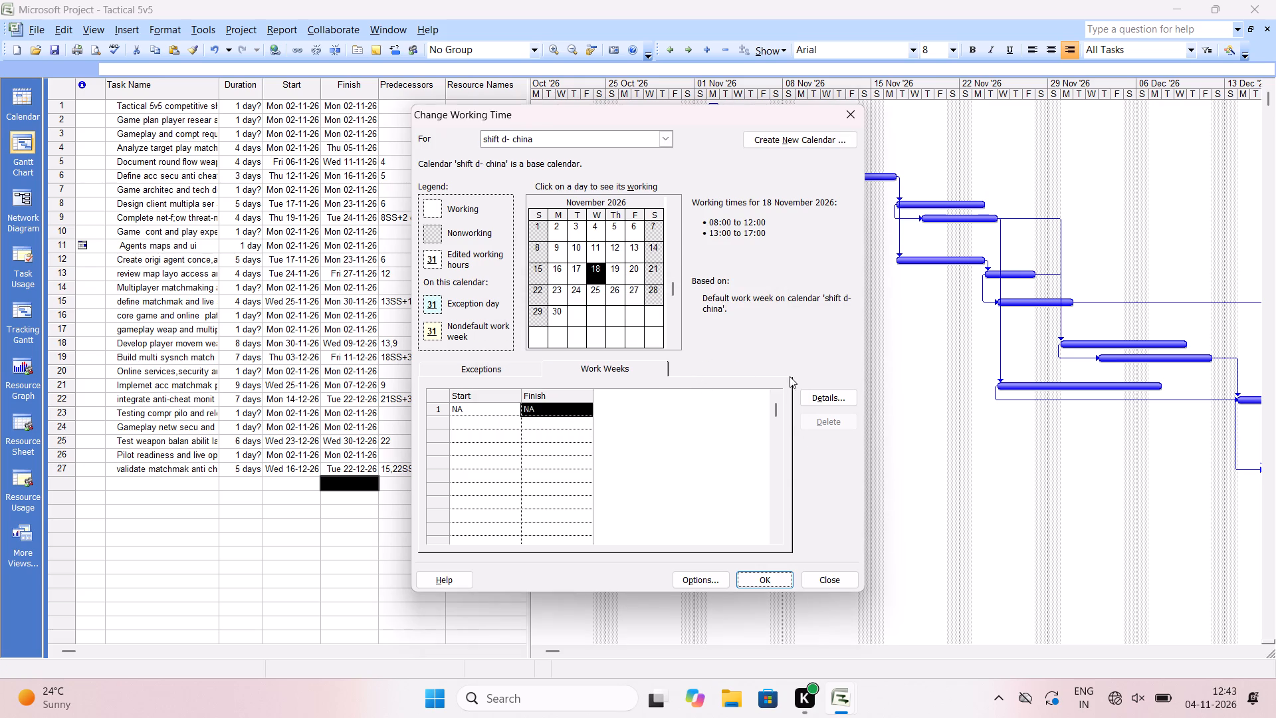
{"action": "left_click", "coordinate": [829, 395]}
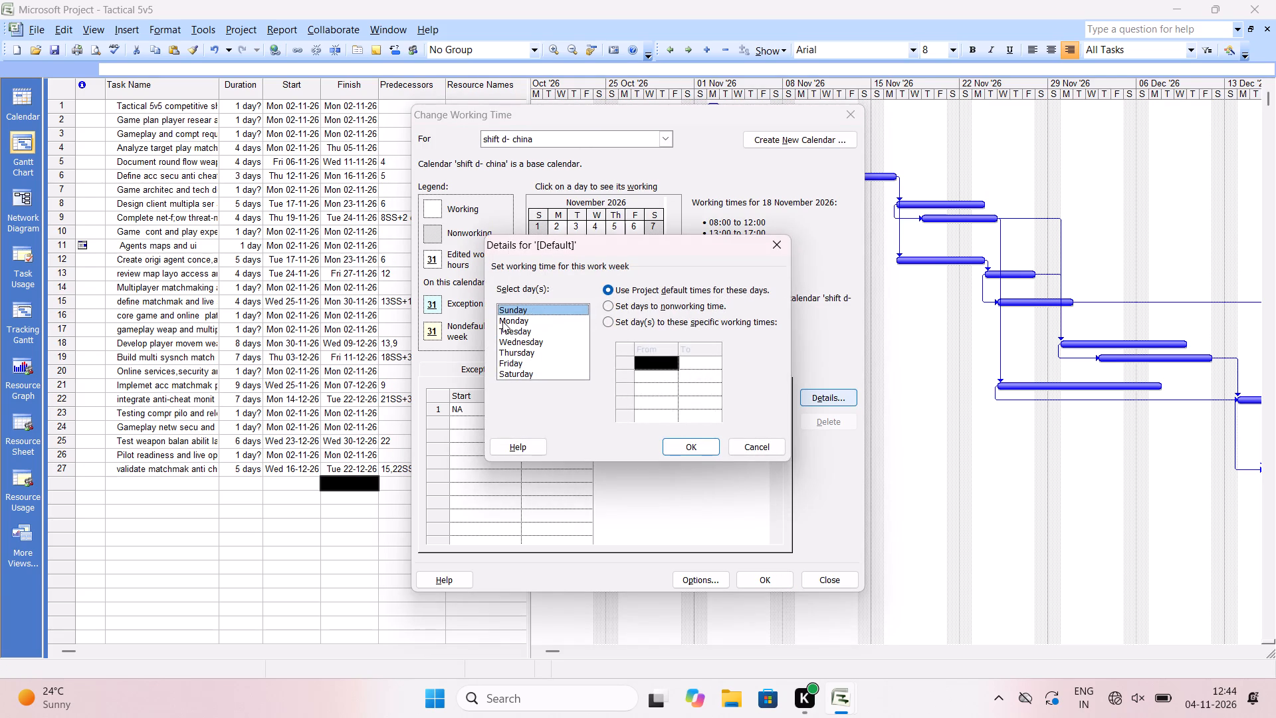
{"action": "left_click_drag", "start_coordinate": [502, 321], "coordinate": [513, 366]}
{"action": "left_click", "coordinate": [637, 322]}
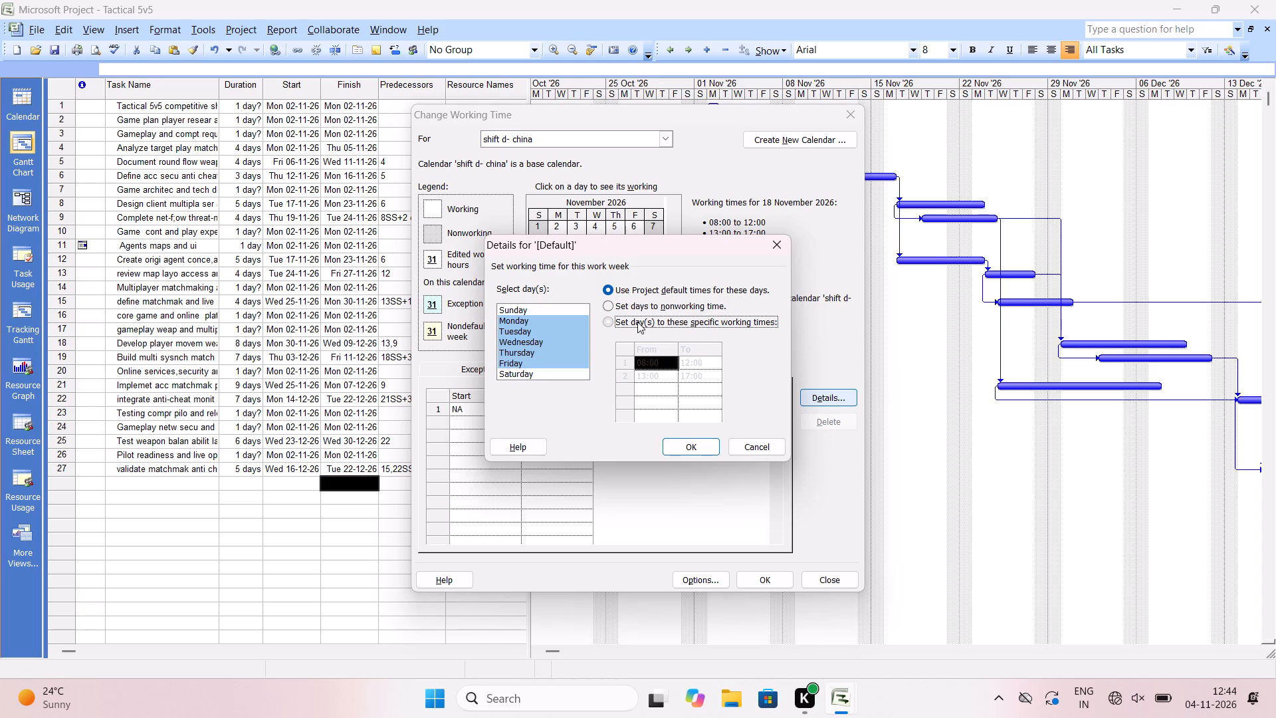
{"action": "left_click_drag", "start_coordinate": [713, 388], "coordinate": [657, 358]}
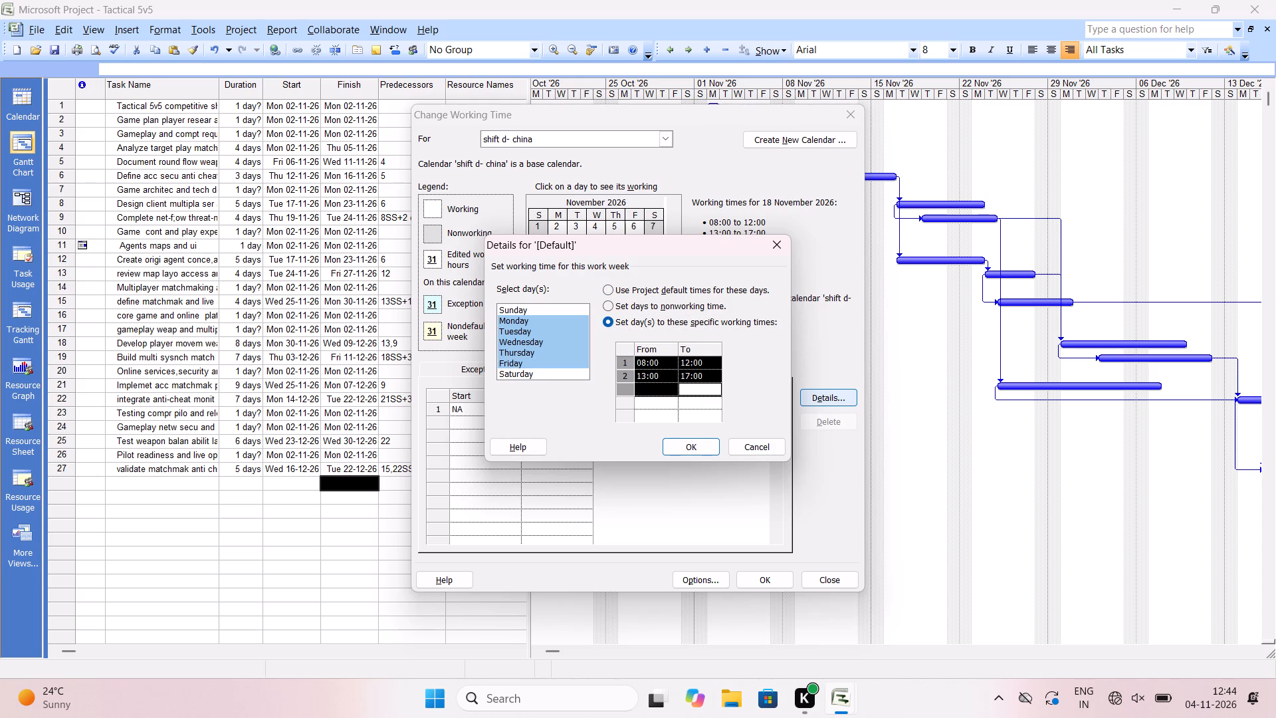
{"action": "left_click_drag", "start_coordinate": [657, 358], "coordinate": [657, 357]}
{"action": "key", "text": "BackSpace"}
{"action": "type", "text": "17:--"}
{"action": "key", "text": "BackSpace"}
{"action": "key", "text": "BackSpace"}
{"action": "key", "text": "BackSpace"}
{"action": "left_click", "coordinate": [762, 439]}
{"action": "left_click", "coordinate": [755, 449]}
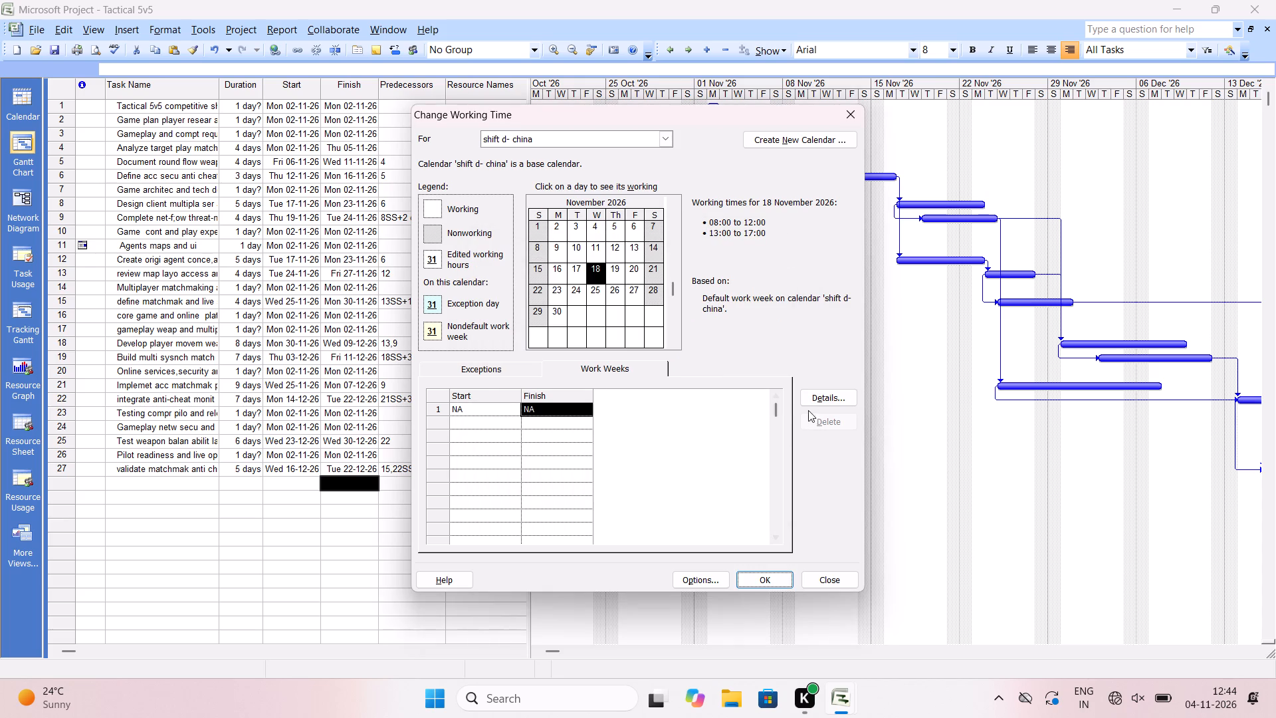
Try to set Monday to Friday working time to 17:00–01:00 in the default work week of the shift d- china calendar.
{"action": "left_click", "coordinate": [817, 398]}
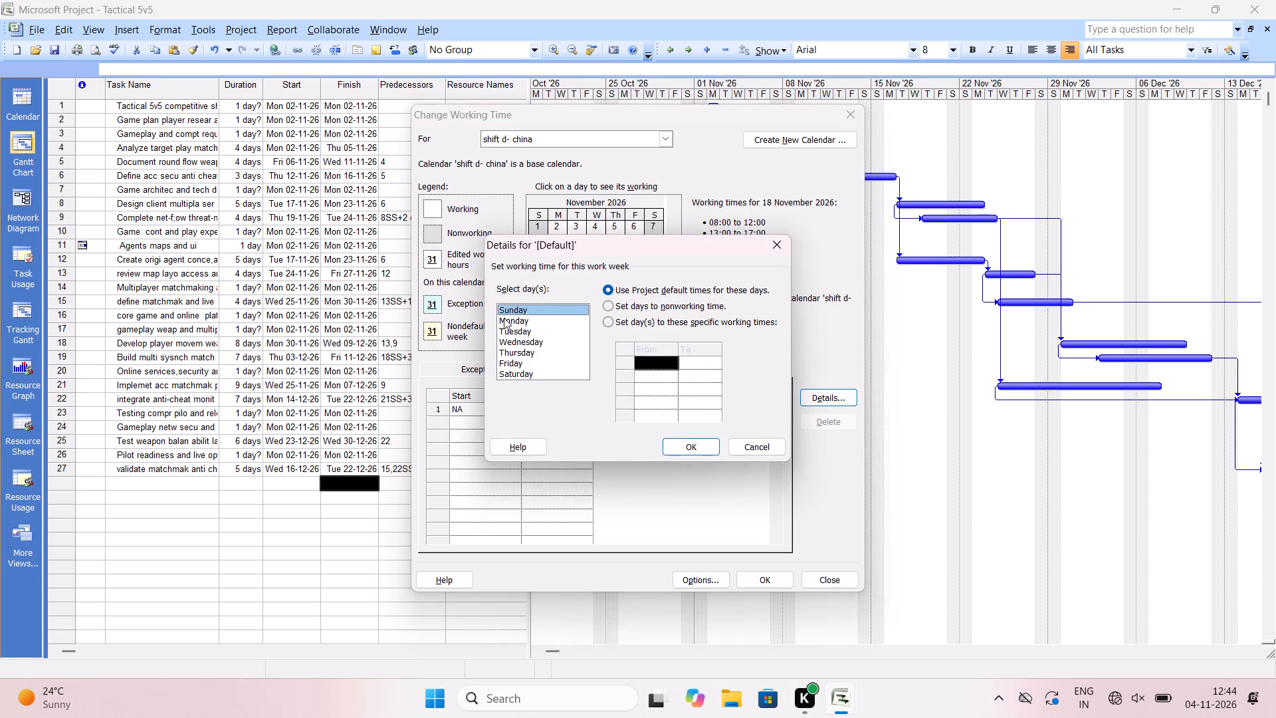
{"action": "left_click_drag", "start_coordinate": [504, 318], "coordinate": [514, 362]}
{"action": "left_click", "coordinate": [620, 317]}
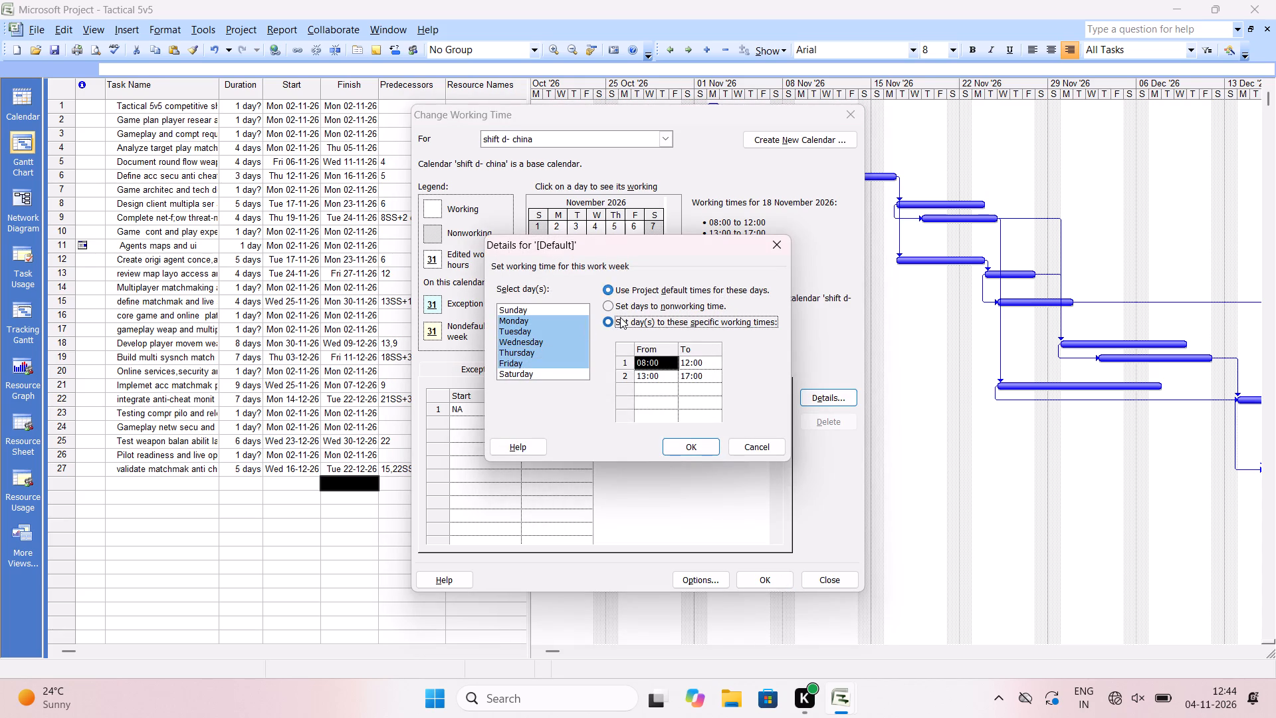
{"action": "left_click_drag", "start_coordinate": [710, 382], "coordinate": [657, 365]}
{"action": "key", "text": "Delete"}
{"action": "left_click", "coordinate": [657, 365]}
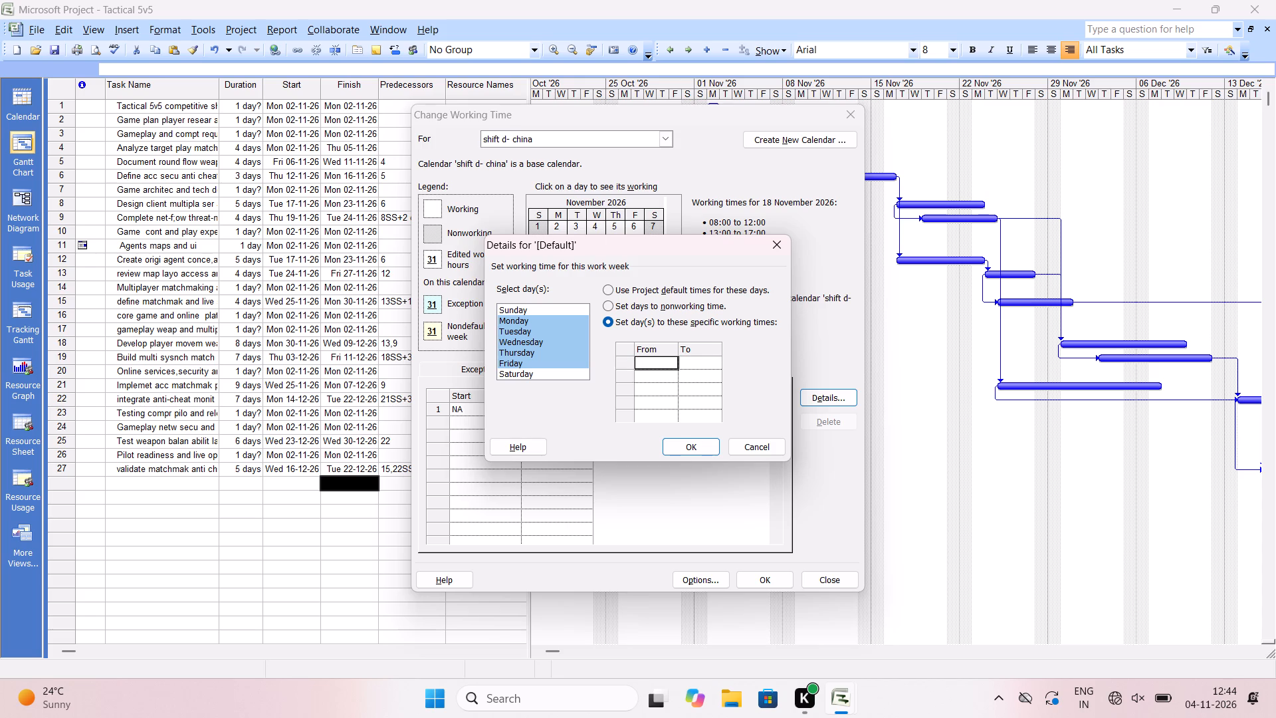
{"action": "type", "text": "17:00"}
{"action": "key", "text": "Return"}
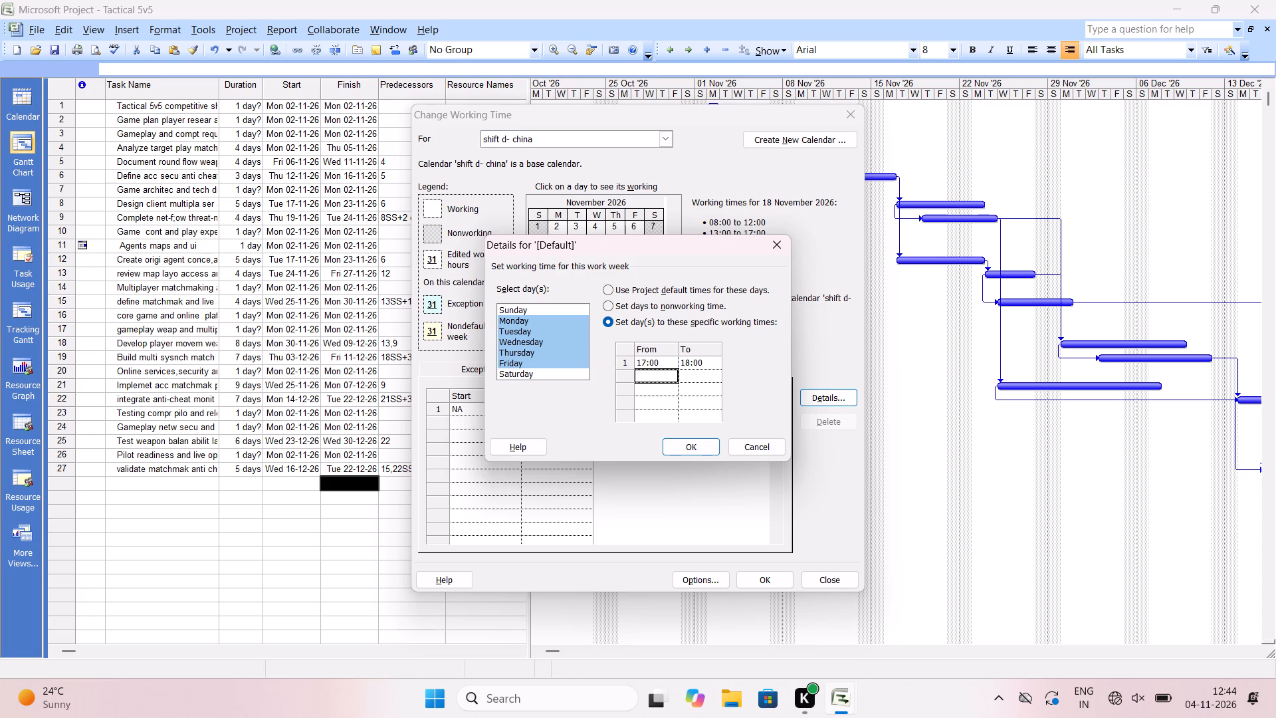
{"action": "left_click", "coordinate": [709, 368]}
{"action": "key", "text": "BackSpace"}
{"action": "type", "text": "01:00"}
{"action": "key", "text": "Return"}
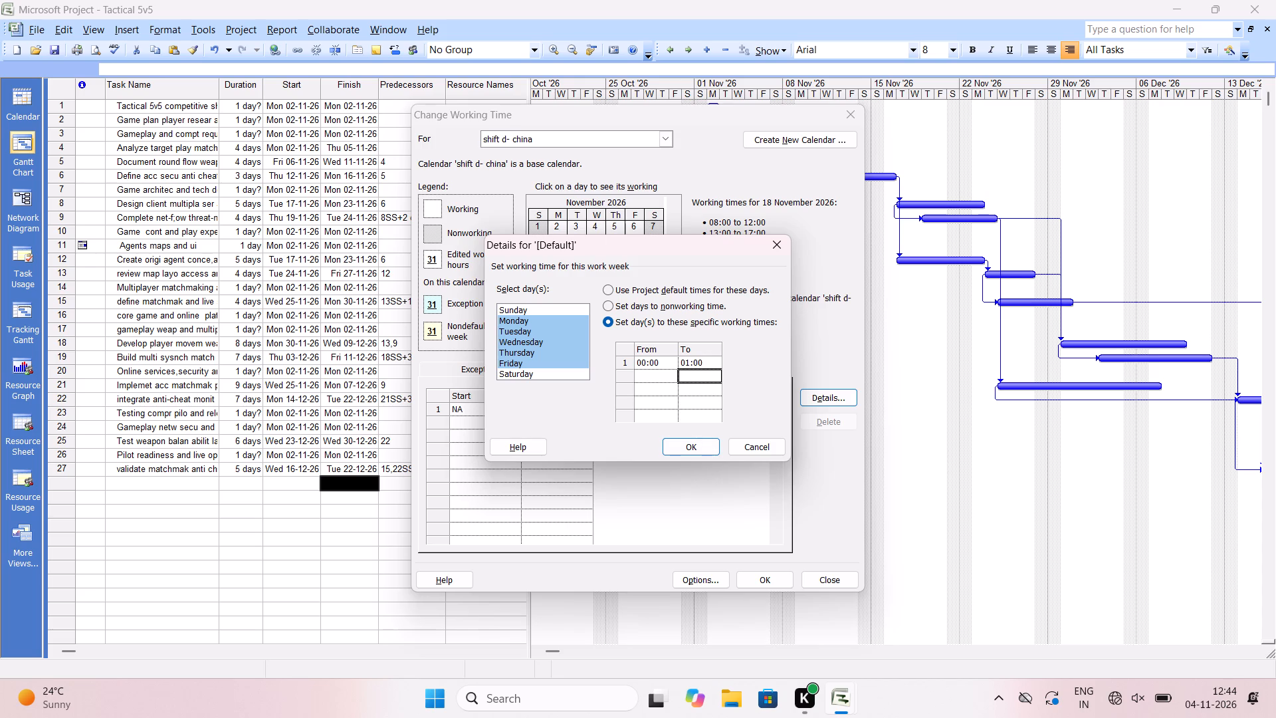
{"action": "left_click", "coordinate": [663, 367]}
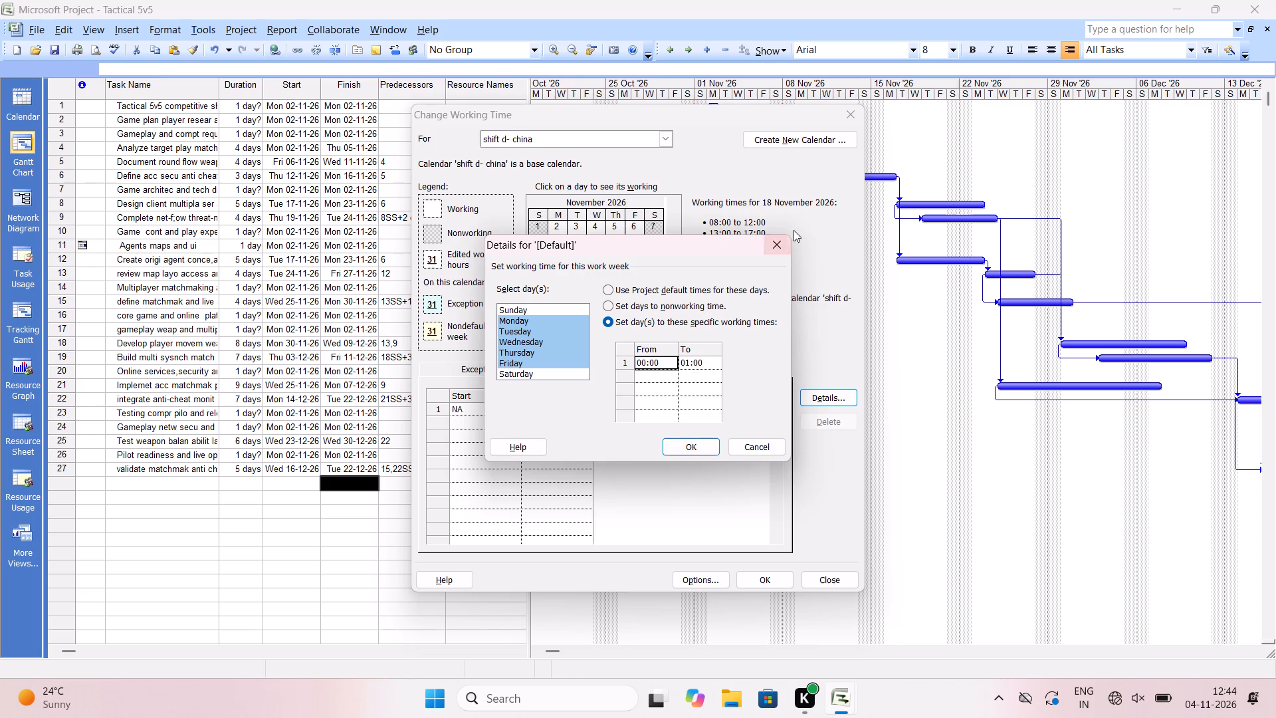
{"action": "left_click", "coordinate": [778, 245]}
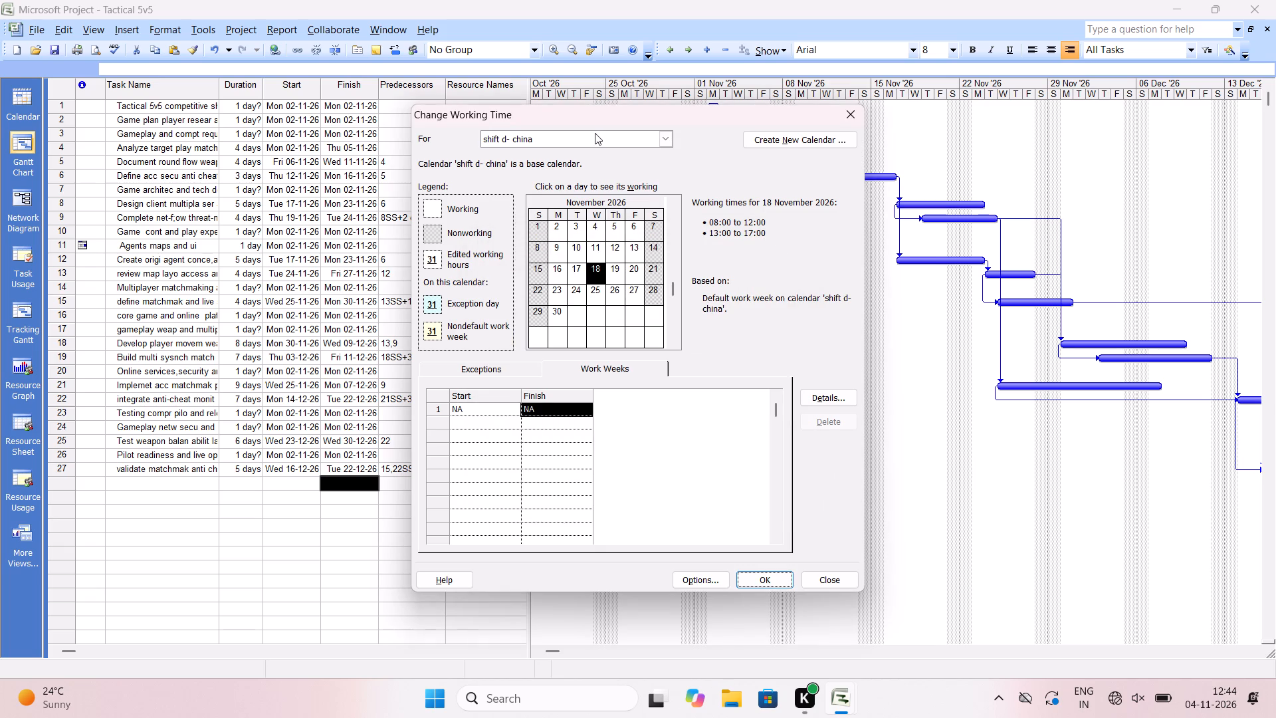
Check the working times of the existing shift d-china calendar, then close the working time settings.
{"action": "left_click", "coordinate": [595, 133]}
{"action": "left_click", "coordinate": [542, 203]}
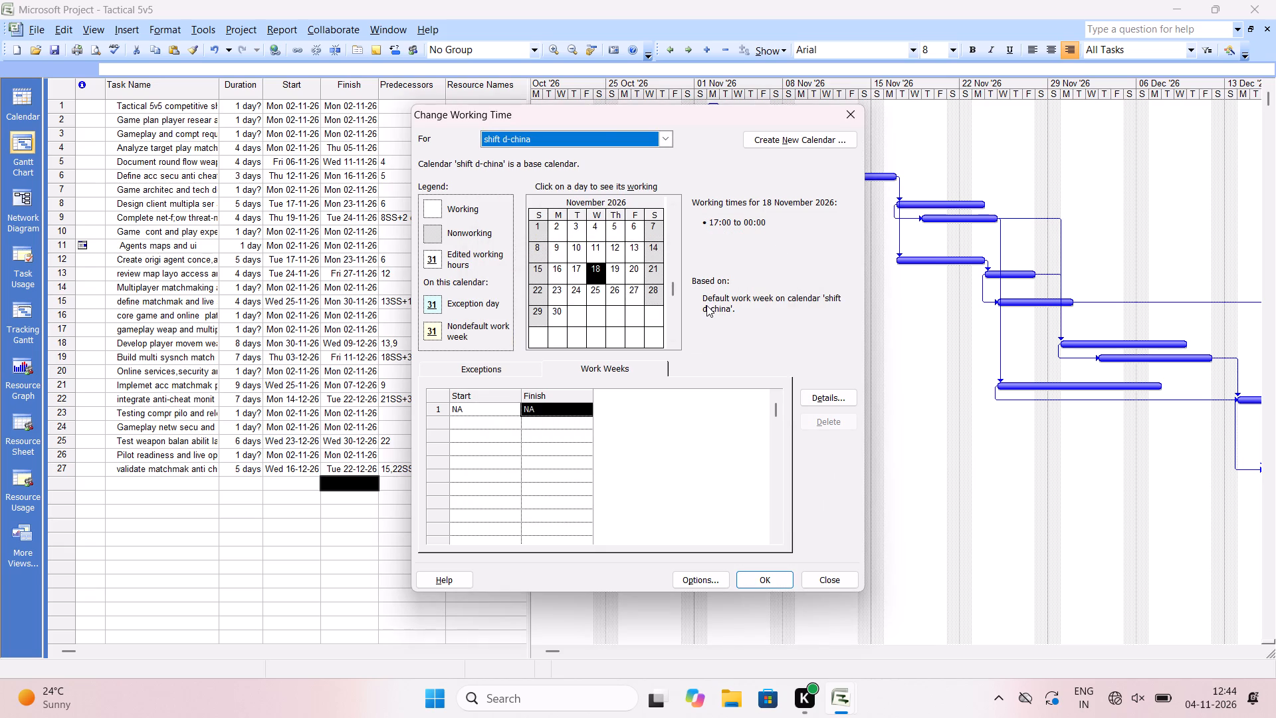
{"action": "left_click", "coordinate": [852, 116]}
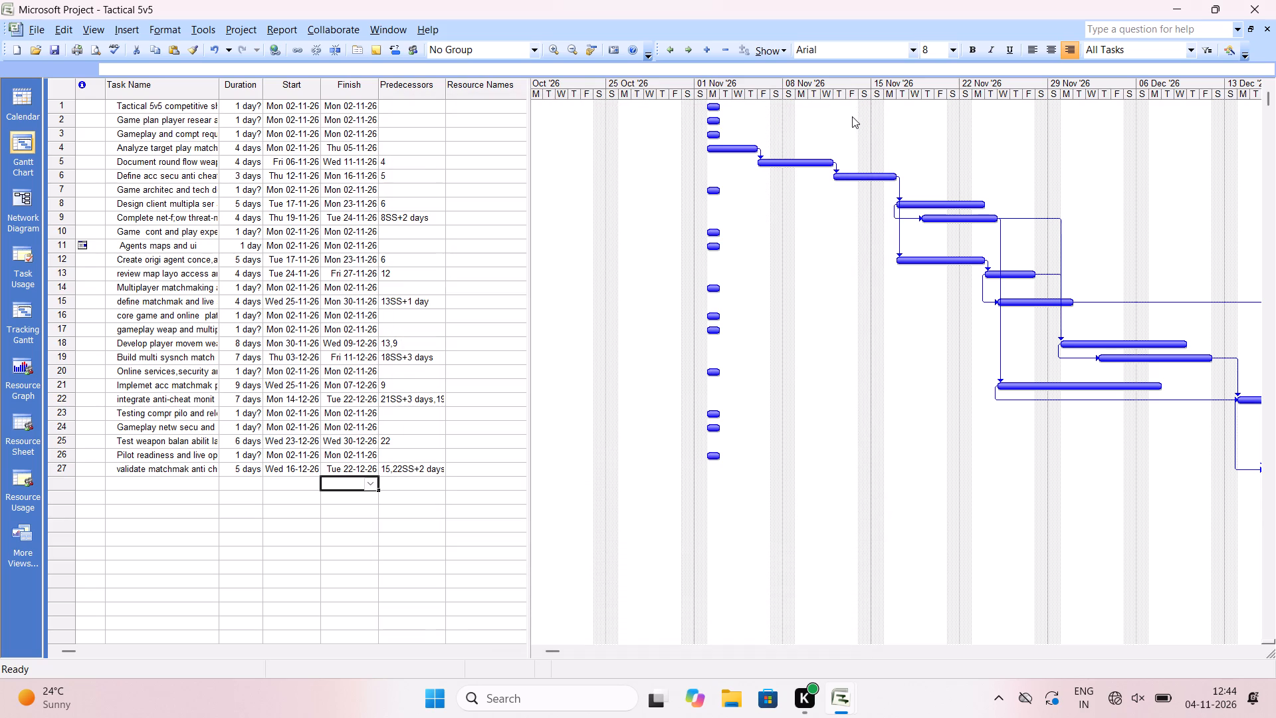
Look at the Resource Sheet, then return to the Gantt Chart view.
{"action": "left_click", "coordinate": [98, 32]}
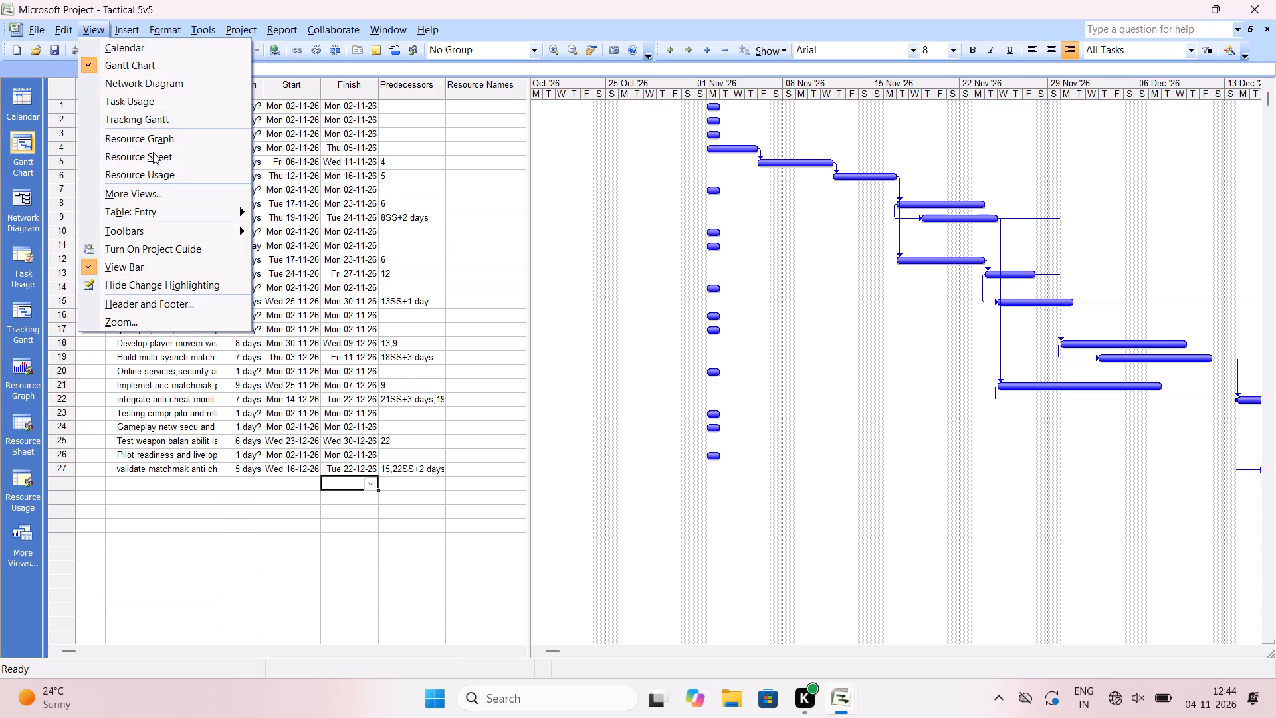
{"action": "left_click", "coordinate": [153, 152]}
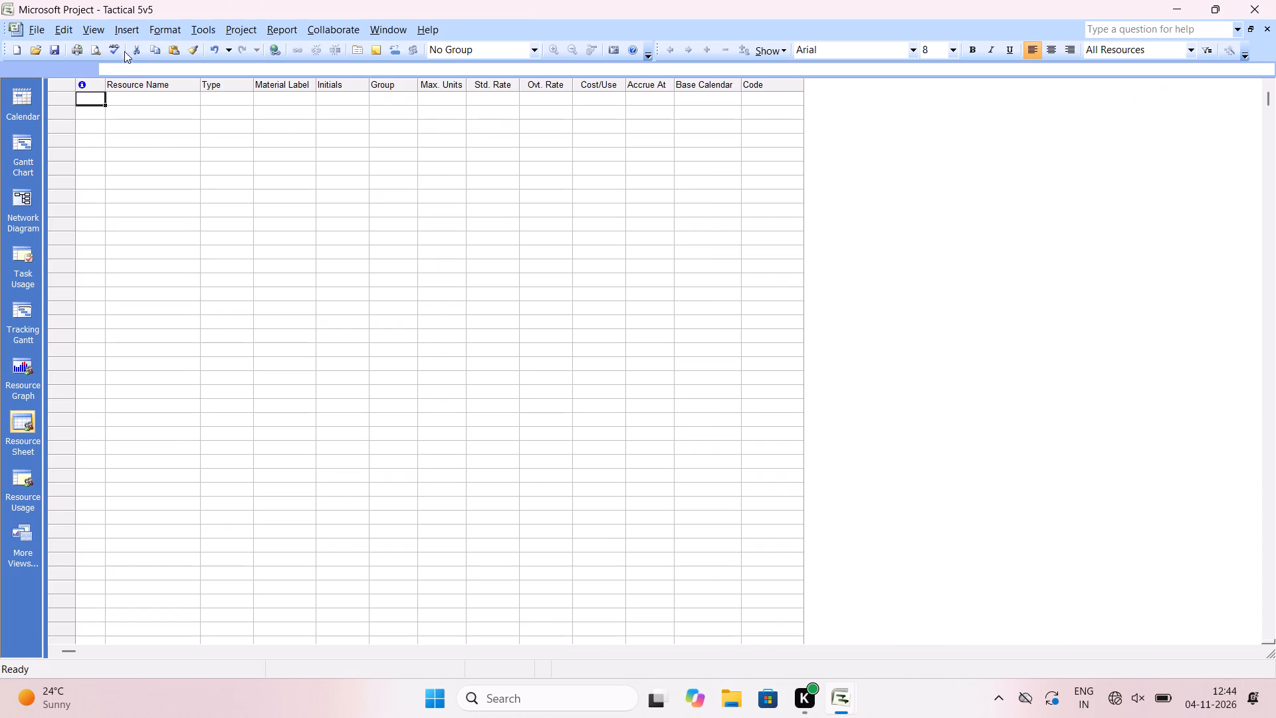
{"action": "left_click", "coordinate": [39, 25]}
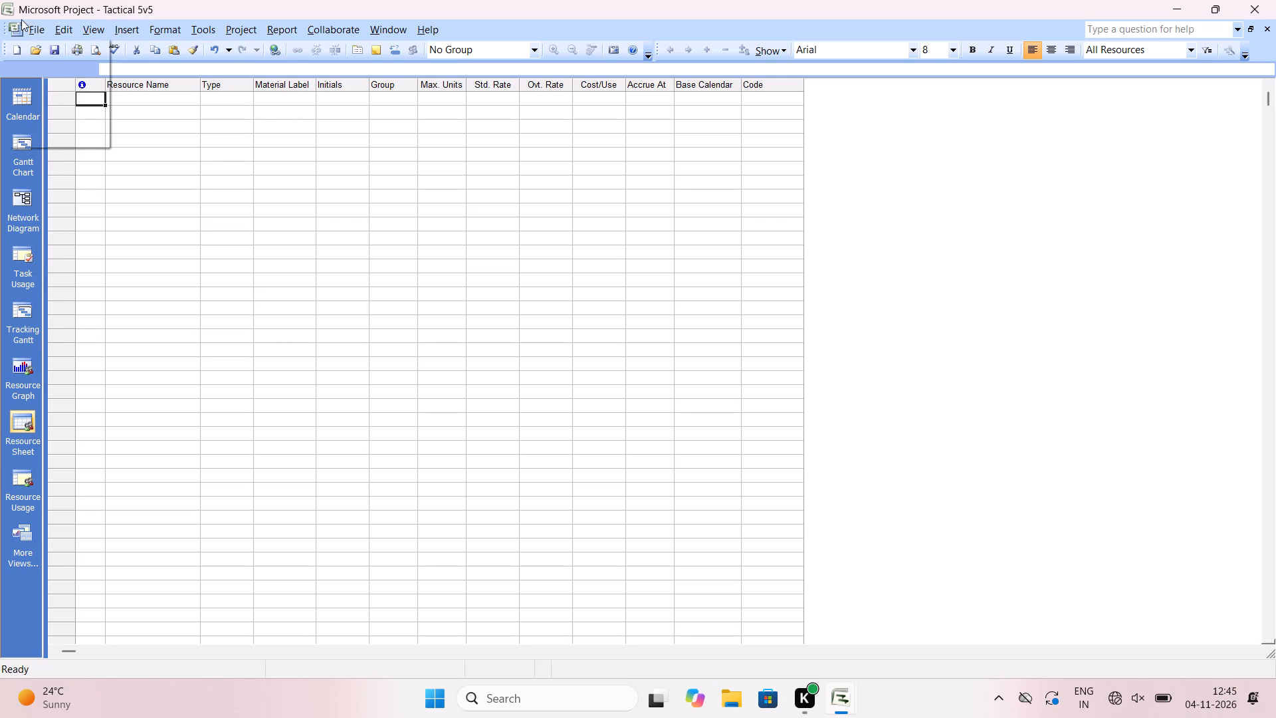
{"action": "left_click", "coordinate": [18, 141]}
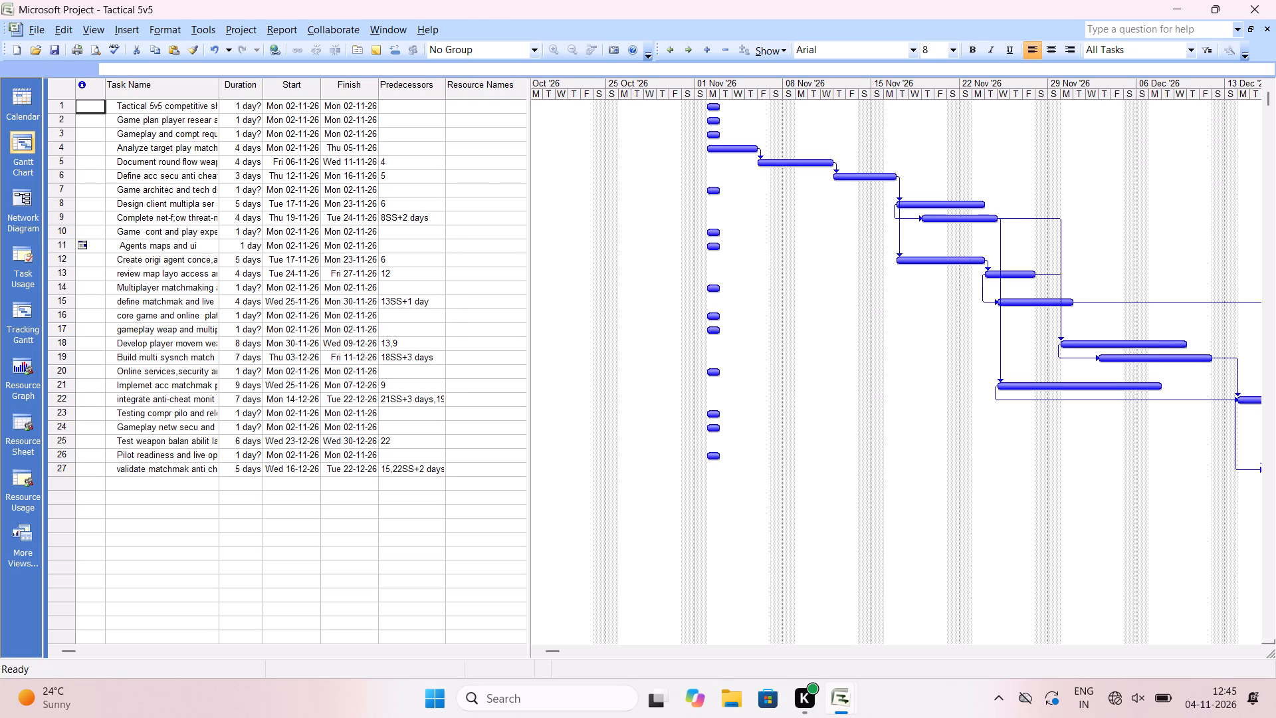
Set the durations of tasks 1, 2 and 3 to 0 days.
{"action": "left_click_drag", "start_coordinate": [235, 110], "coordinate": [259, 112]}
{"action": "left_click", "coordinate": [259, 112]}
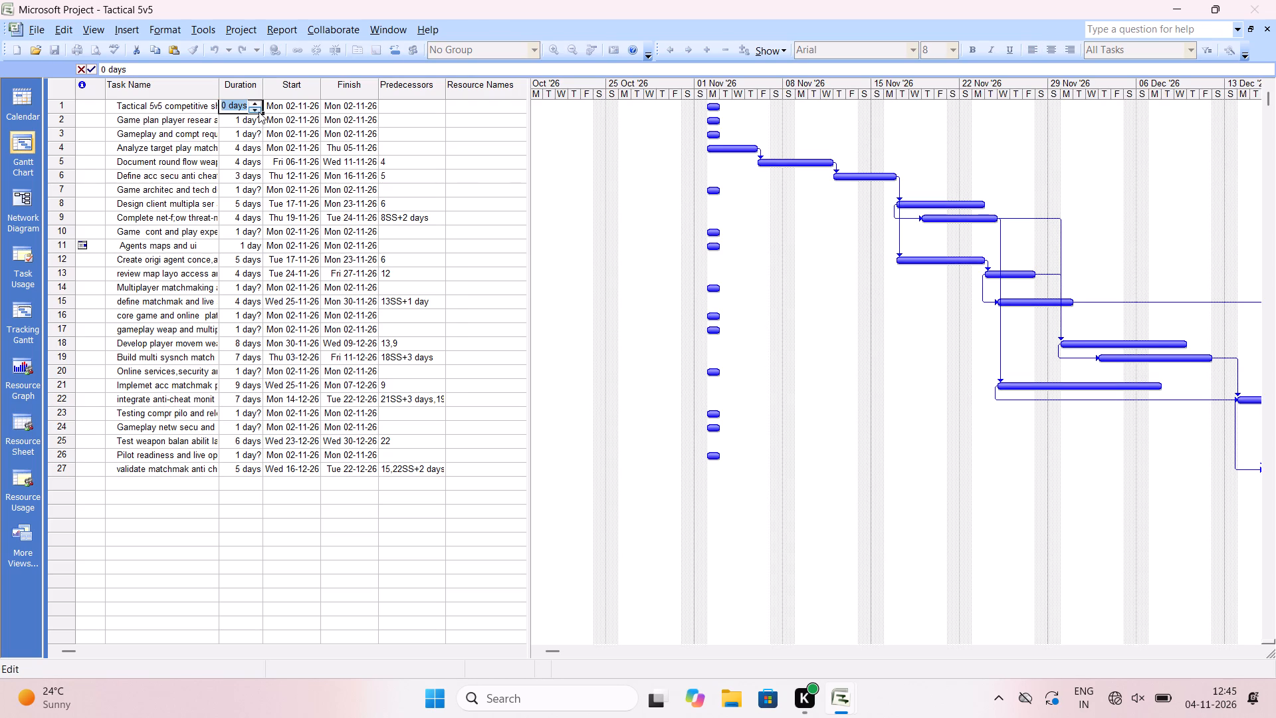
{"action": "left_click", "coordinate": [288, 111]}
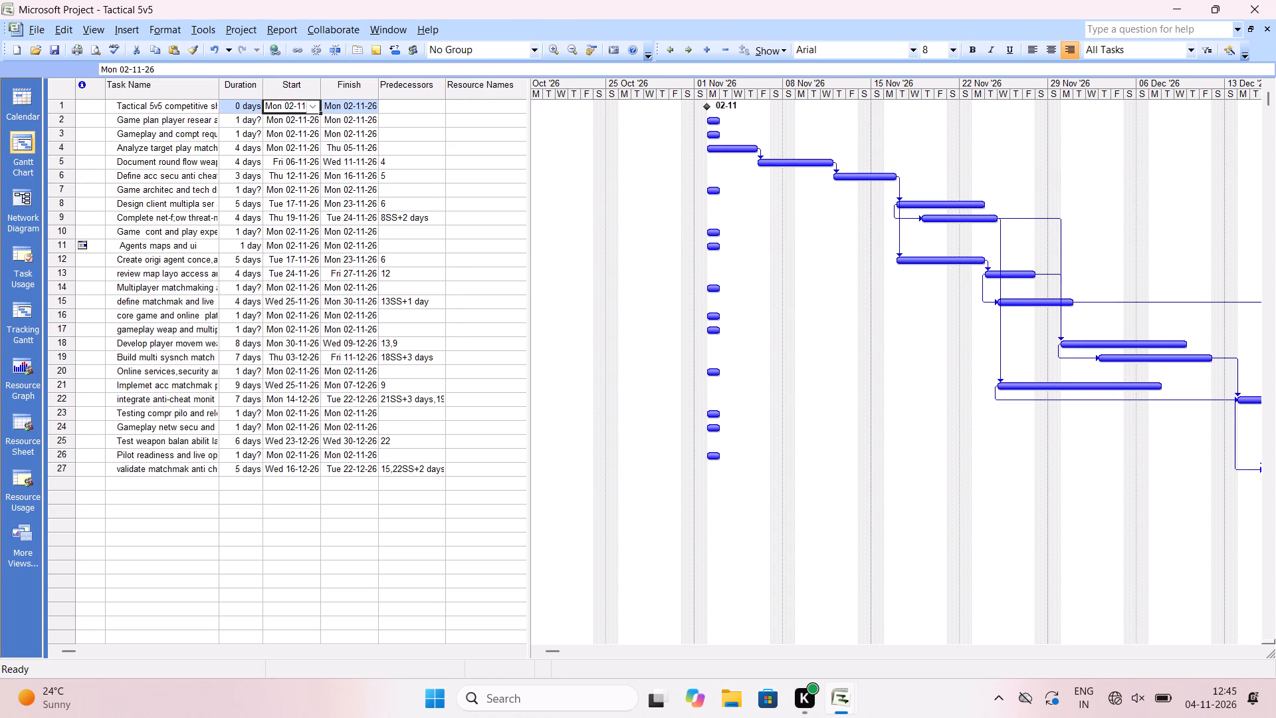
{"action": "left_click", "coordinate": [252, 126]}
{"action": "left_click", "coordinate": [253, 126]}
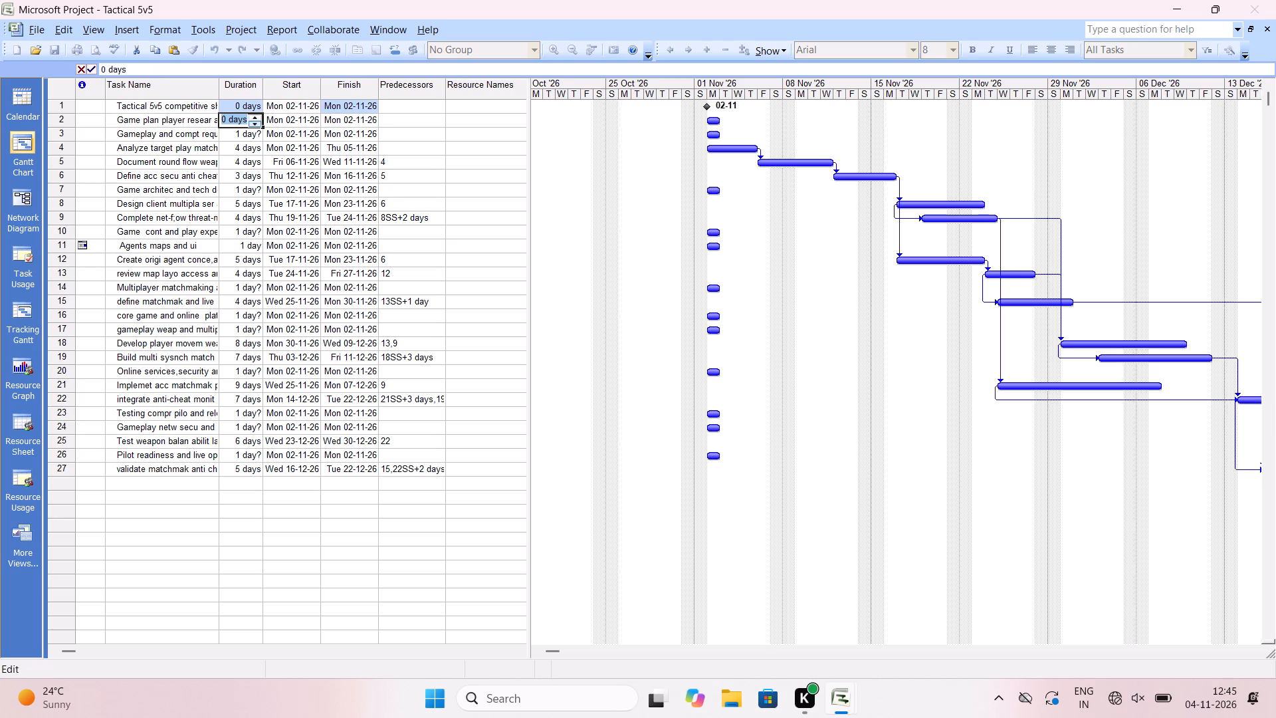
{"action": "left_click", "coordinate": [248, 138]}
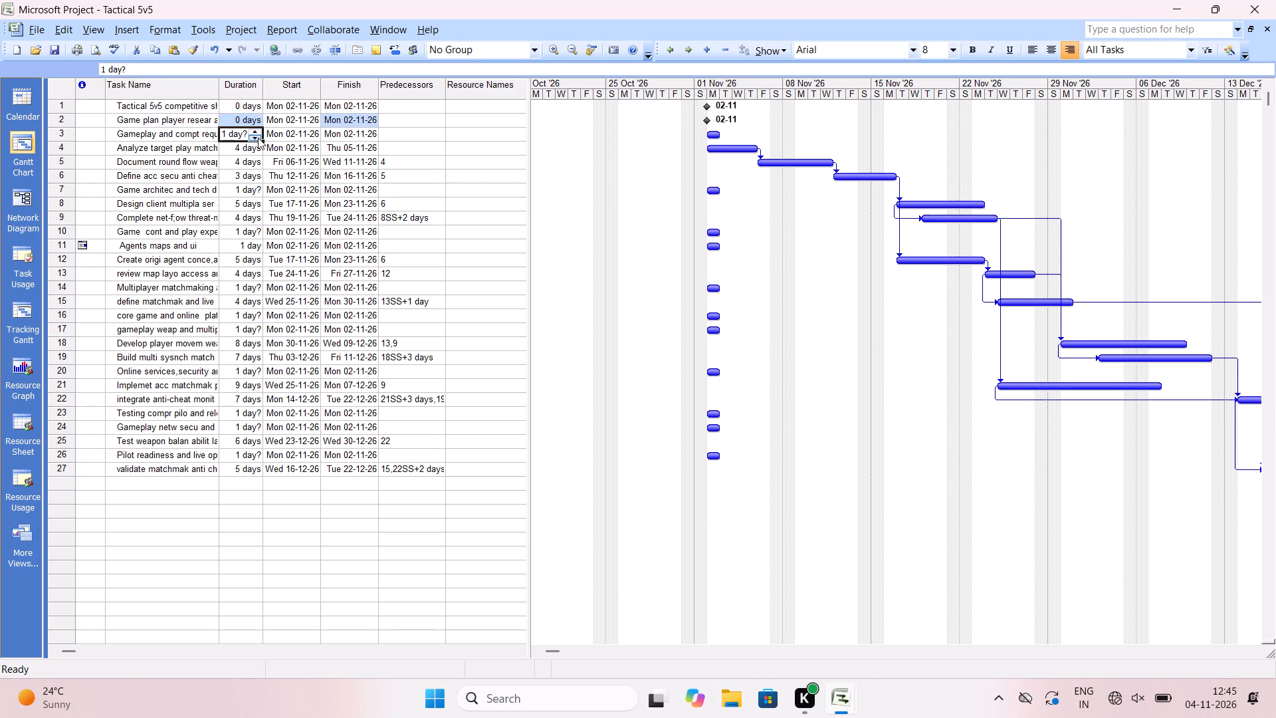
{"action": "left_click", "coordinate": [257, 138]}
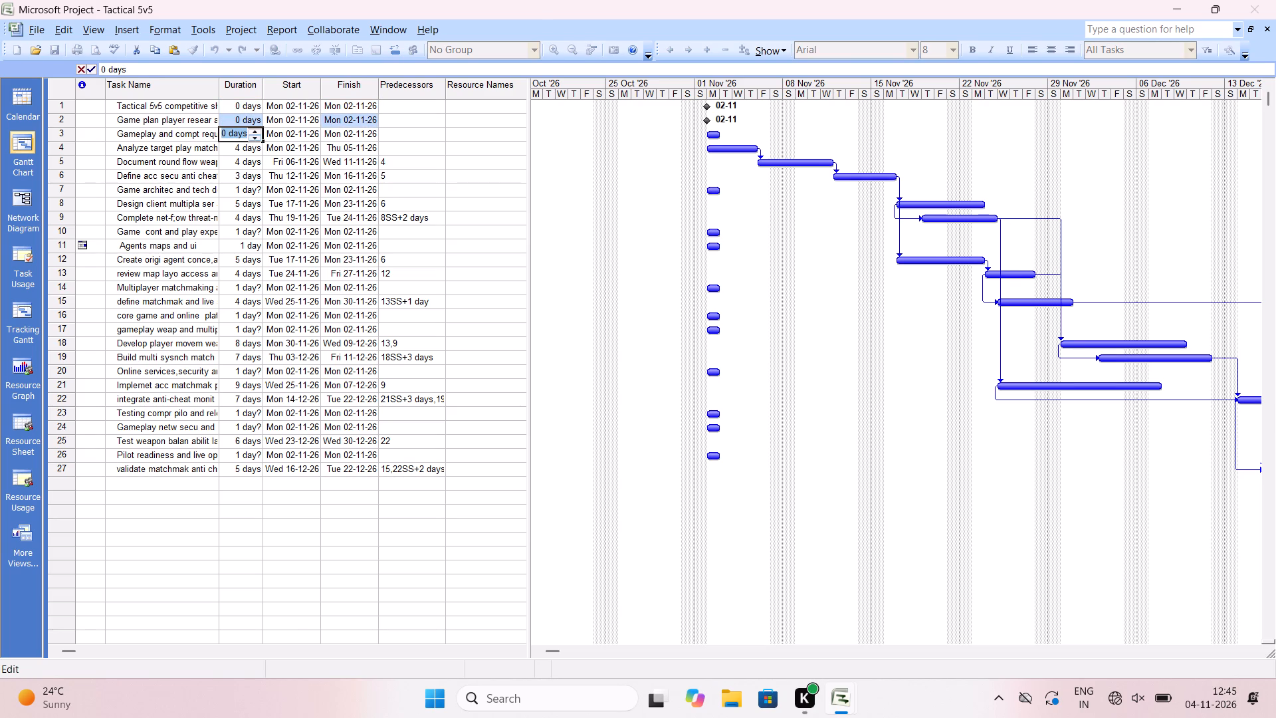
{"action": "left_click", "coordinate": [287, 131]}
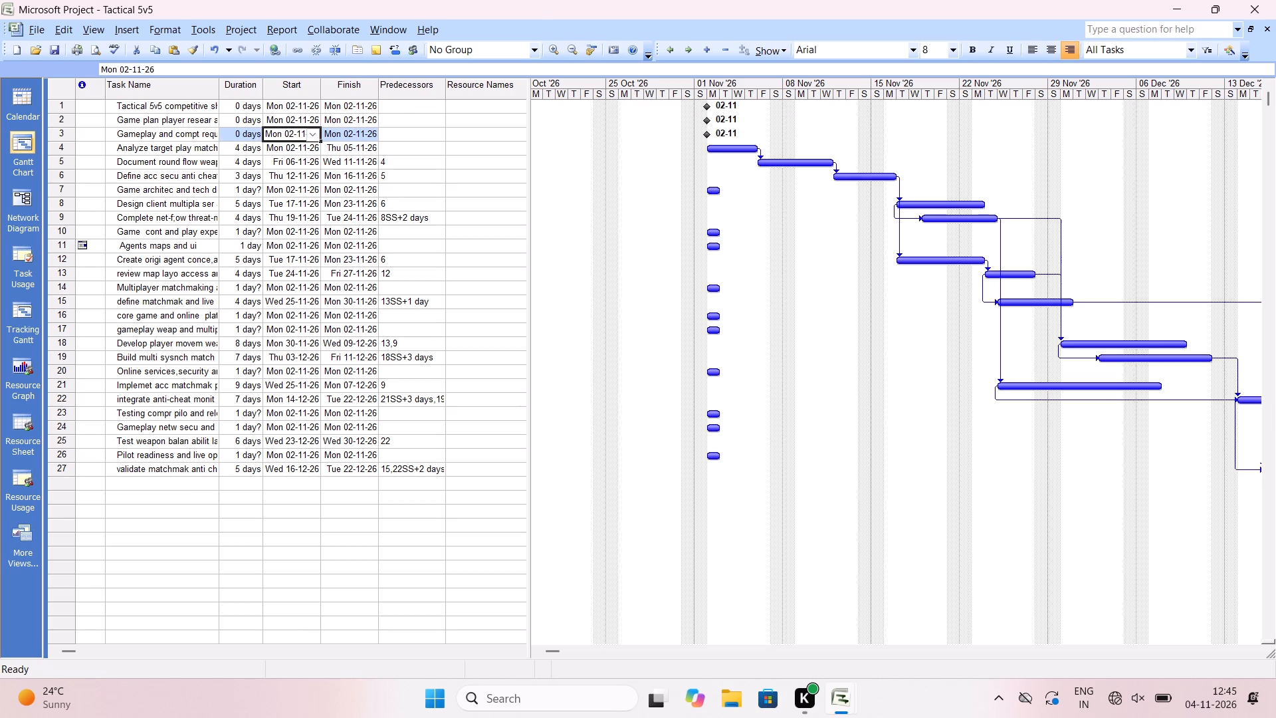
Set the durations of tasks 7, 10 and 11 (Agents maps and ui) to 0 days.
{"action": "left_click", "coordinate": [250, 190]}
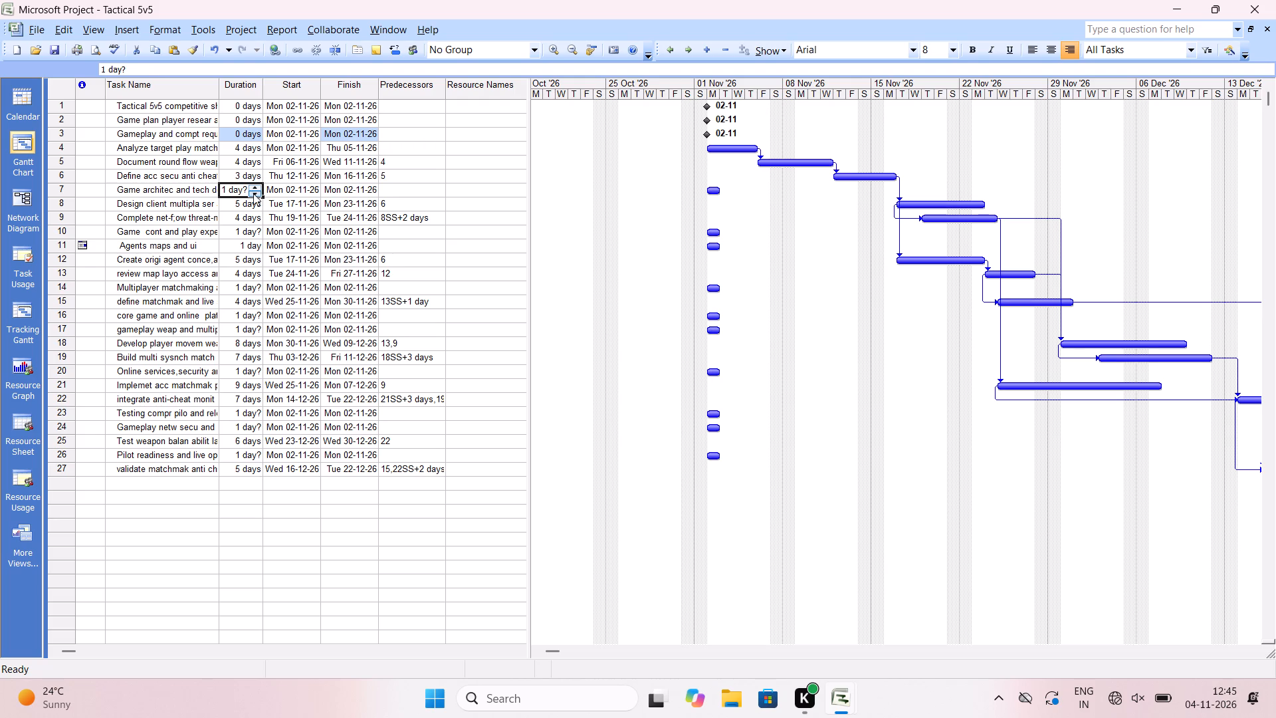
{"action": "left_click", "coordinate": [253, 193]}
{"action": "left_click", "coordinate": [277, 189]}
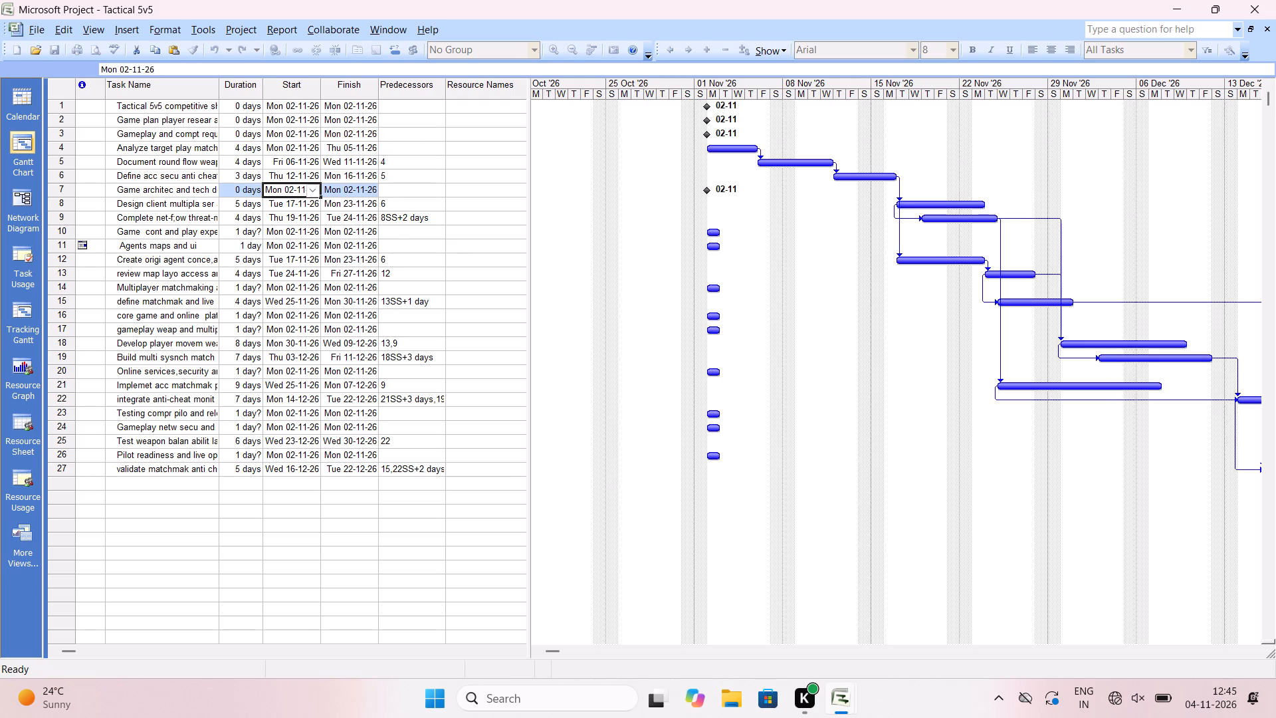
{"action": "left_click", "coordinate": [247, 235]}
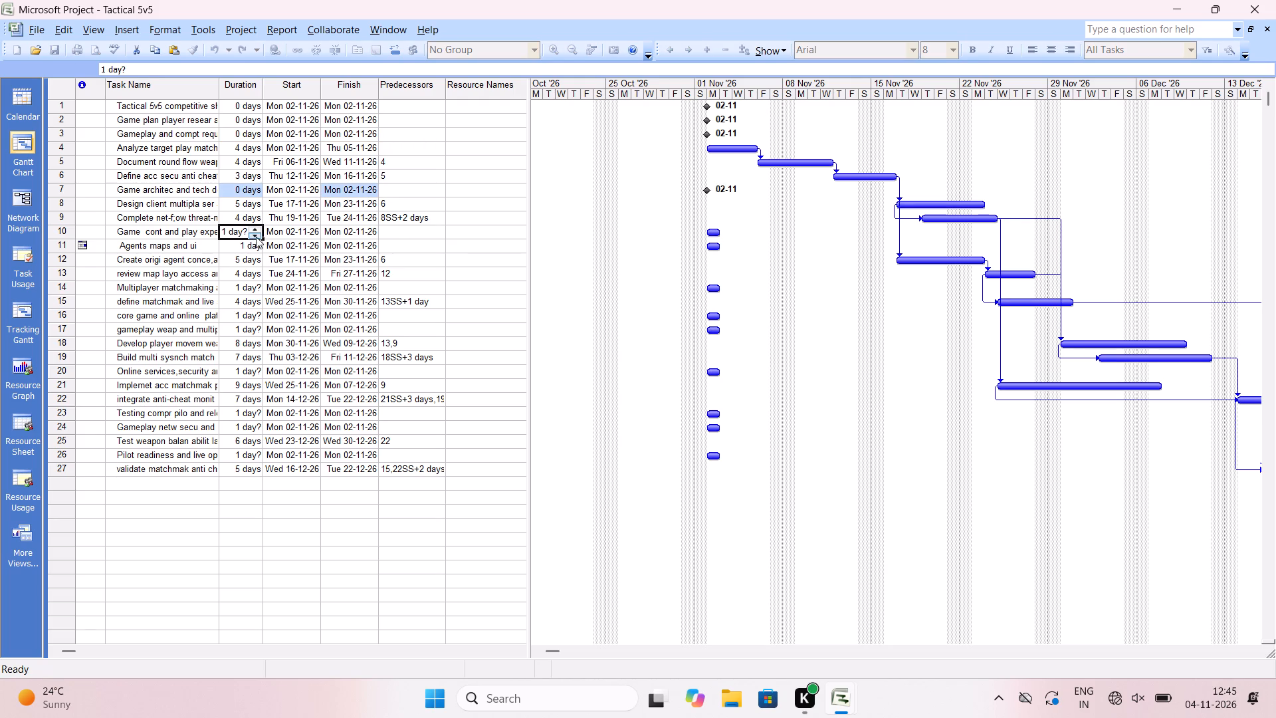
{"action": "left_click", "coordinate": [256, 237]}
{"action": "left_click", "coordinate": [280, 232]}
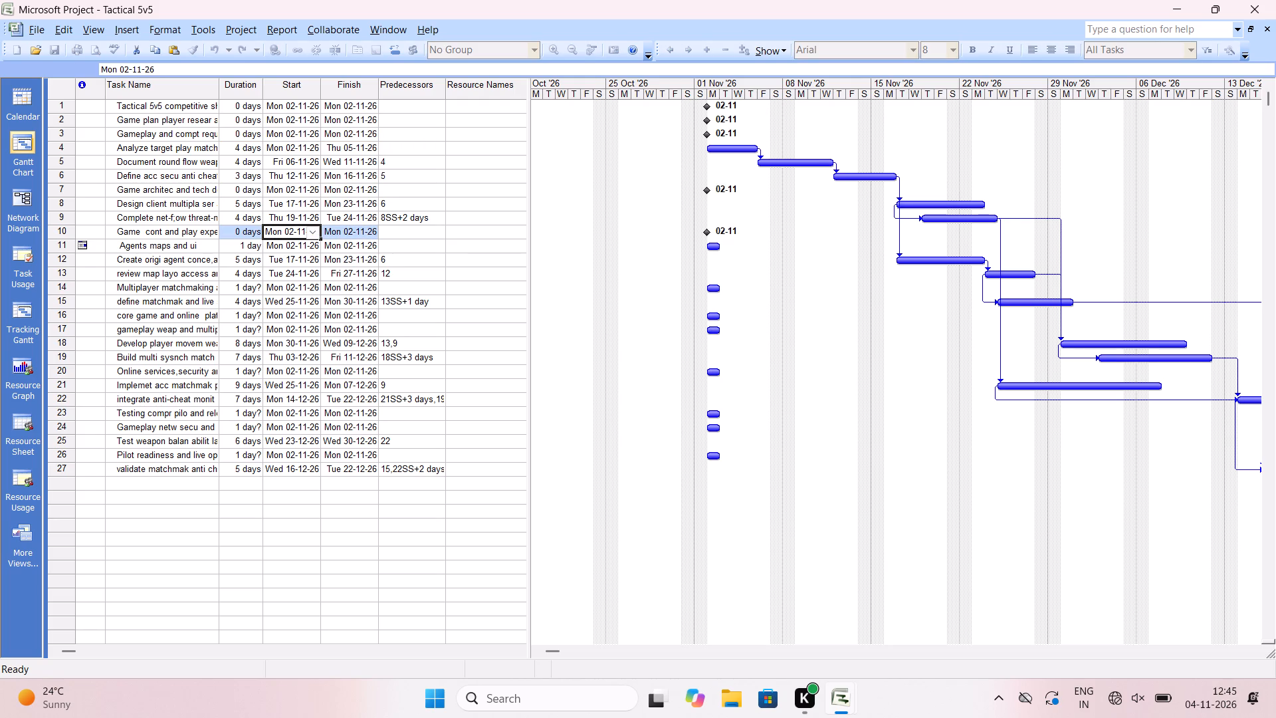
{"action": "left_click", "coordinate": [252, 249]}
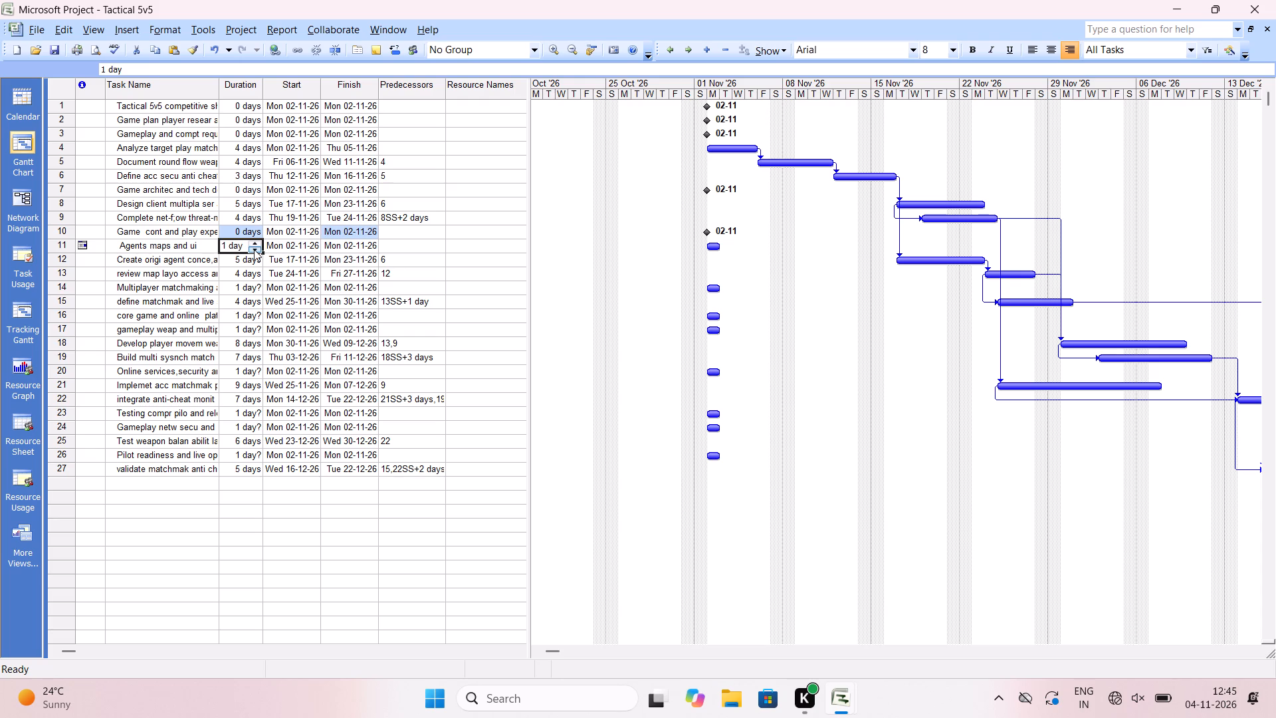
{"action": "left_click", "coordinate": [254, 249]}
{"action": "left_click", "coordinate": [278, 243]}
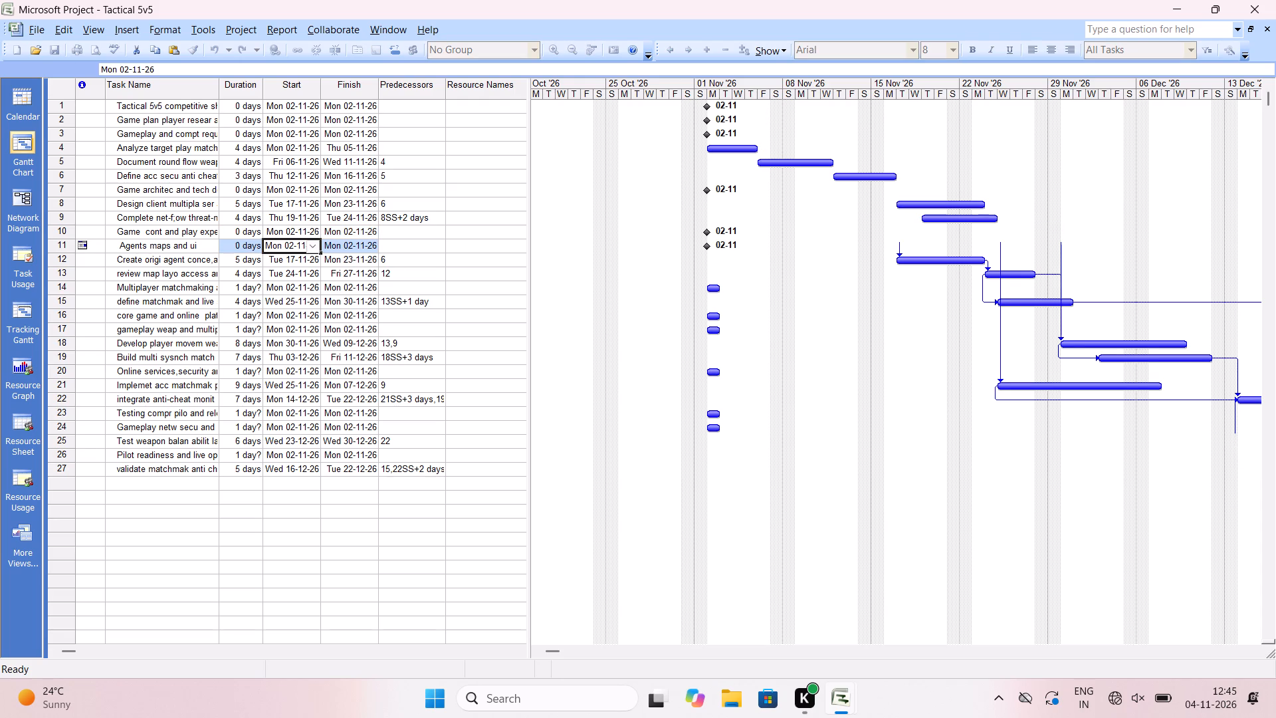
Set the durations of heading tasks 14, 16 and 17 to 0 days.
{"action": "left_click", "coordinate": [254, 289]}
{"action": "left_click", "coordinate": [255, 293]}
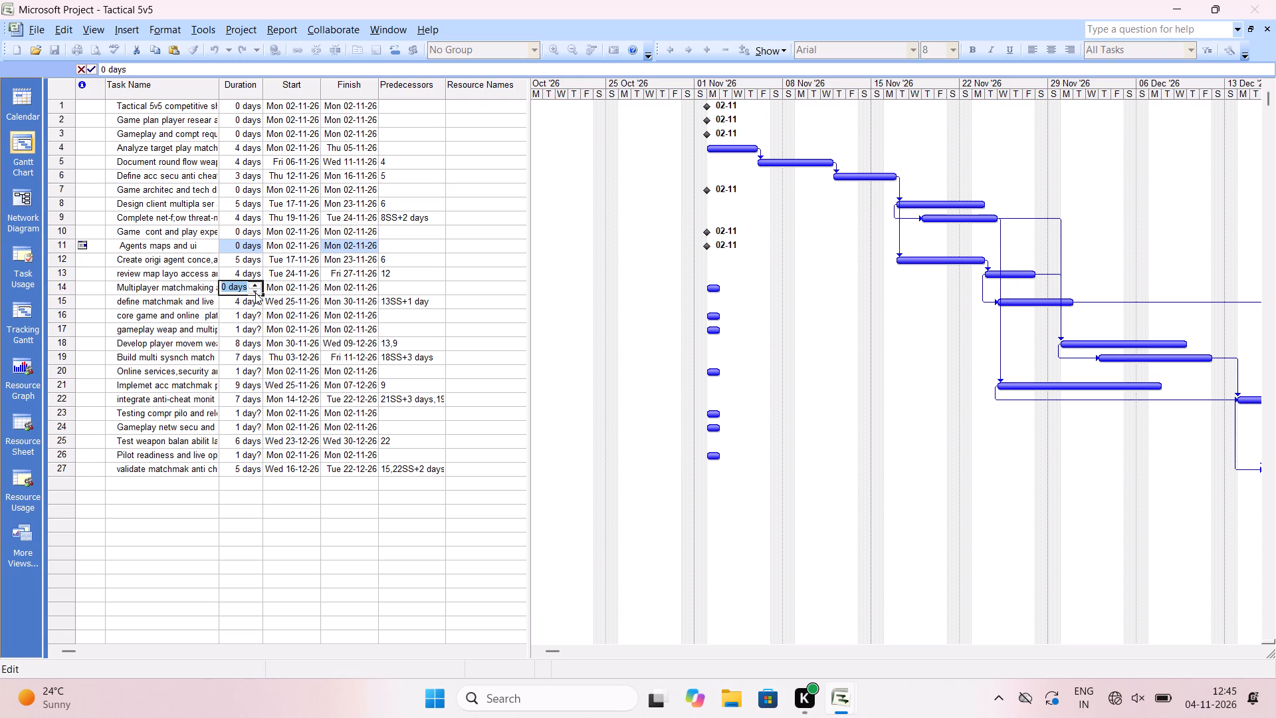
{"action": "left_click", "coordinate": [276, 285]}
{"action": "left_click", "coordinate": [258, 316]}
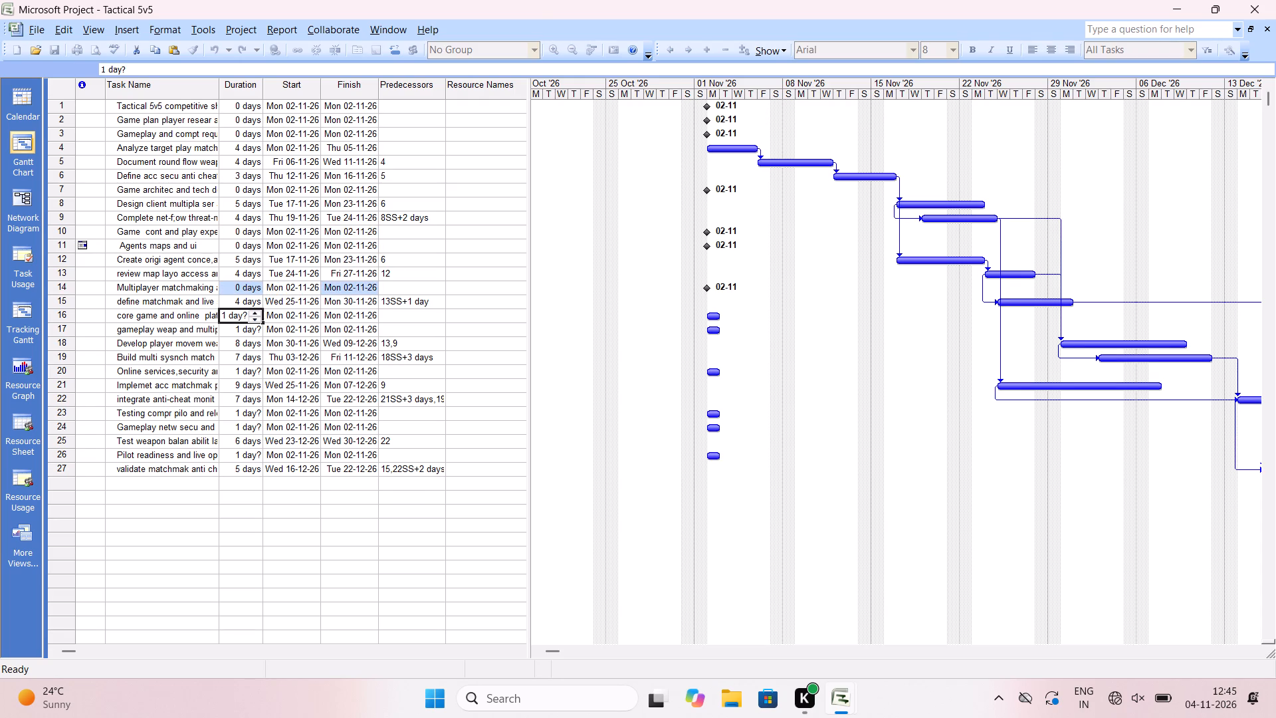
{"action": "left_click", "coordinate": [255, 321]}
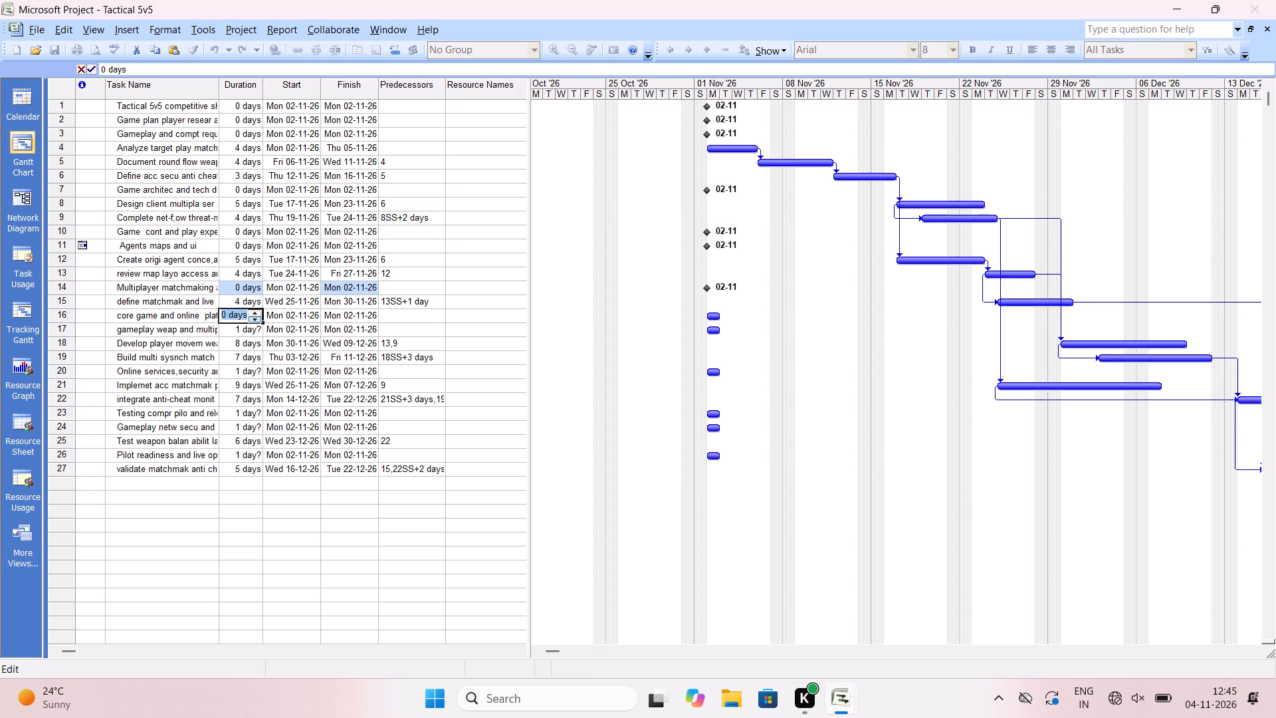
{"action": "left_click", "coordinate": [279, 319]}
{"action": "left_click", "coordinate": [255, 333]}
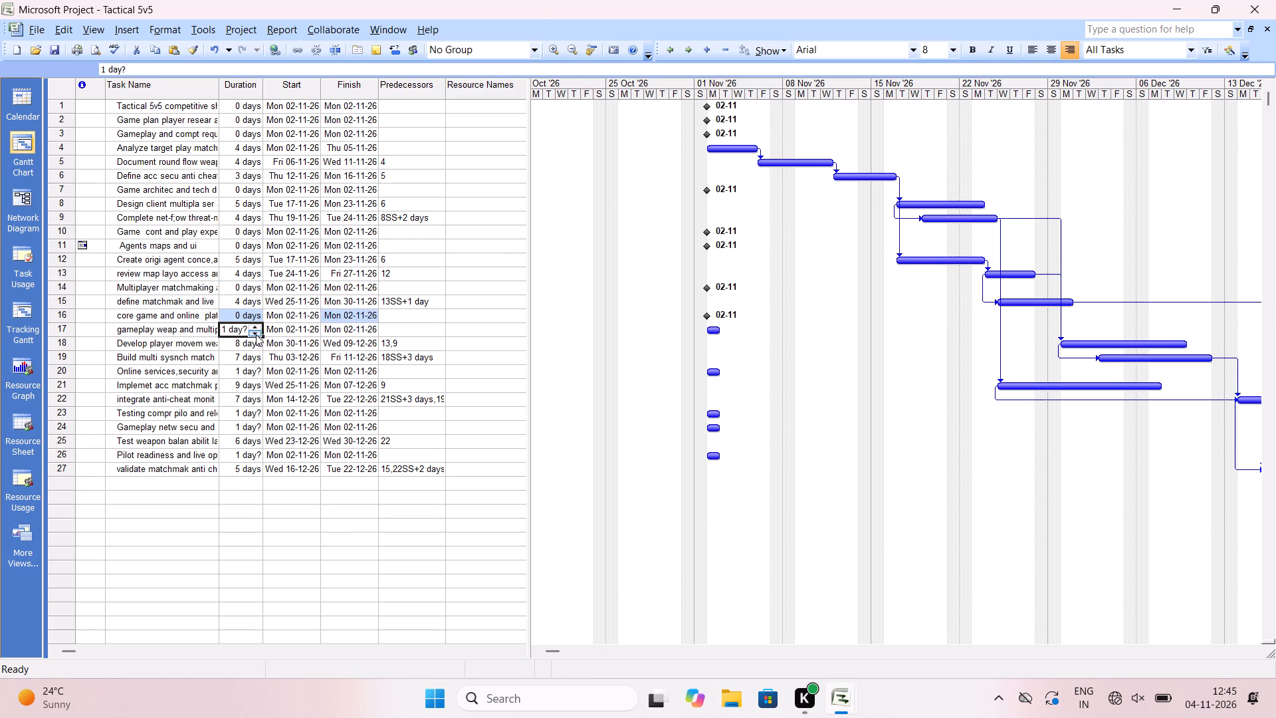
{"action": "left_click", "coordinate": [256, 334]}
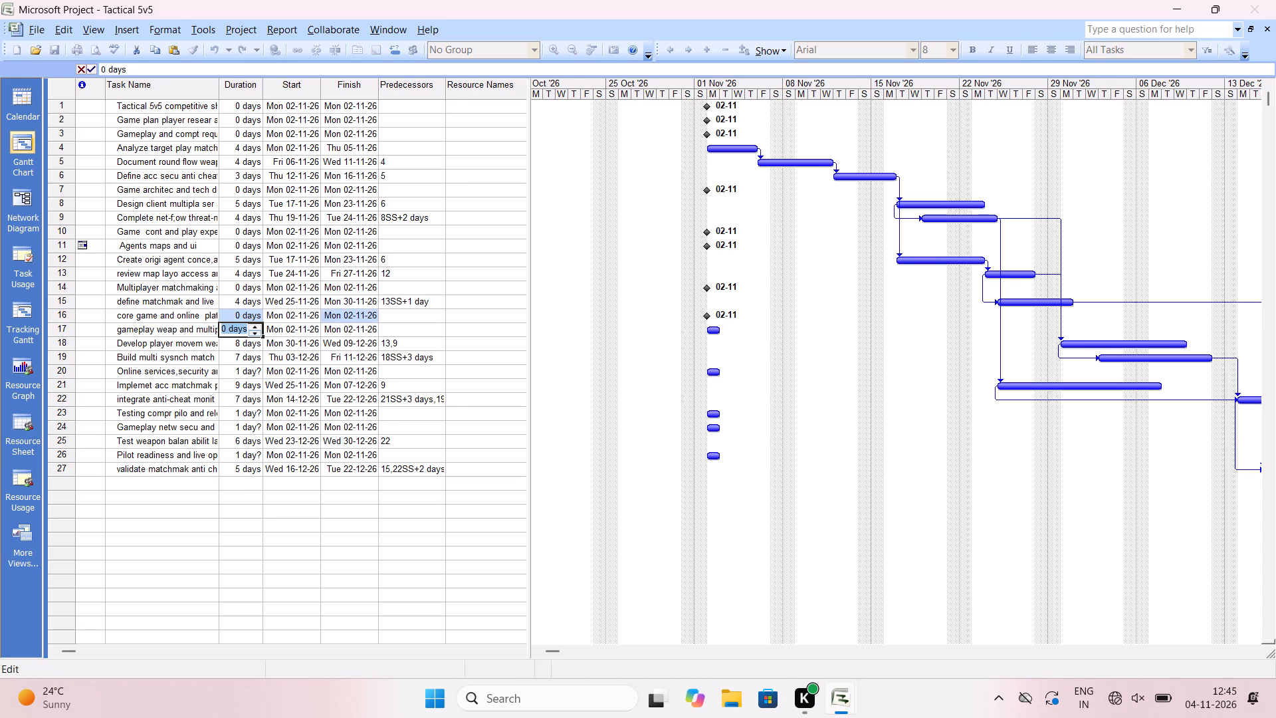
{"action": "left_click", "coordinate": [280, 330]}
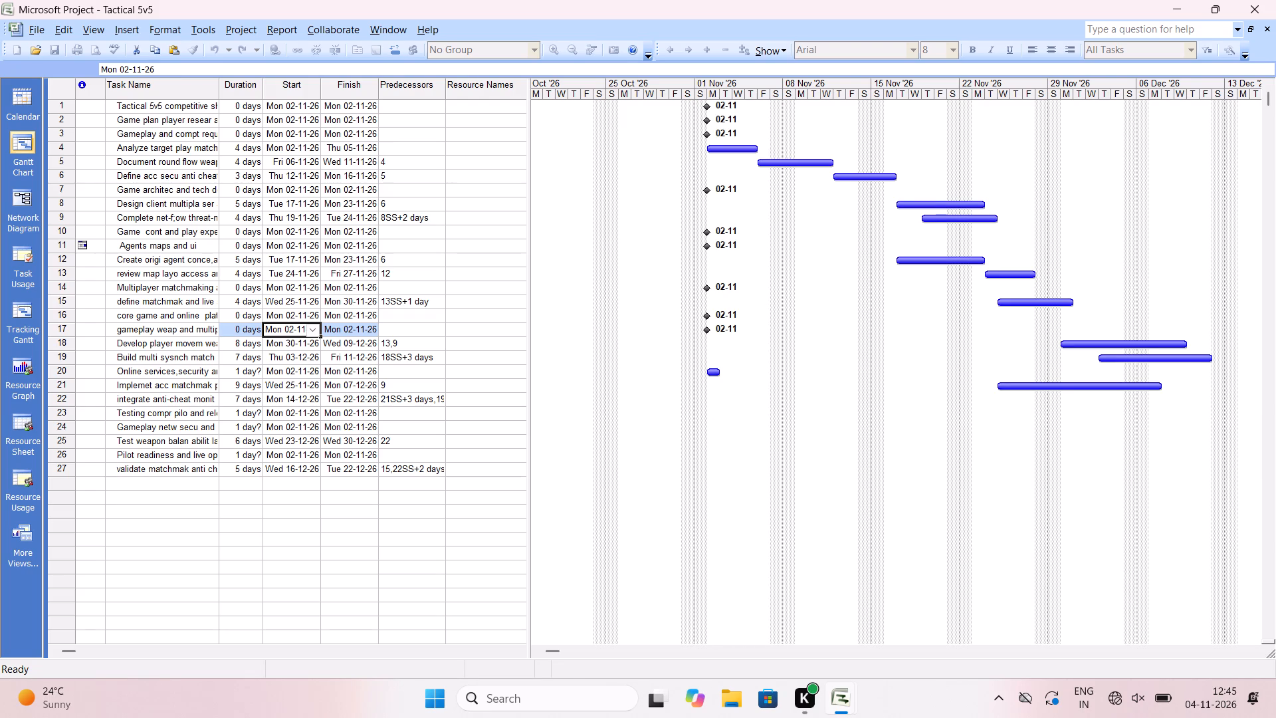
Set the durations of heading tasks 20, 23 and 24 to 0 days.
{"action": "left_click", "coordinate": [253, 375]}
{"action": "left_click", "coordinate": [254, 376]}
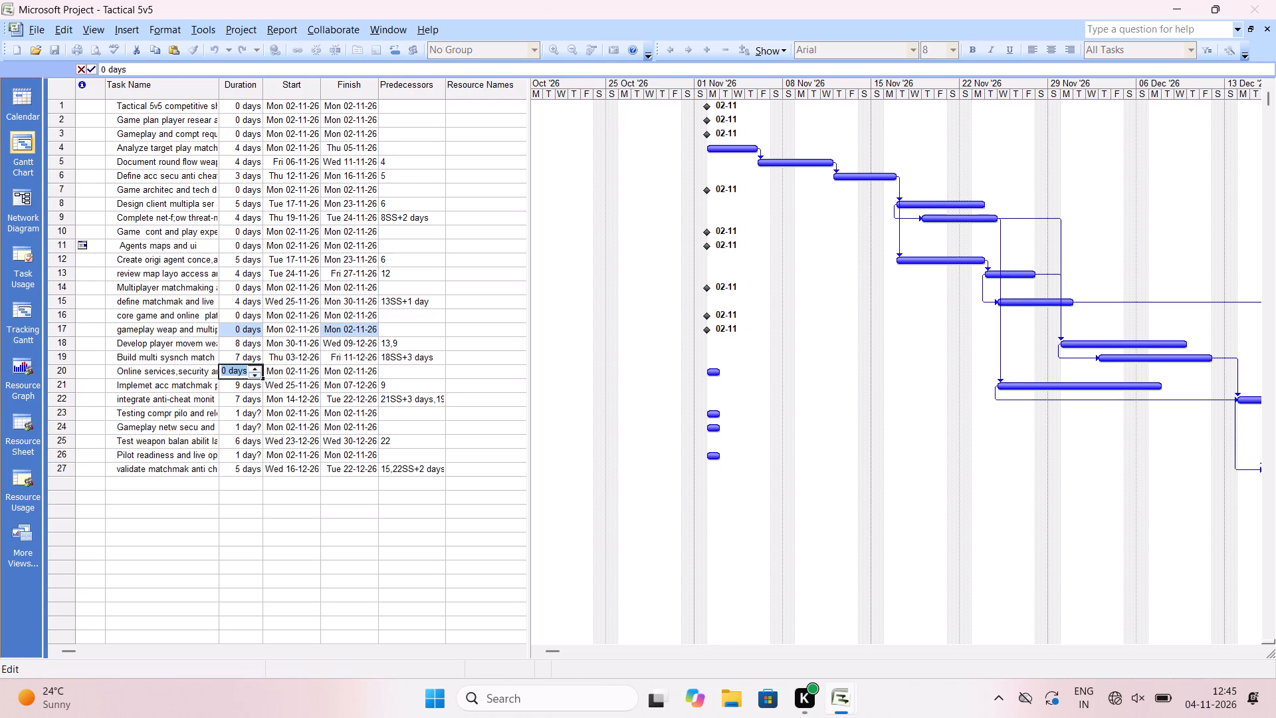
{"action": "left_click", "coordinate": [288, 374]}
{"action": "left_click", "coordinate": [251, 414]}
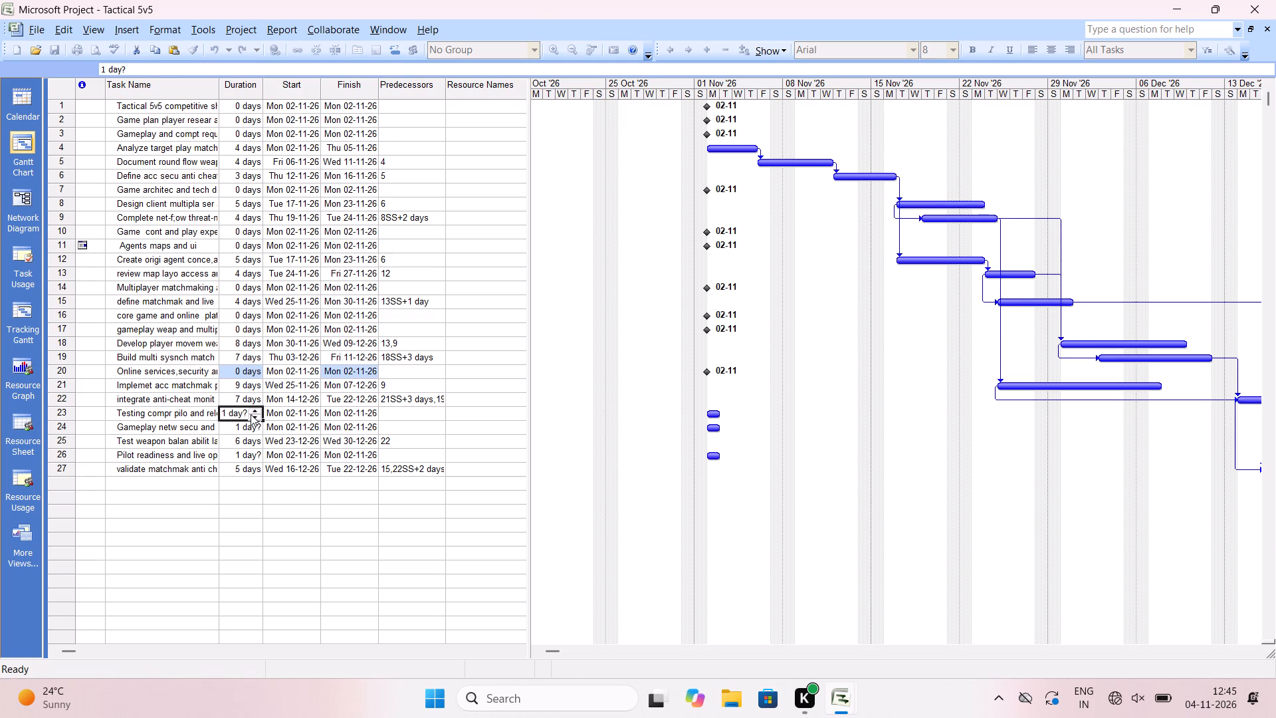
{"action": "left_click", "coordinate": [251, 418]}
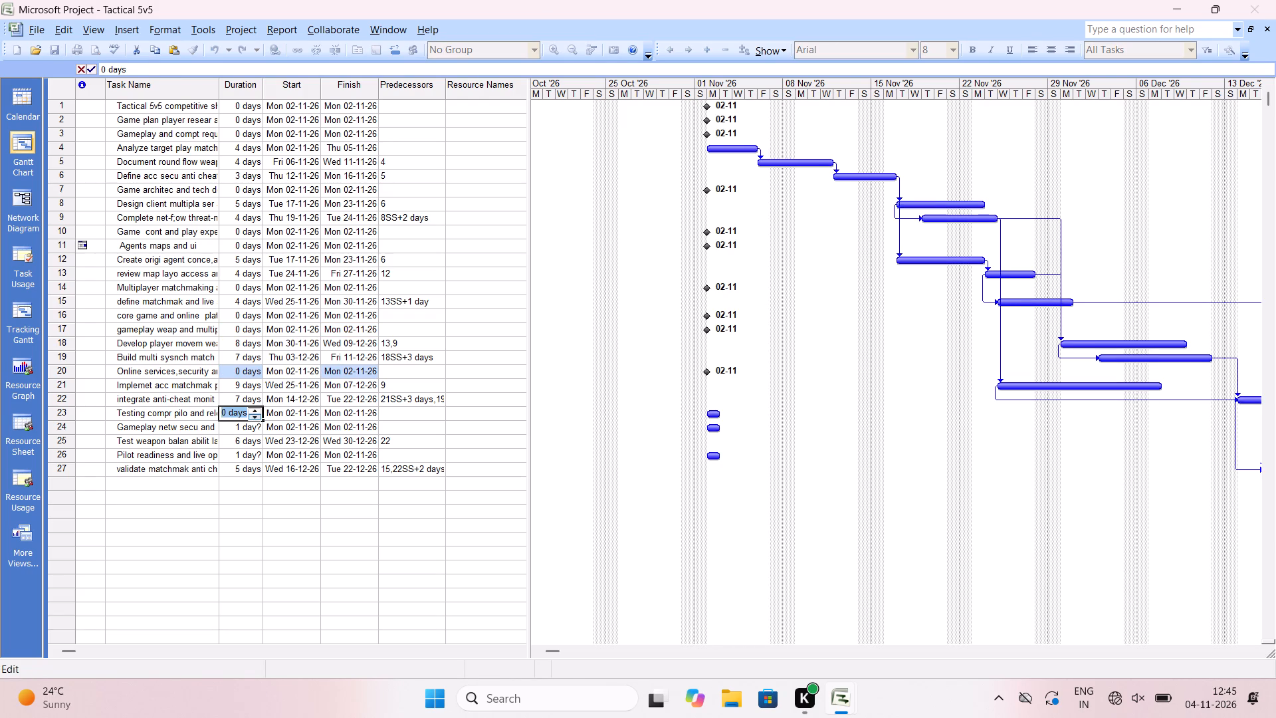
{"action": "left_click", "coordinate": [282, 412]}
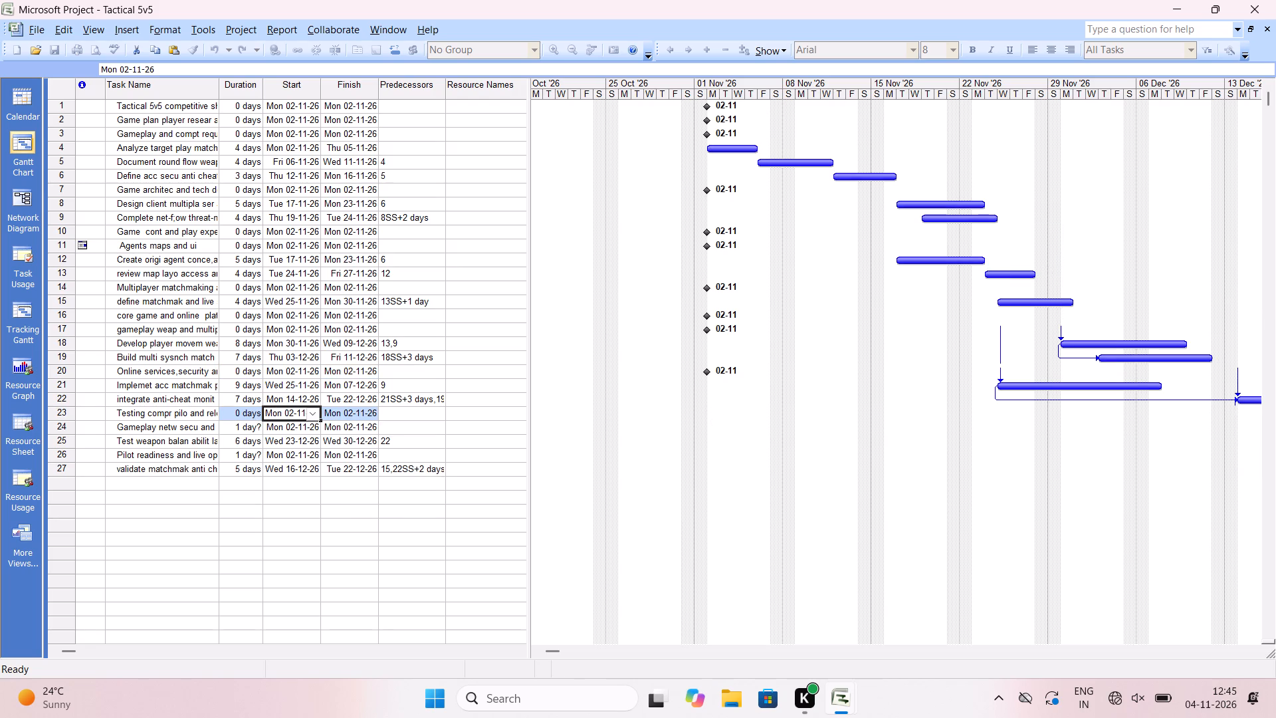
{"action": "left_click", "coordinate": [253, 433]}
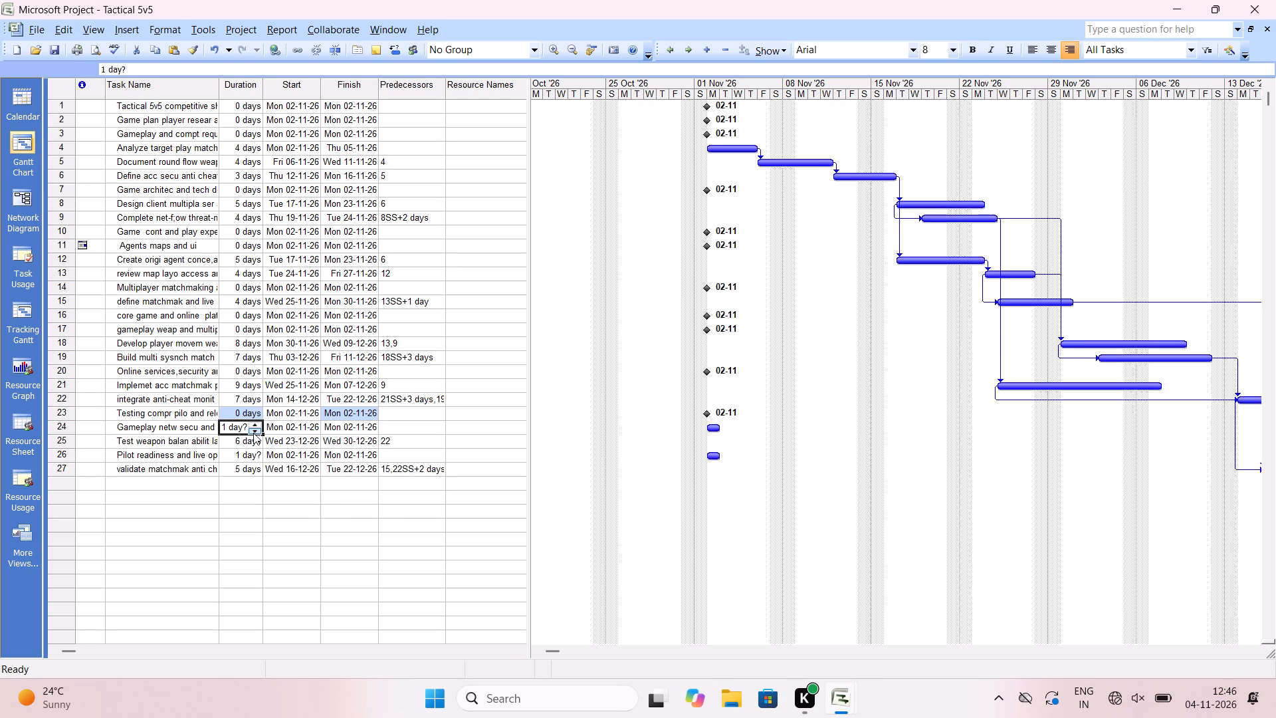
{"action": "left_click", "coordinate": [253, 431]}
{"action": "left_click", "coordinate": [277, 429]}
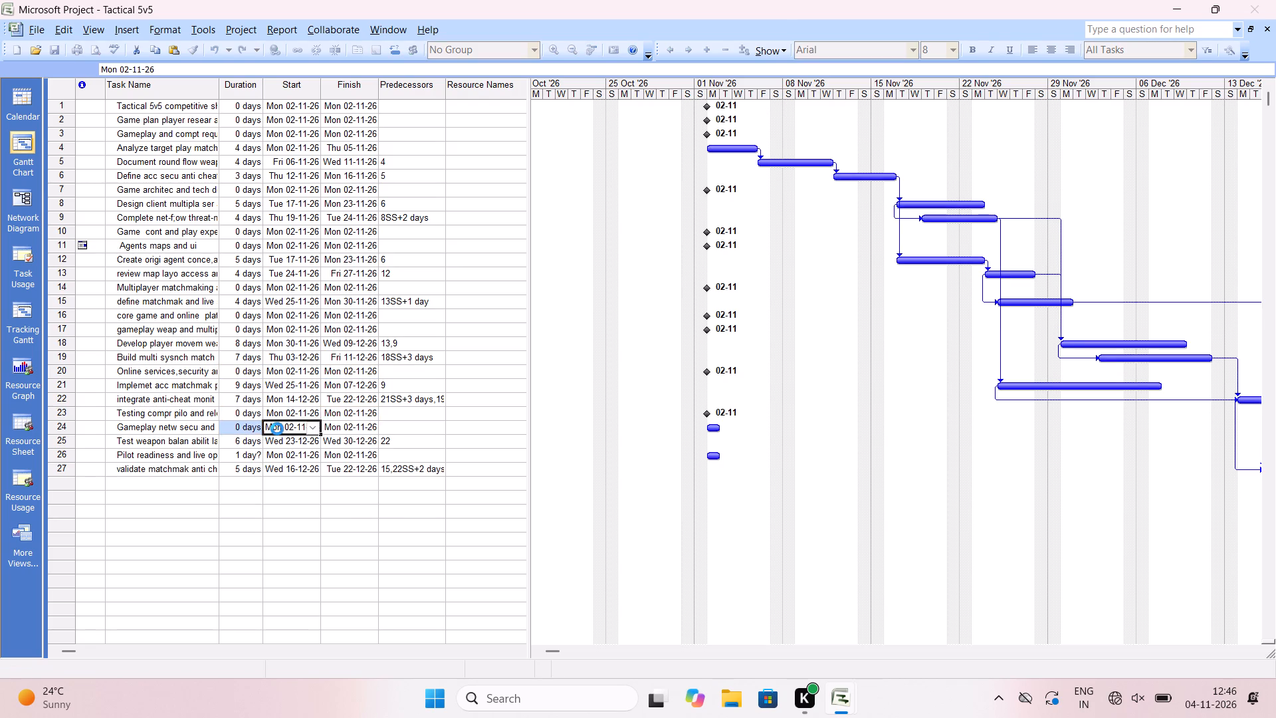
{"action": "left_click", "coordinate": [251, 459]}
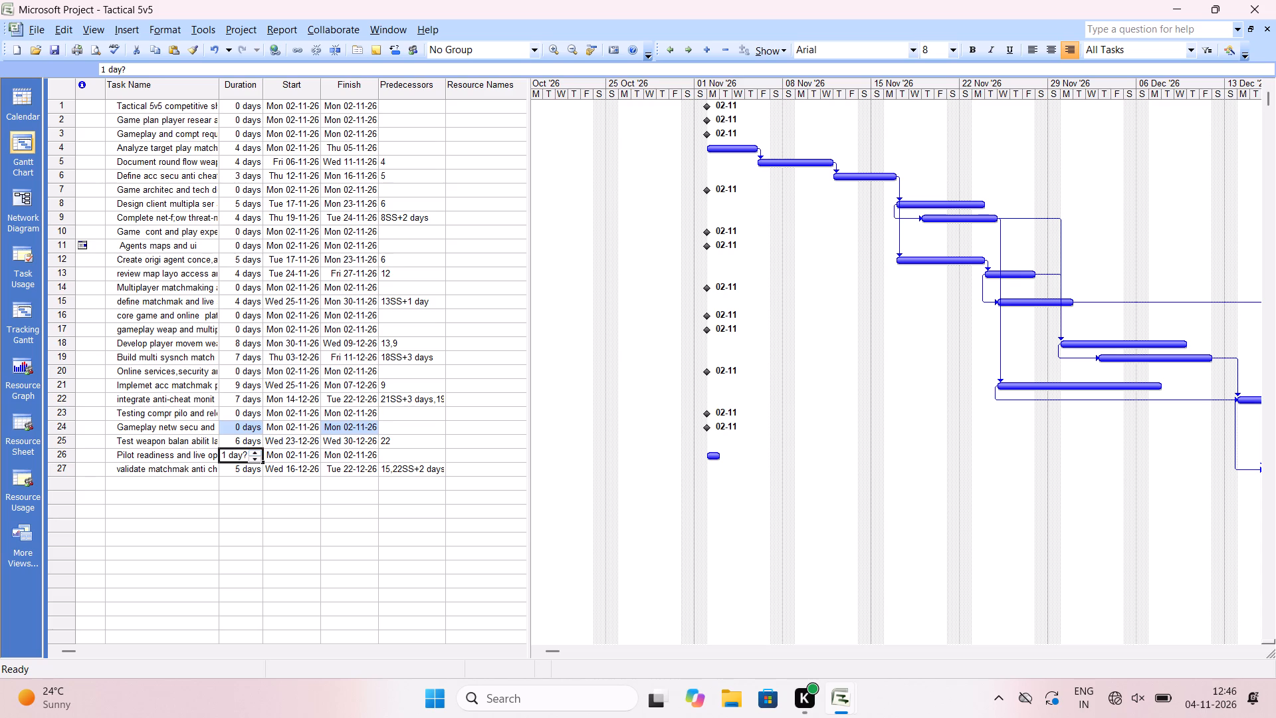
Set the durations of heading tasks 24, 23 and 20 to 1 day.
{"action": "left_click", "coordinate": [252, 428]}
{"action": "left_click", "coordinate": [253, 425]}
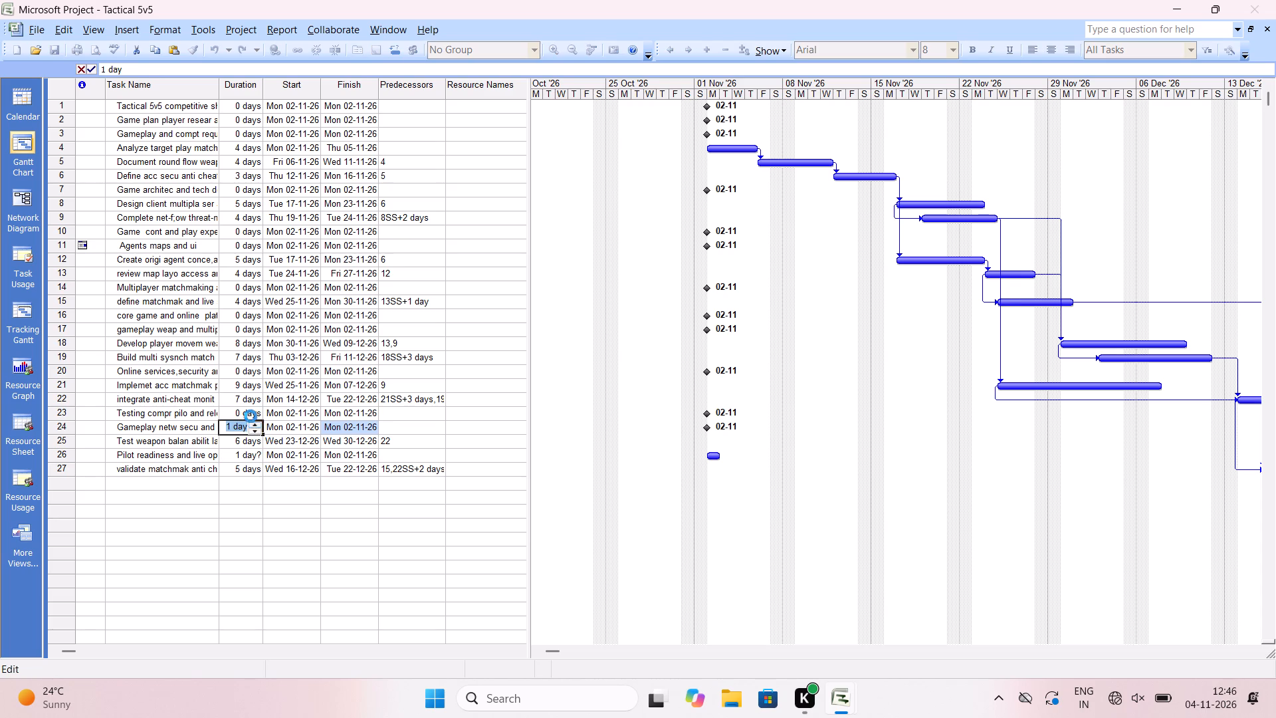
{"action": "left_click", "coordinate": [251, 416]}
{"action": "left_click", "coordinate": [255, 410]}
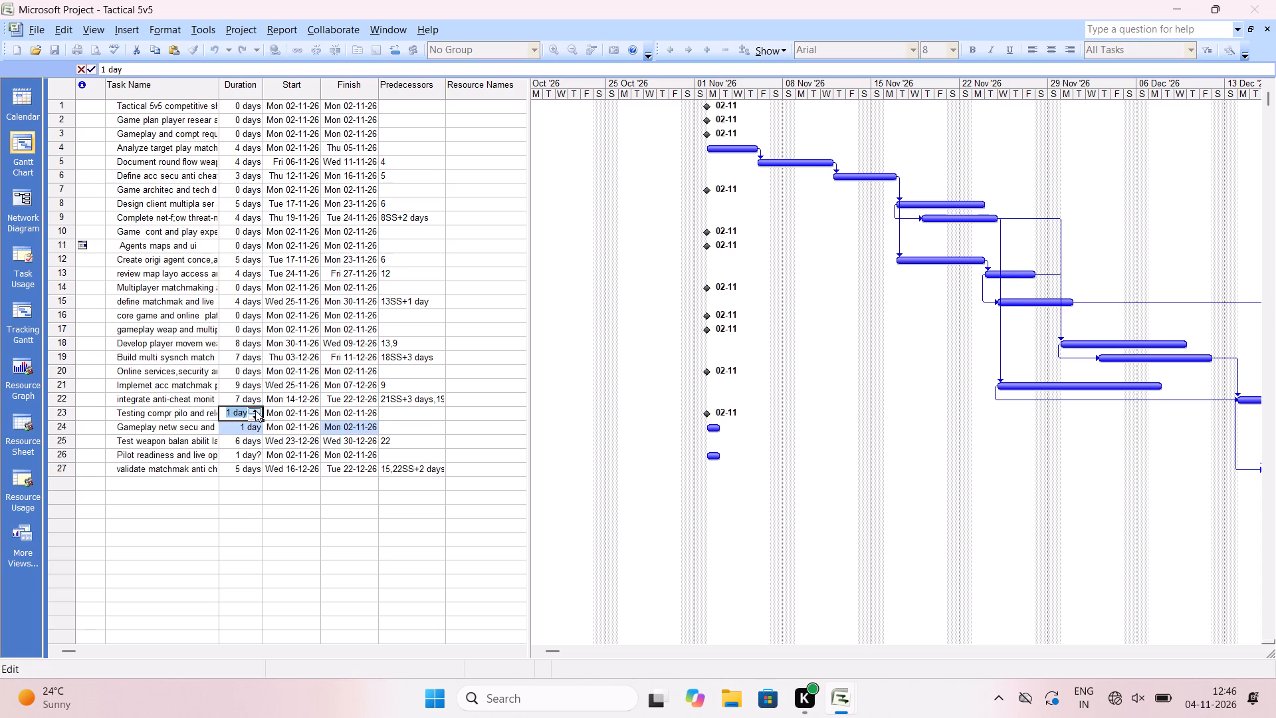
{"action": "left_click", "coordinate": [249, 370]}
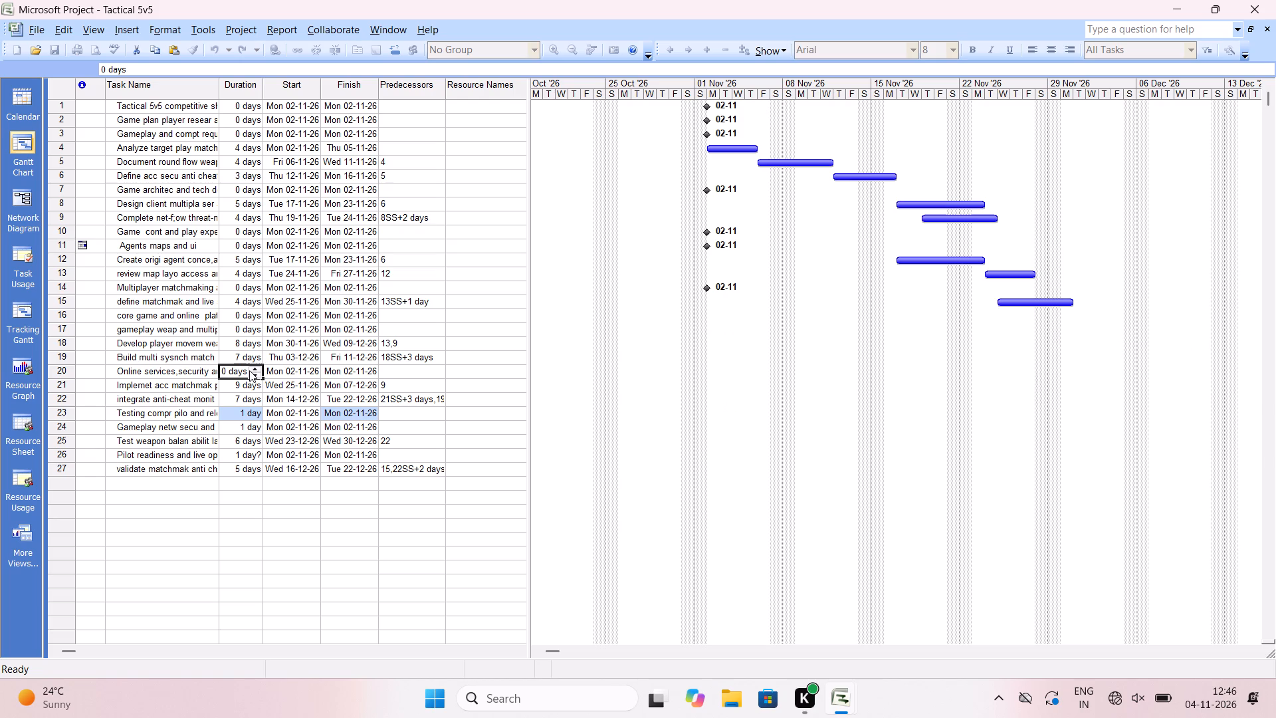
{"action": "left_click", "coordinate": [249, 370]}
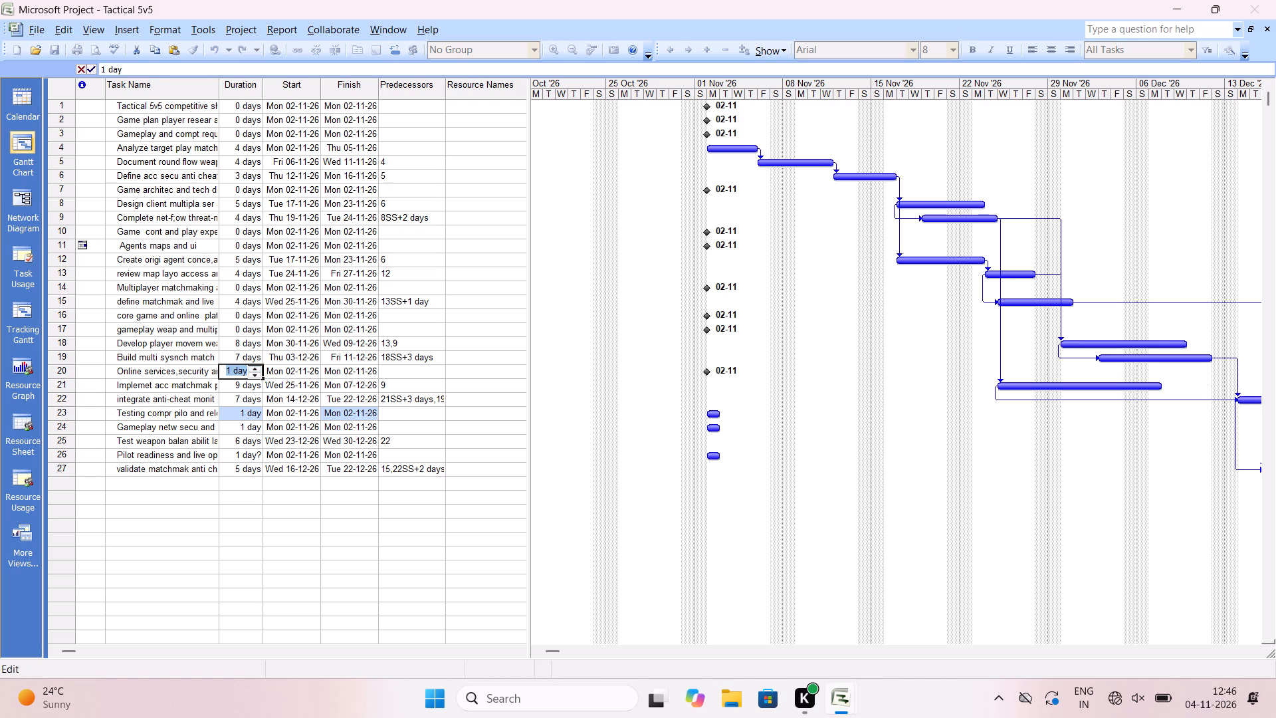
Set the durations of heading tasks 17, 16 and 14 to 1 day.
{"action": "left_click", "coordinate": [243, 333]}
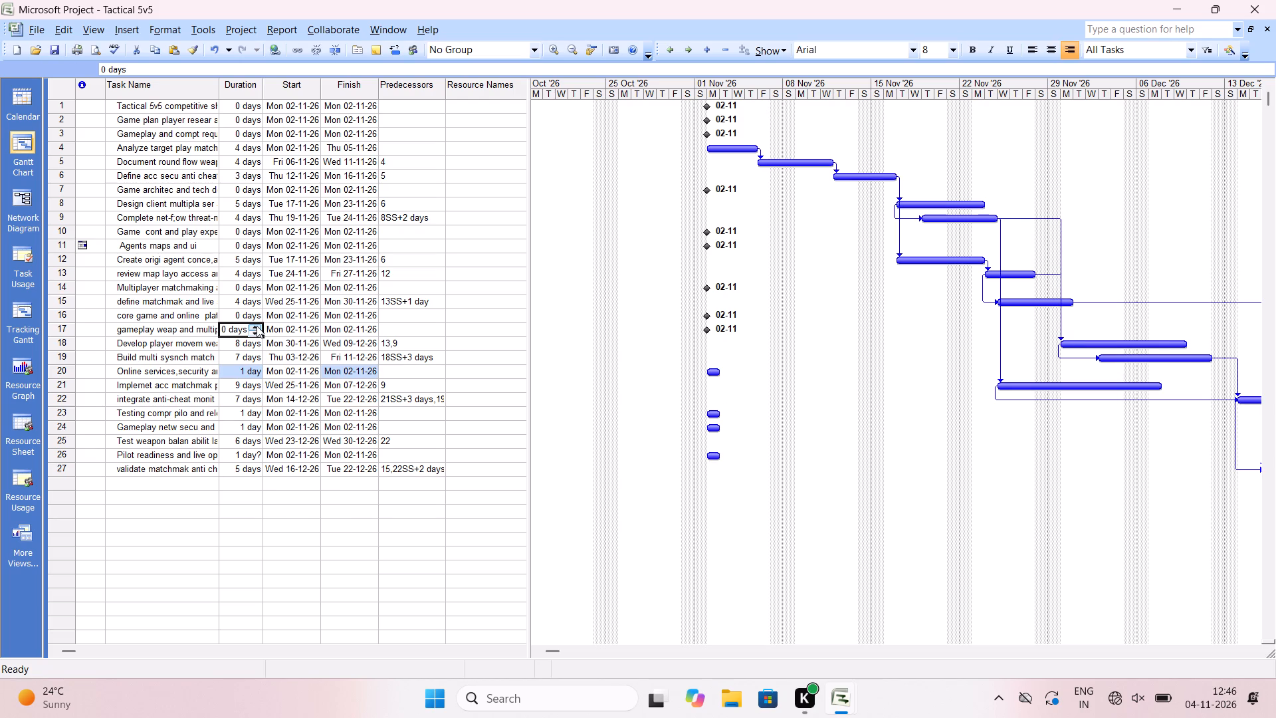
{"action": "left_click", "coordinate": [257, 326]}
{"action": "left_click", "coordinate": [251, 315]}
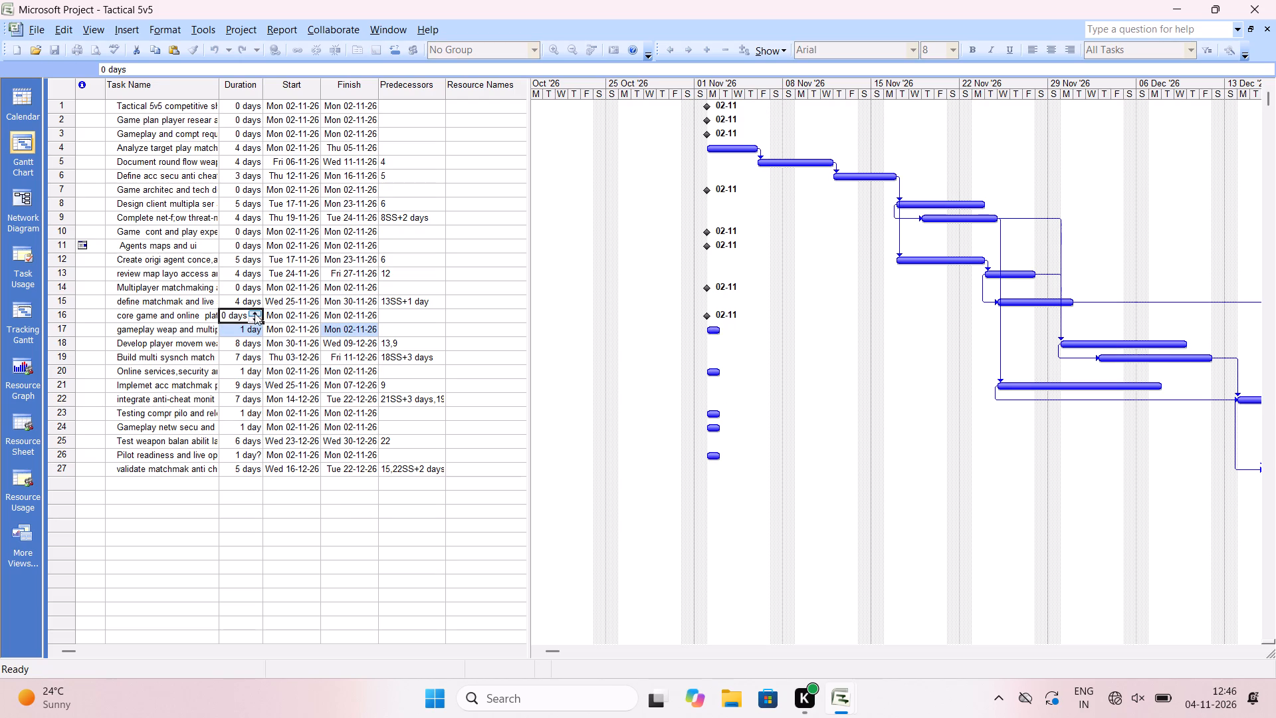
{"action": "left_click", "coordinate": [255, 313]}
{"action": "left_click", "coordinate": [253, 294]}
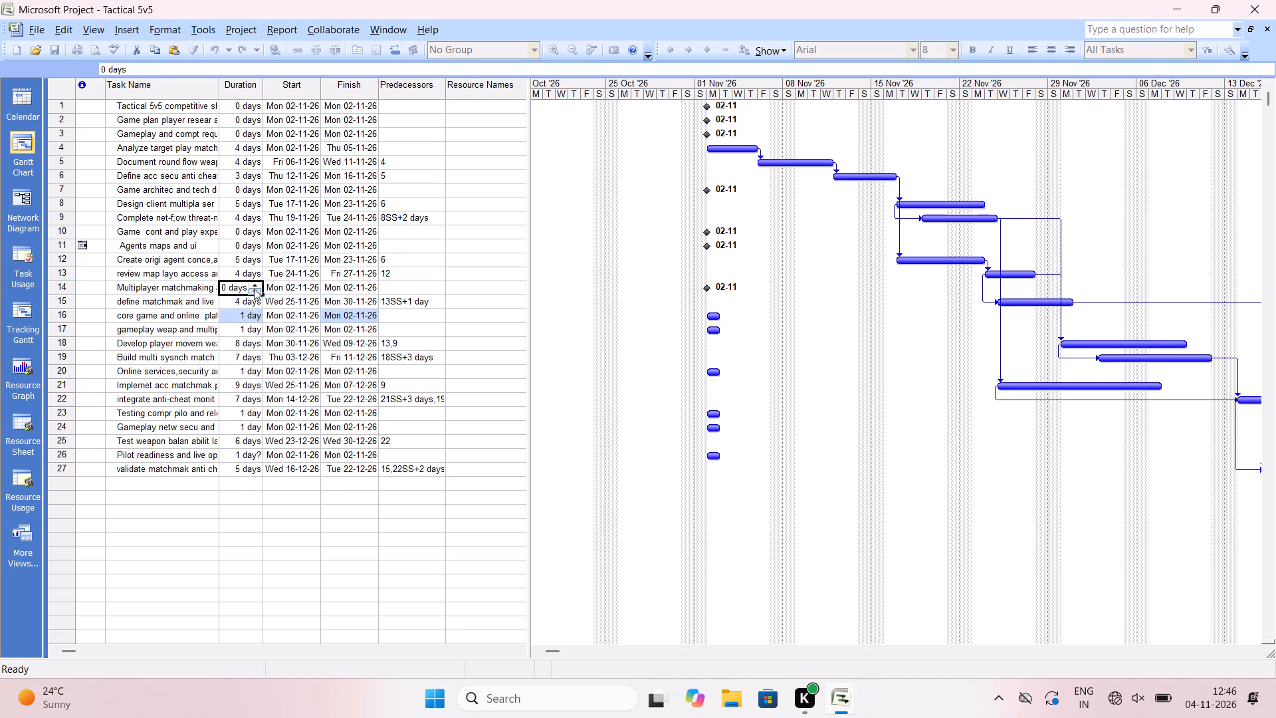
{"action": "left_click", "coordinate": [255, 283]}
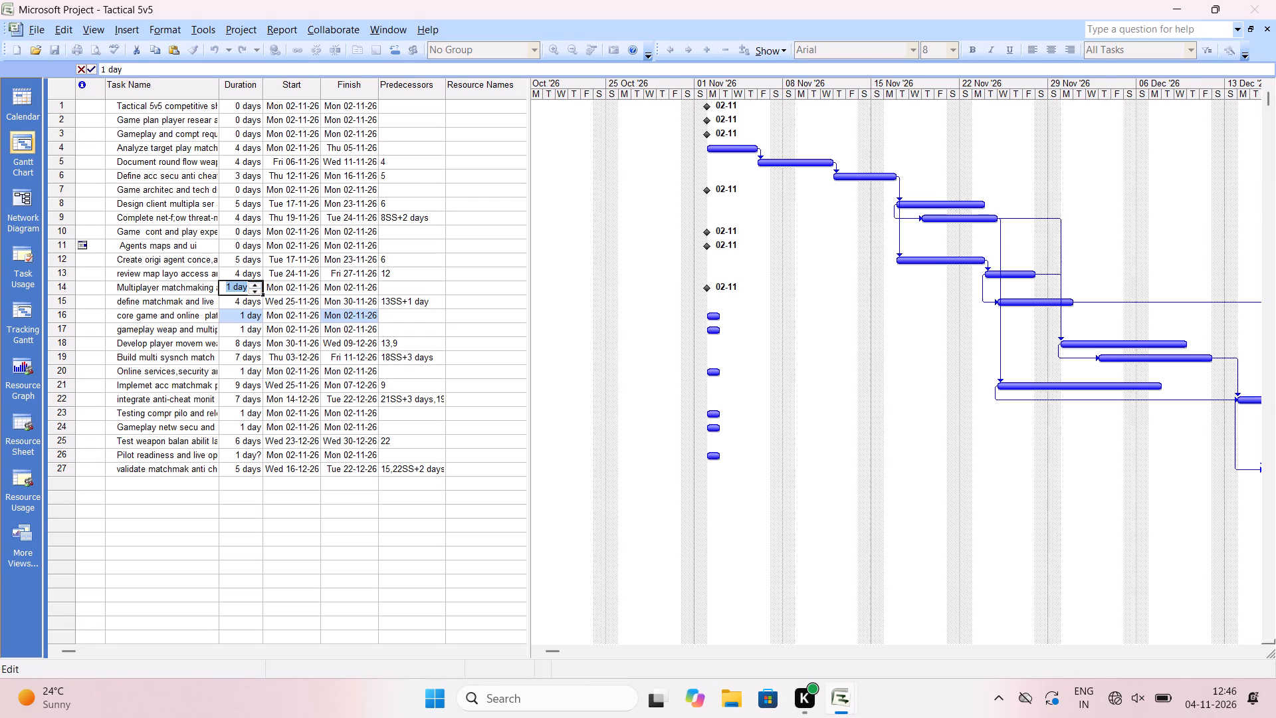
Set the durations of task 11 (Agents maps and ui) and heading tasks 10 and 7 to 1 day.
{"action": "left_click", "coordinate": [248, 251]}
{"action": "left_click", "coordinate": [256, 244]}
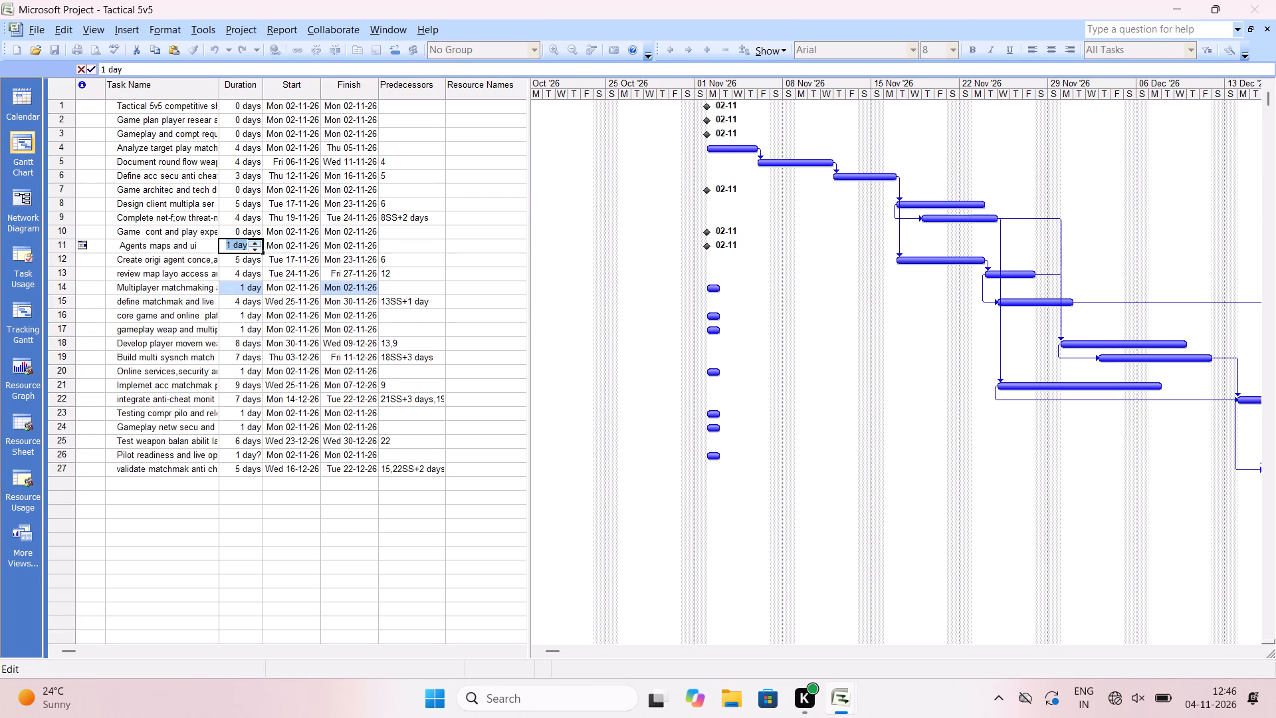
{"action": "left_click", "coordinate": [254, 233]}
{"action": "left_click", "coordinate": [255, 229]}
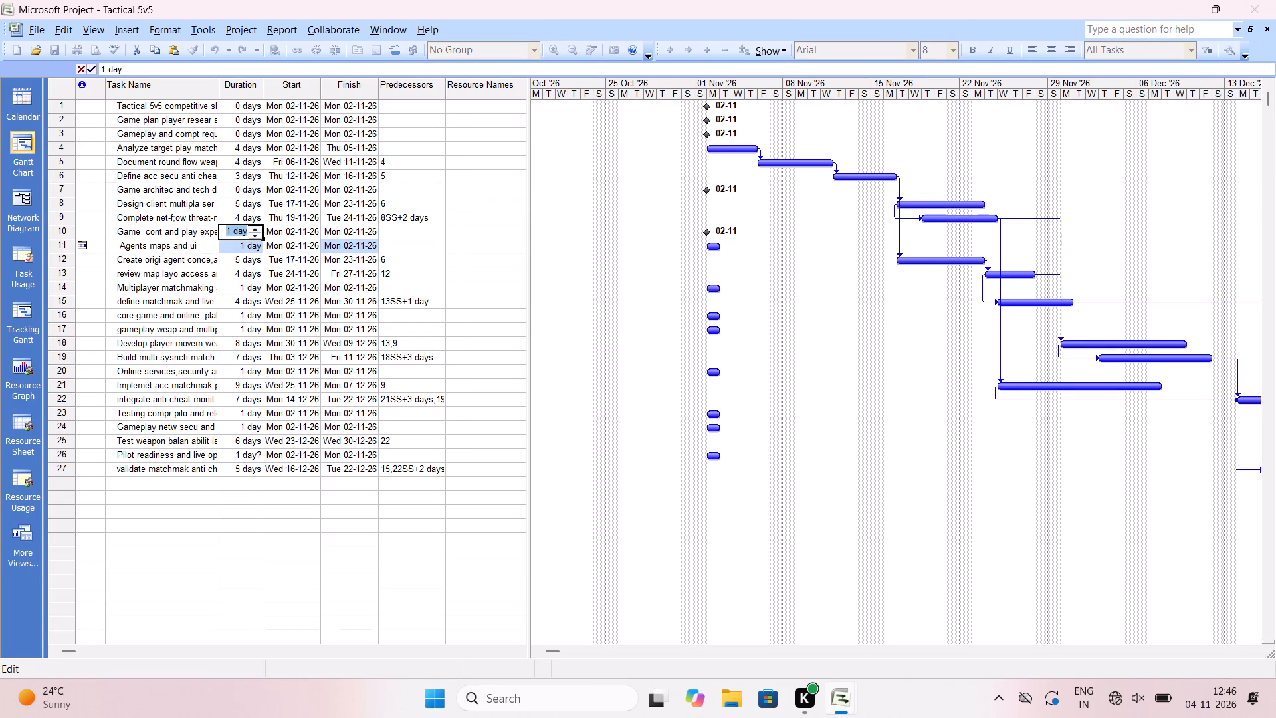
{"action": "left_click", "coordinate": [250, 189]}
{"action": "left_click", "coordinate": [253, 188]}
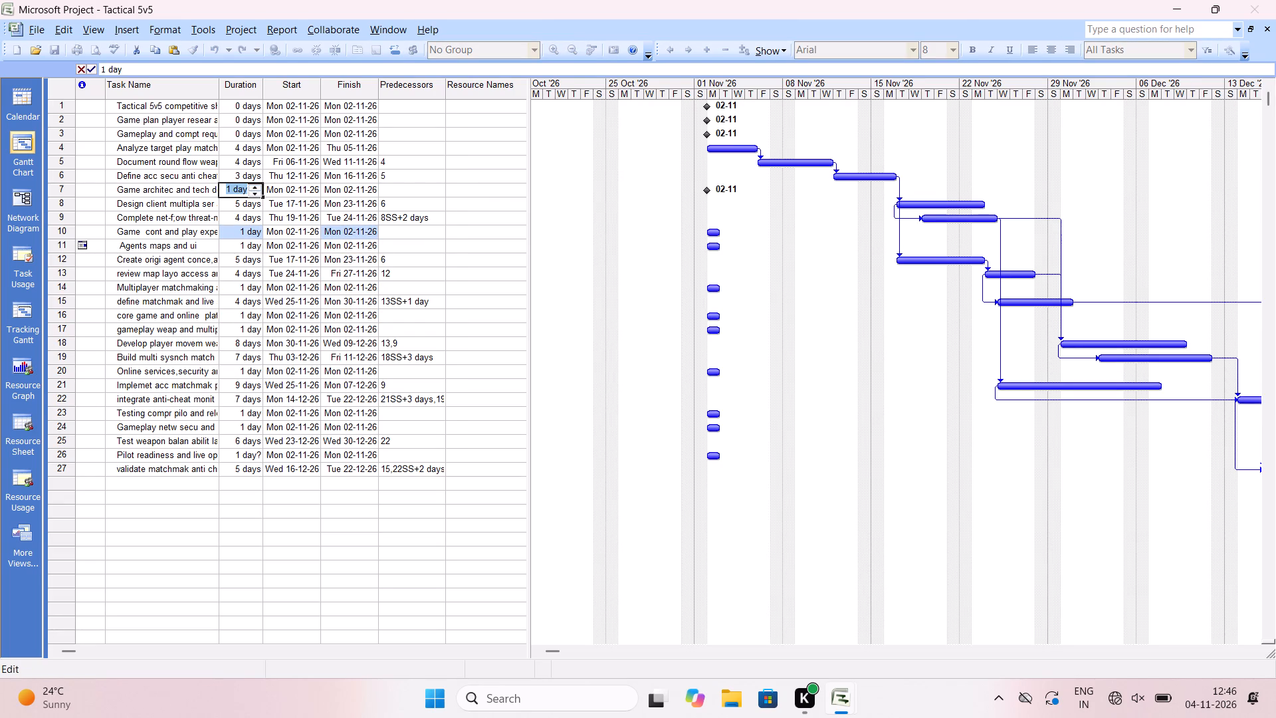
Set the durations of heading tasks 3, 2 and 1 to 1 day.
{"action": "left_click", "coordinate": [248, 138]}
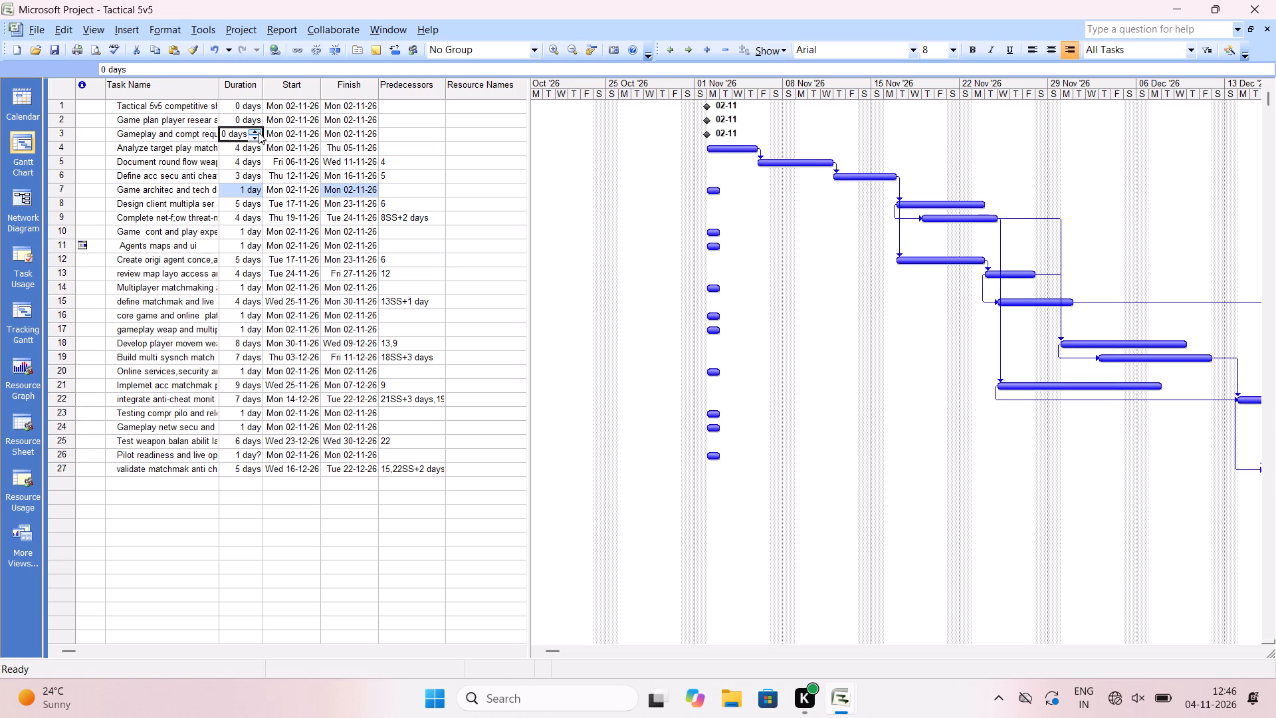
{"action": "left_click", "coordinate": [257, 127]}
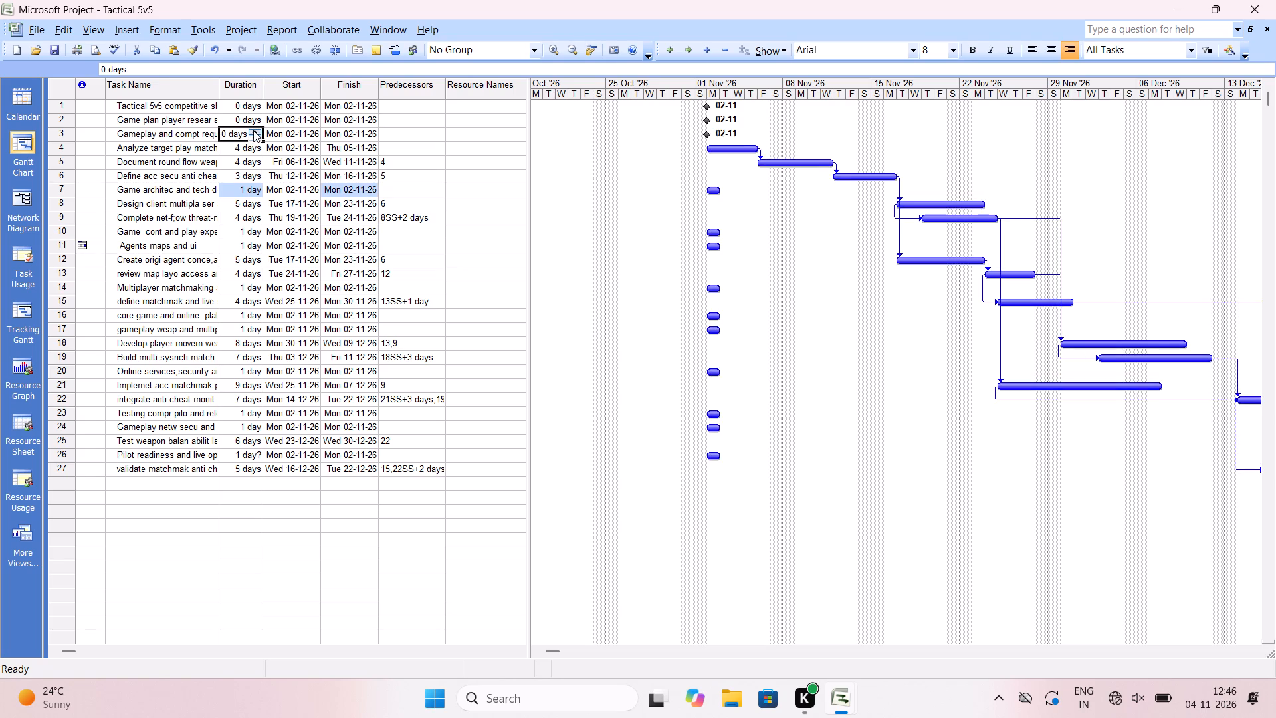
{"action": "left_click", "coordinate": [252, 130]}
{"action": "left_click", "coordinate": [249, 120]}
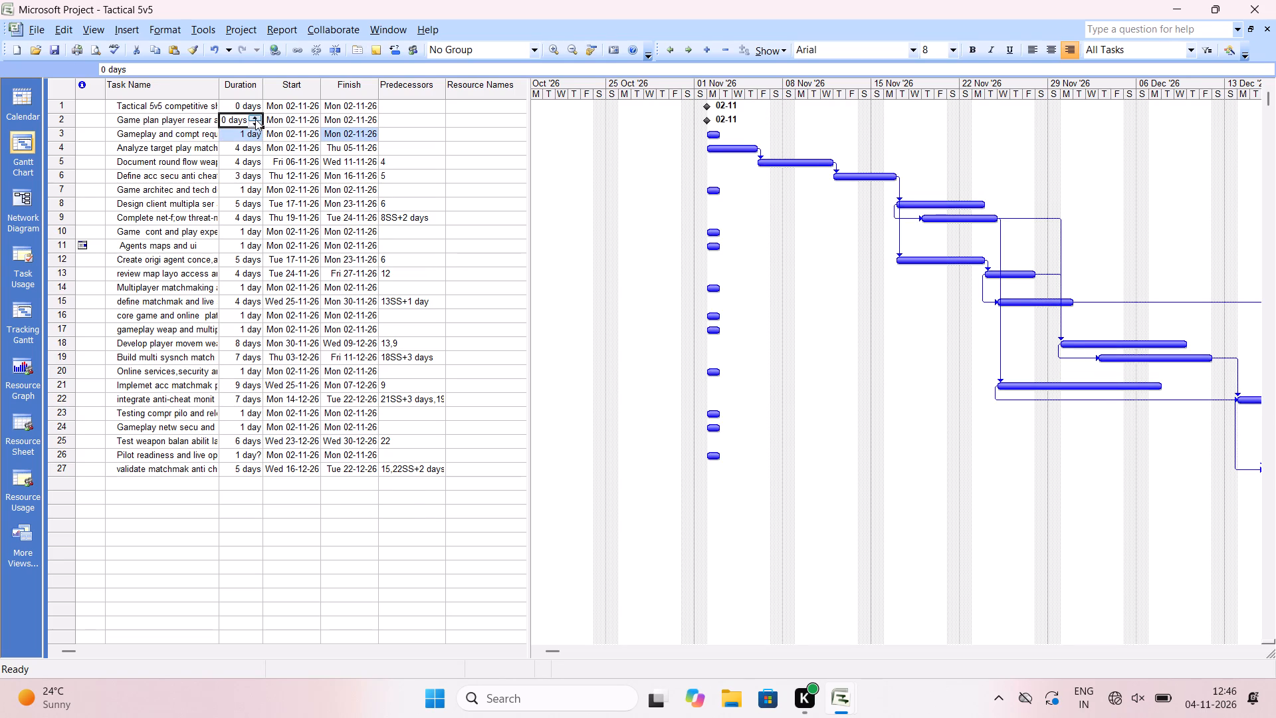
{"action": "left_click", "coordinate": [255, 119]}
{"action": "left_click", "coordinate": [250, 106]}
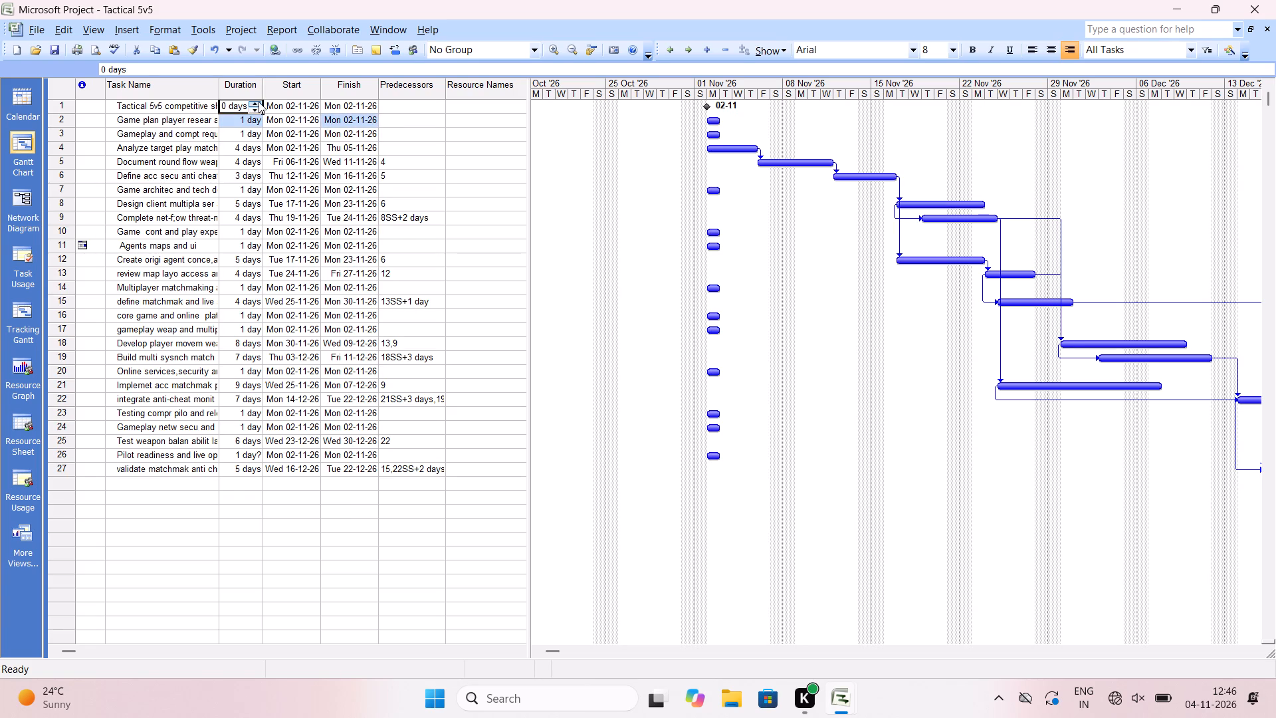
{"action": "left_click", "coordinate": [255, 102]}
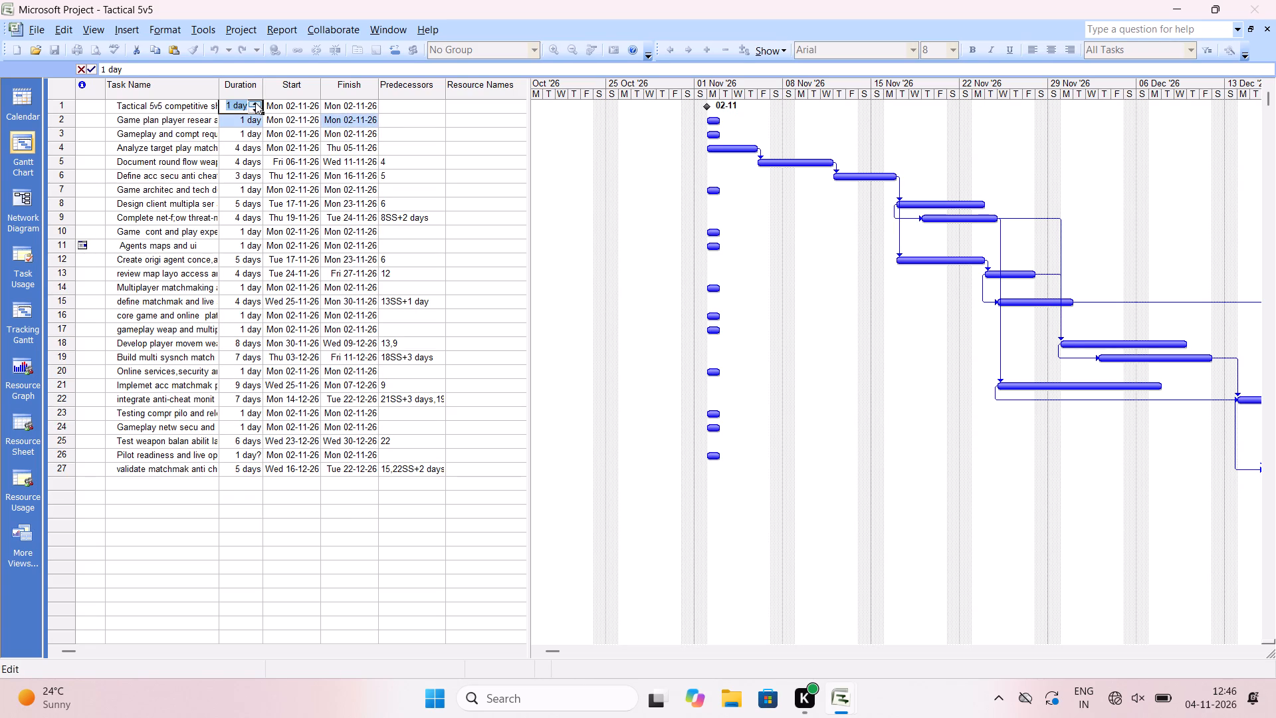
{"action": "left_click", "coordinate": [253, 124]}
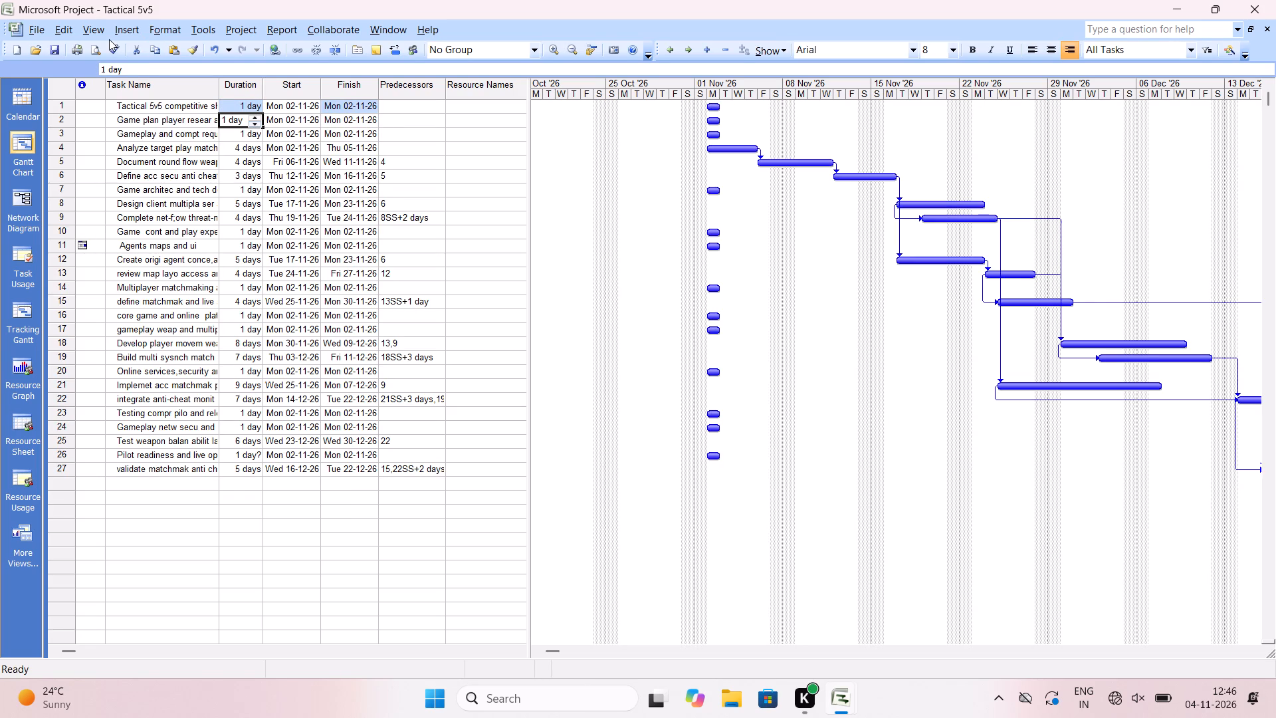
Switch to the Resource Sheet and add a first resource named Game Project manager-USA.
{"action": "left_click", "coordinate": [105, 26]}
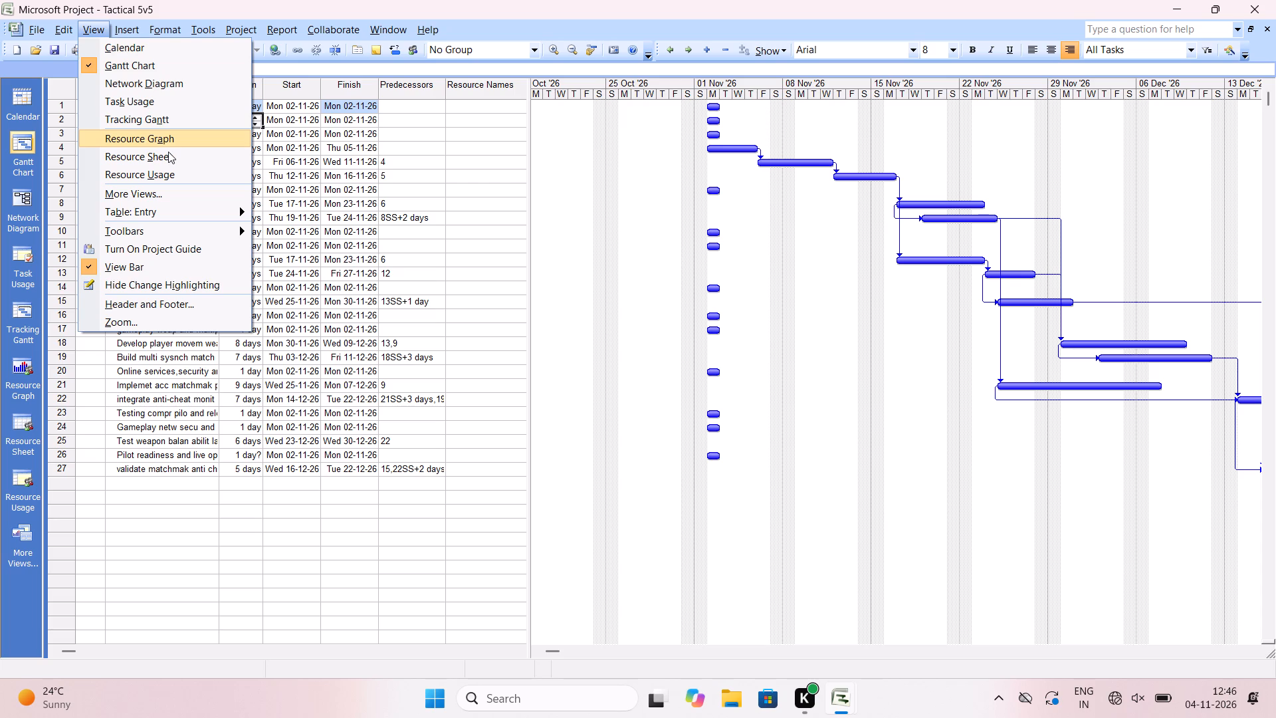
{"action": "left_click", "coordinate": [168, 152]}
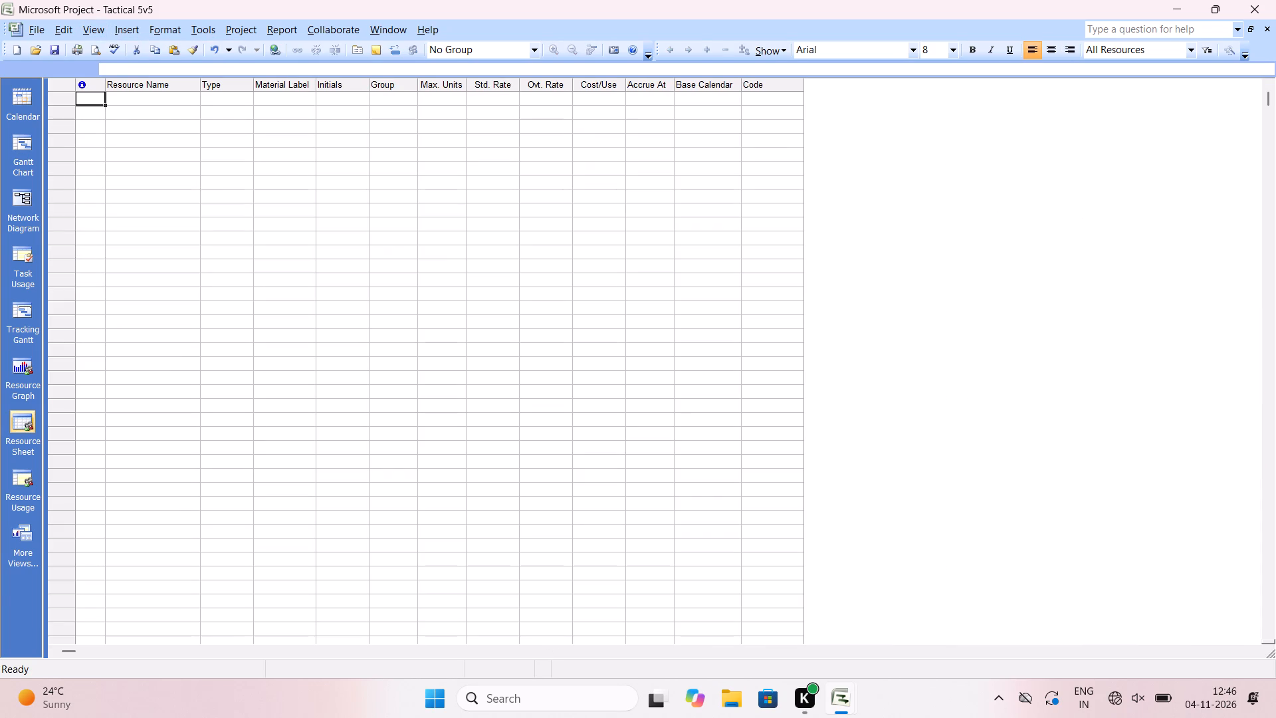
{"action": "key", "text": "r"}
{"action": "left_click", "coordinate": [157, 103]}
{"action": "type", "text": "ame"}
{"action": "key", "text": "space"}
{"action": "type", "text": "roject manager"}
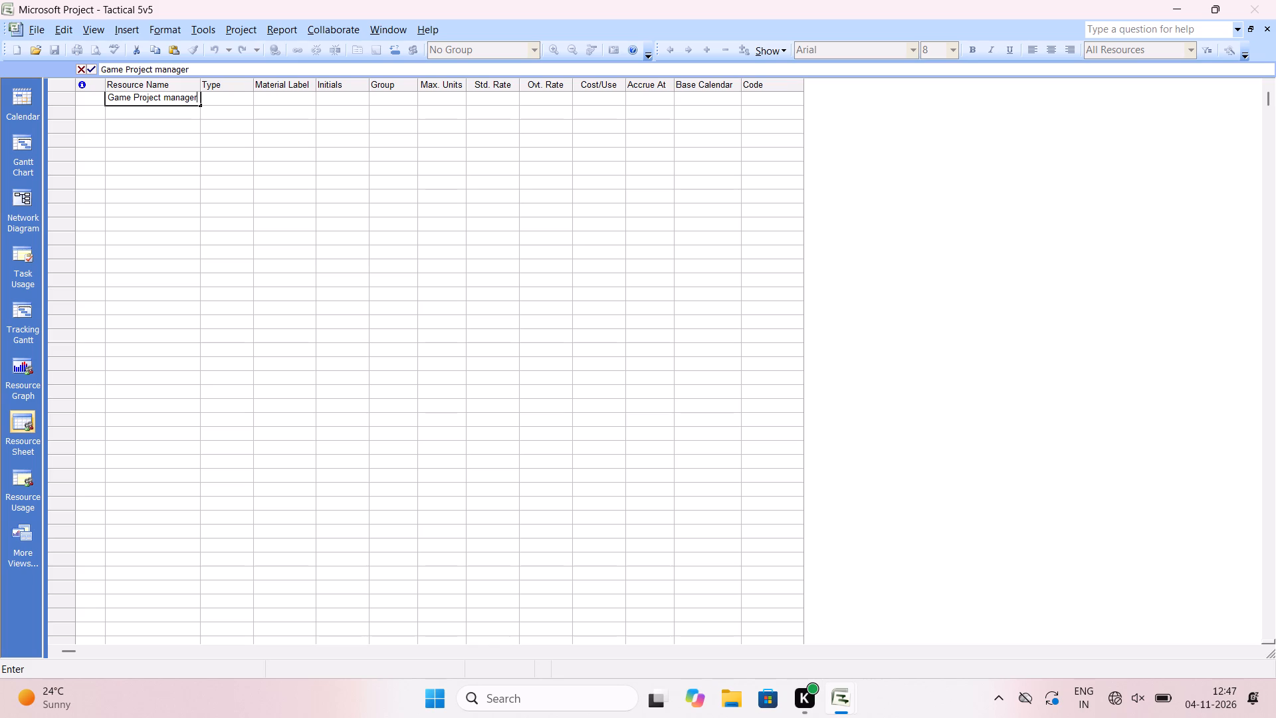
{"action": "key", "text": "minus"}
{"action": "type", "text": "USA"}
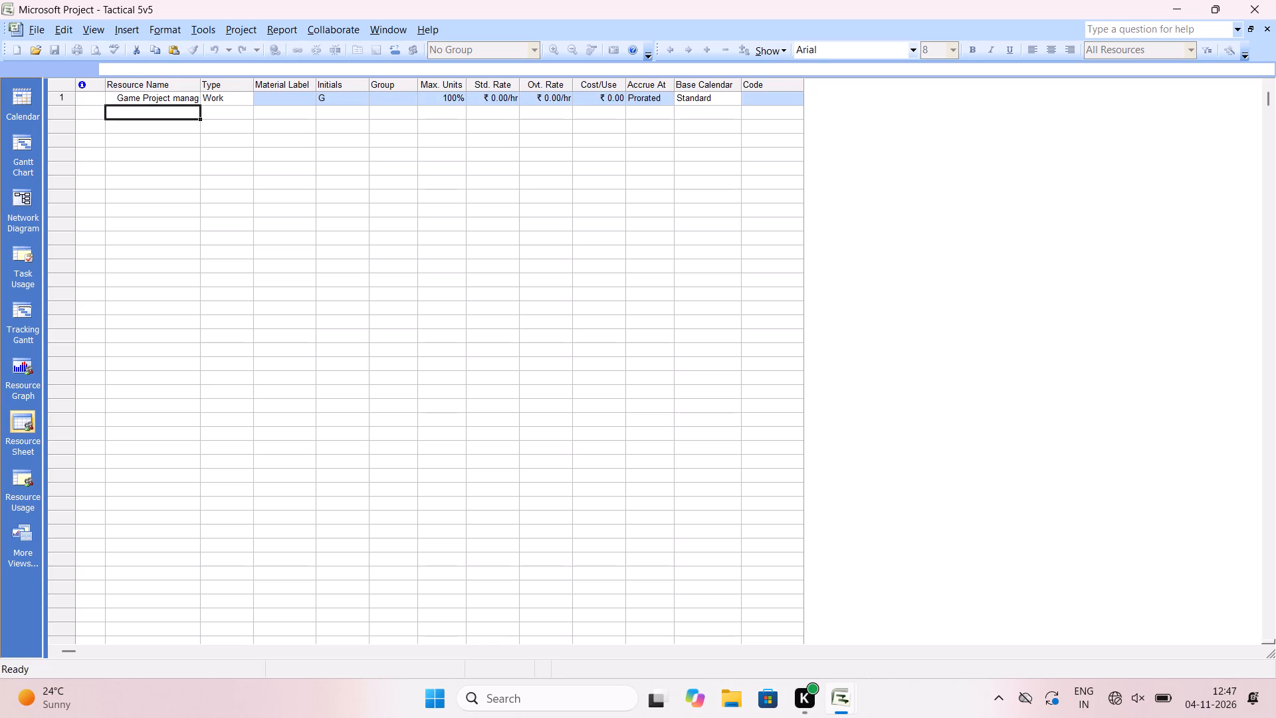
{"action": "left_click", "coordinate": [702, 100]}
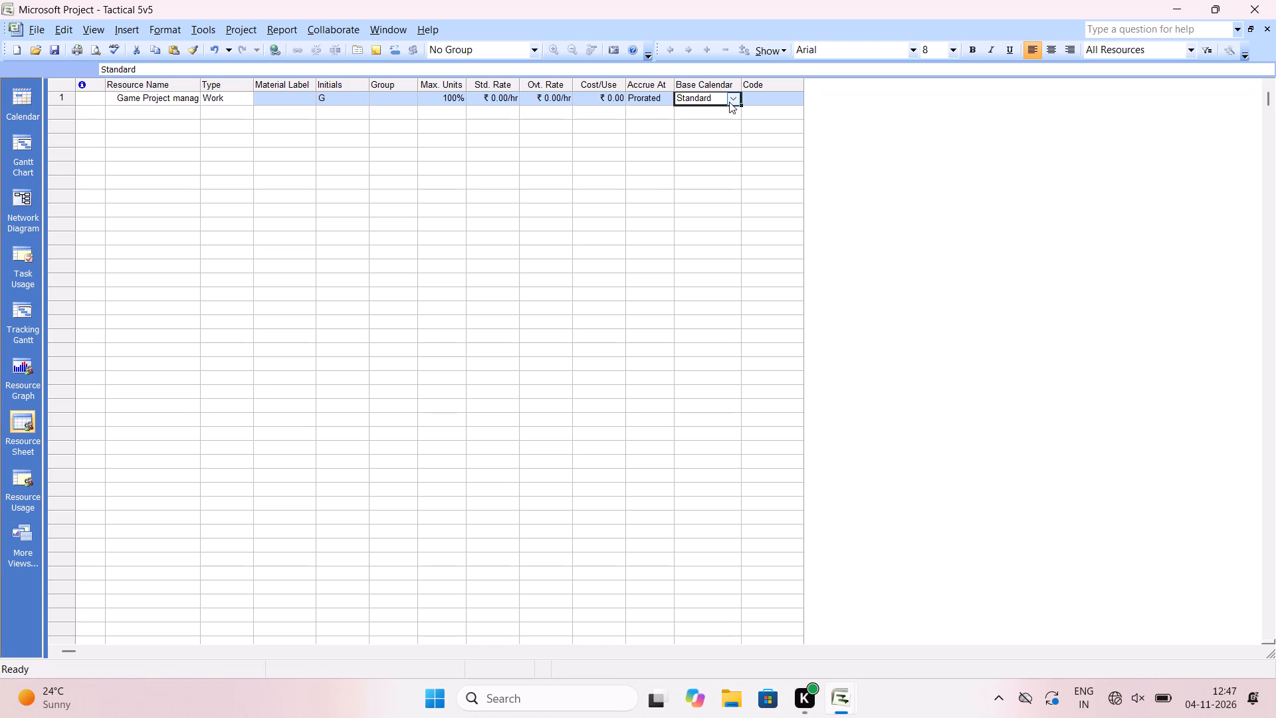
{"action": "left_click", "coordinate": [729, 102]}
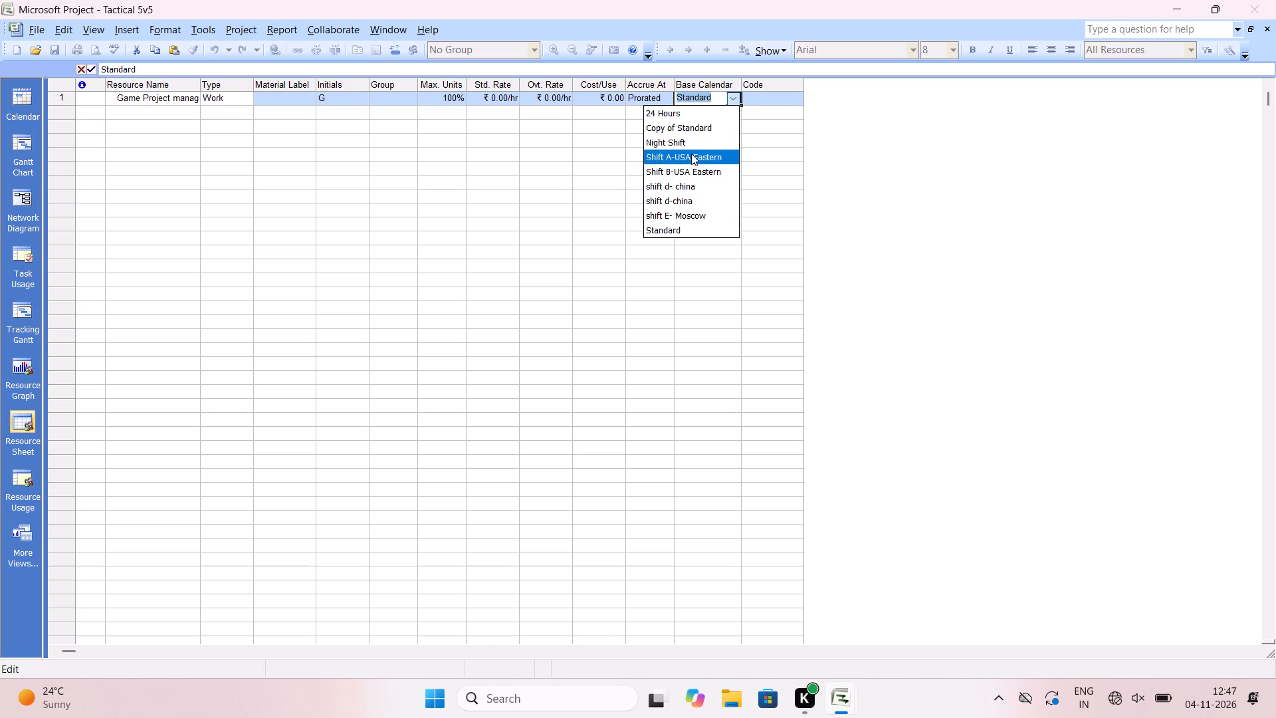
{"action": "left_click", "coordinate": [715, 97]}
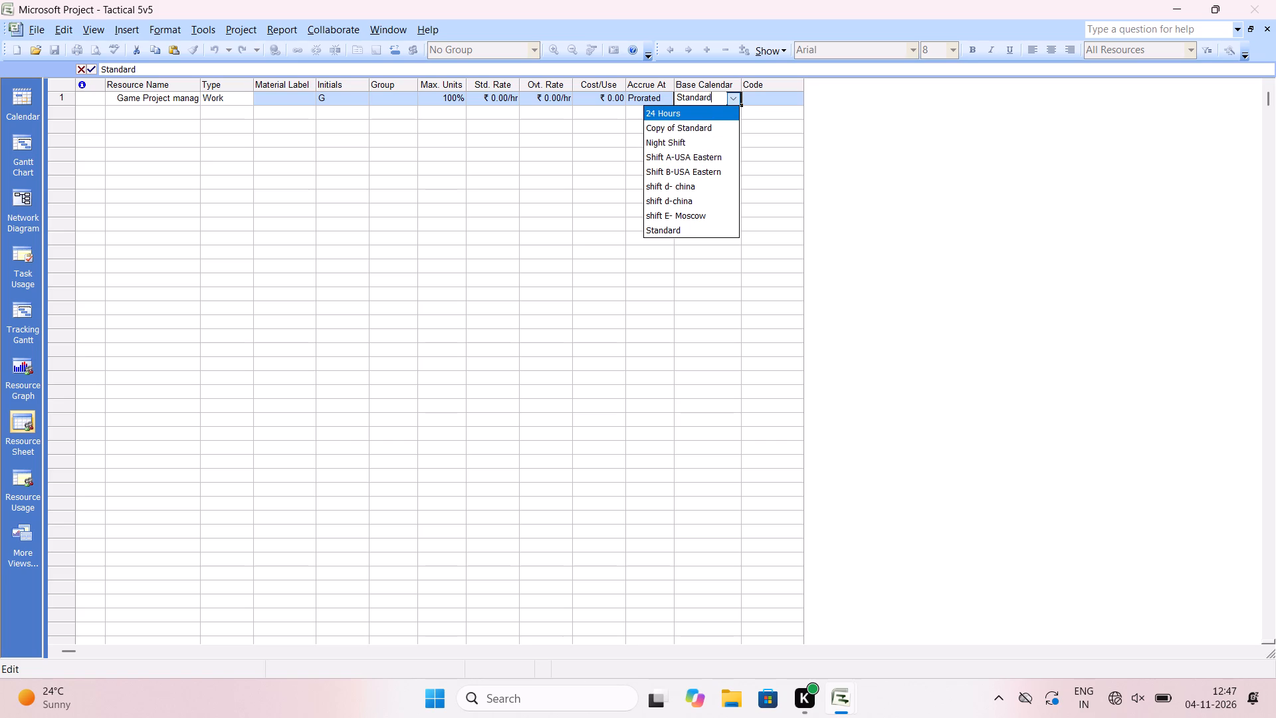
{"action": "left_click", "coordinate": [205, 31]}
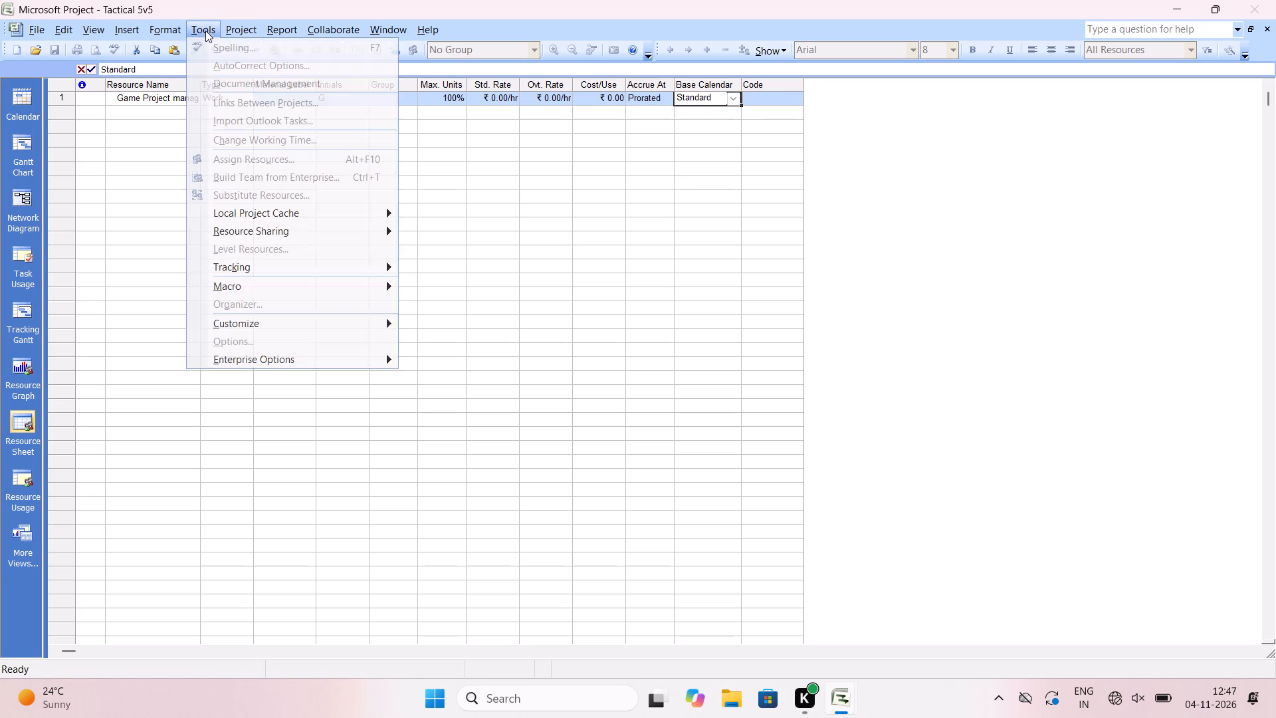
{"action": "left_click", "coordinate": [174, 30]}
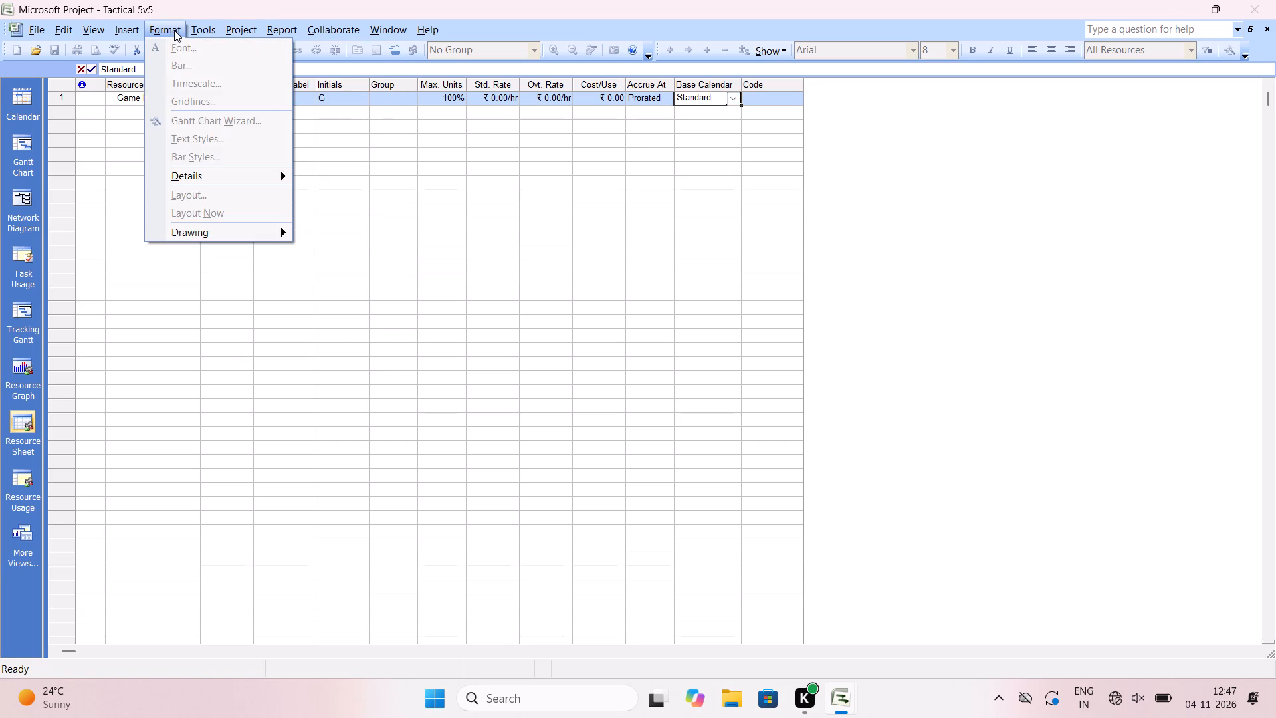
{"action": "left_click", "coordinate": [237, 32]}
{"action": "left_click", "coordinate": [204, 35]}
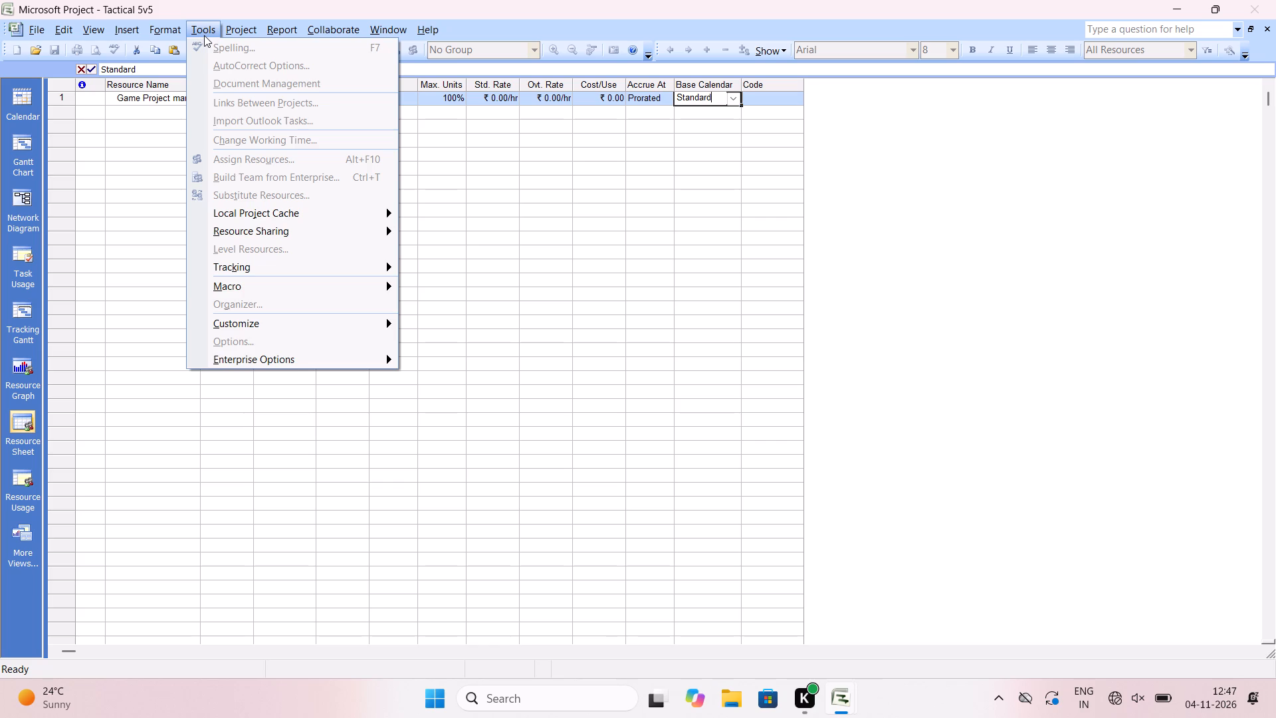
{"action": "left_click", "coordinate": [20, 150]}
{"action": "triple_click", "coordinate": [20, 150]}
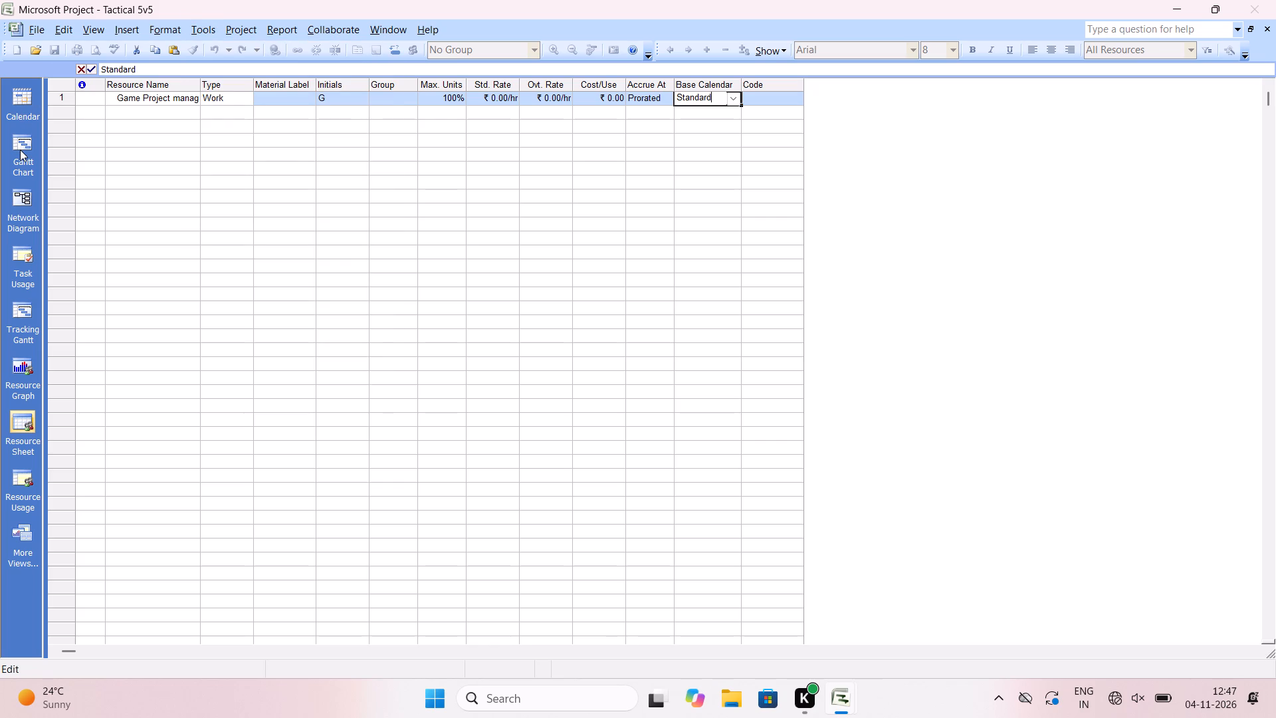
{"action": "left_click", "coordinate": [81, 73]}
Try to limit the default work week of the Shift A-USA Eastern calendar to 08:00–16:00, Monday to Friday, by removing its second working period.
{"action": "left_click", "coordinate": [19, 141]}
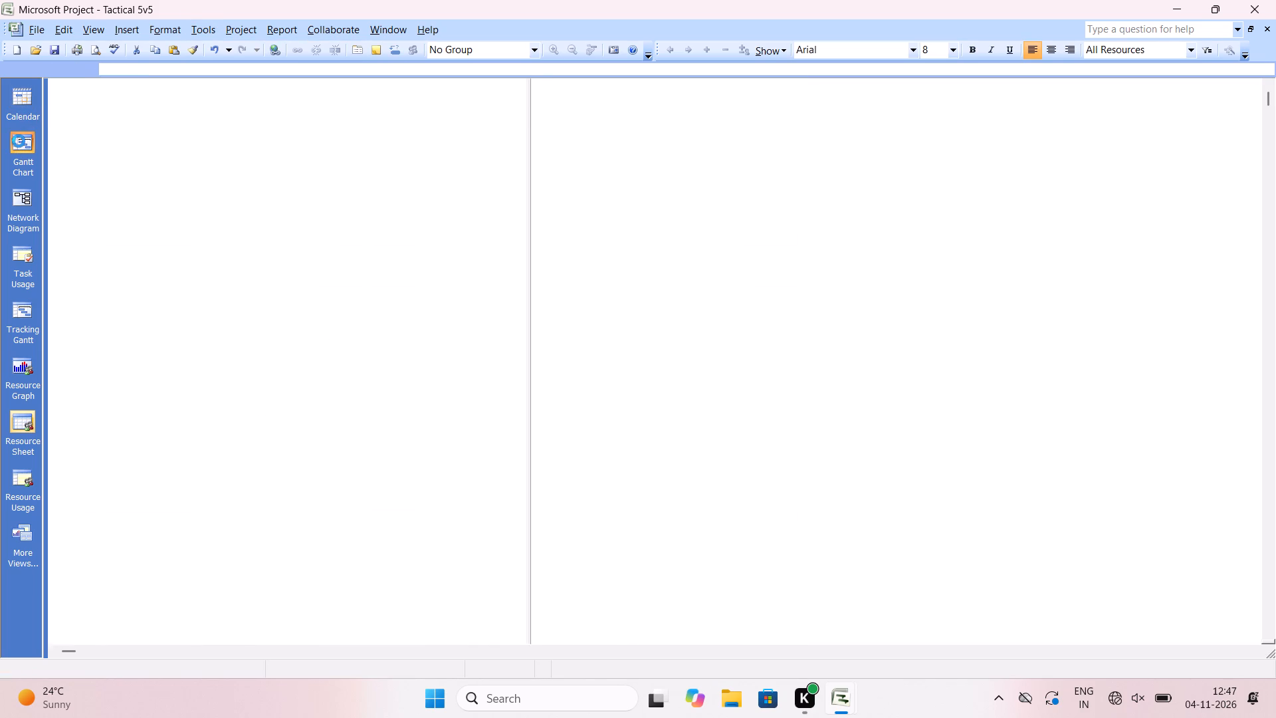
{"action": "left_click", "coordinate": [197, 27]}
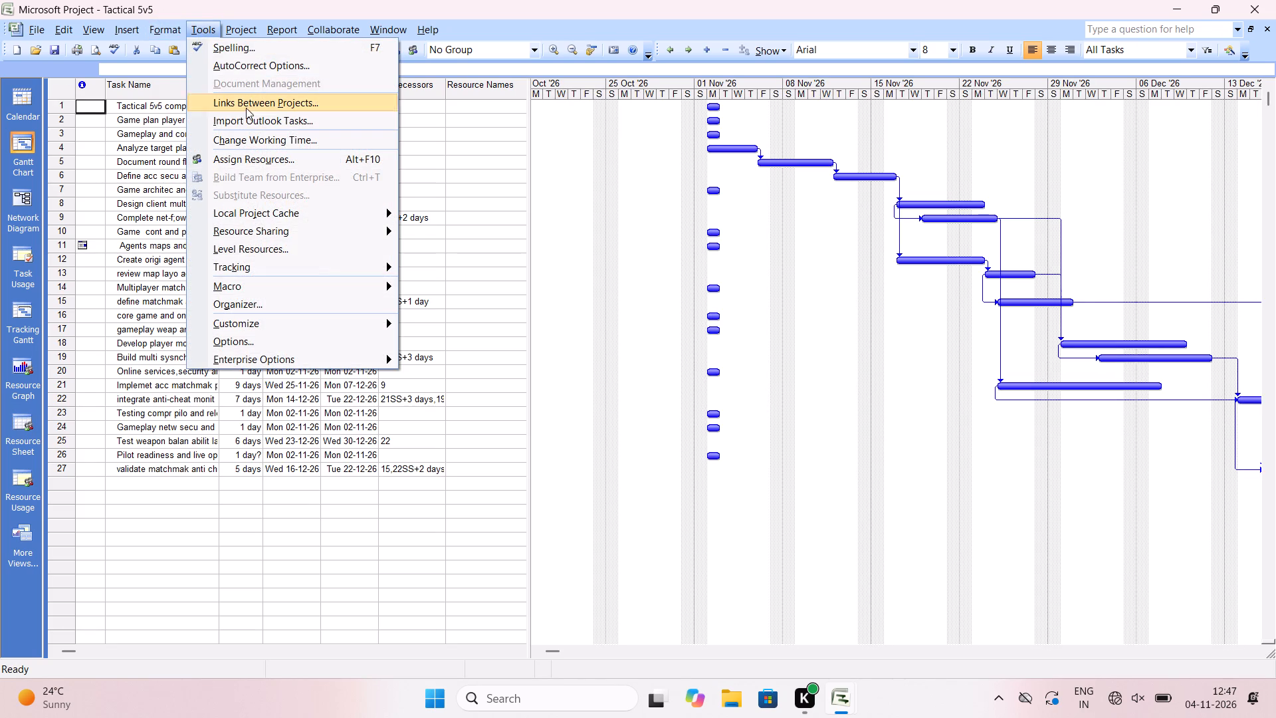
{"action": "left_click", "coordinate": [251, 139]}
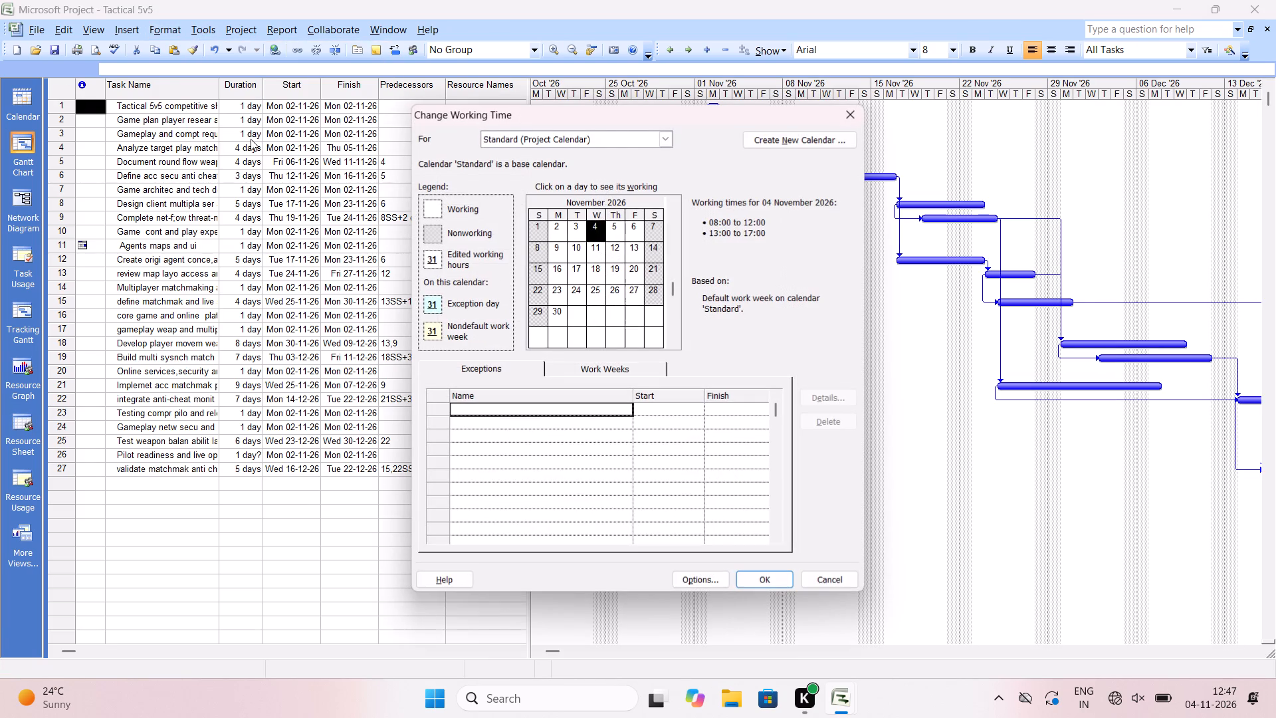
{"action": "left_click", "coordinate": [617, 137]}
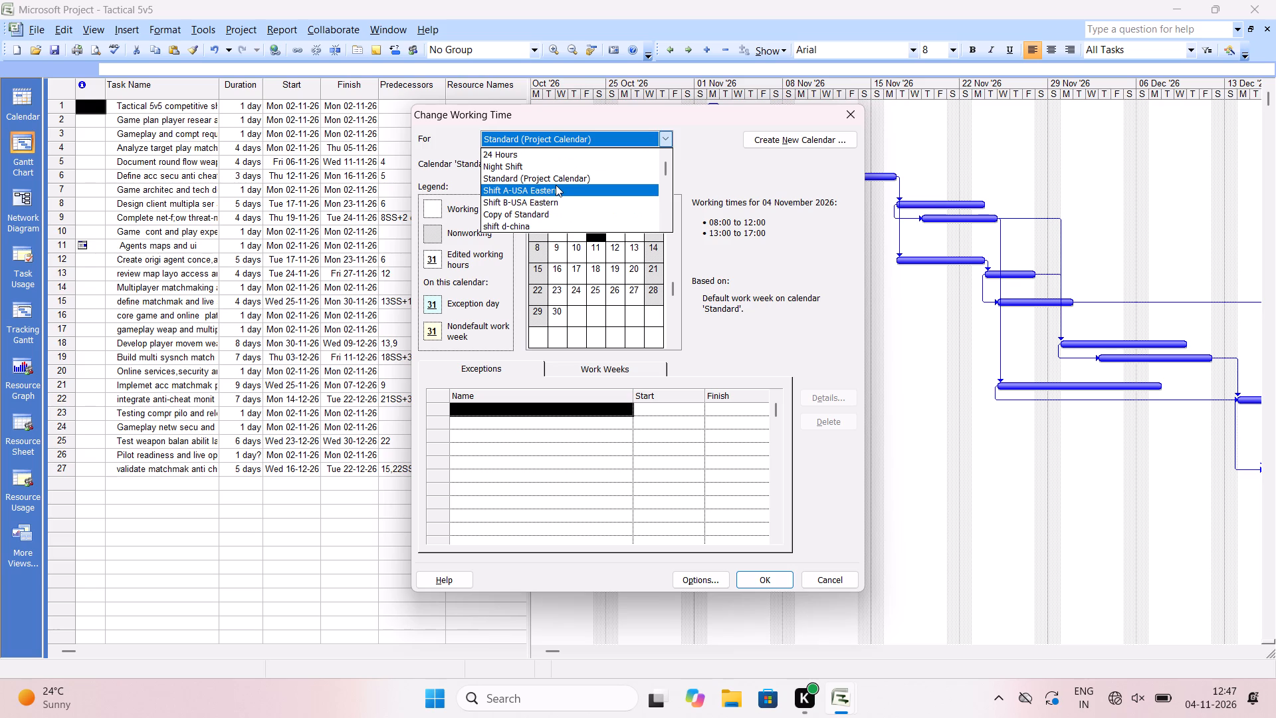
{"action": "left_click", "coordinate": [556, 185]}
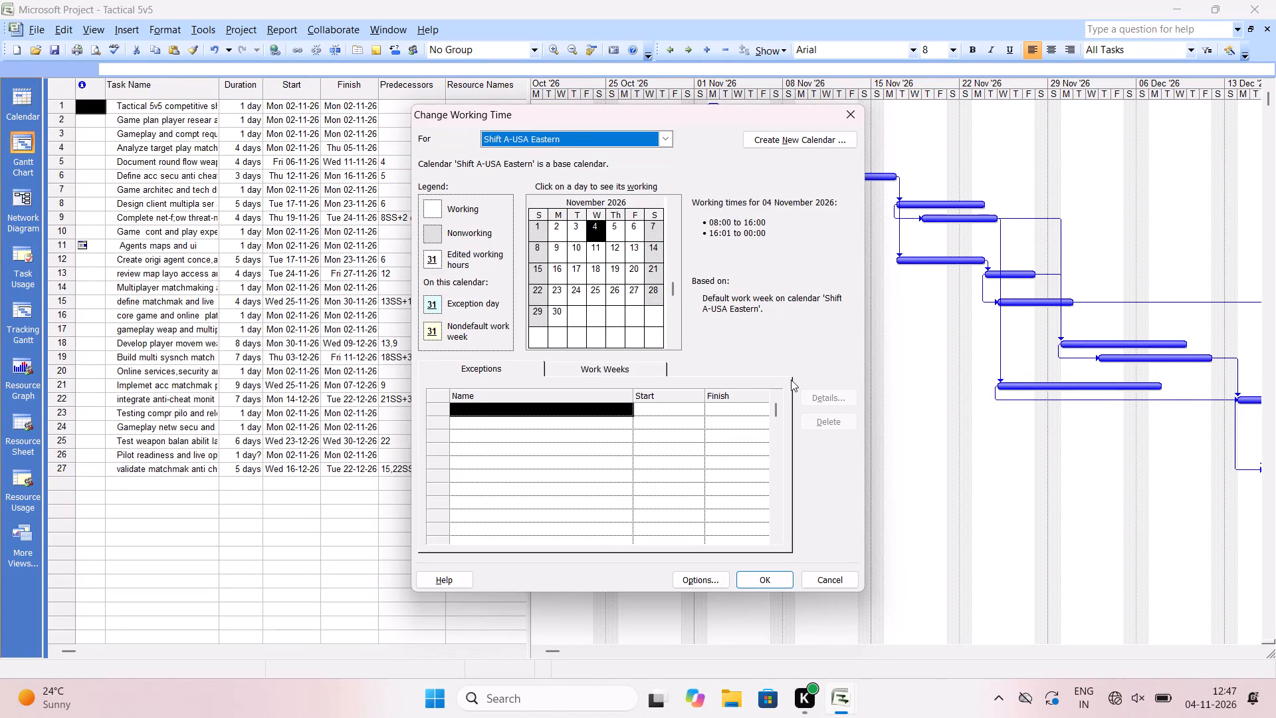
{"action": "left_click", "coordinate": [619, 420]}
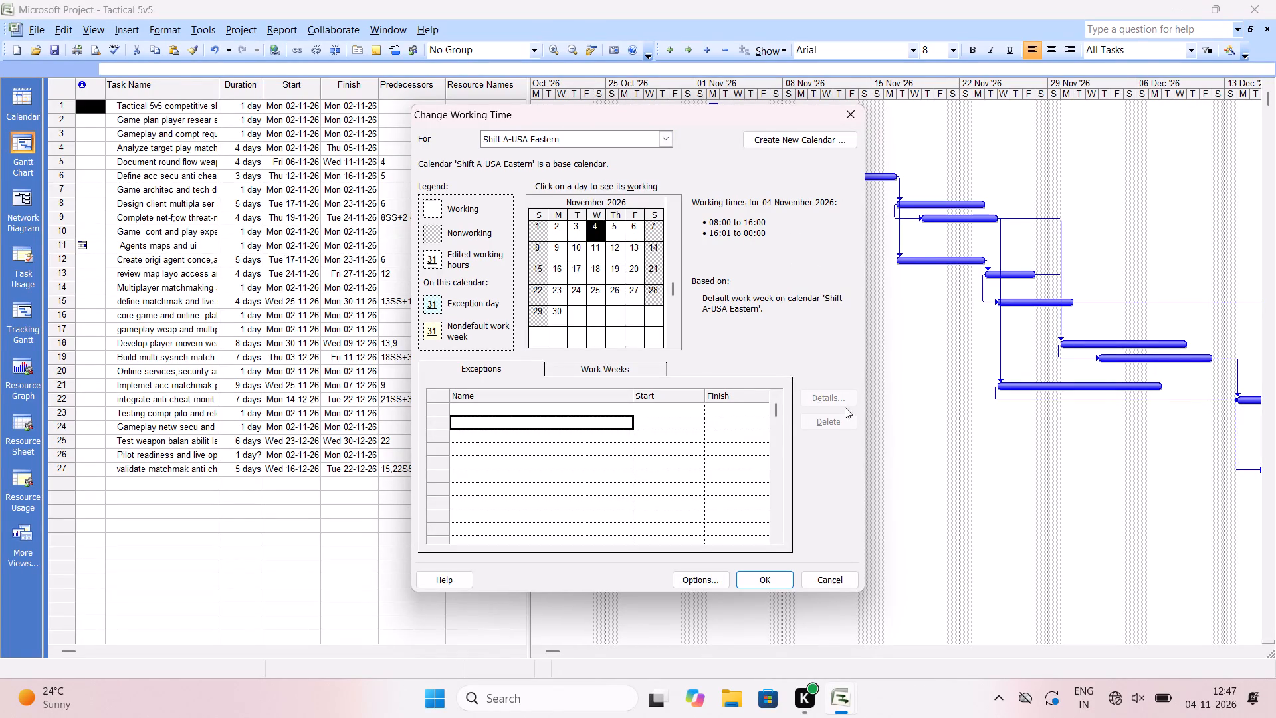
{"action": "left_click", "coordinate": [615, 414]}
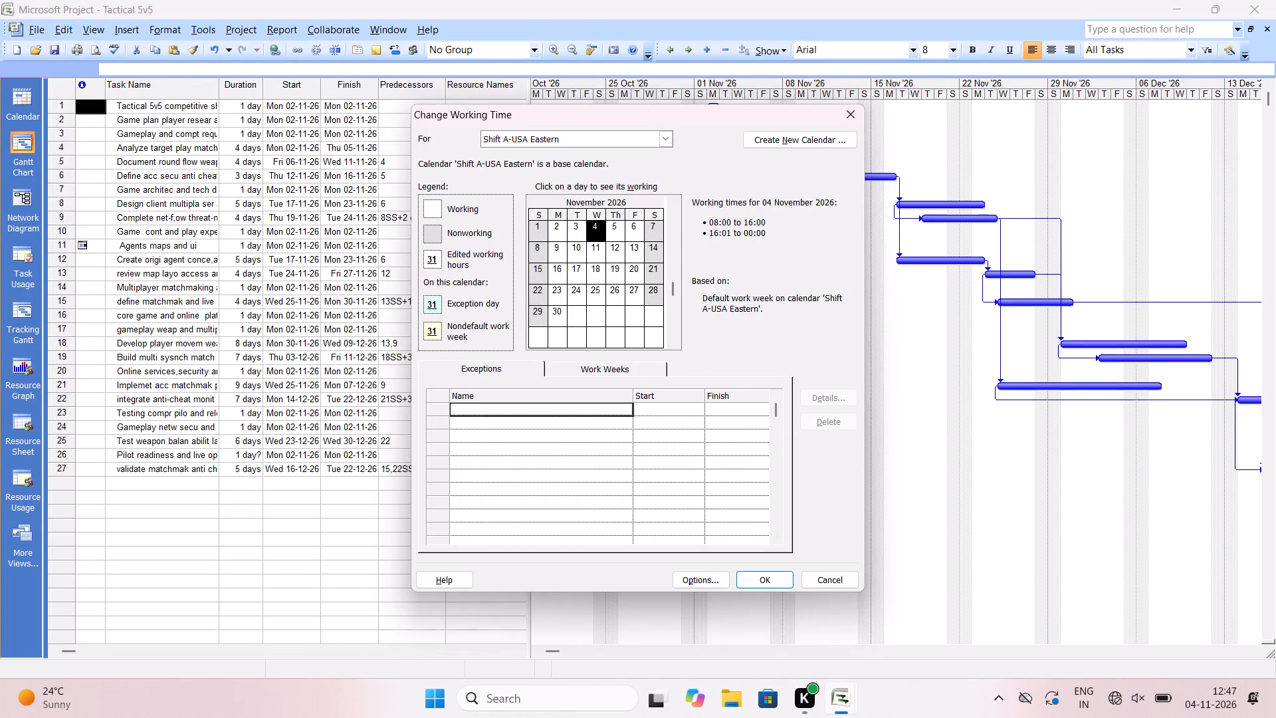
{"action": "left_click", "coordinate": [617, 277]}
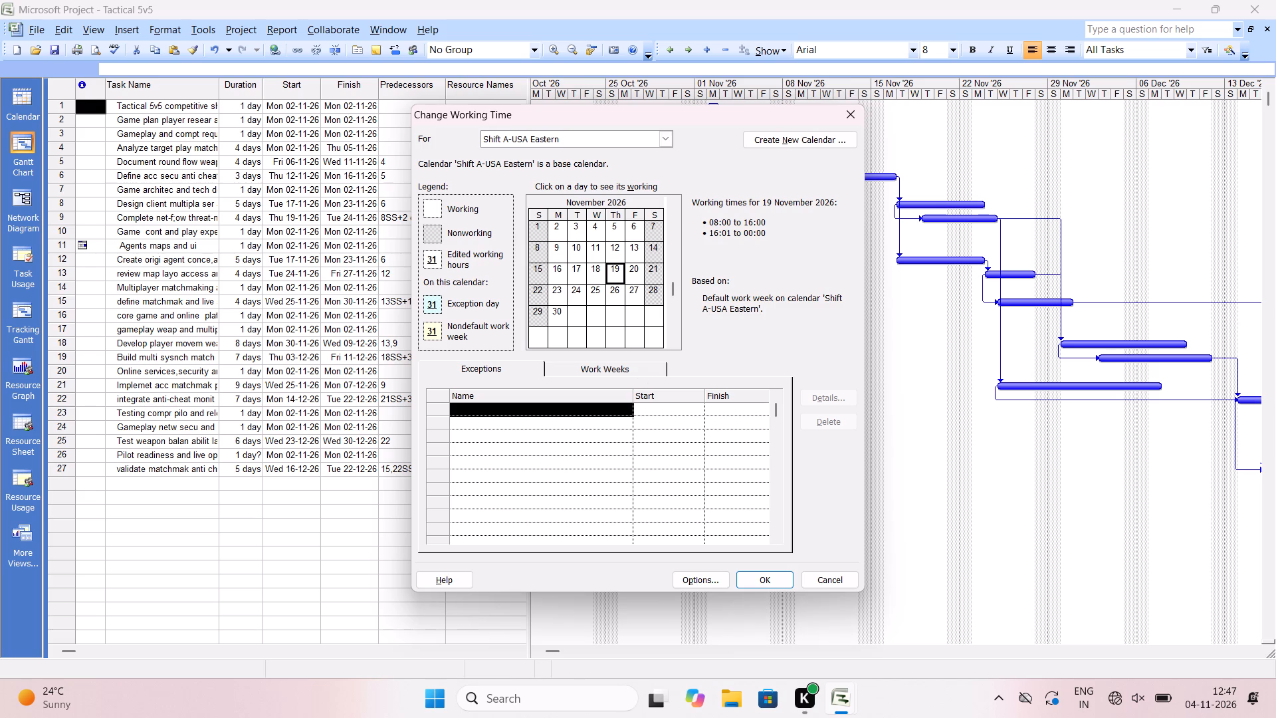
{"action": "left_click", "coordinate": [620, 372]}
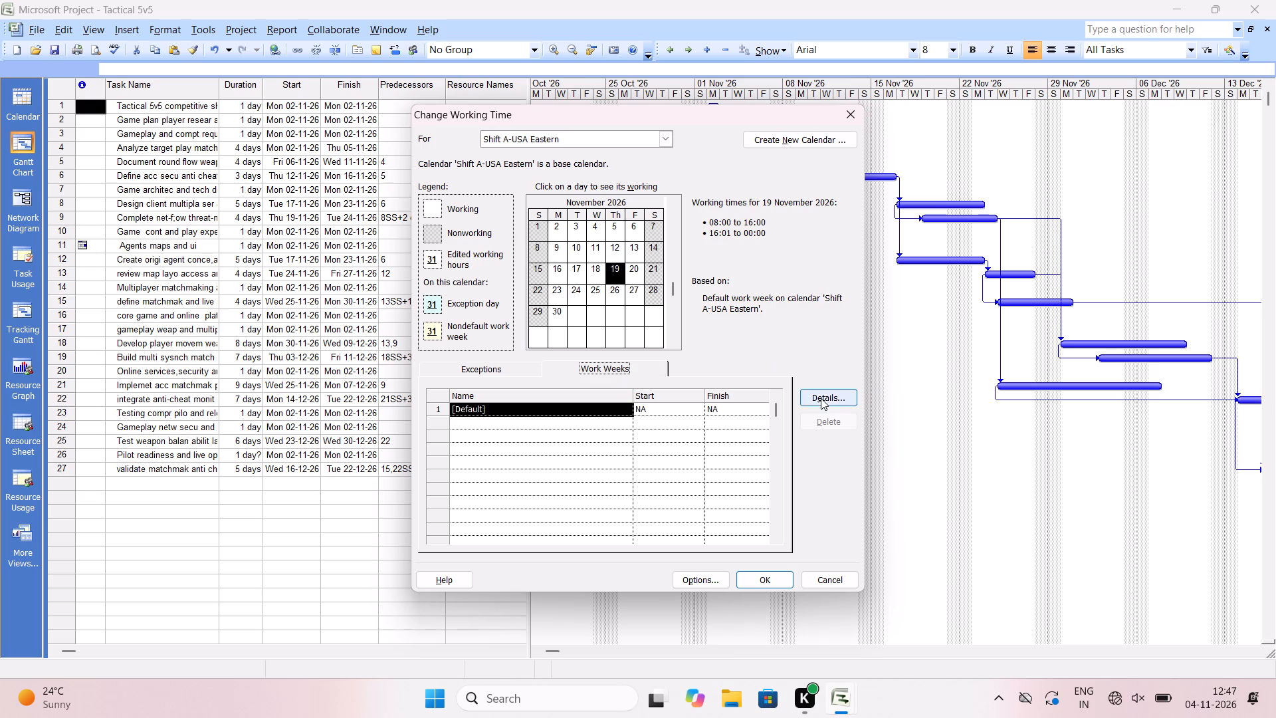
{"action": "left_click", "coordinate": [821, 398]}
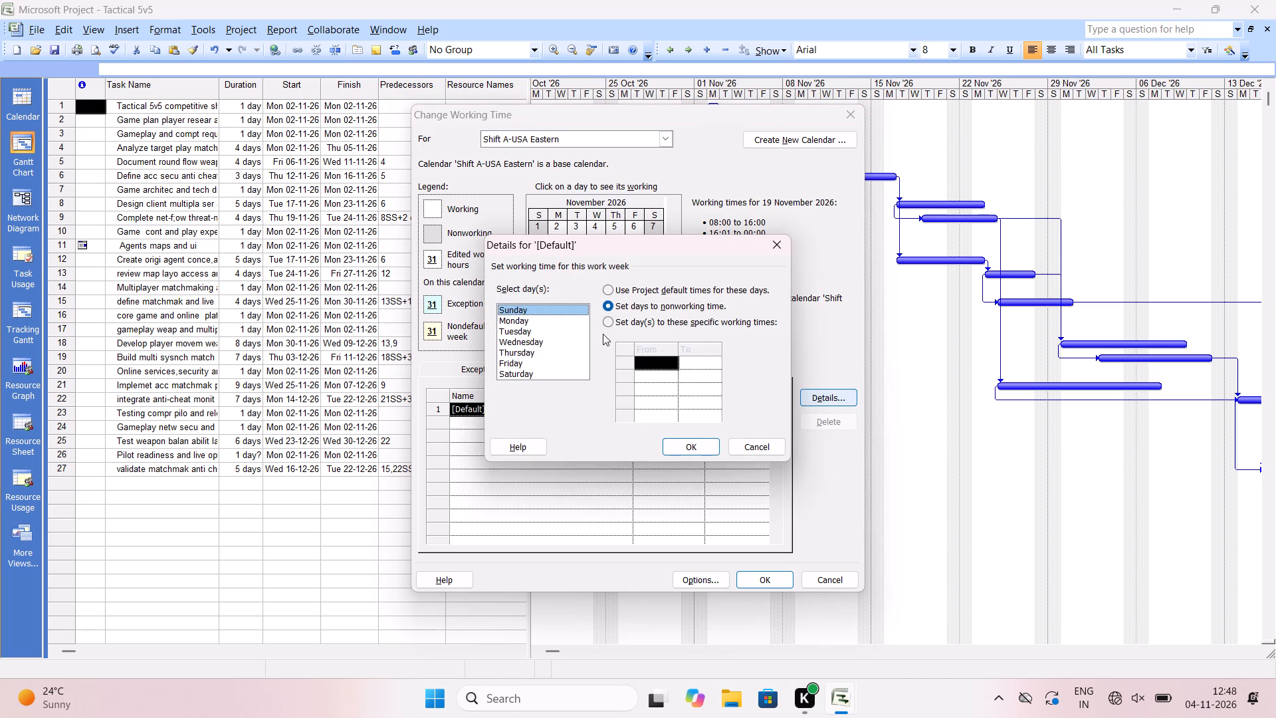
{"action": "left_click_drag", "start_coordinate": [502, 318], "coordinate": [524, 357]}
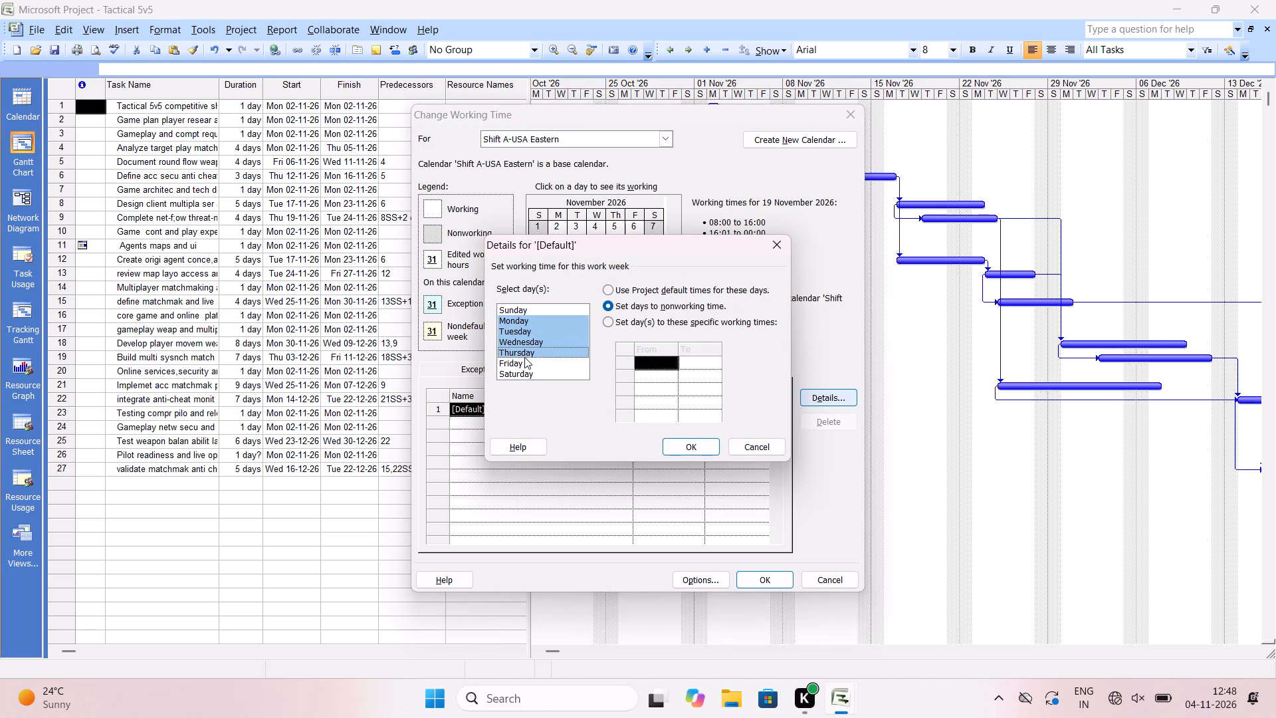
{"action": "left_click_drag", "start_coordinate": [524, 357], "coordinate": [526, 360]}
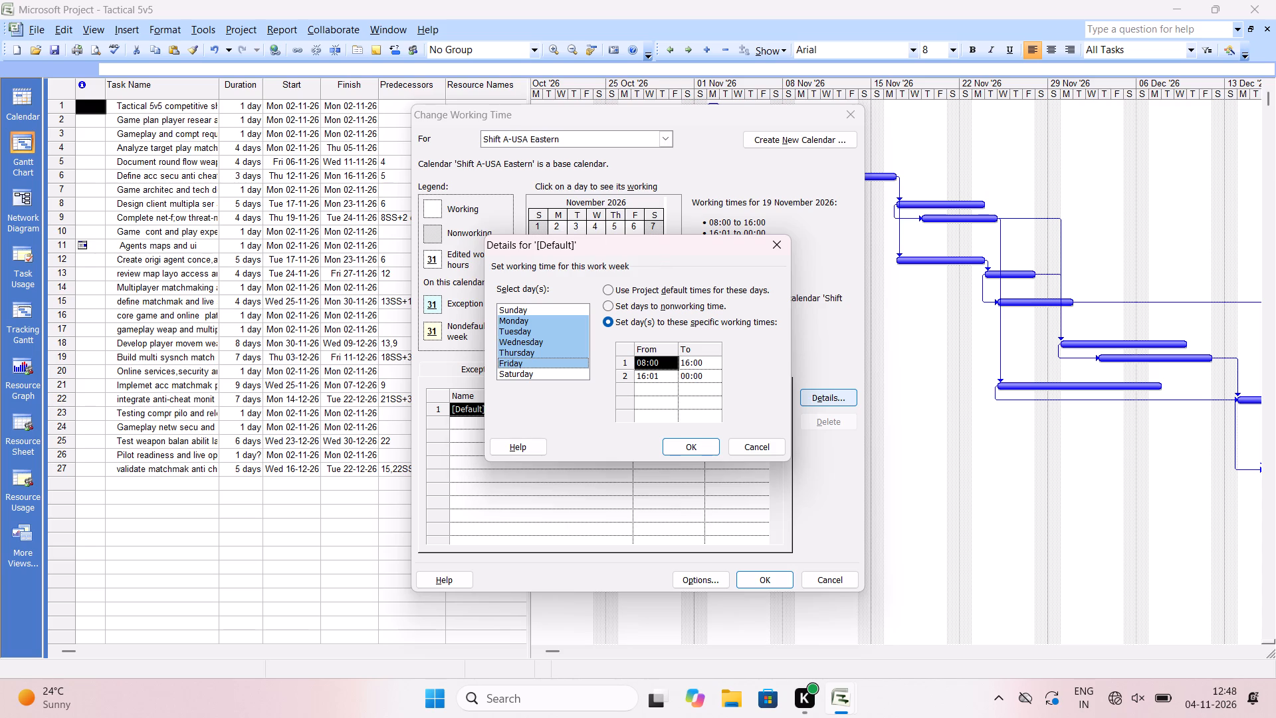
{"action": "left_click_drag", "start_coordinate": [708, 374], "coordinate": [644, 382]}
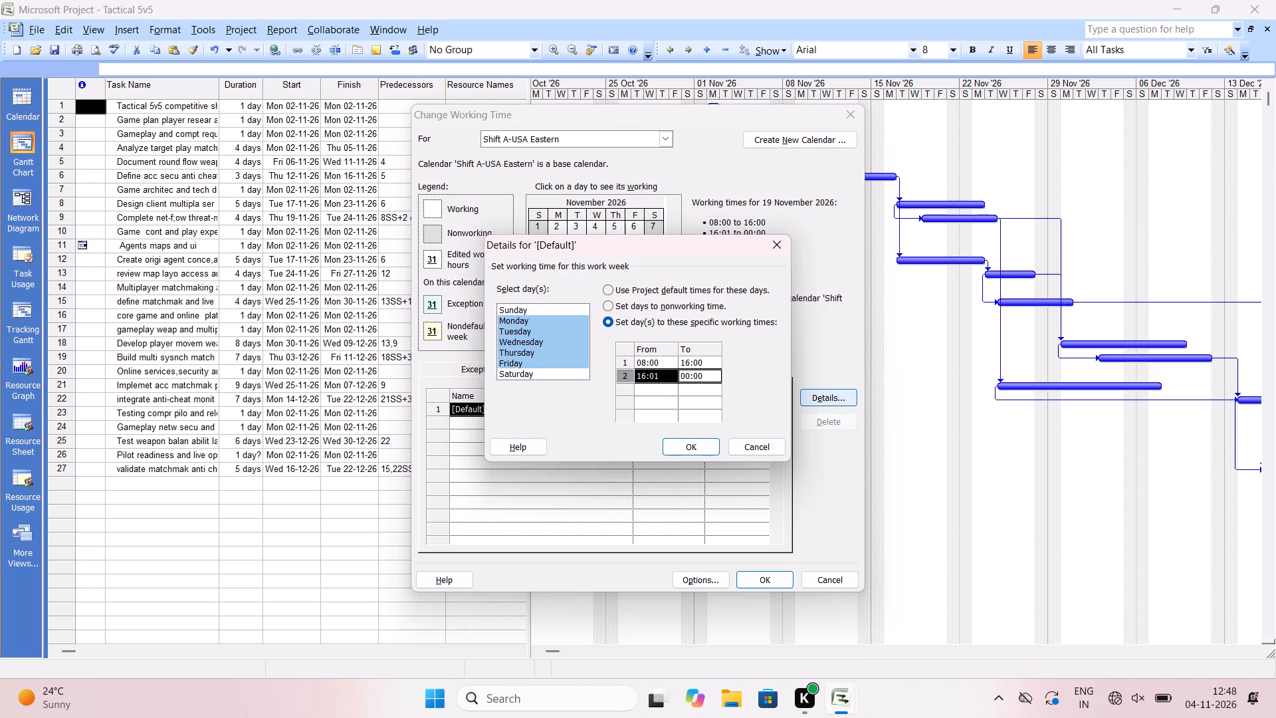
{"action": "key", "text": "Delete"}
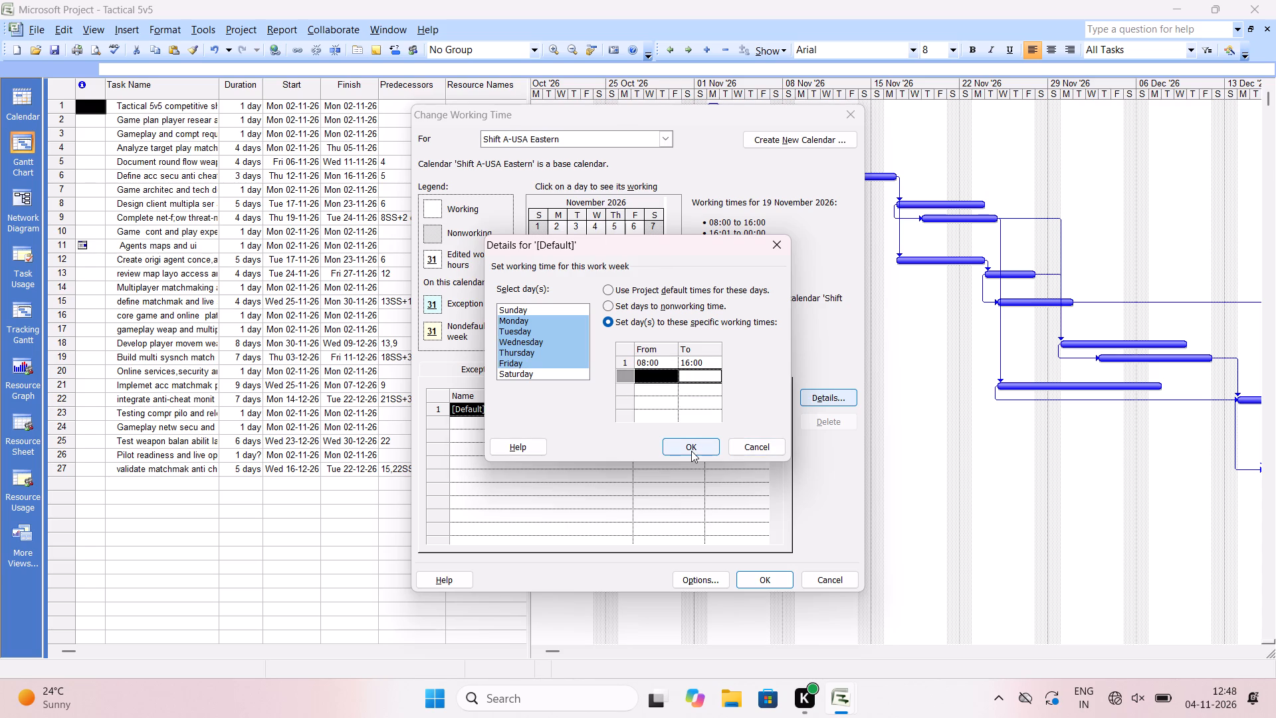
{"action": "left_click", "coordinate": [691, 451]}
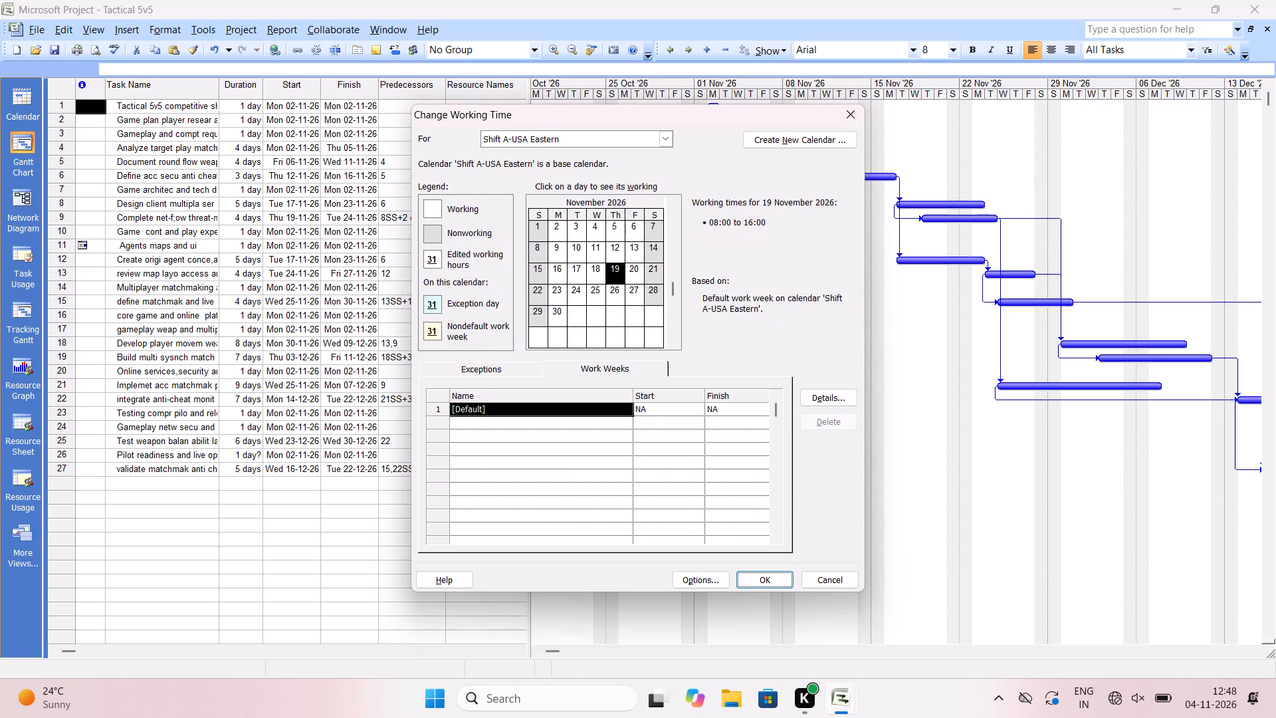
Look through the list of available calendars and close the working time settings without saving.
{"action": "left_click", "coordinate": [600, 142]}
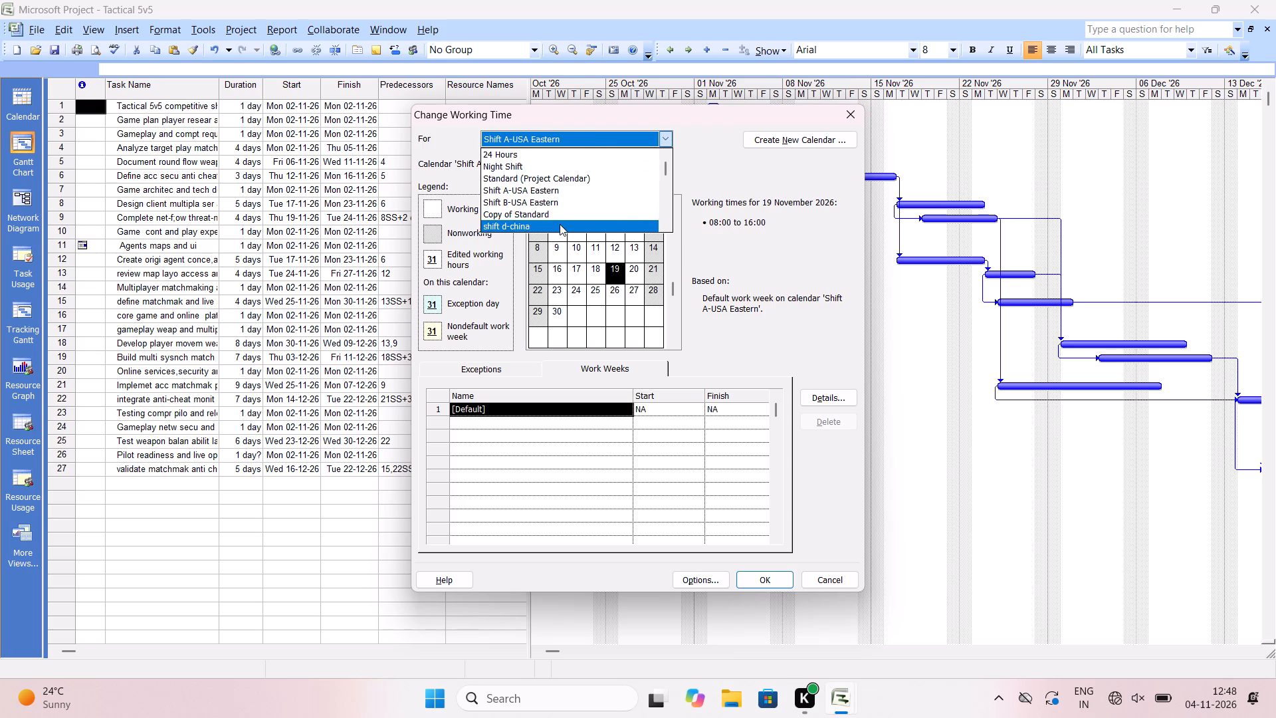
{"action": "scroll", "coordinate": [556, 197], "scroll_direction": "down", "scroll_amount": 1}
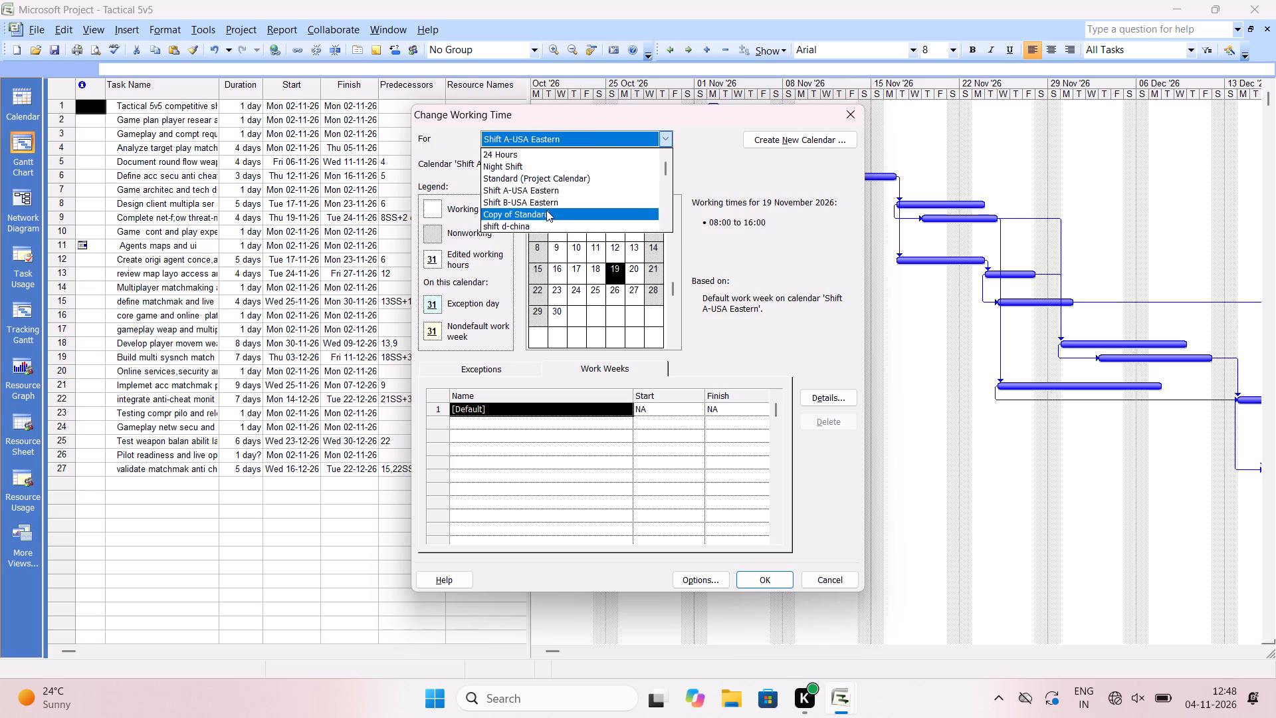
{"action": "scroll", "coordinate": [538, 188], "scroll_direction": "down", "scroll_amount": 1}
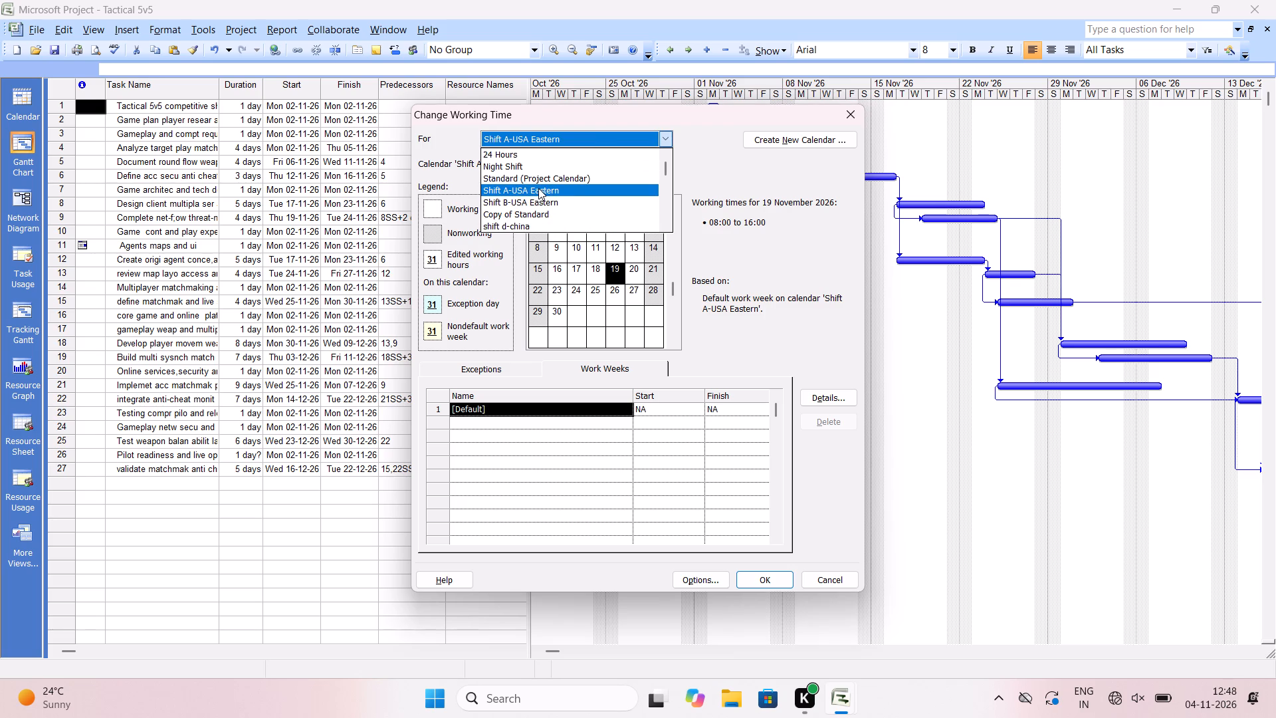
{"action": "scroll", "coordinate": [538, 188], "scroll_direction": "up", "scroll_amount": 1}
{"action": "scroll", "coordinate": [522, 247], "scroll_direction": "down", "scroll_amount": 1}
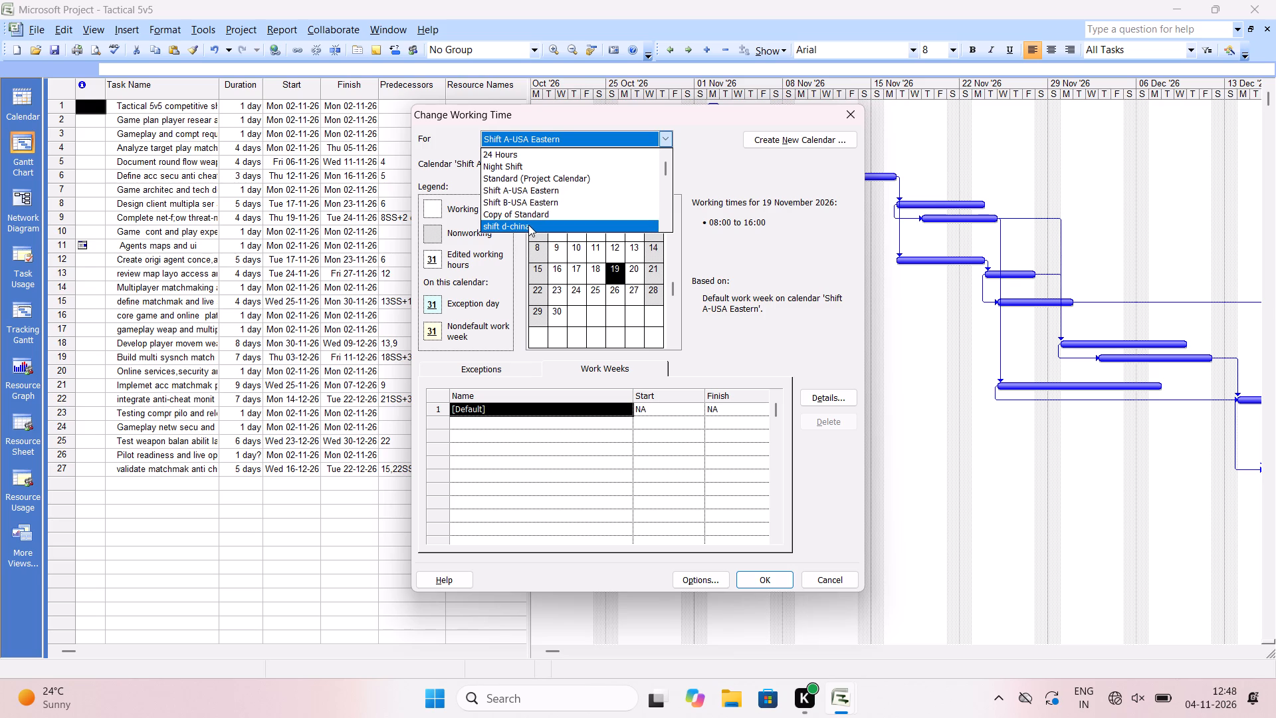
{"action": "scroll", "coordinate": [528, 225], "scroll_direction": "down", "scroll_amount": 2}
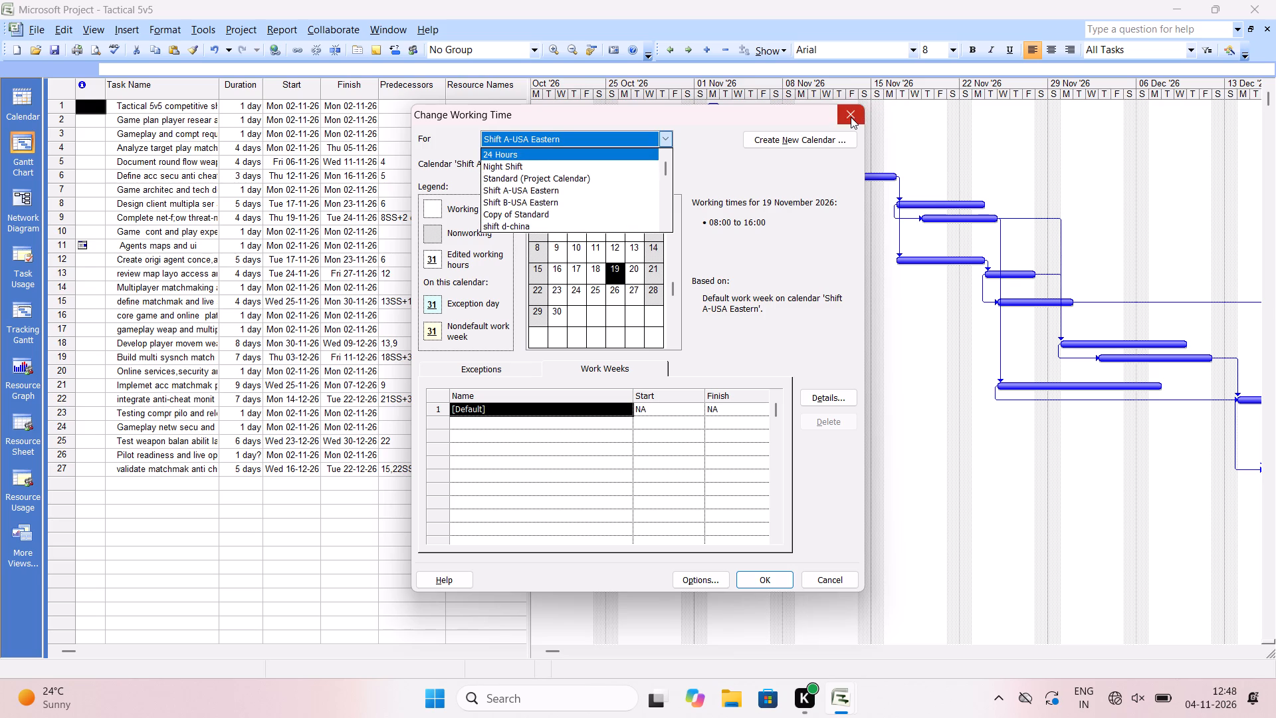
{"action": "left_click", "coordinate": [851, 117]}
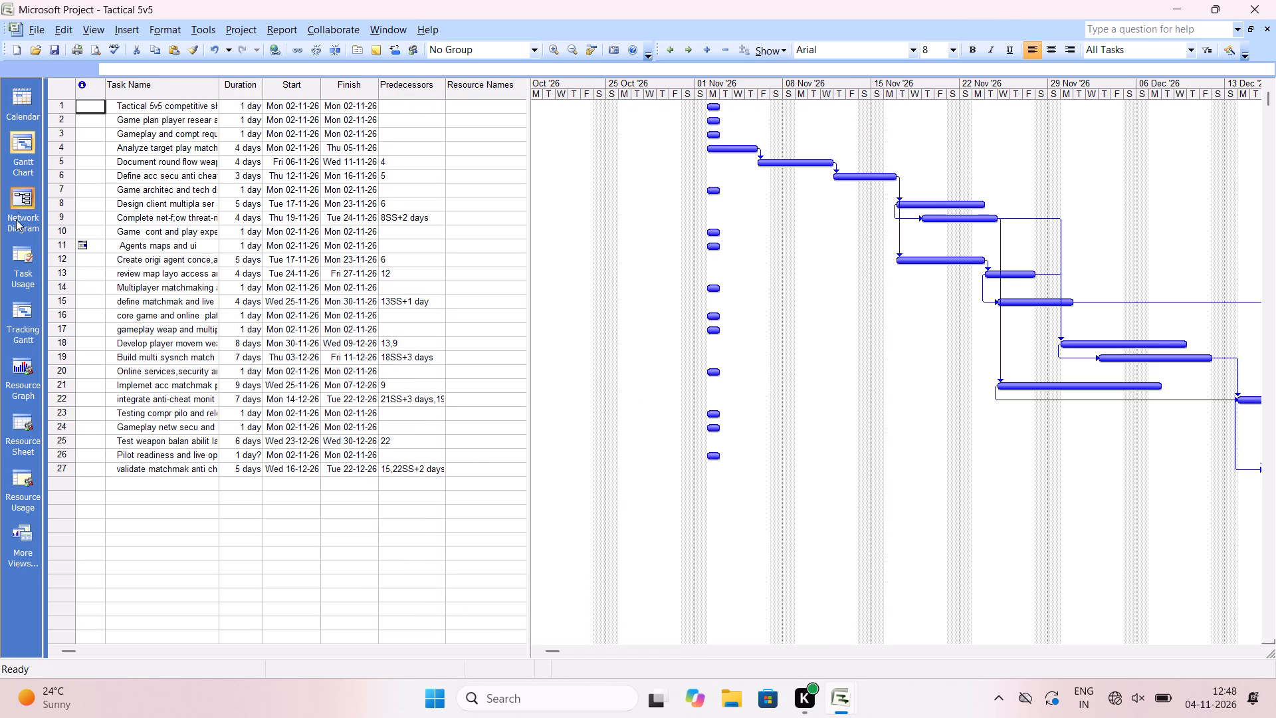
Return to the Resource Sheet and review the base calendars available for the first resource.
{"action": "left_click", "coordinate": [15, 422]}
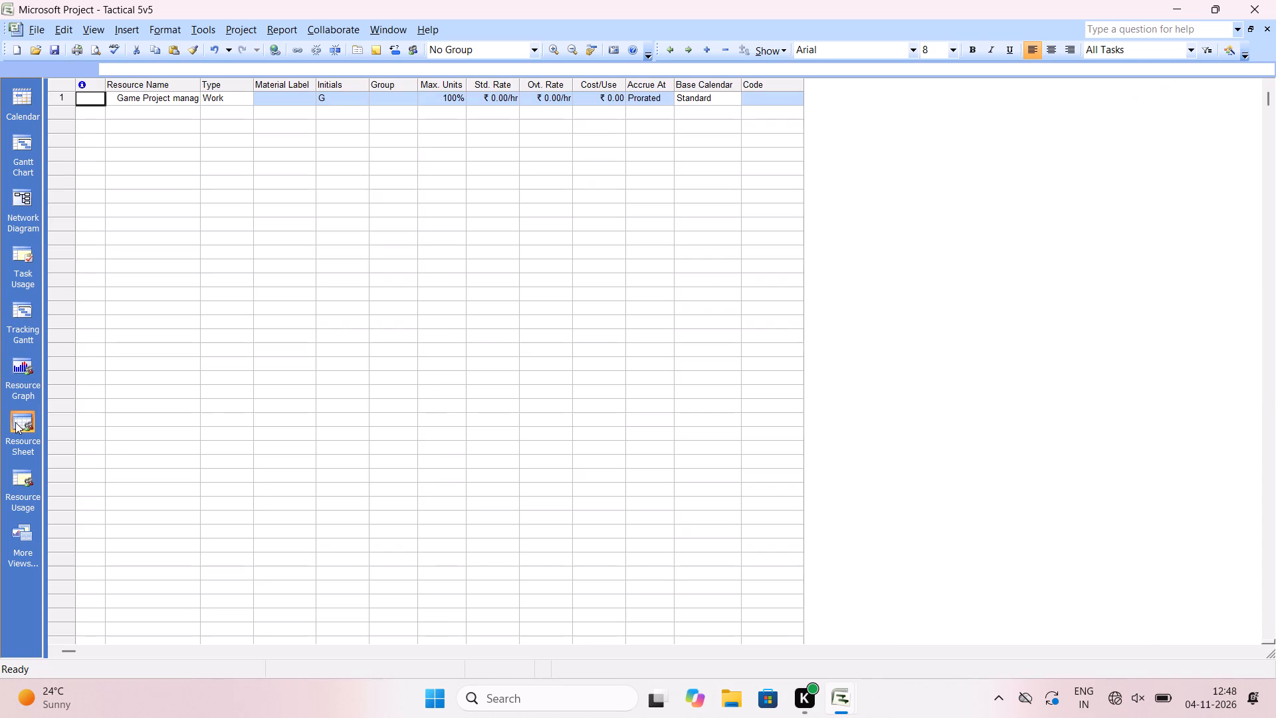
{"action": "left_click", "coordinate": [706, 100]}
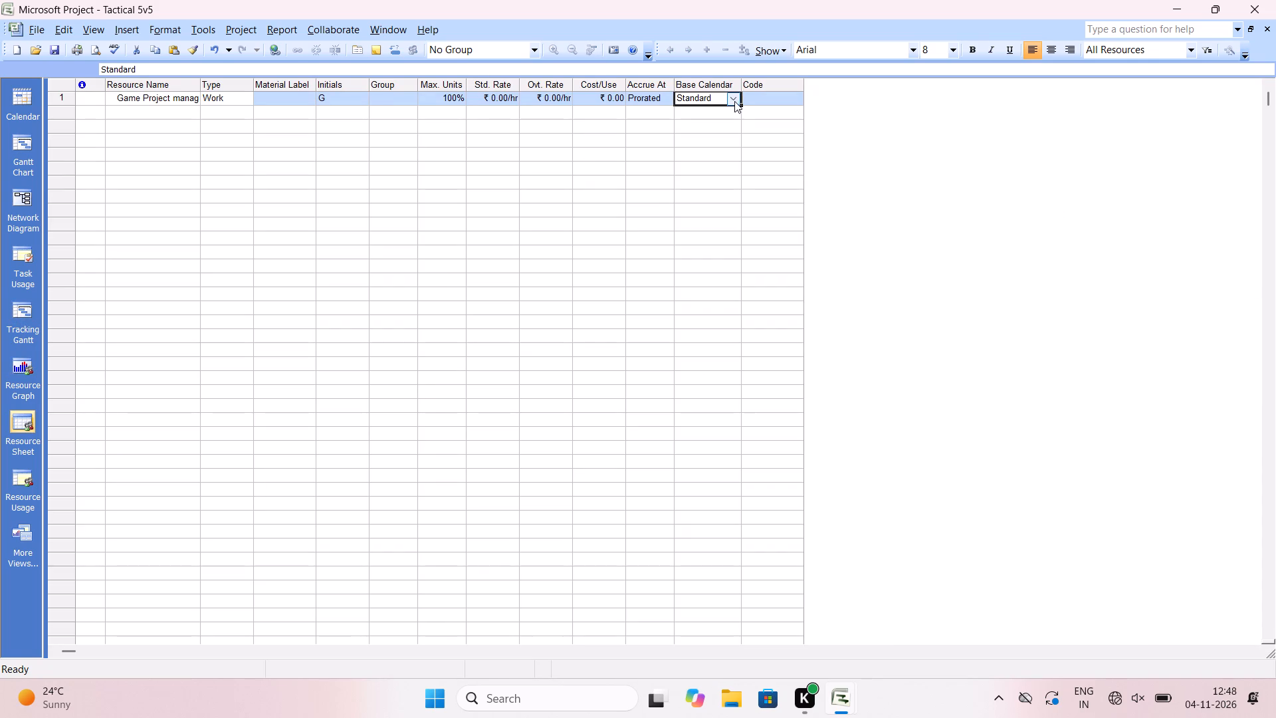
{"action": "left_click", "coordinate": [738, 101]}
{"action": "scroll", "coordinate": [694, 180], "scroll_direction": "down", "scroll_amount": 1}
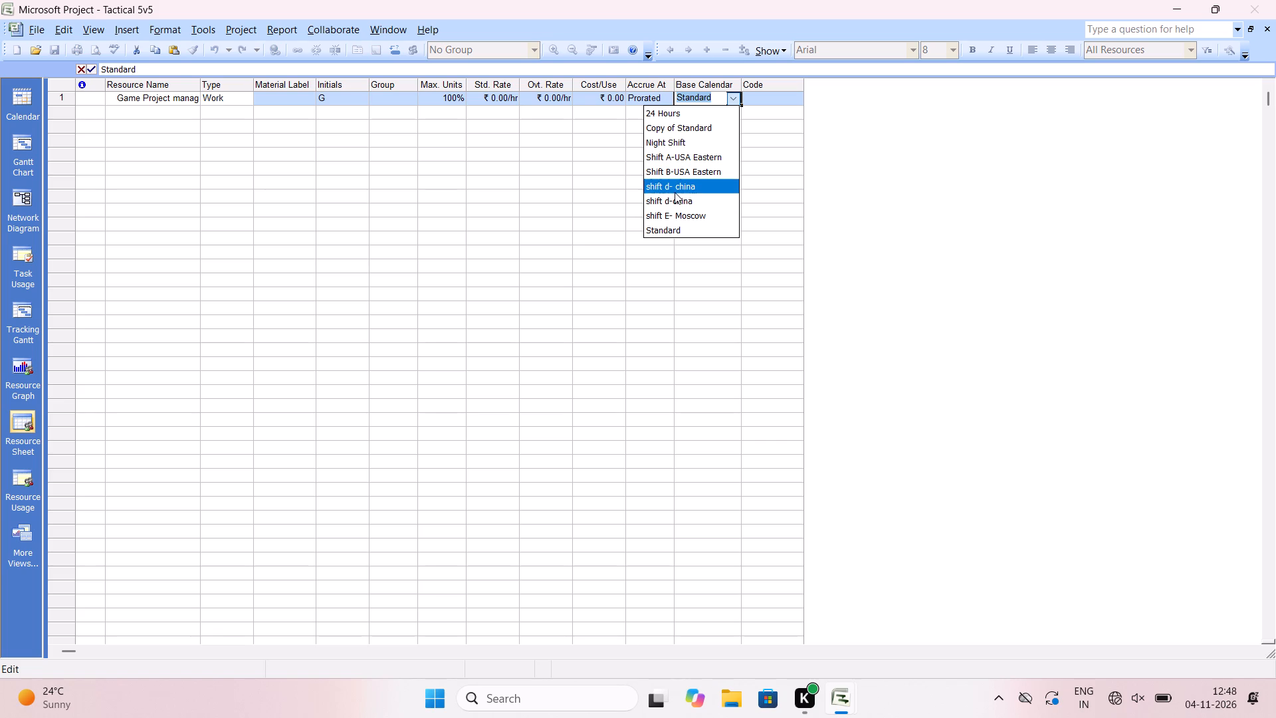
{"action": "left_click", "coordinate": [655, 0]}
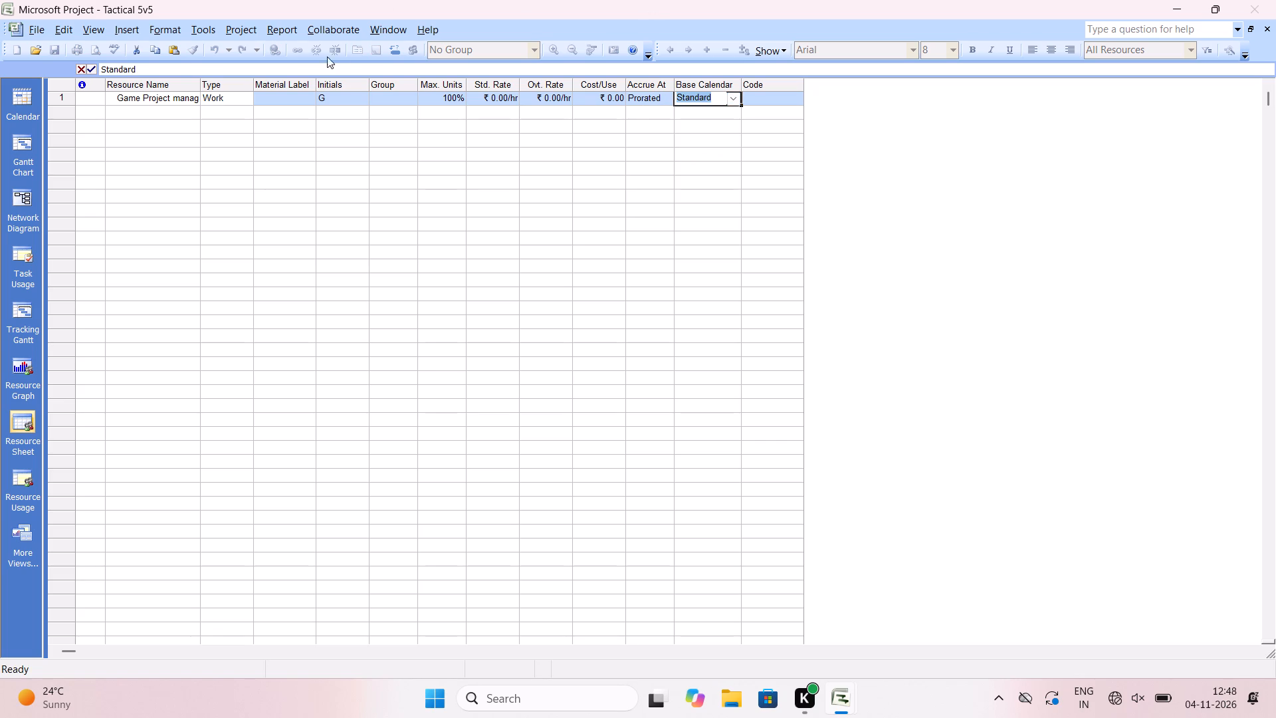
{"action": "left_click", "coordinate": [736, 105]}
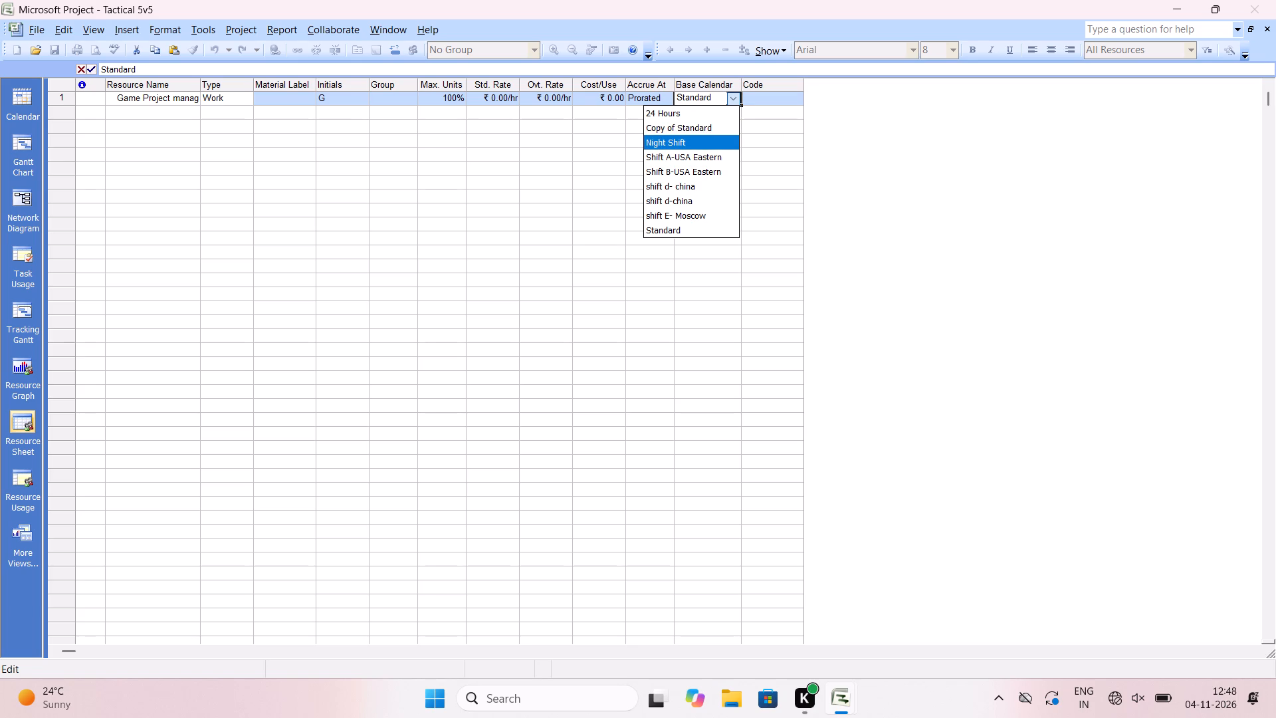
Add a second resource named Game producer and systems analyst, with a region suffix after a hyphen.
{"action": "left_click", "coordinate": [156, 115]}
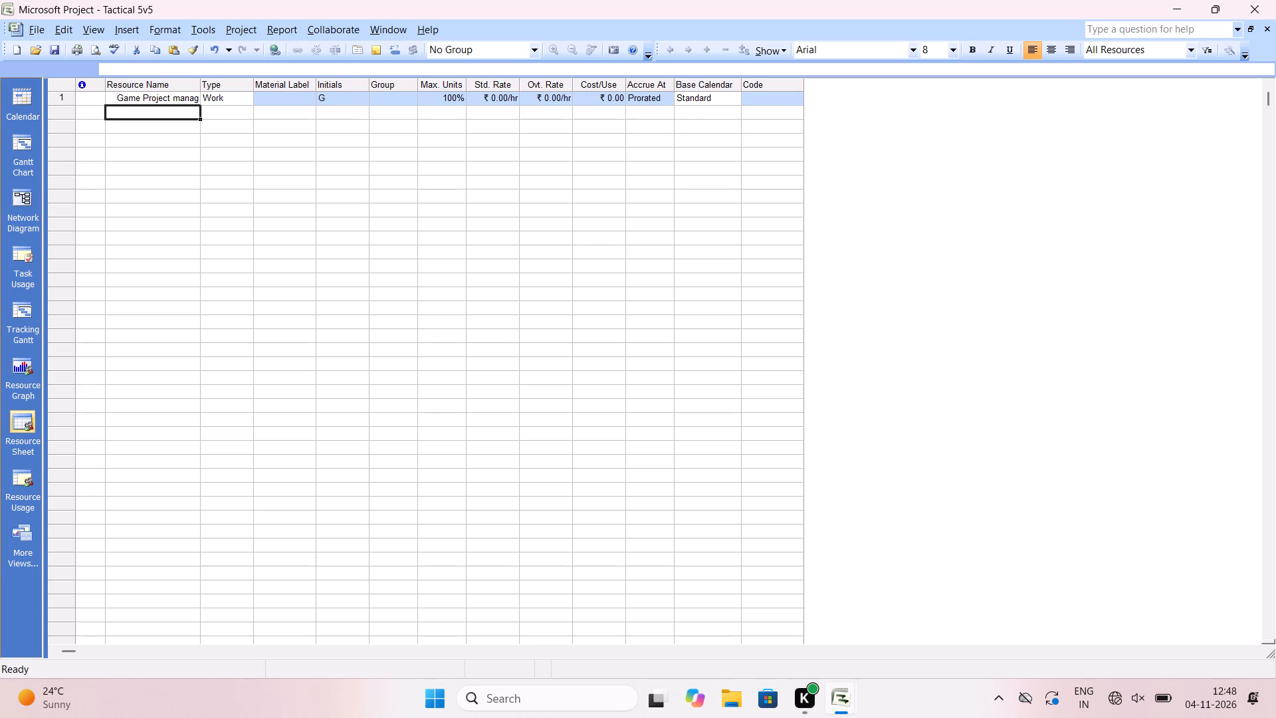
{"action": "key", "text": "g"}
{"action": "type", "text": "ame producer and systems"}
{"action": "key", "text": "space"}
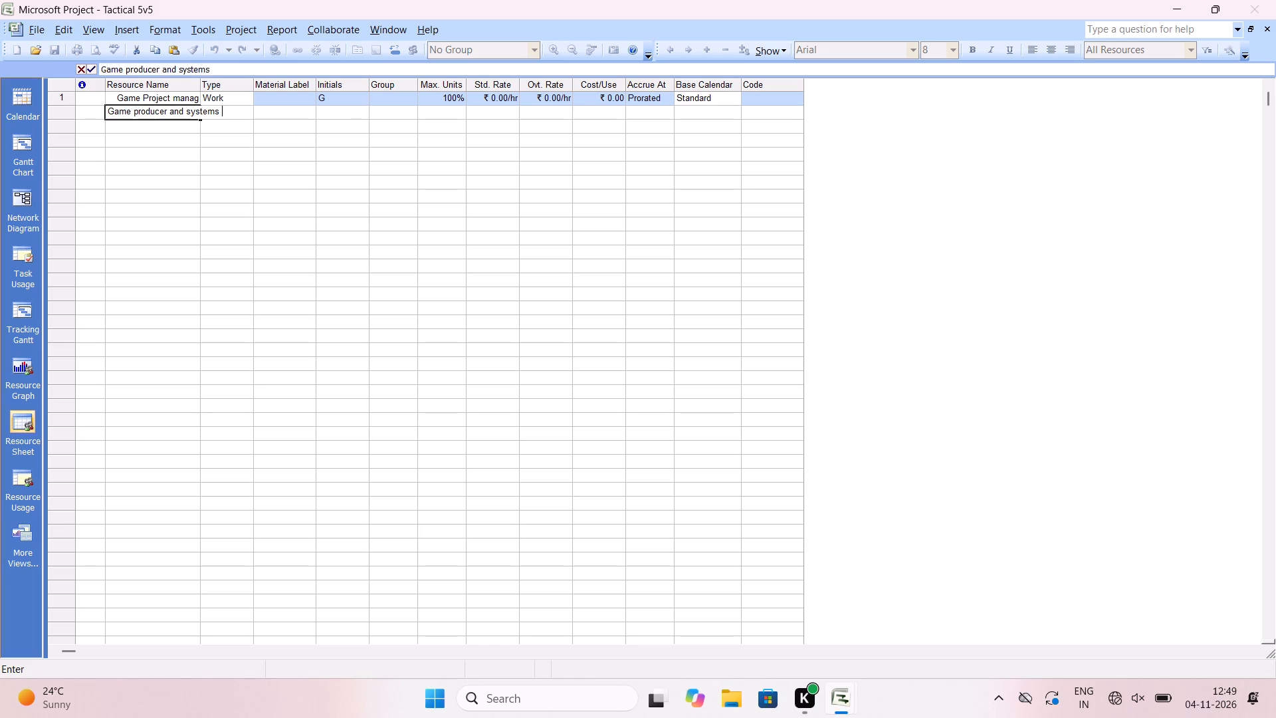
{"action": "type", "text": "analyst"}
{"action": "key", "text": "minus"}
{"action": "key", "text": "Return"}
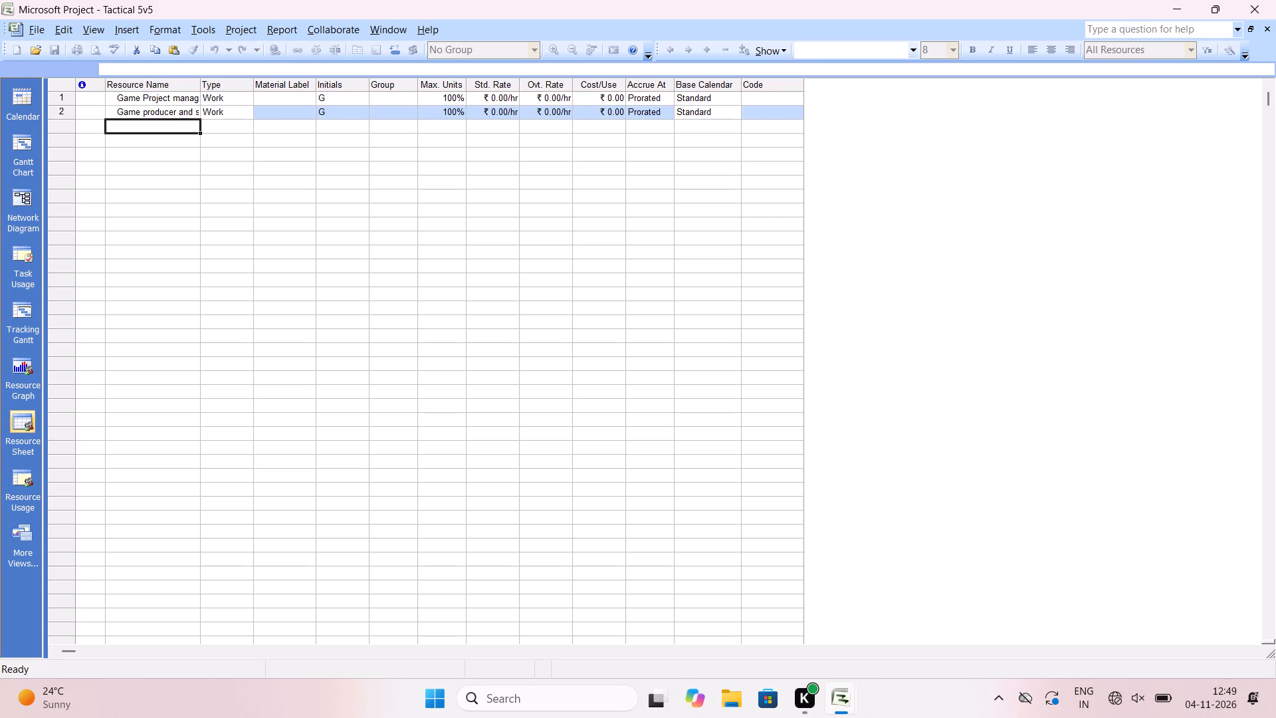
Add a third resource named Game ux.
{"action": "key", "text": "g"}
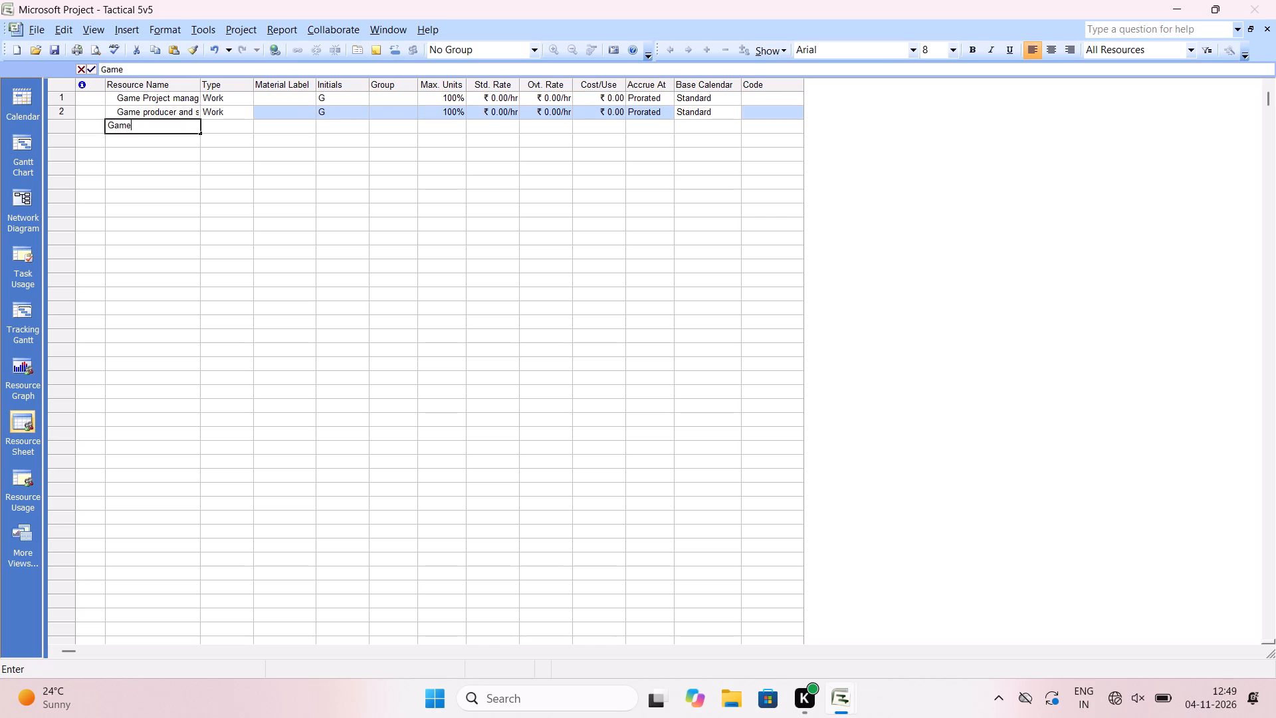
{"action": "type", "text": "ux"}
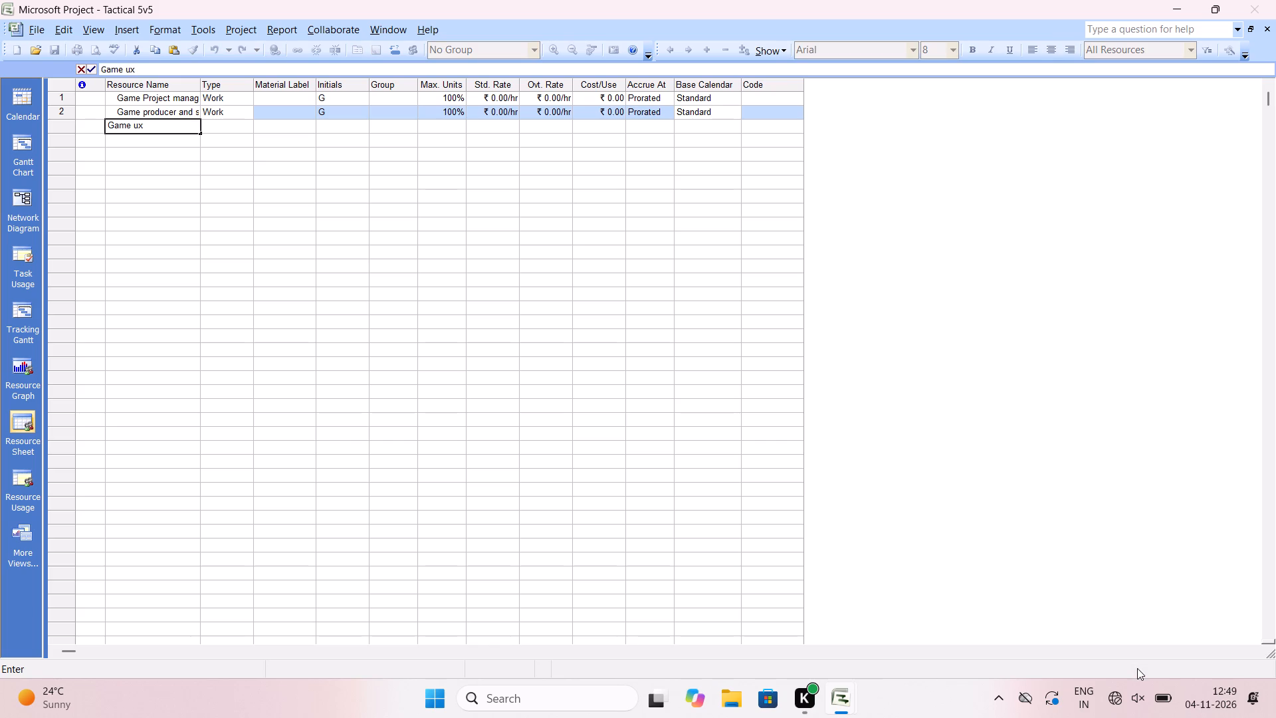
{"action": "left_click", "coordinate": [1122, 694]}
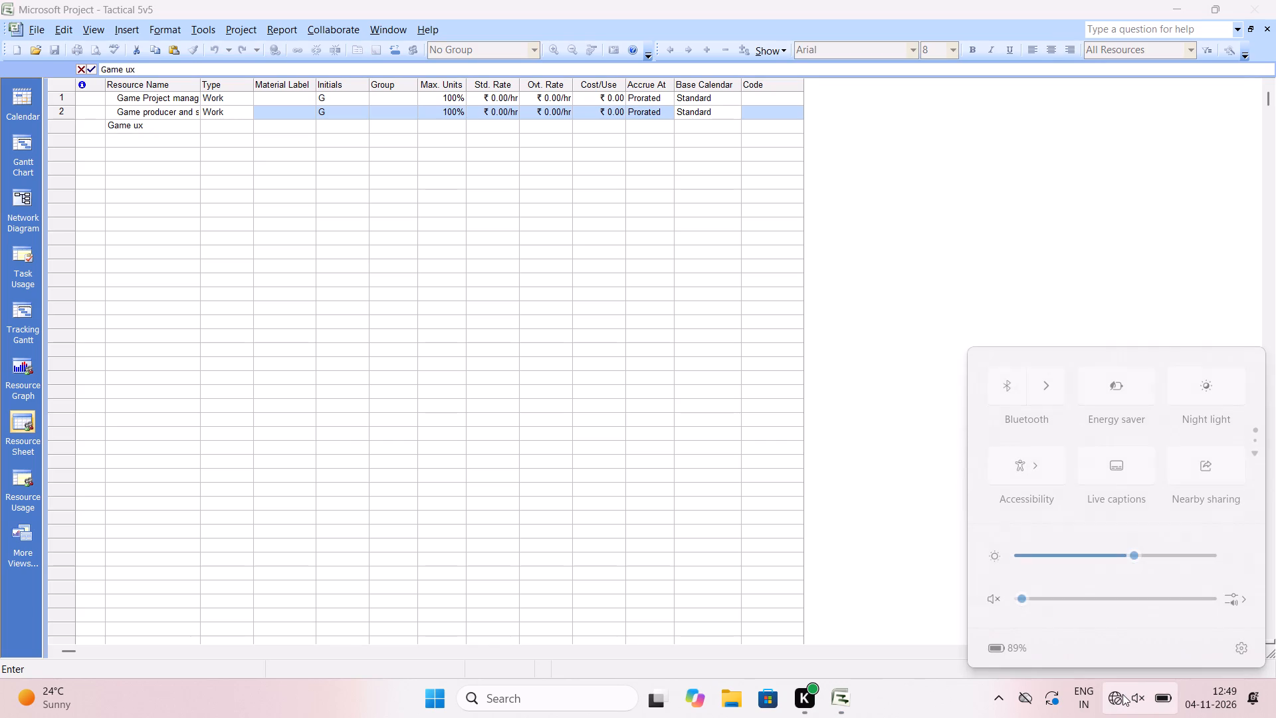
{"action": "left_click", "coordinate": [932, 513]}
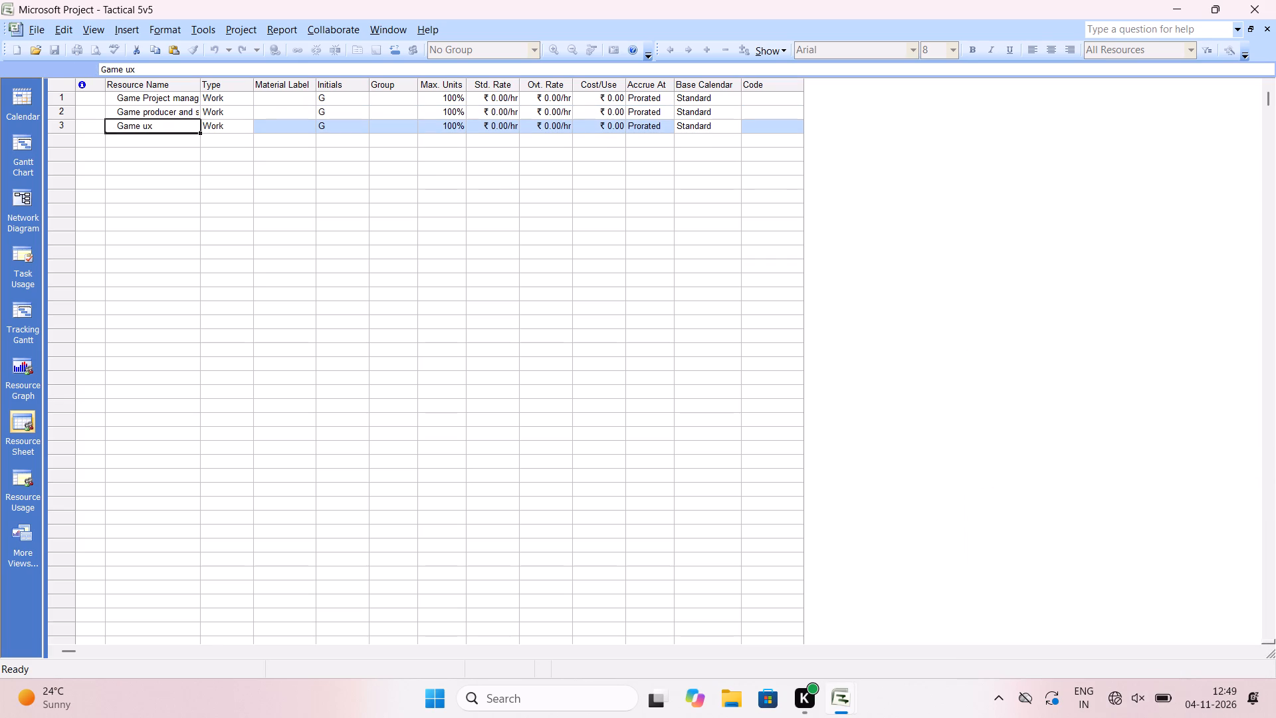
Rename the third resource as Game UX/UI and expeirnce Designer.
{"action": "left_click", "coordinate": [164, 126]}
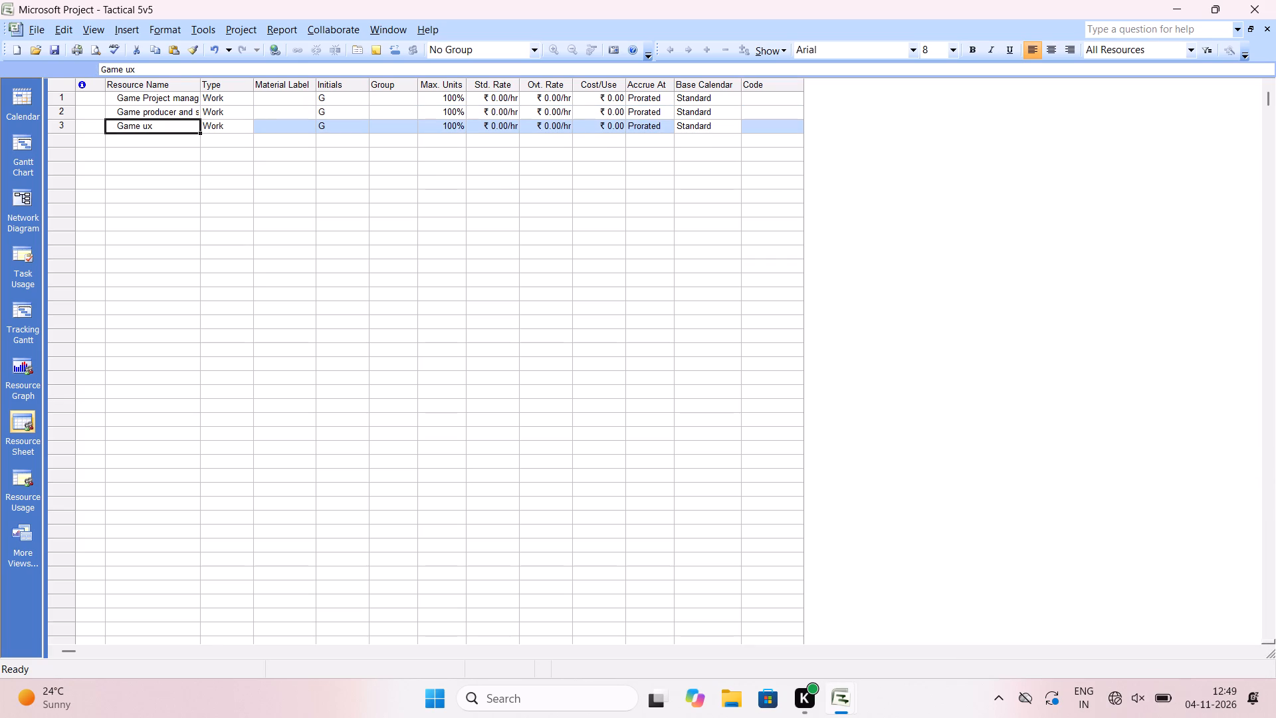
{"action": "key", "text": "slash"}
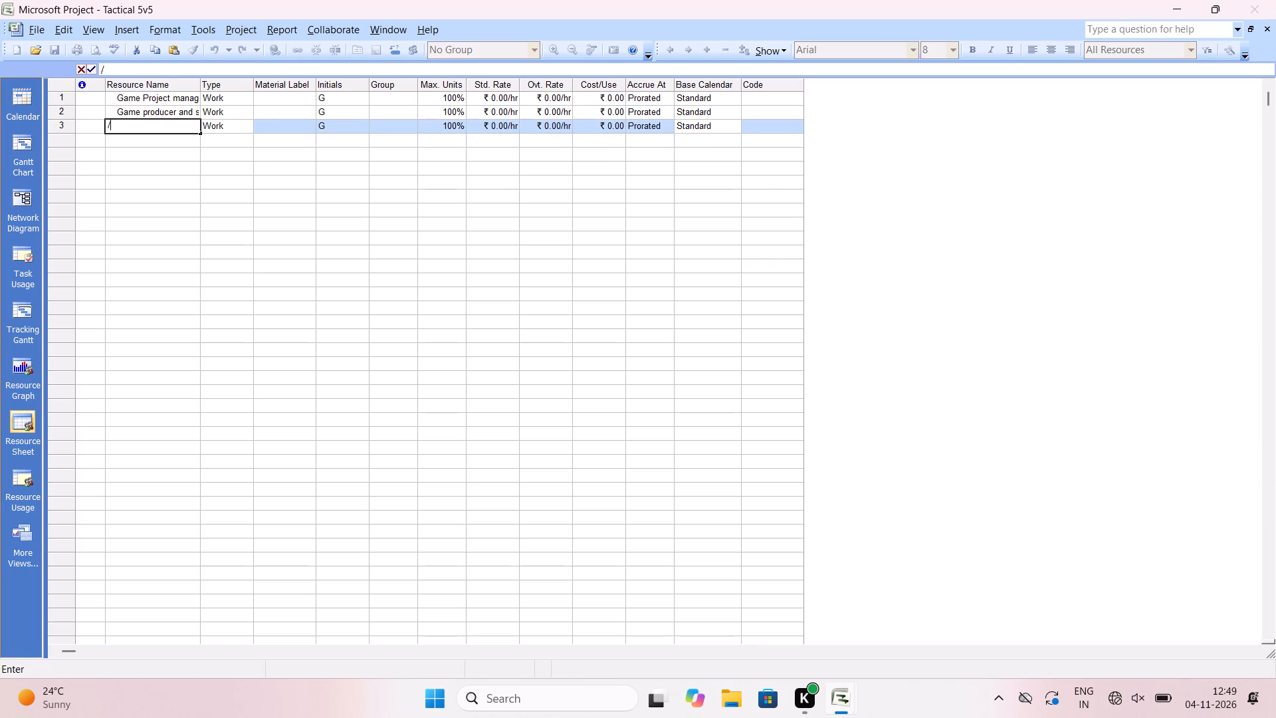
{"action": "type", "text": "ui"}
{"action": "key", "text": "BackSpace"}
{"action": "key", "text": "BackSpace"}
{"action": "key", "text": "BackSpace"}
{"action": "key", "text": "BackSpace"}
{"action": "key", "text": "BackSpace"}
{"action": "key", "text": "BackSpace"}
{"action": "key", "text": "BackSpace"}
{"action": "key", "text": "BackSpace"}
{"action": "key", "text": "BackSpace"}
{"action": "key", "text": "BackSpace"}
{"action": "key", "text": "g"}
{"action": "type", "text": "ame"}
{"action": "key", "text": "space"}
{"action": "type", "text": "UX/UI"}
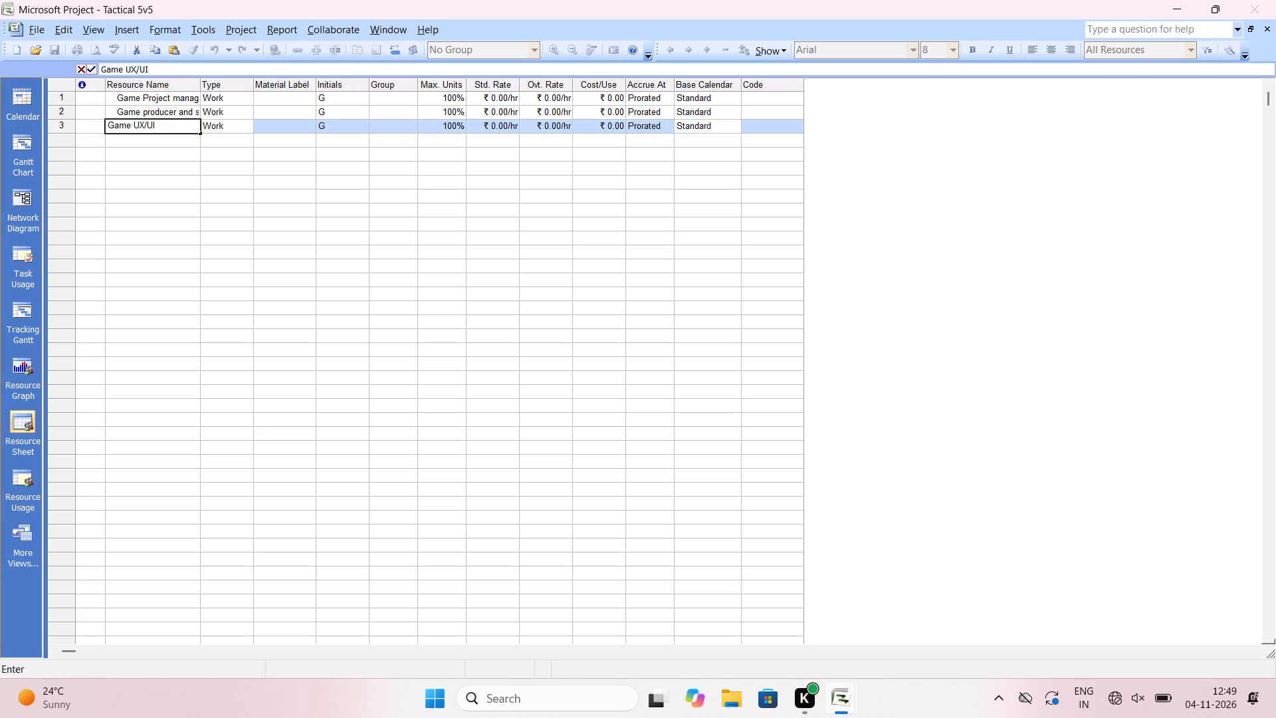
{"action": "key", "text": "space"}
{"action": "type", "text": "and ex"}
{"action": "type", "text": "peir"}
{"action": "type", "text": "nce"}
{"action": "key", "text": "space"}
{"action": "type", "text": "signer"}
{"action": "key", "text": "Return"}
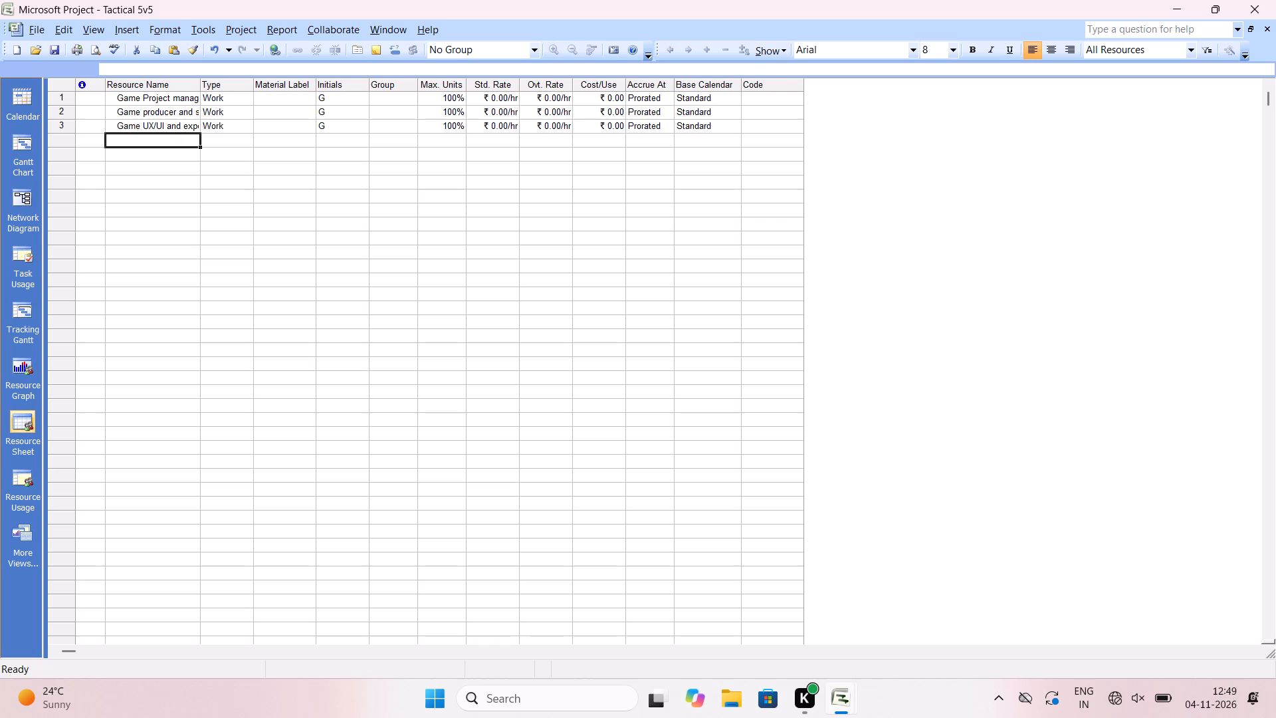
Add a fourth resource named Gameplay and client devloper-china.
{"action": "type", "text": "ameplay"}
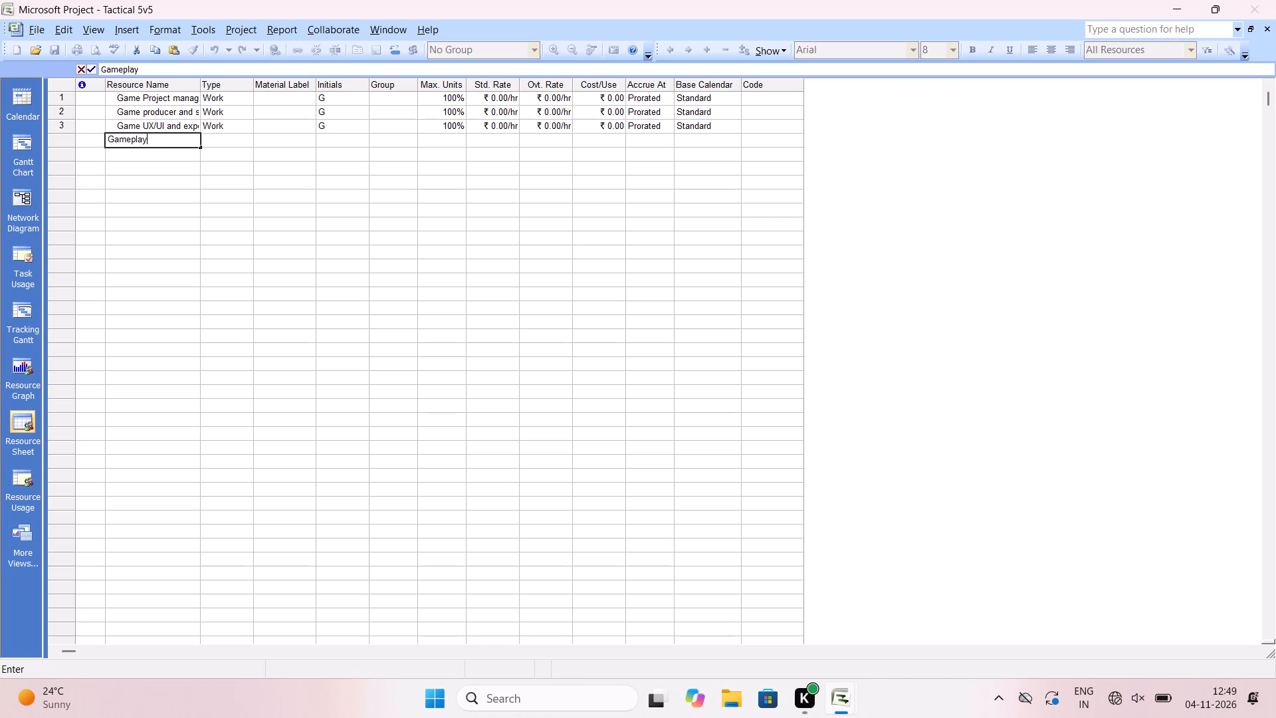
{"action": "key", "text": "space"}
{"action": "type", "text": "and client"}
{"action": "key", "text": "space"}
{"action": "type", "text": "dev"}
{"action": "type", "text": "loper"}
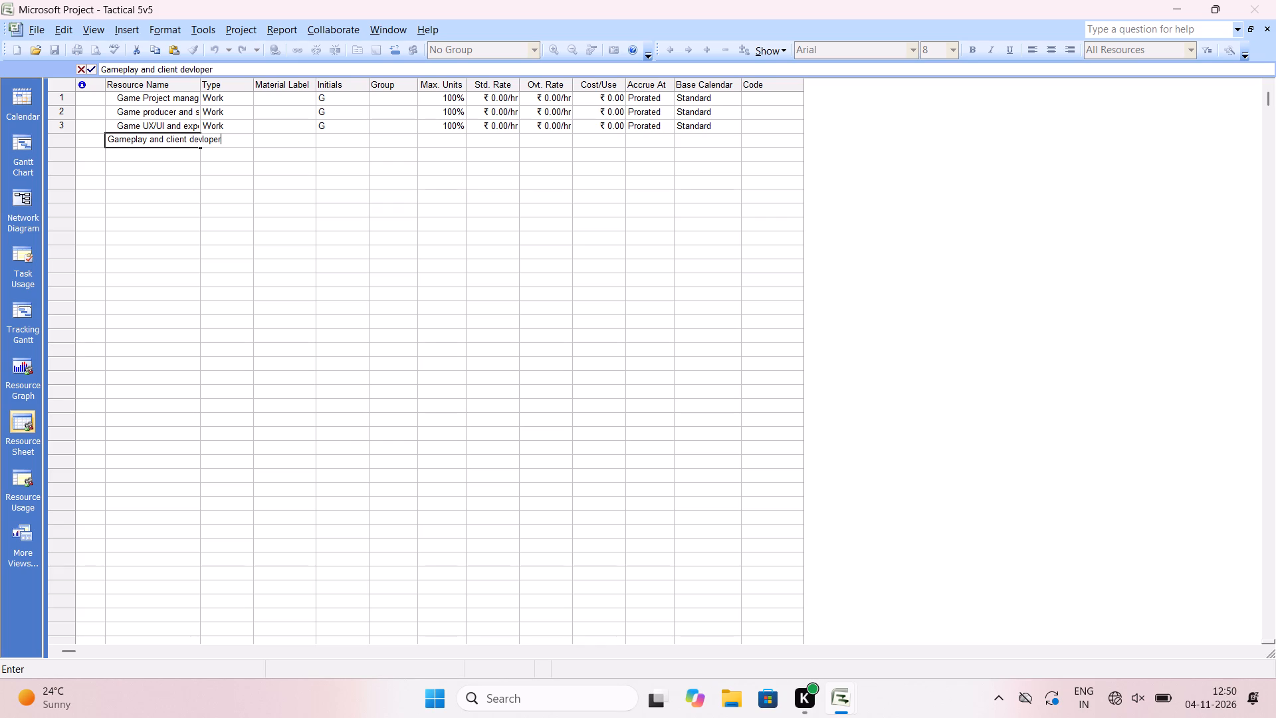
{"action": "type", "text": "-china"}
{"action": "key", "text": "Return"}
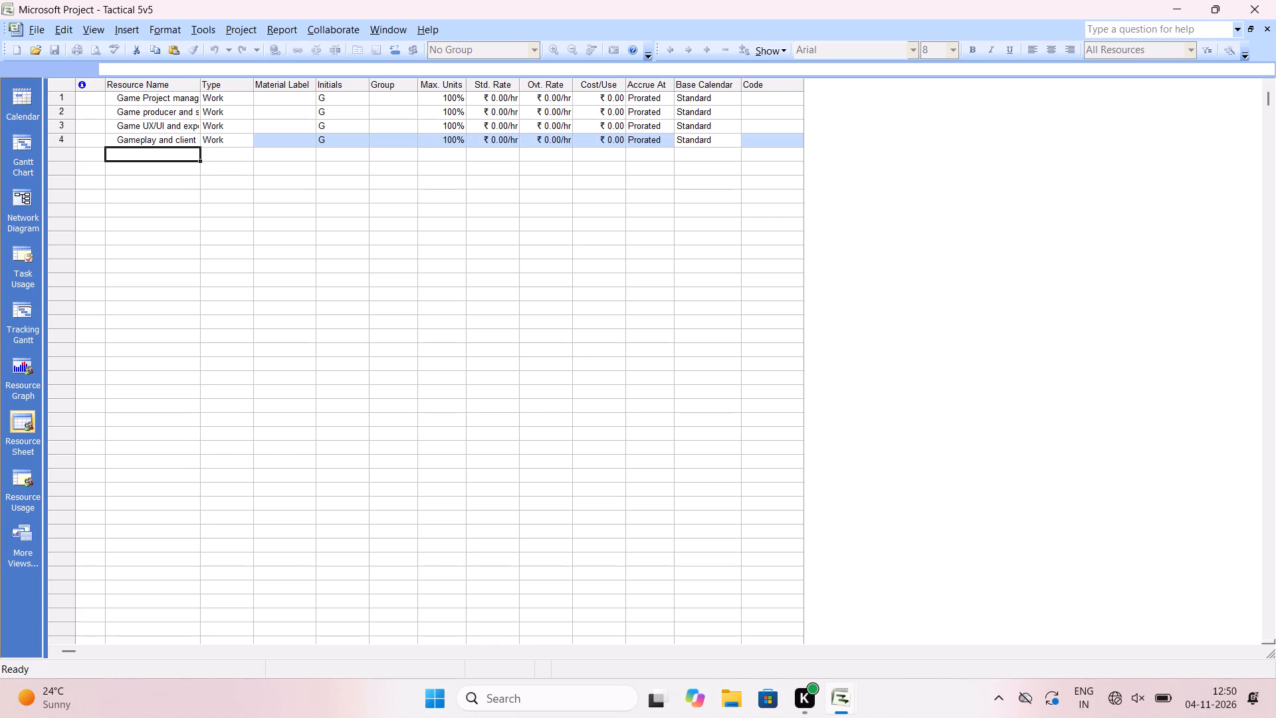
Add a fifth resource named Multiplayer and network engineer-china.
{"action": "key", "text": "m"}
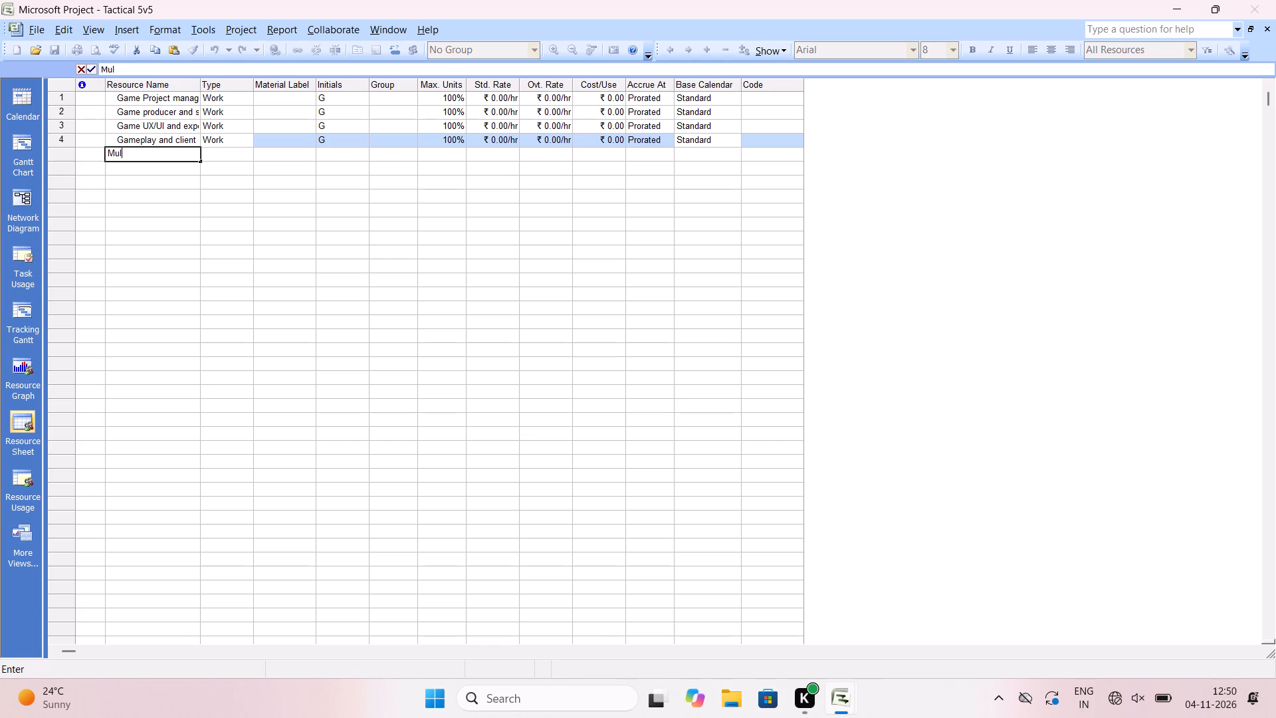
{"action": "type", "text": "ti"}
{"action": "type", "text": "player and network"}
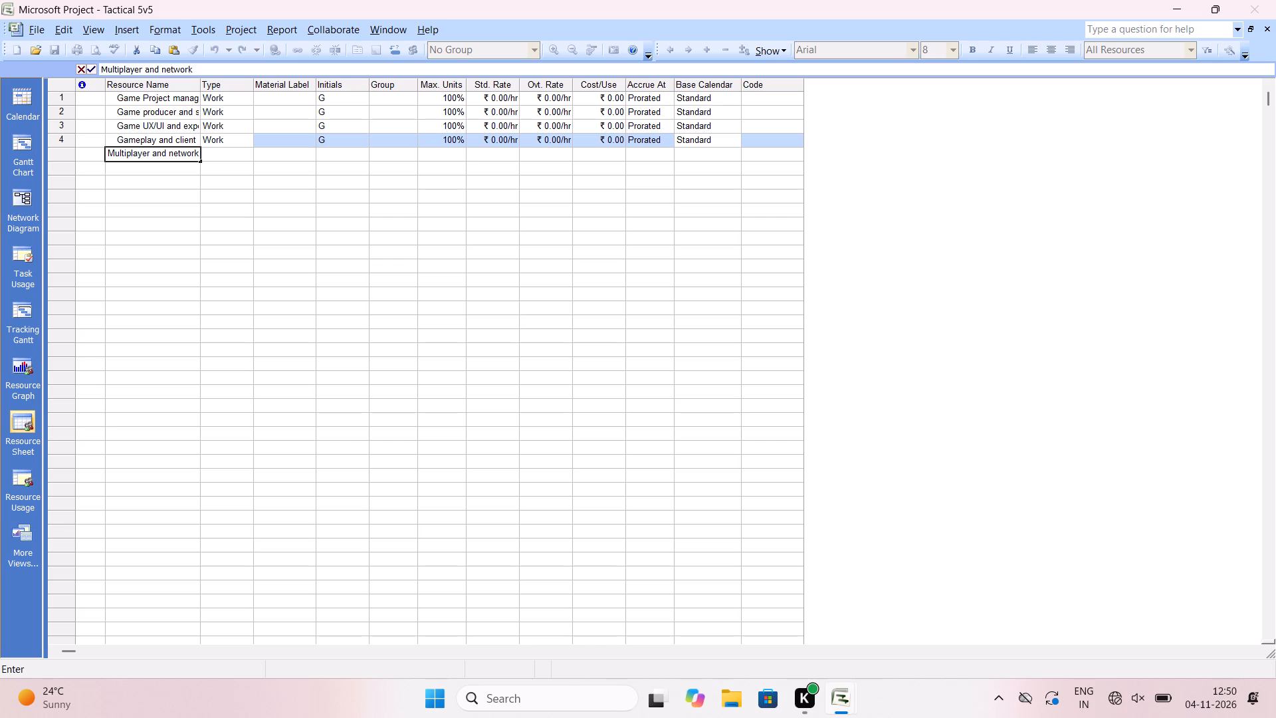
{"action": "key", "text": "space"}
{"action": "type", "text": "engin"}
{"action": "type", "text": "eer"}
{"action": "type", "text": "-china"}
{"action": "key", "text": "Return"}
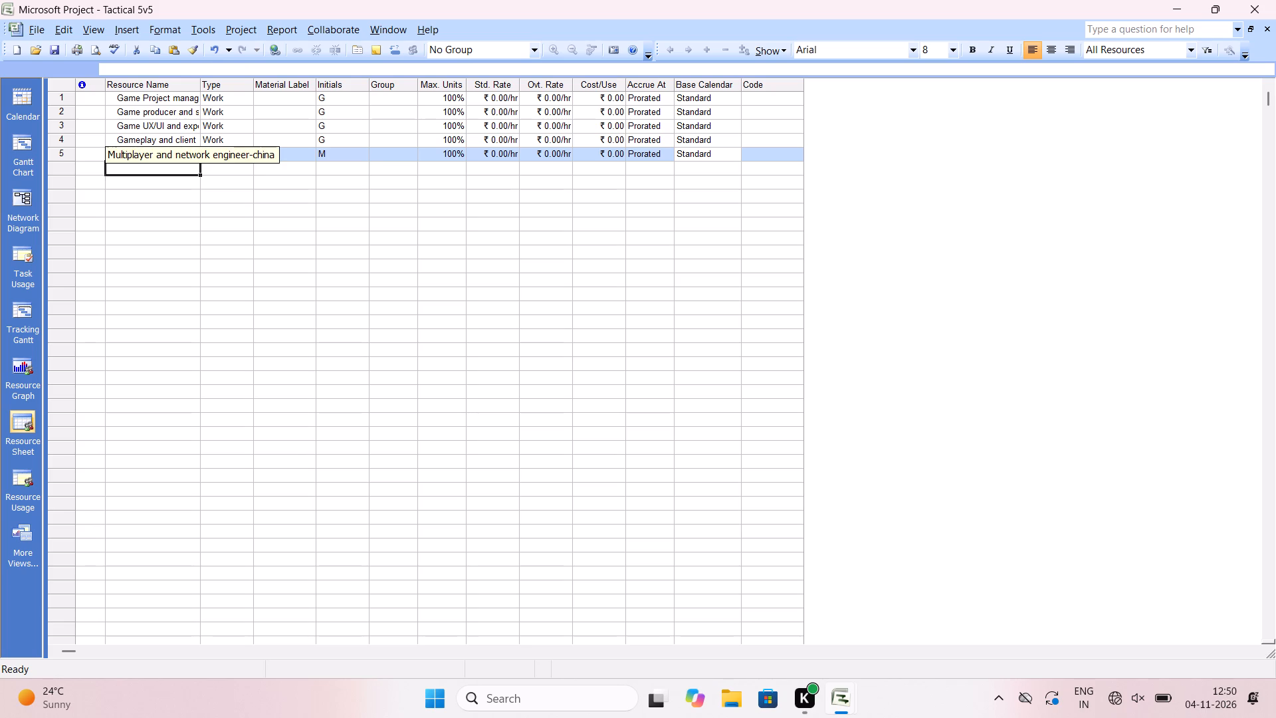
Add a sixth resource named Backend and matchmaking engineer-Russia.
{"action": "type", "text": "ackend"}
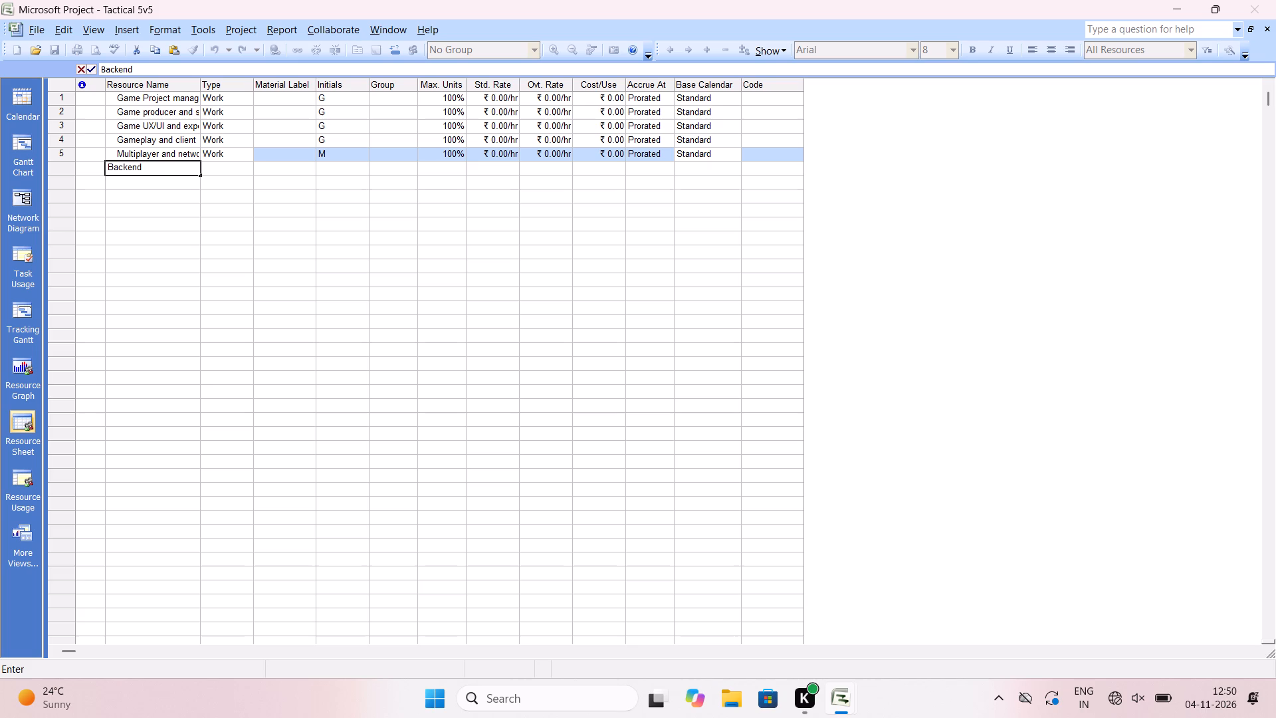
{"action": "key", "text": "space"}
{"action": "type", "text": "and match m"}
{"action": "key", "text": "BackSpace"}
{"action": "key", "text": "BackSpace"}
{"action": "type", "text": "making"}
{"action": "key", "text": "space"}
{"action": "type", "text": "engineer"}
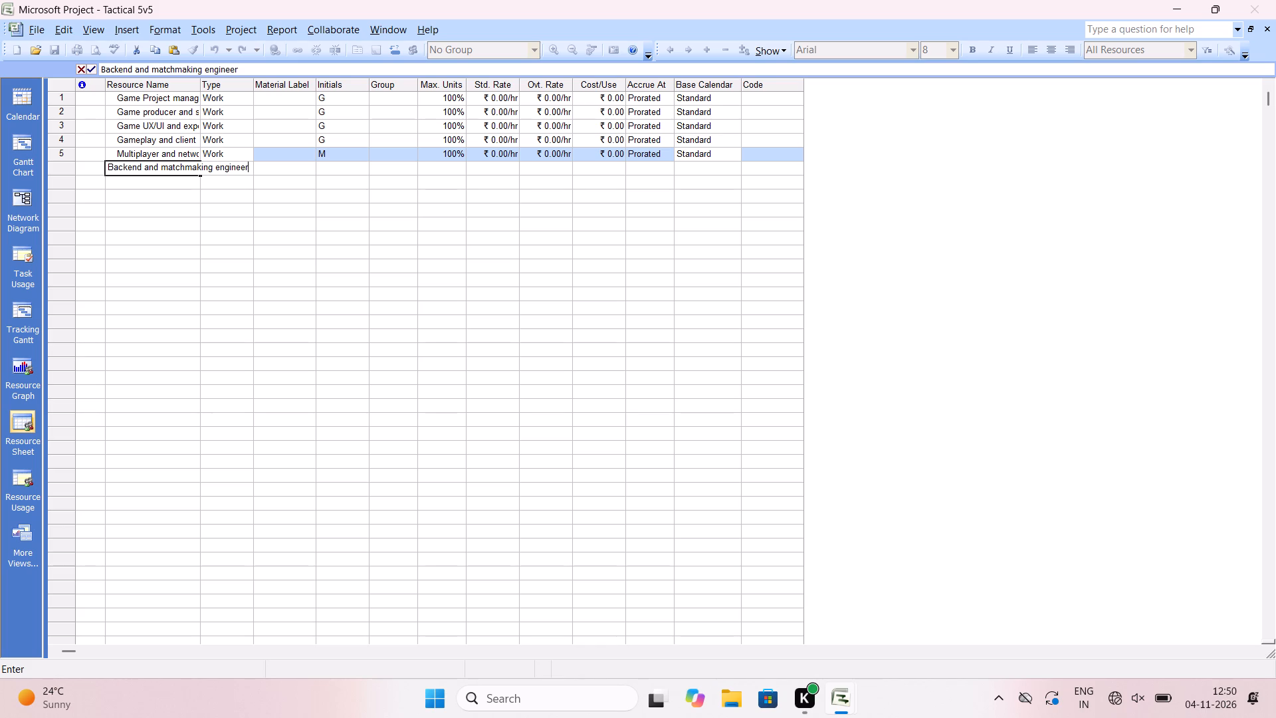
{"action": "key", "text": "minus"}
{"action": "type", "text": "ussia"}
{"action": "key", "text": "Return"}
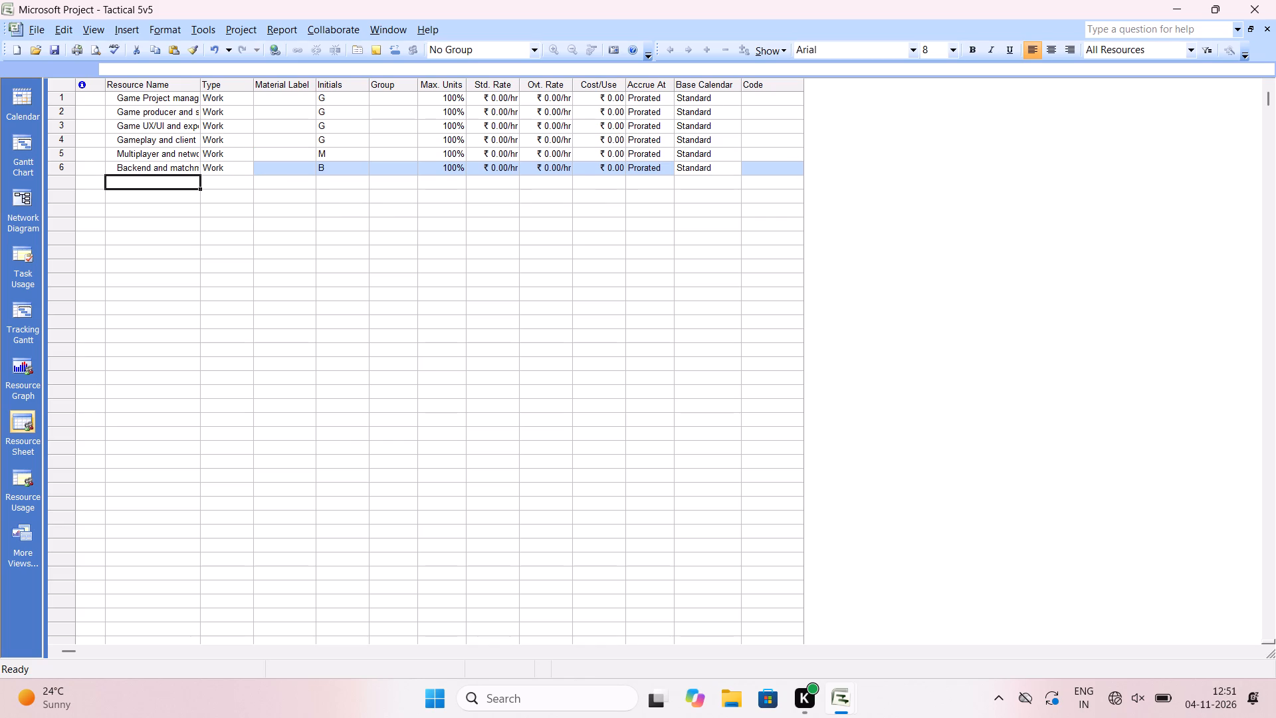
Add a seventh resource named Game security and anti-cheat engineer-Russia.
{"action": "key", "text": "a"}
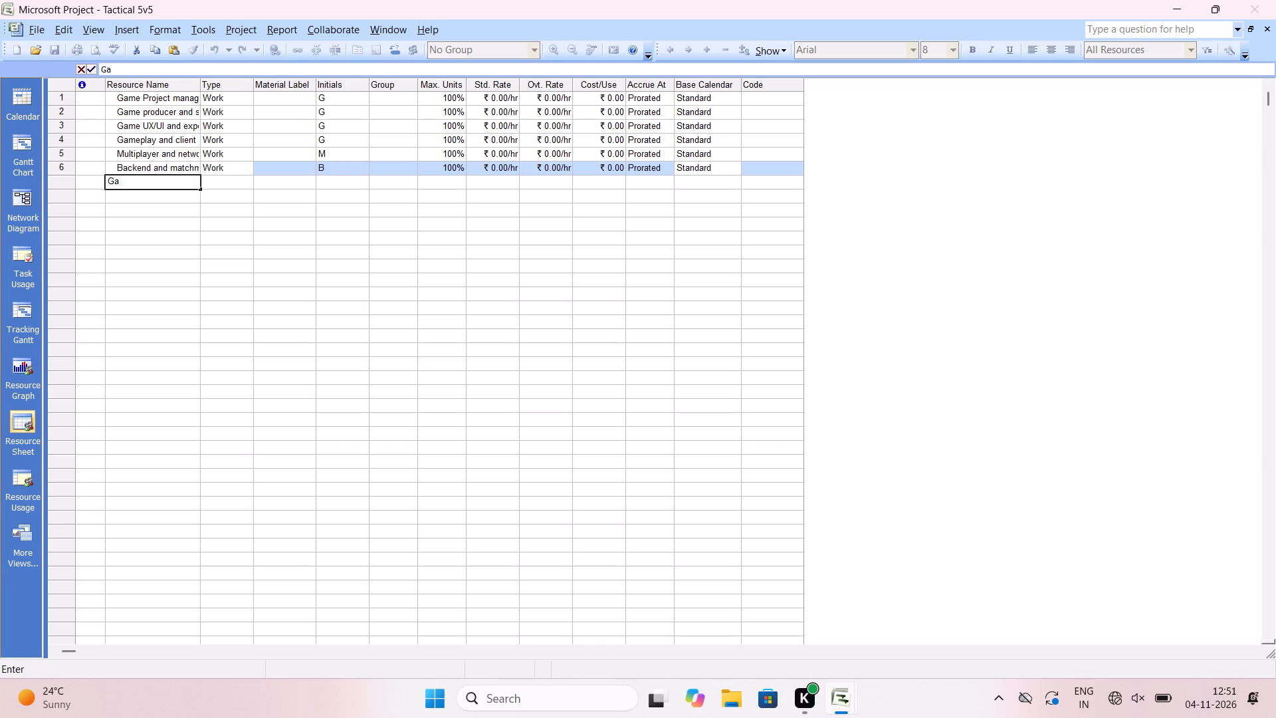
{"action": "type", "text": "me"}
{"action": "key", "text": "space"}
{"action": "type", "text": "securit"}
{"action": "key", "text": "y"}
{"action": "key", "text": "space"}
{"action": "type", "text": "and anti-cheat"}
{"action": "key", "text": "space"}
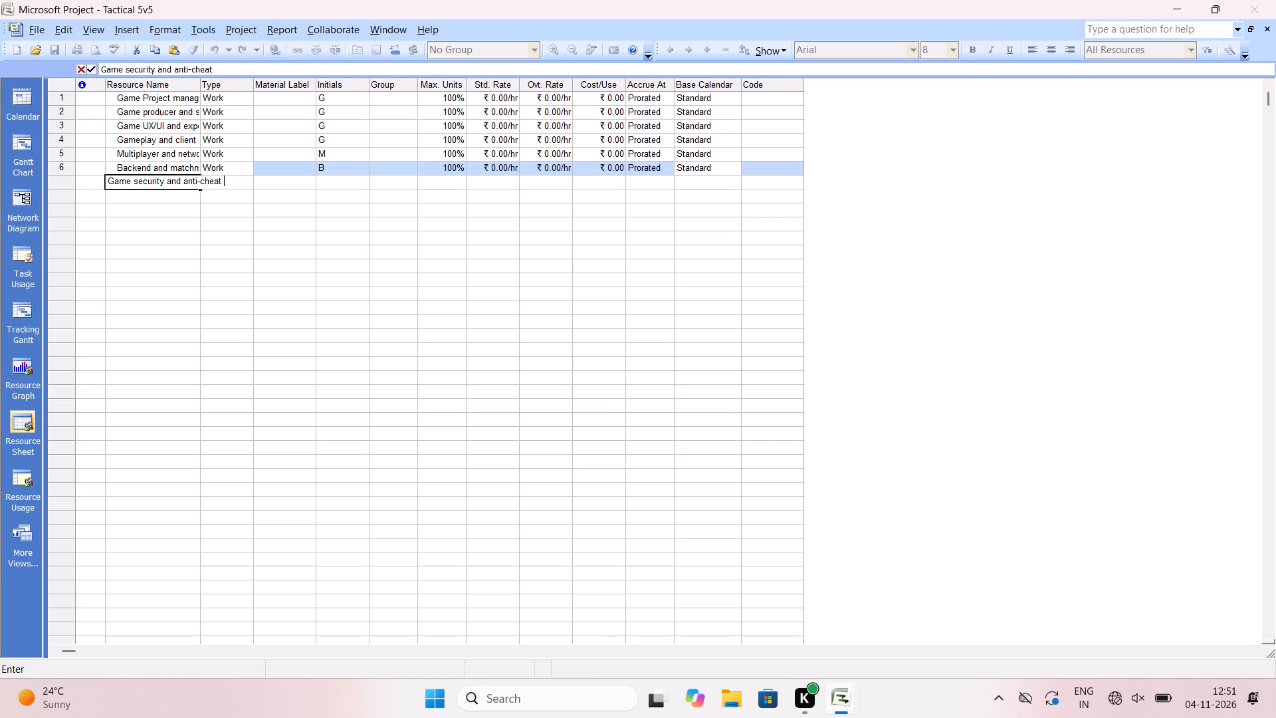
{"action": "type", "text": "engin"}
{"action": "type", "text": "eer-"}
{"action": "key", "text": "r"}
{"action": "type", "text": "ussia"}
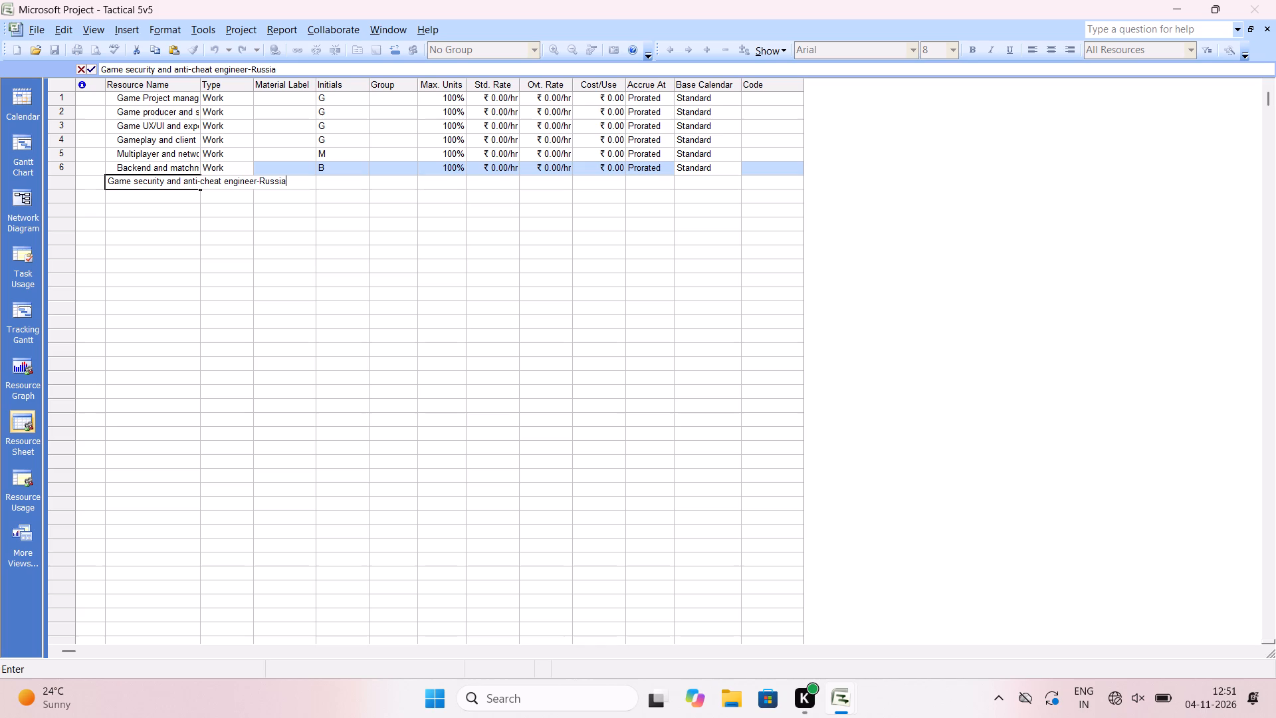
{"action": "key", "text": "Return"}
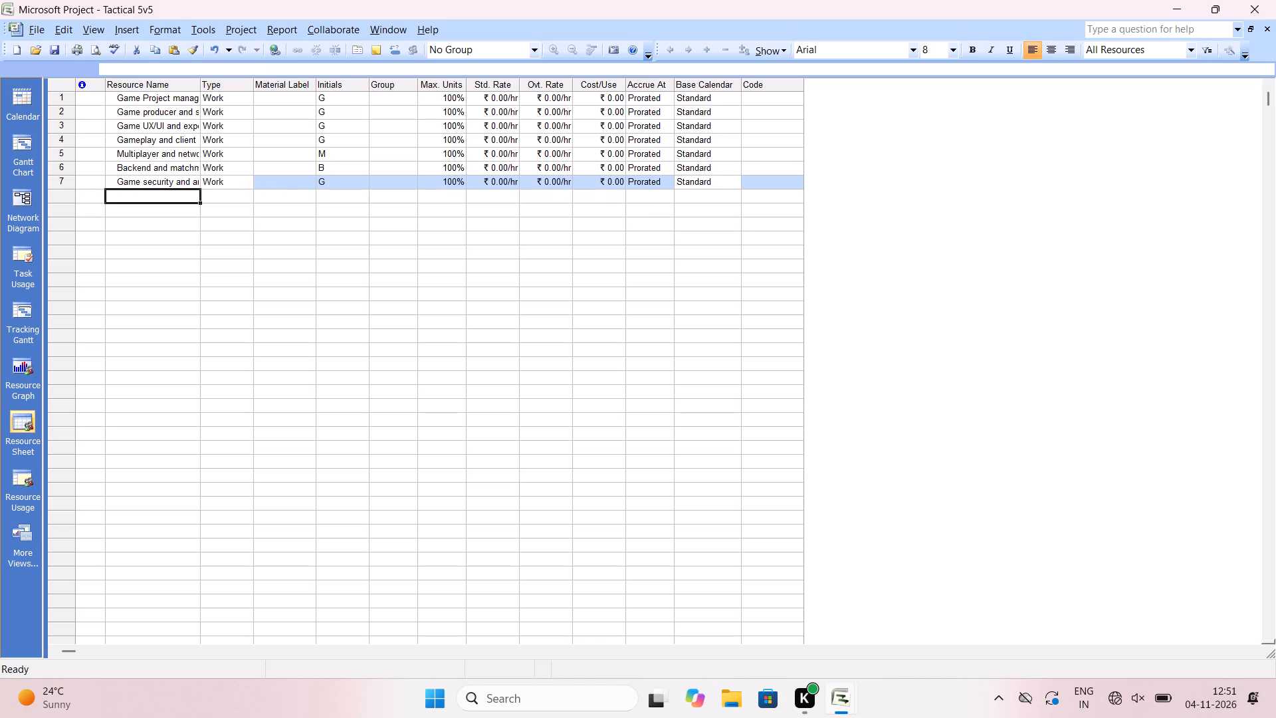
Add an eighth resource named Game QA and balancer tester -china.
{"action": "type", "text": "ame"}
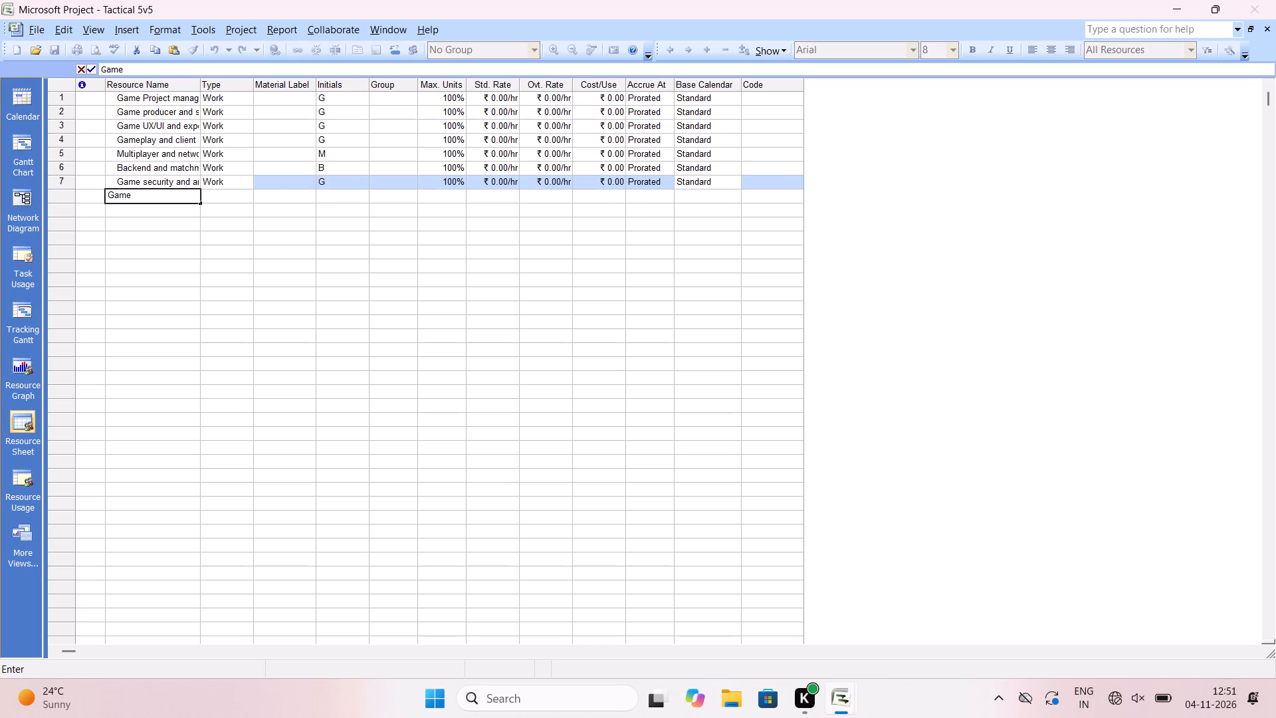
{"action": "key", "text": "space"}
{"action": "key", "text": "q"}
{"action": "key", "text": "a"}
{"action": "type", "text": "balancer"}
{"action": "key", "text": "space"}
{"action": "type", "text": "te"}
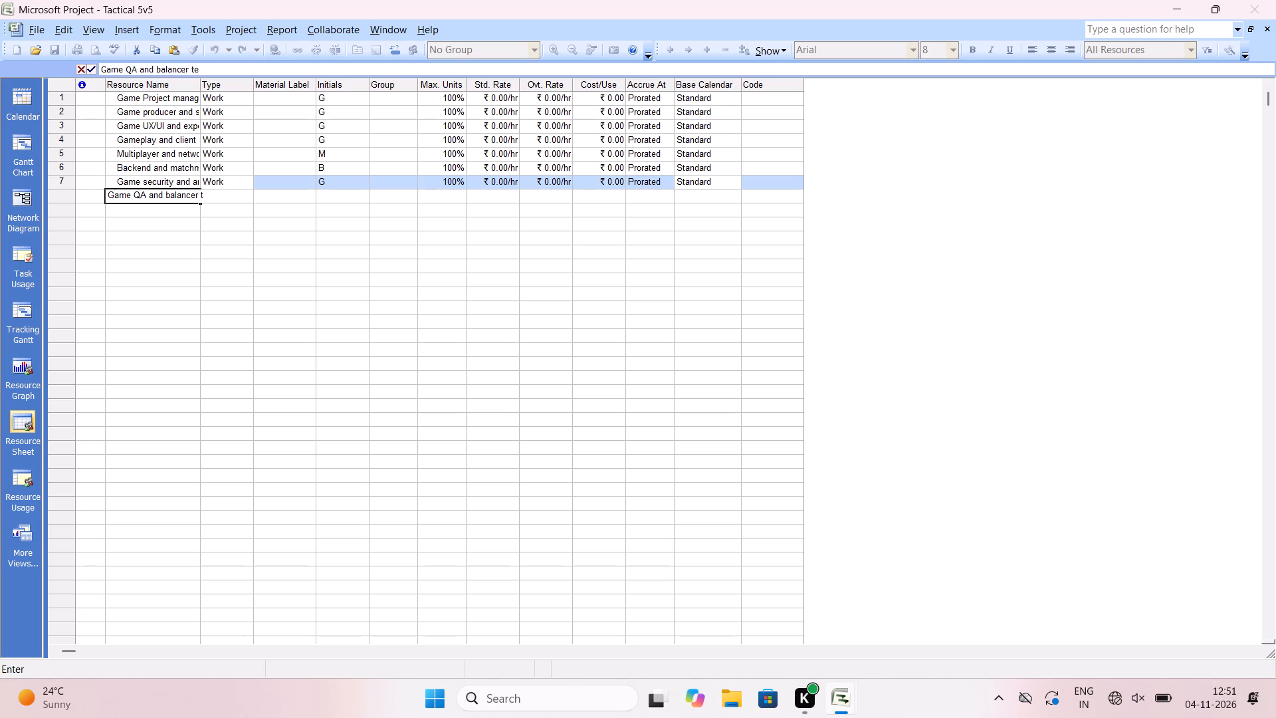
{"action": "type", "text": "ster"}
{"action": "key", "text": "space"}
{"action": "key", "text": "Return"}
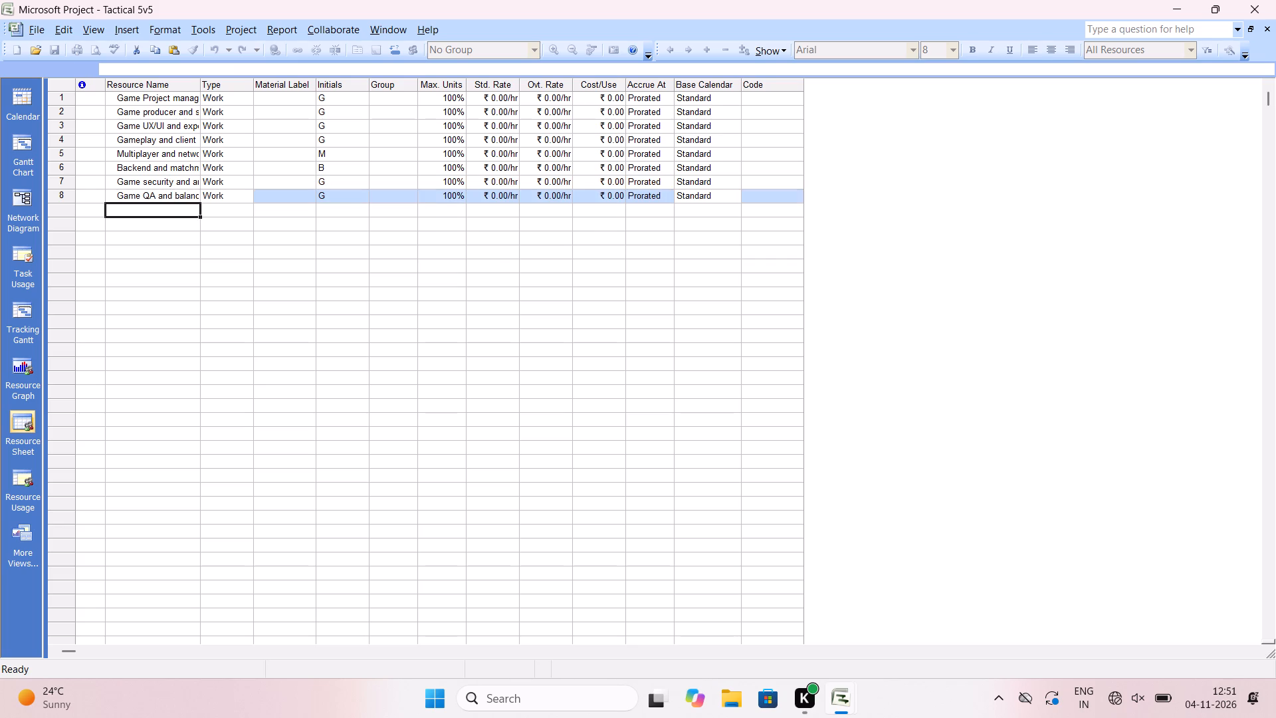
Try to add a ninth resource named Network,security,and performance tester-USA.
{"action": "type", "text": "etwork ="}
{"action": "key", "text": "BackSpace"}
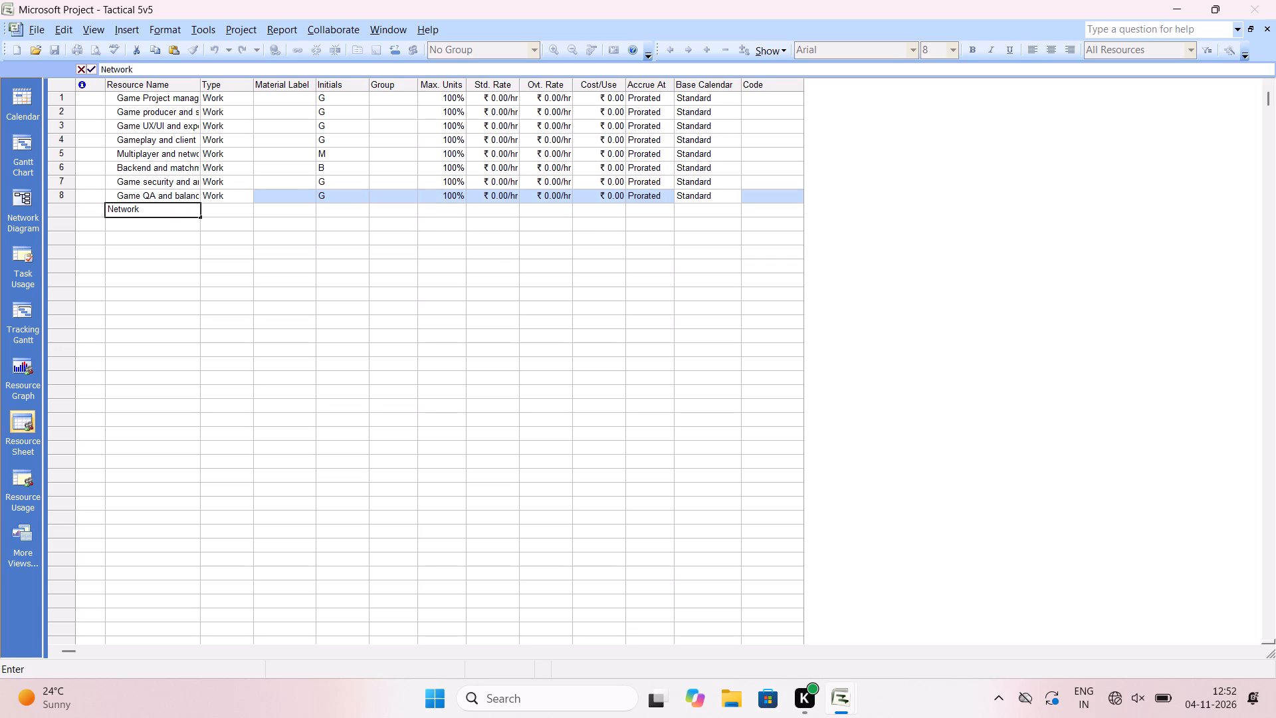
{"action": "key", "text": "BackSpace"}
{"action": "type", "text": ",securt"}
{"action": "key", "text": "BackSpace"}
{"action": "type", "text": "ity"}
{"action": "type", "text": ",and"}
{"action": "key", "text": "space"}
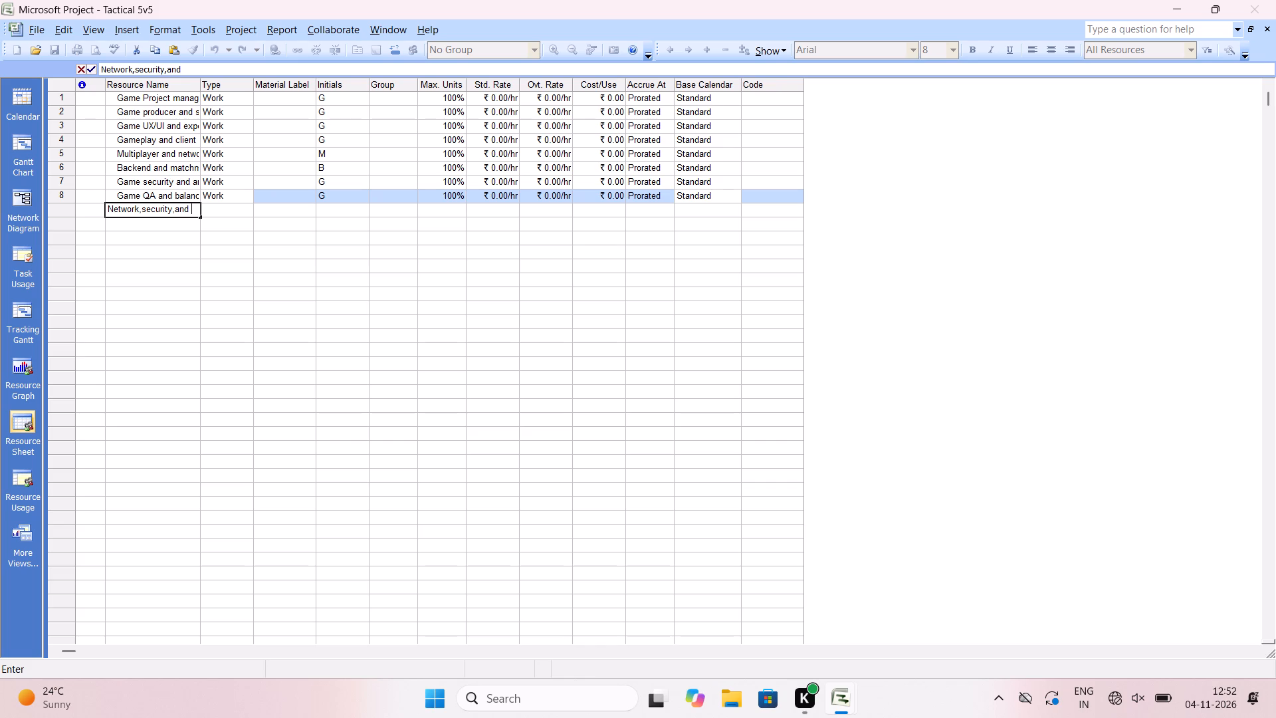
{"action": "type", "text": "per"}
{"action": "type", "text": "formance"}
{"action": "key", "text": "space"}
{"action": "type", "text": "testr"}
{"action": "key", "text": "BackSpace"}
{"action": "type", "text": "er"}
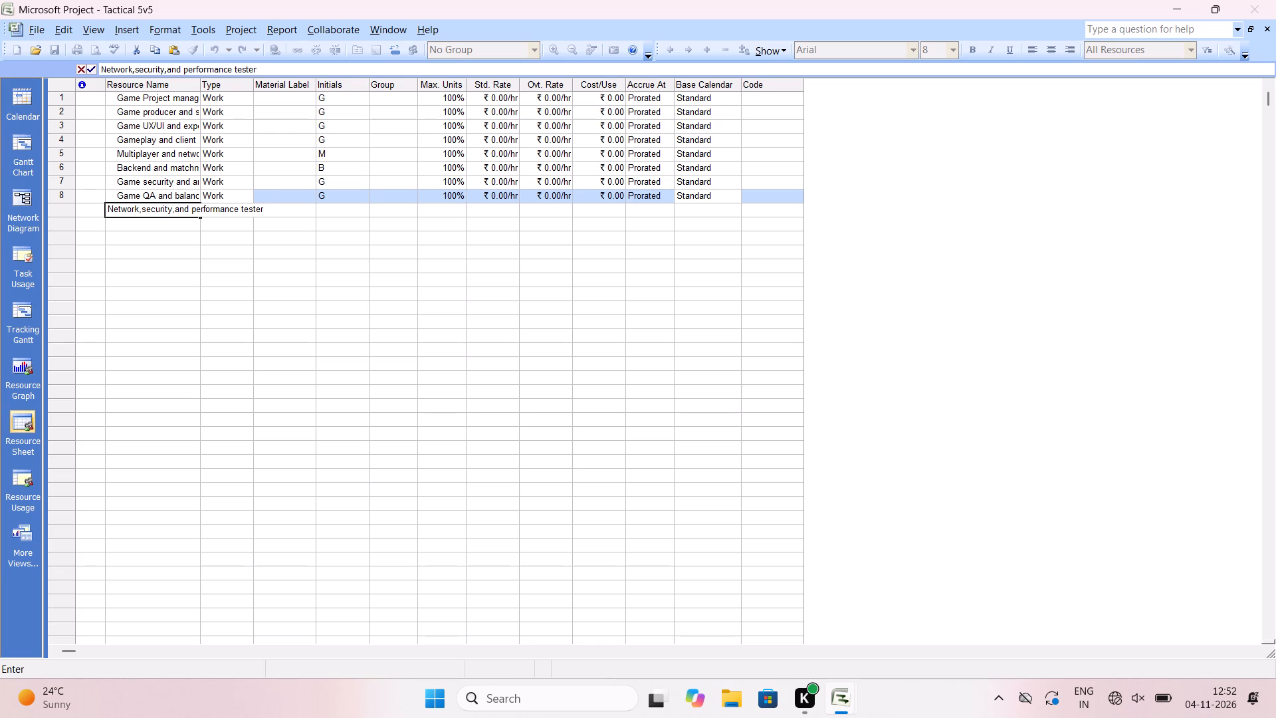
{"action": "type", "text": "USA"}
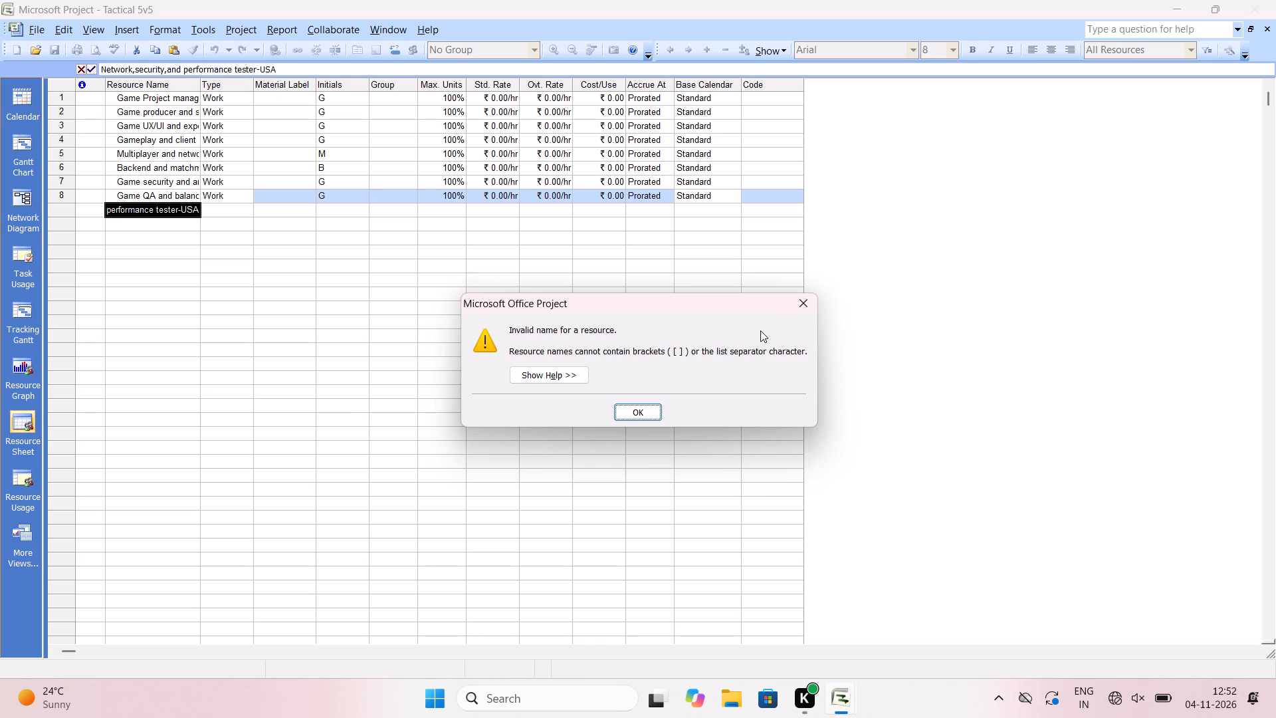
{"action": "left_click", "coordinate": [804, 310]}
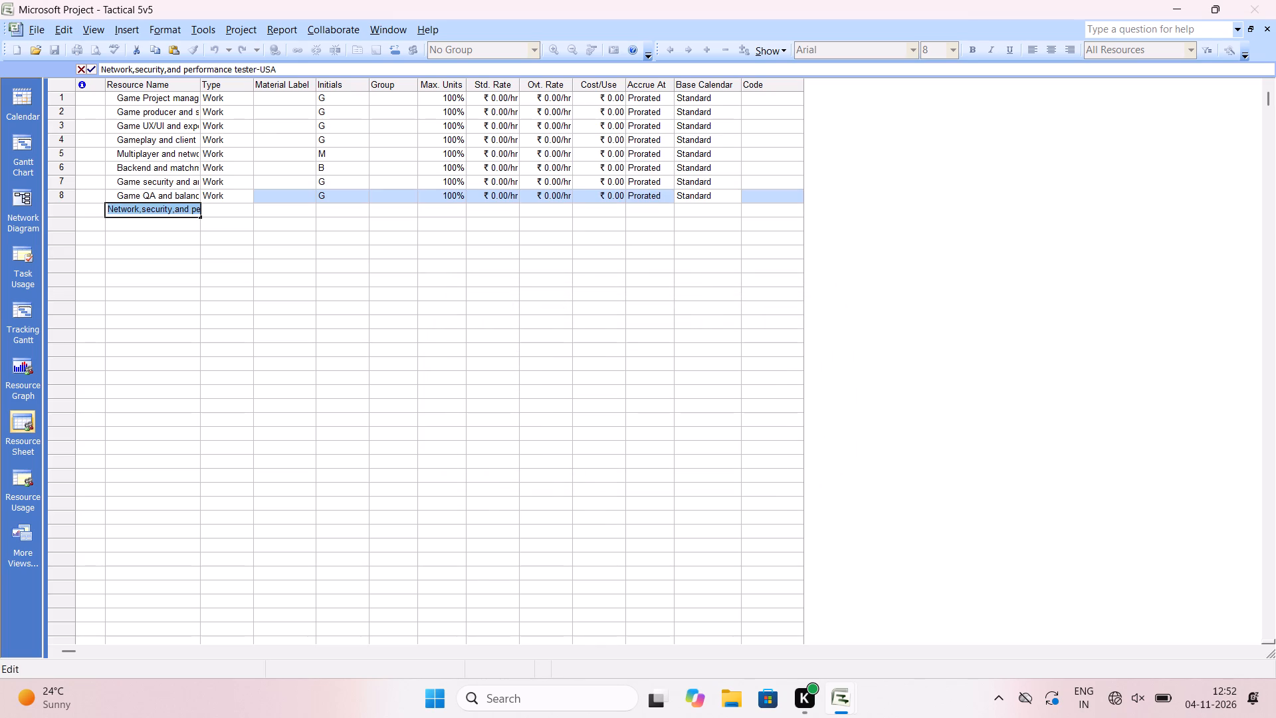
Remove the commas from the ninth resource's name, entering it as Network securityand performance tester-USA.
{"action": "left_click", "coordinate": [136, 72]}
{"action": "key", "text": "BackSpace"}
{"action": "key", "text": "space"}
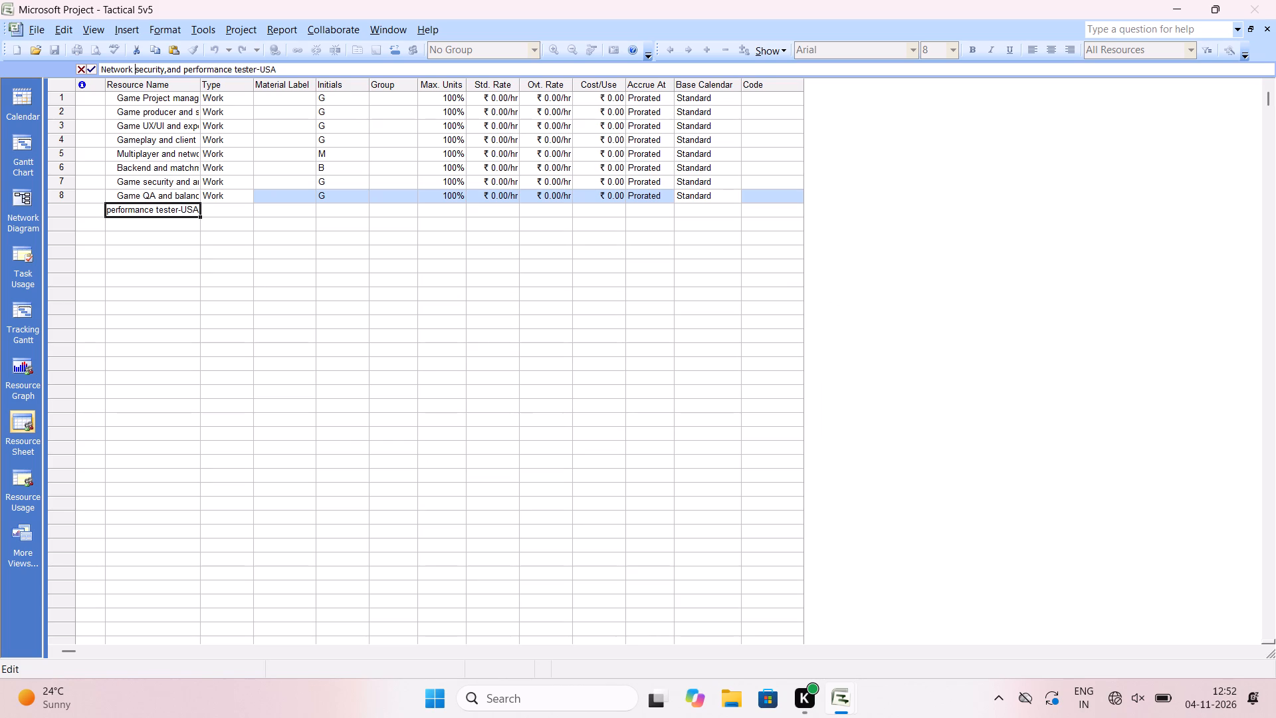
{"action": "key", "text": "Return"}
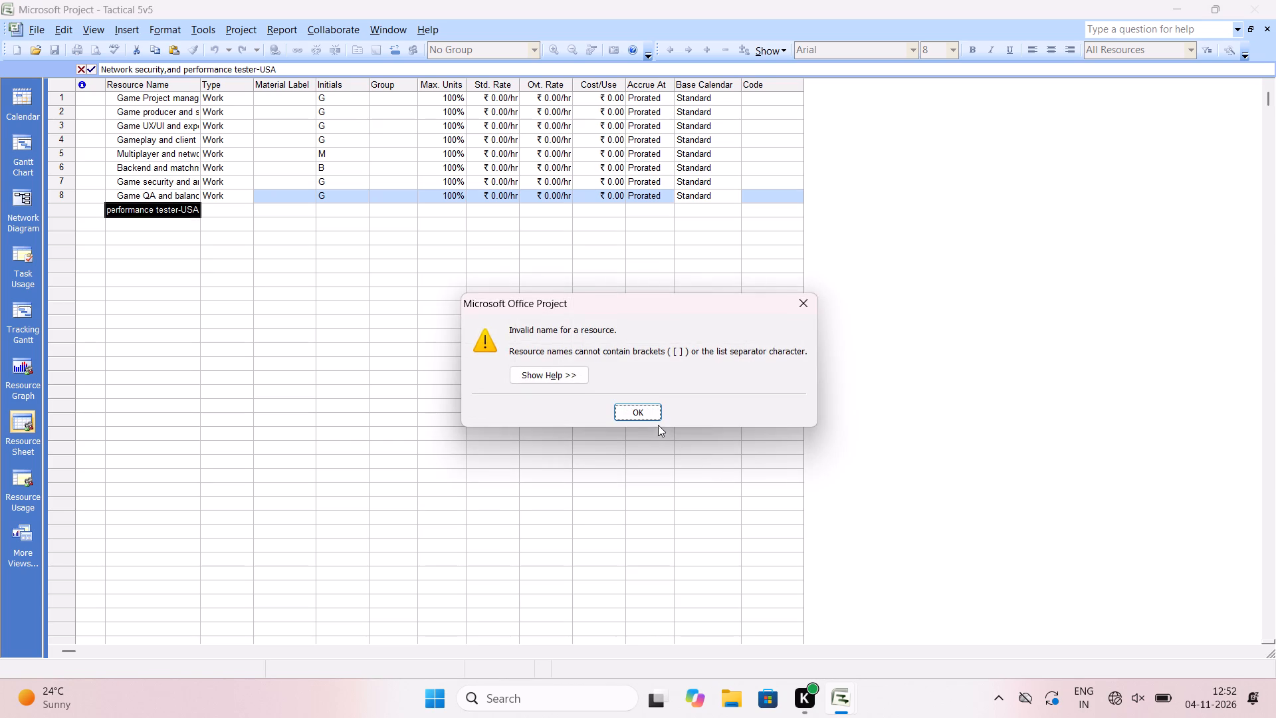
{"action": "left_click", "coordinate": [657, 417]}
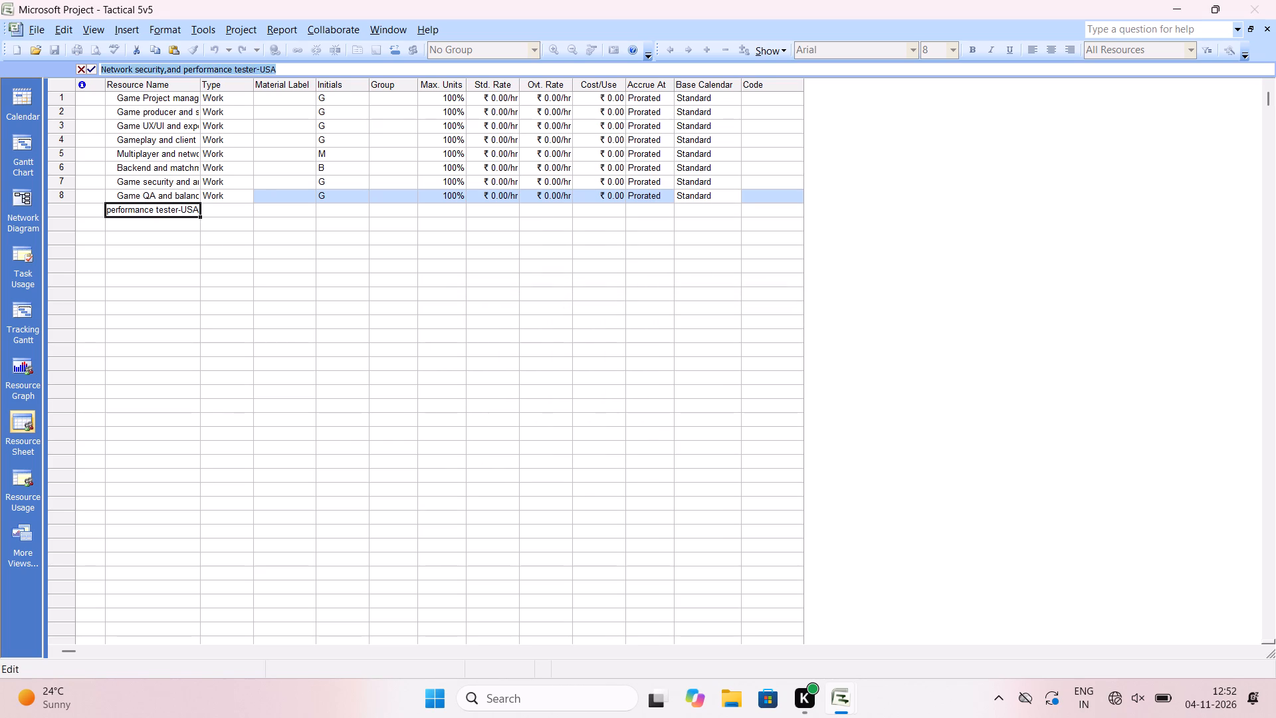
{"action": "left_click", "coordinate": [261, 73]}
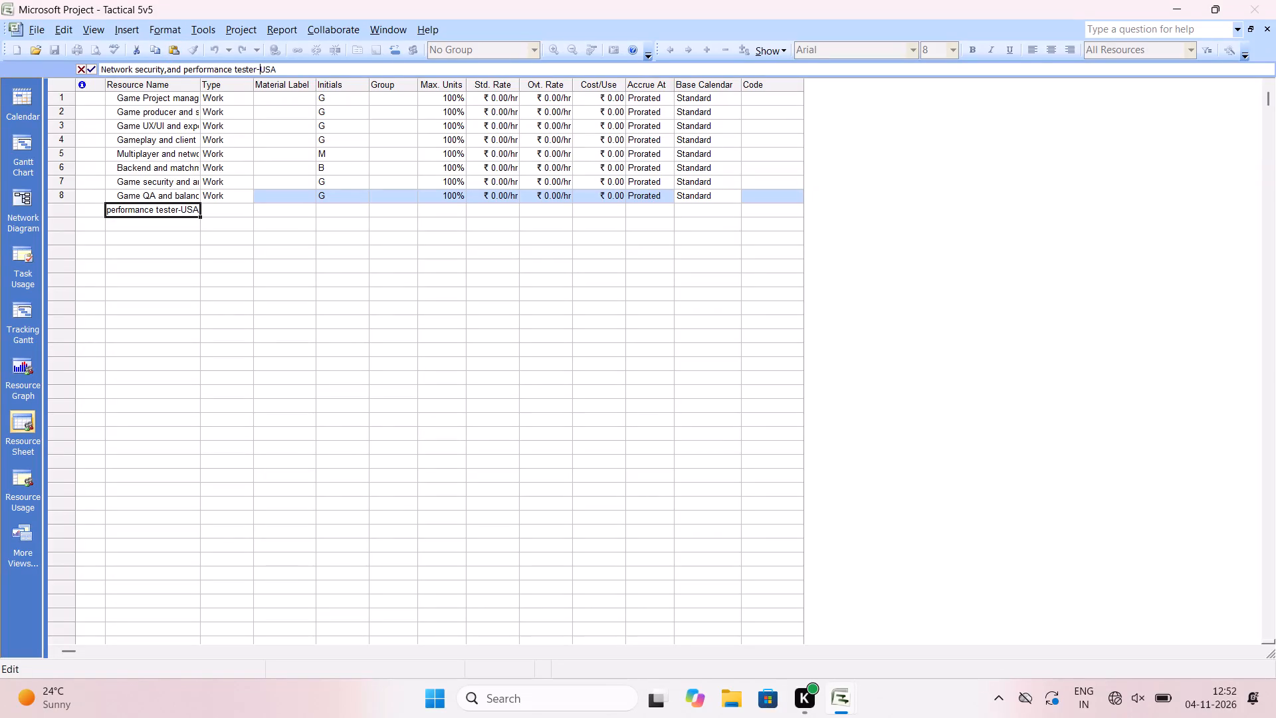
{"action": "left_click", "coordinate": [169, 69]}
{"action": "key", "text": "BackSpace"}
{"action": "left_click", "coordinate": [95, 70]}
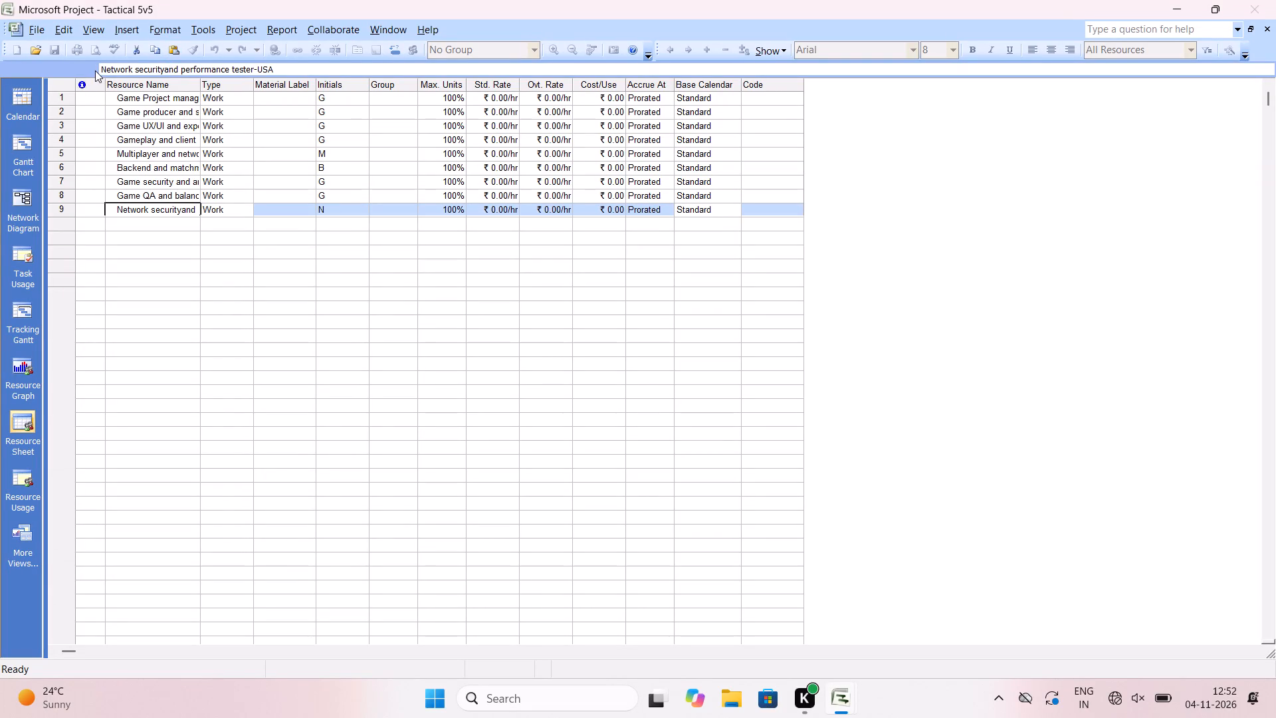
Add a tenth resource named Test Pcs Controllers Network test equipment, without any commas in the name.
{"action": "left_click", "coordinate": [118, 223]}
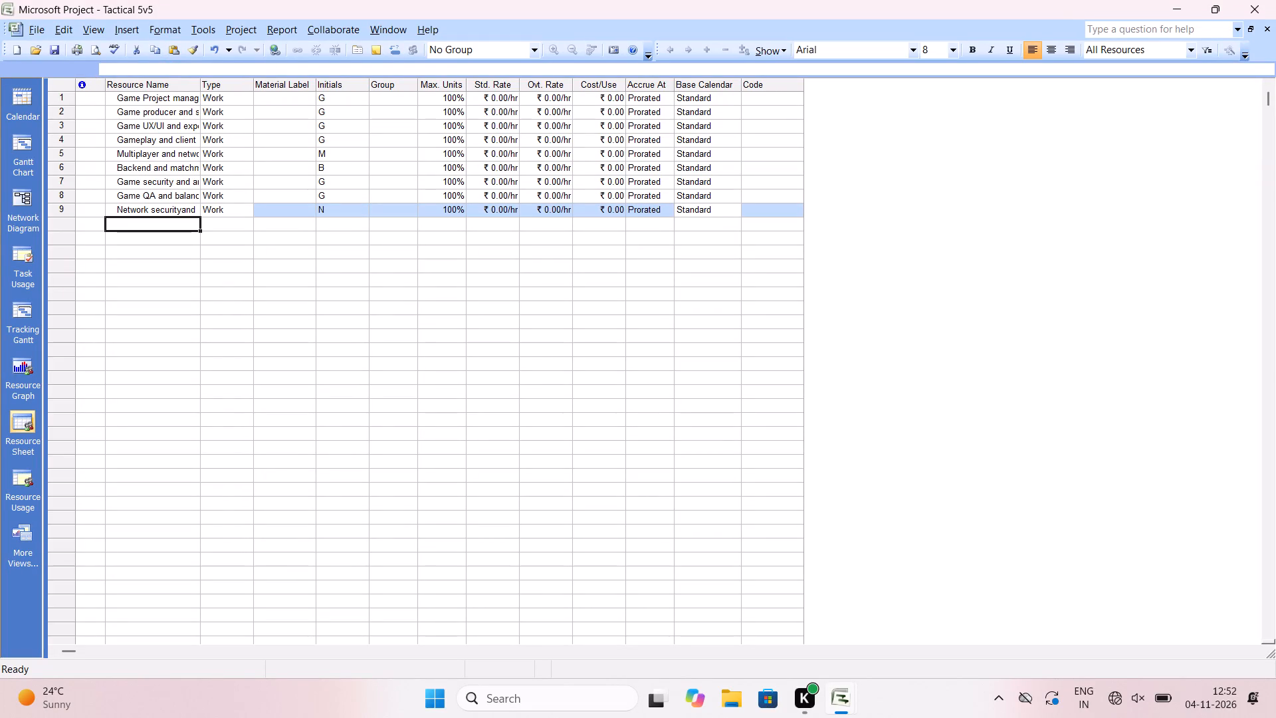
{"action": "type", "text": "est"}
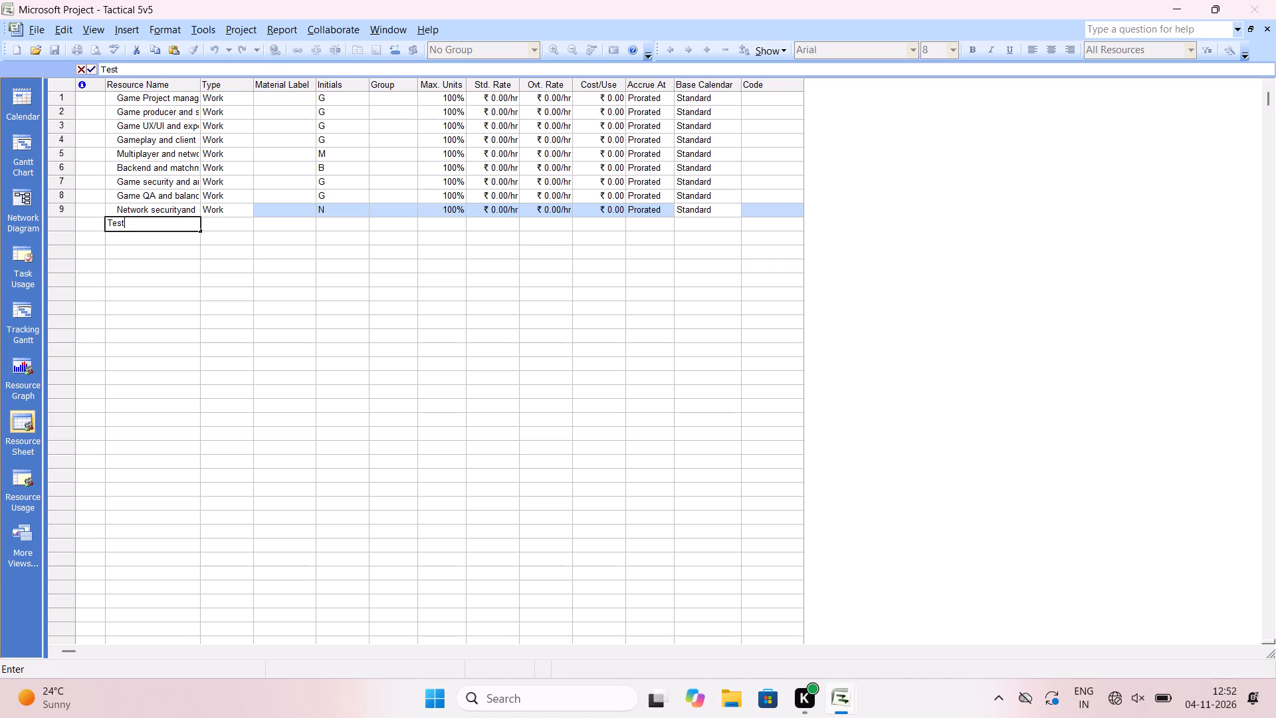
{"action": "key", "text": "space"}
{"action": "type", "text": "ont"}
{"action": "type", "text": "rollers"}
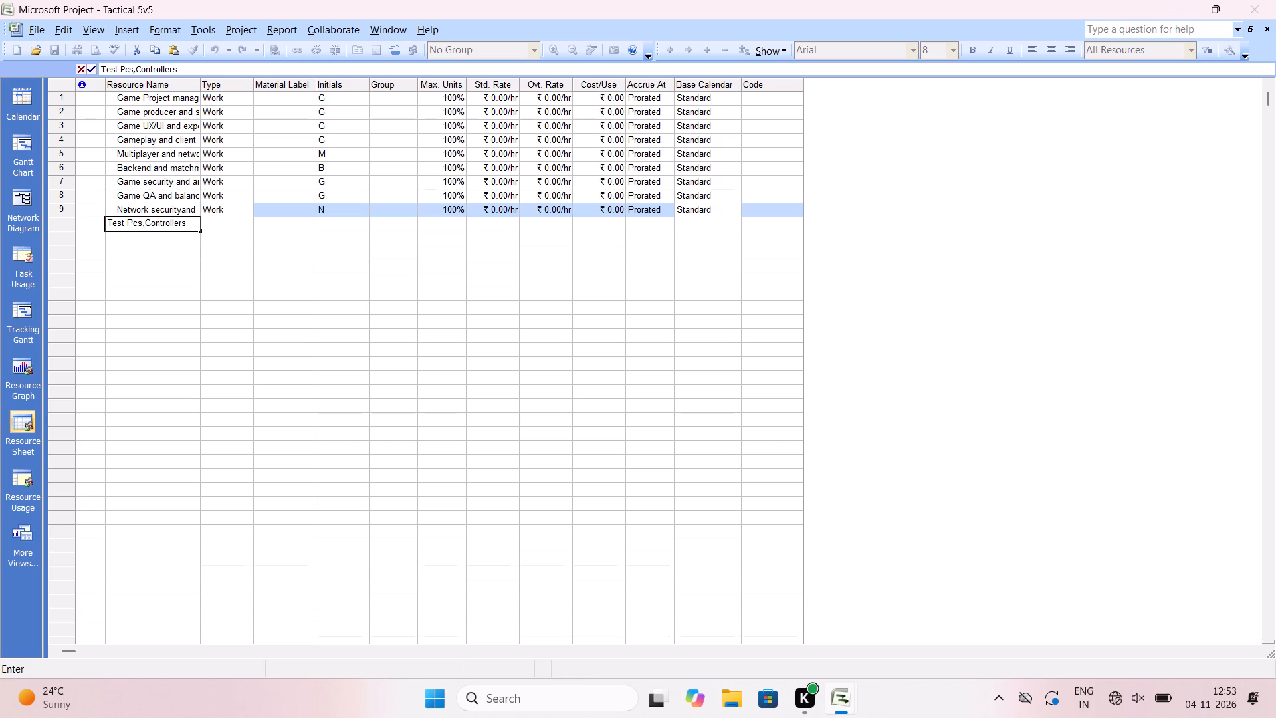
{"action": "type", "text": "etwork"}
{"action": "key", "text": "space"}
{"action": "type", "text": "test e"}
{"action": "type", "text": "quipment"}
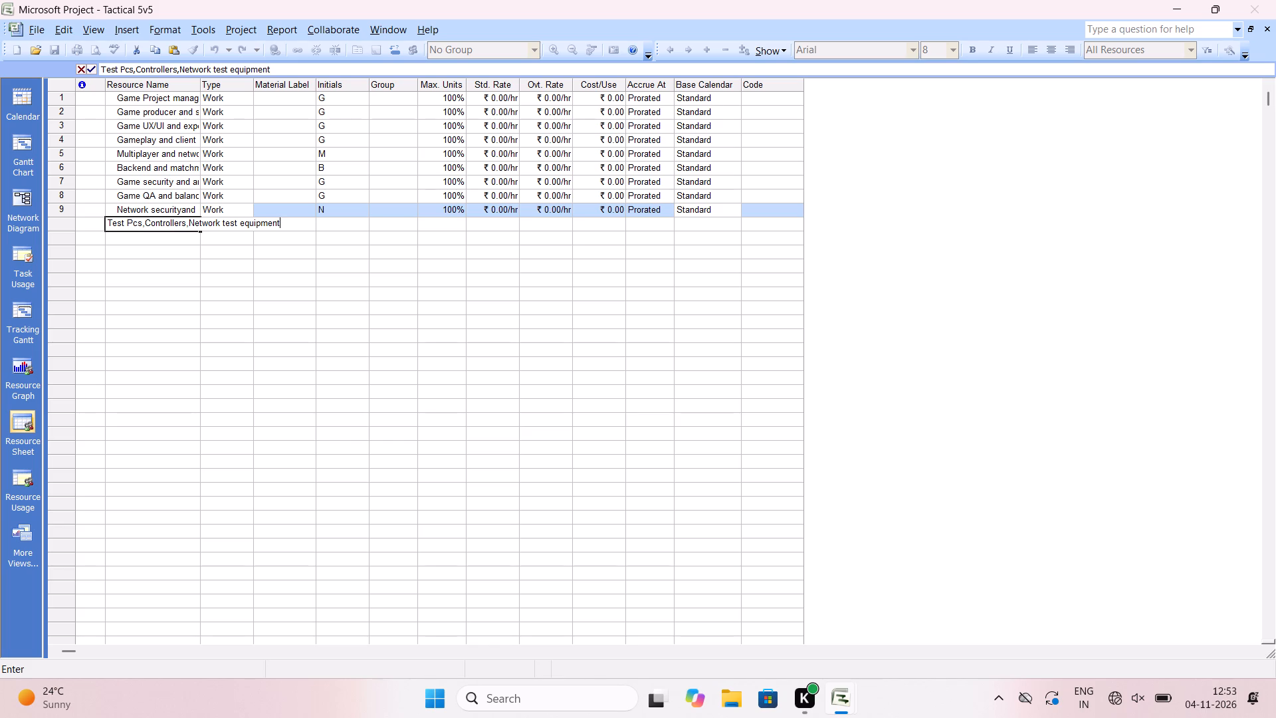
{"action": "left_click", "coordinate": [144, 224]}
{"action": "key", "text": "BackSpace"}
{"action": "key", "text": "v"}
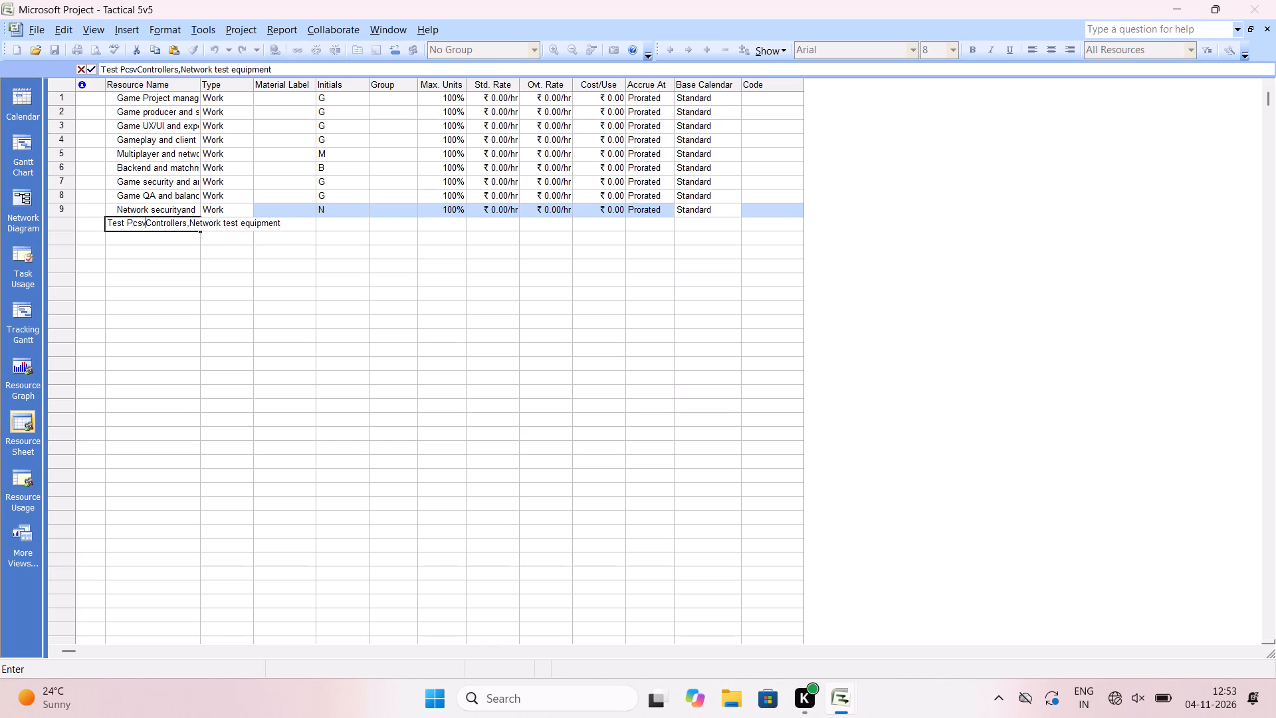
{"action": "key", "text": "BackSpace"}
{"action": "key", "text": "space"}
{"action": "key", "text": "Return"}
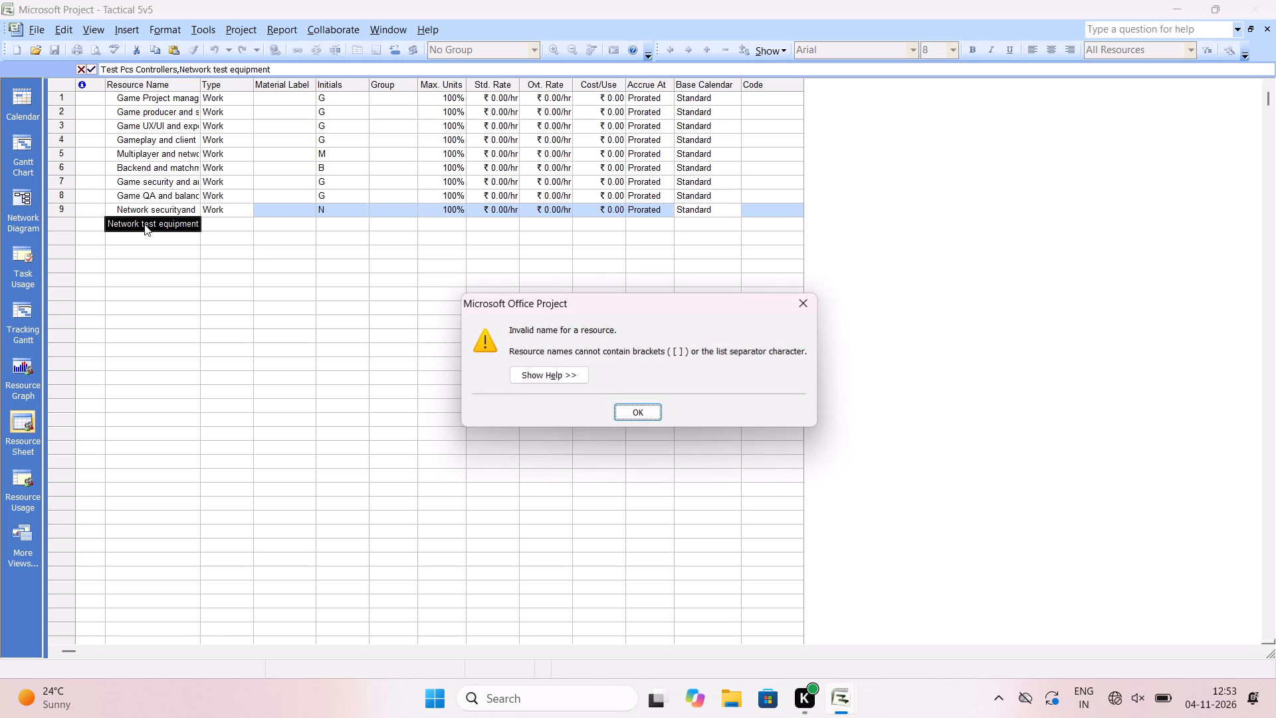
{"action": "left_click", "coordinate": [630, 408]}
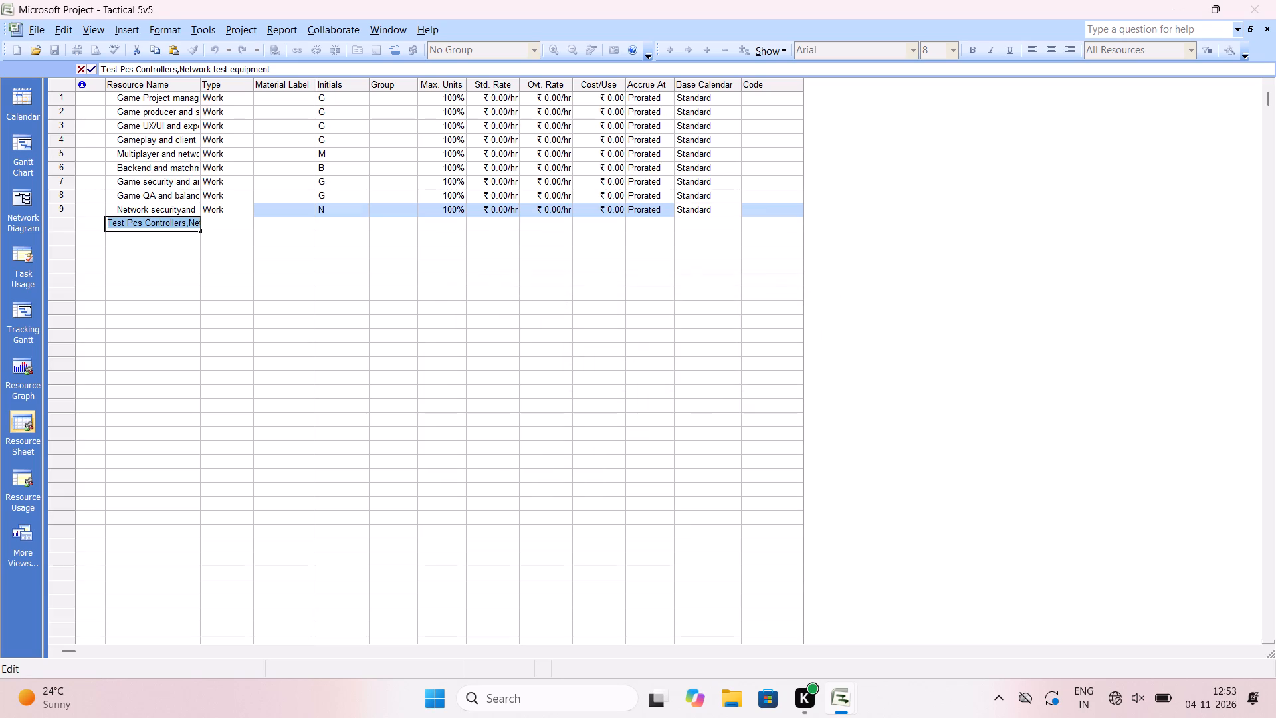
{"action": "left_click", "coordinate": [179, 71]}
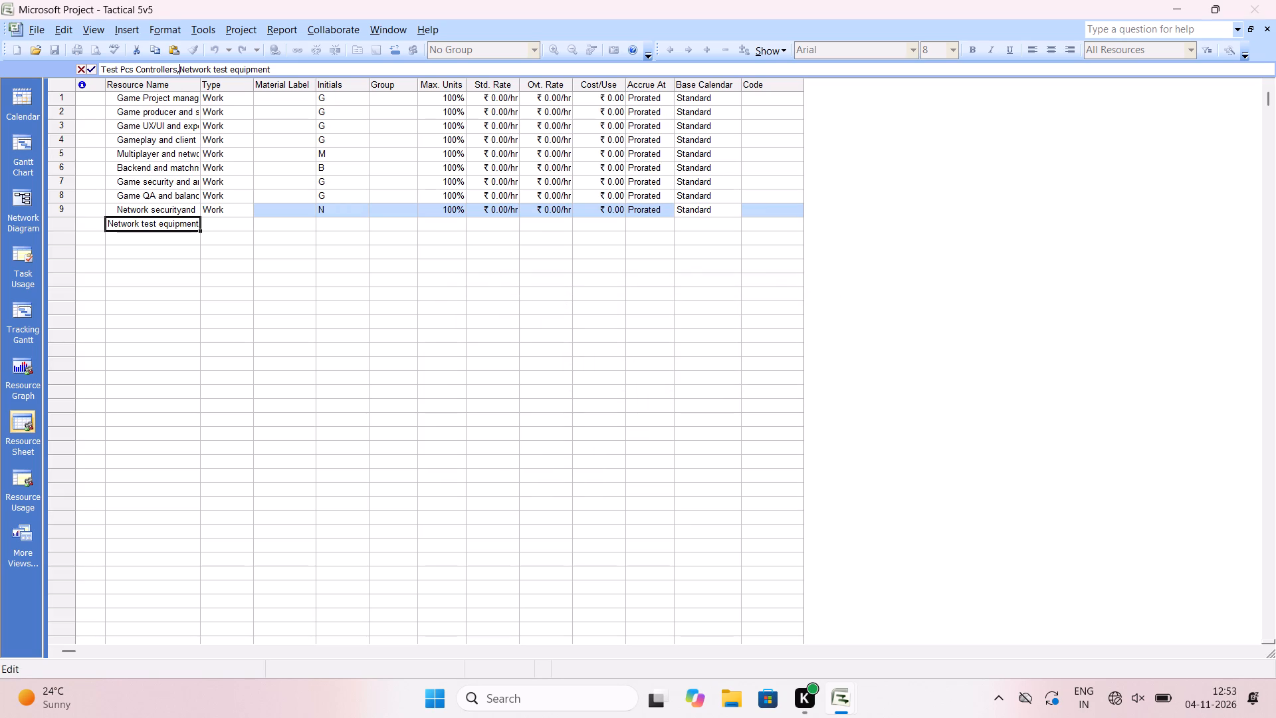
{"action": "key", "text": "BackSpace"}
{"action": "key", "text": "space"}
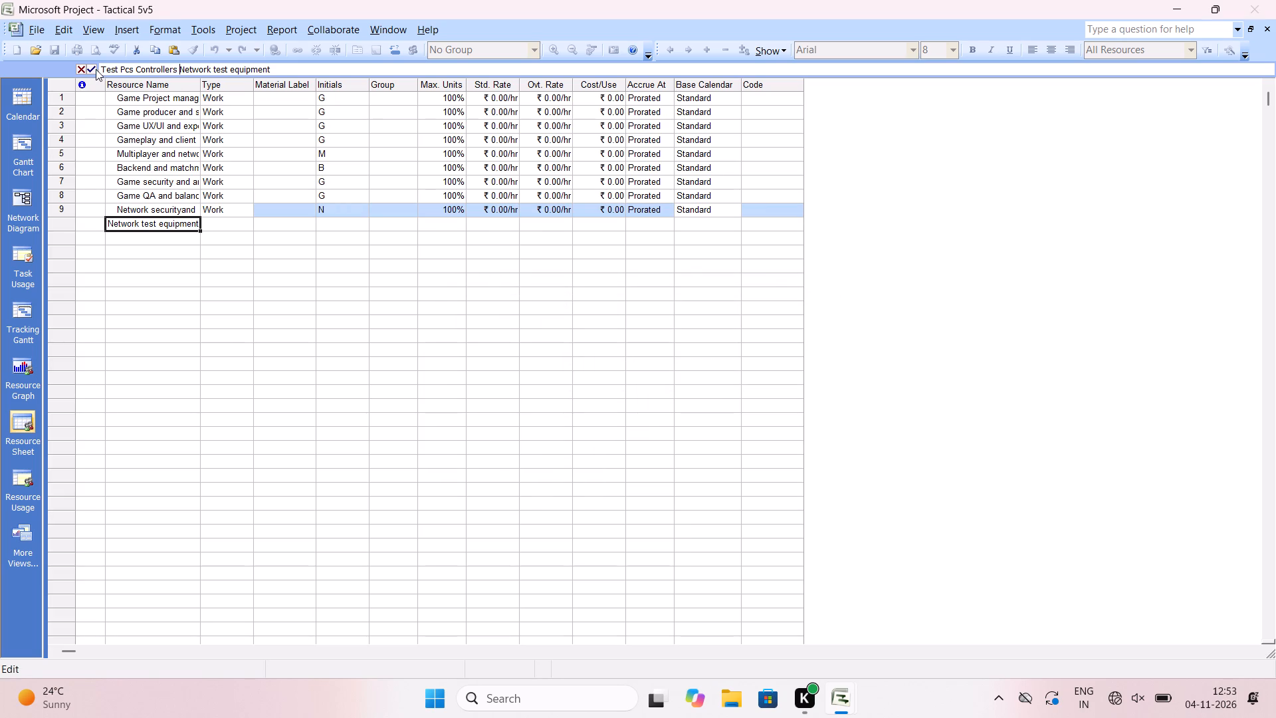
{"action": "left_click", "coordinate": [94, 68]}
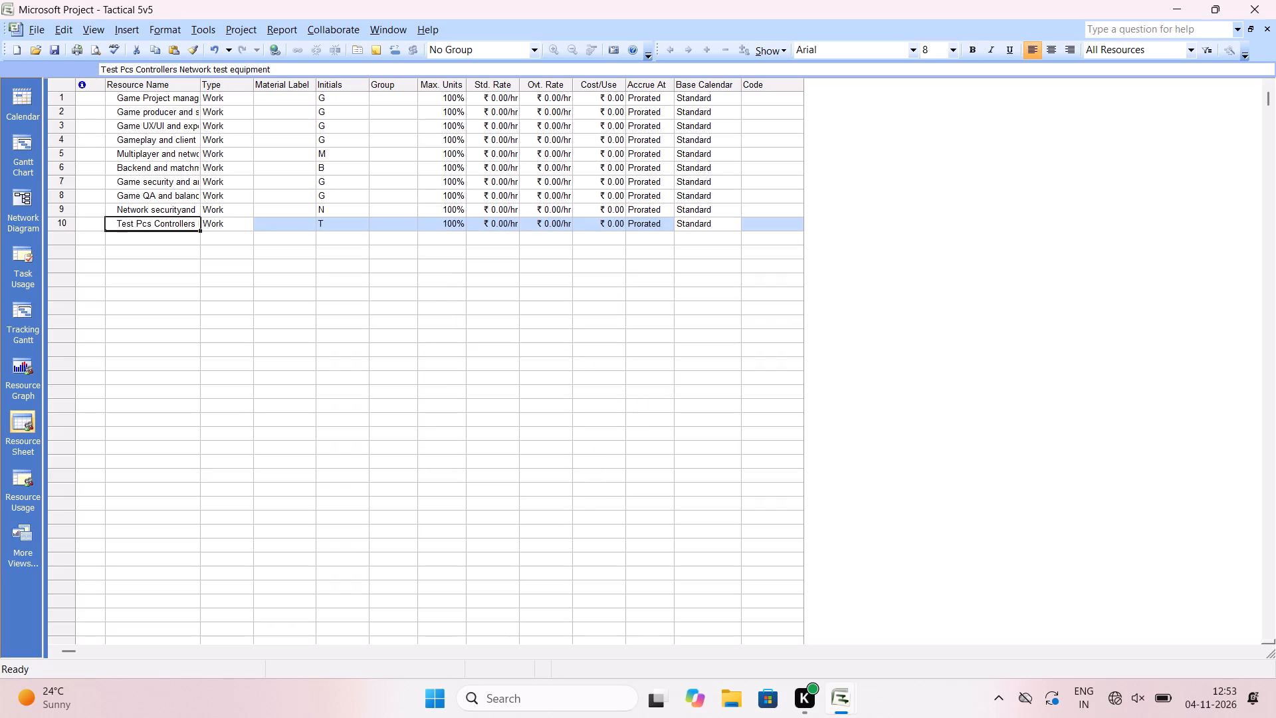
Add an eleventh resource named External anti cheat and security assessment.
{"action": "left_click", "coordinate": [158, 239]}
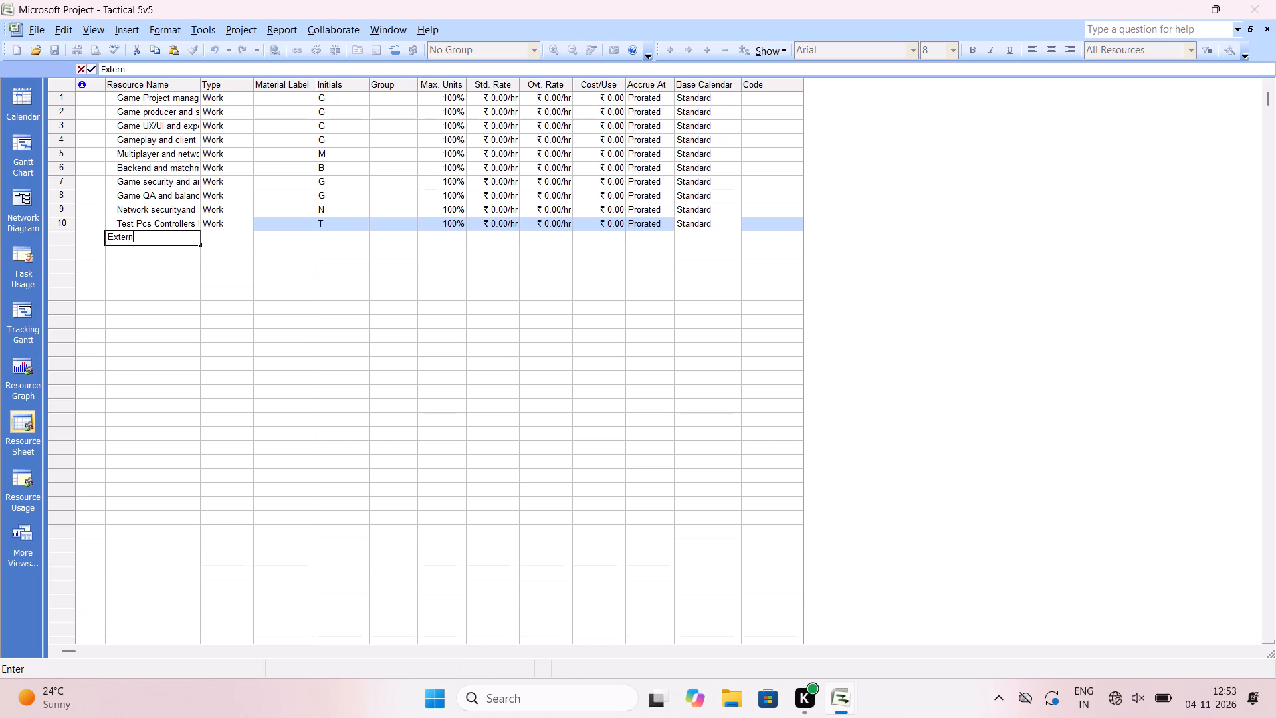
{"action": "key", "text": "space"}
{"action": "type", "text": "anti cheat"}
{"action": "key", "text": "space"}
{"action": "type", "text": "and security assessment"}
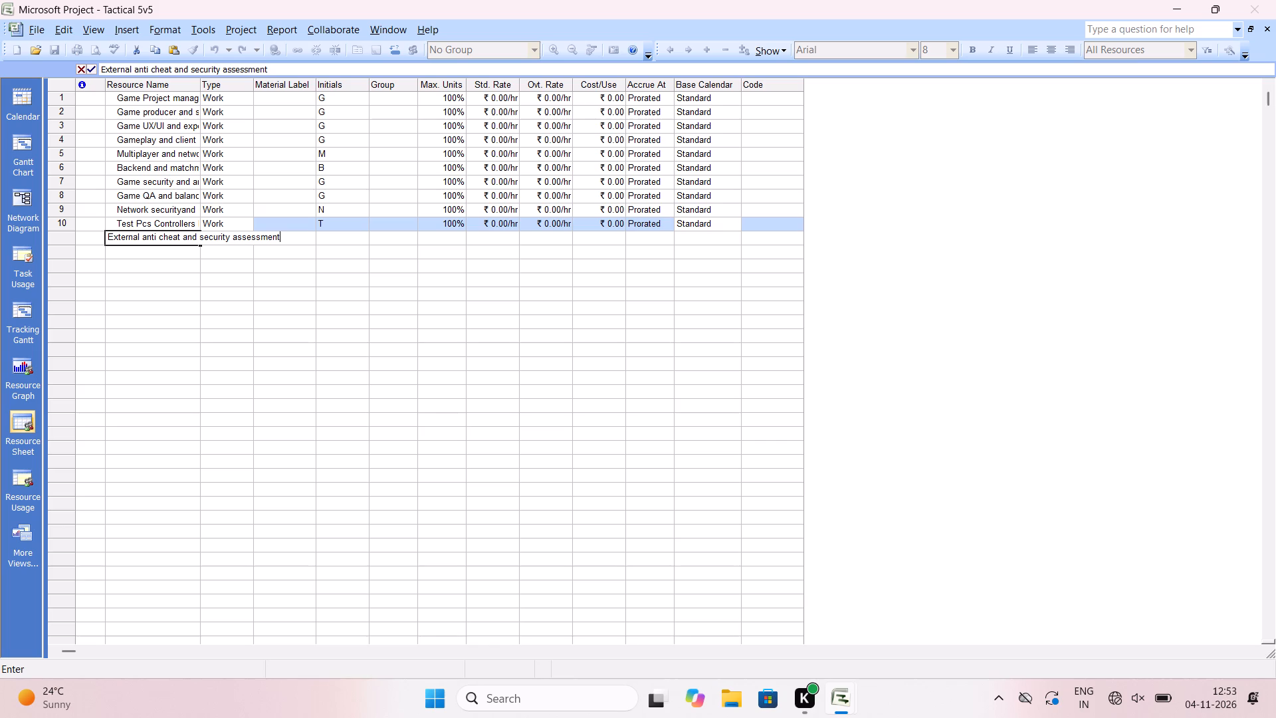
{"action": "key", "text": "Return"}
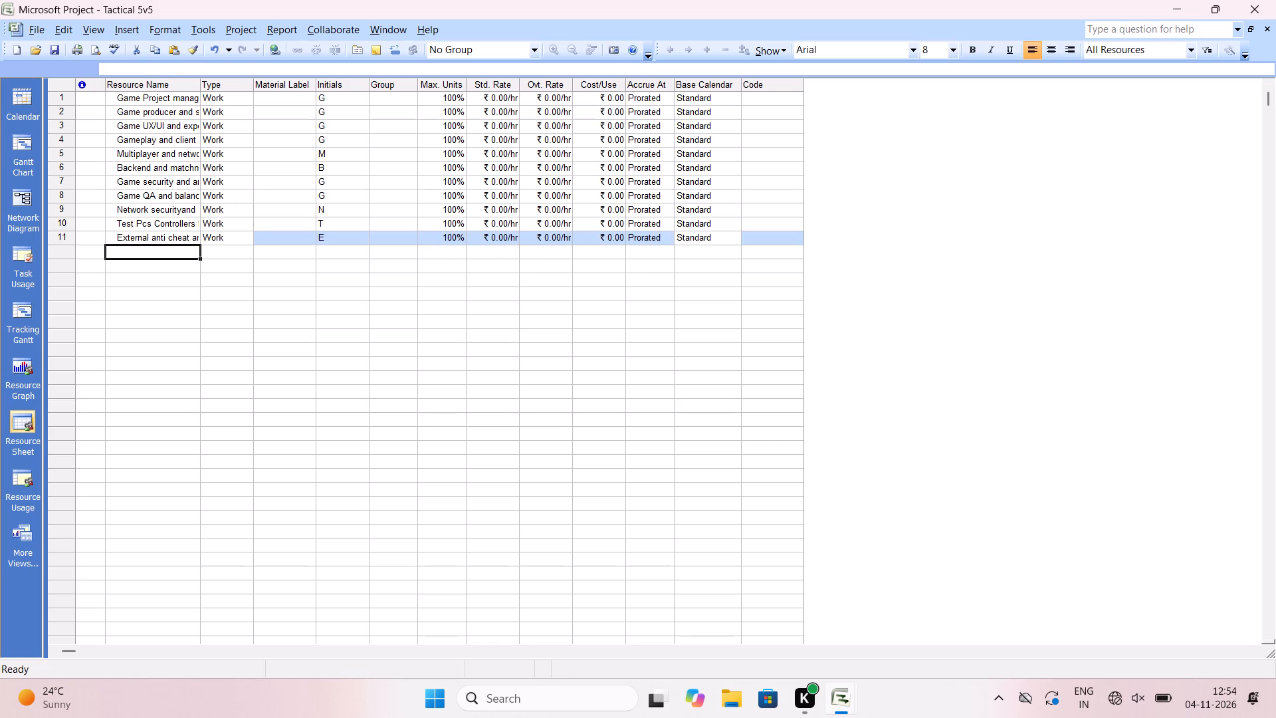
Set the test equipment resource's type to Material and the external anti cheat and security assessment's type to Cost.
{"action": "left_click", "coordinate": [225, 223]}
{"action": "left_click", "coordinate": [242, 225]}
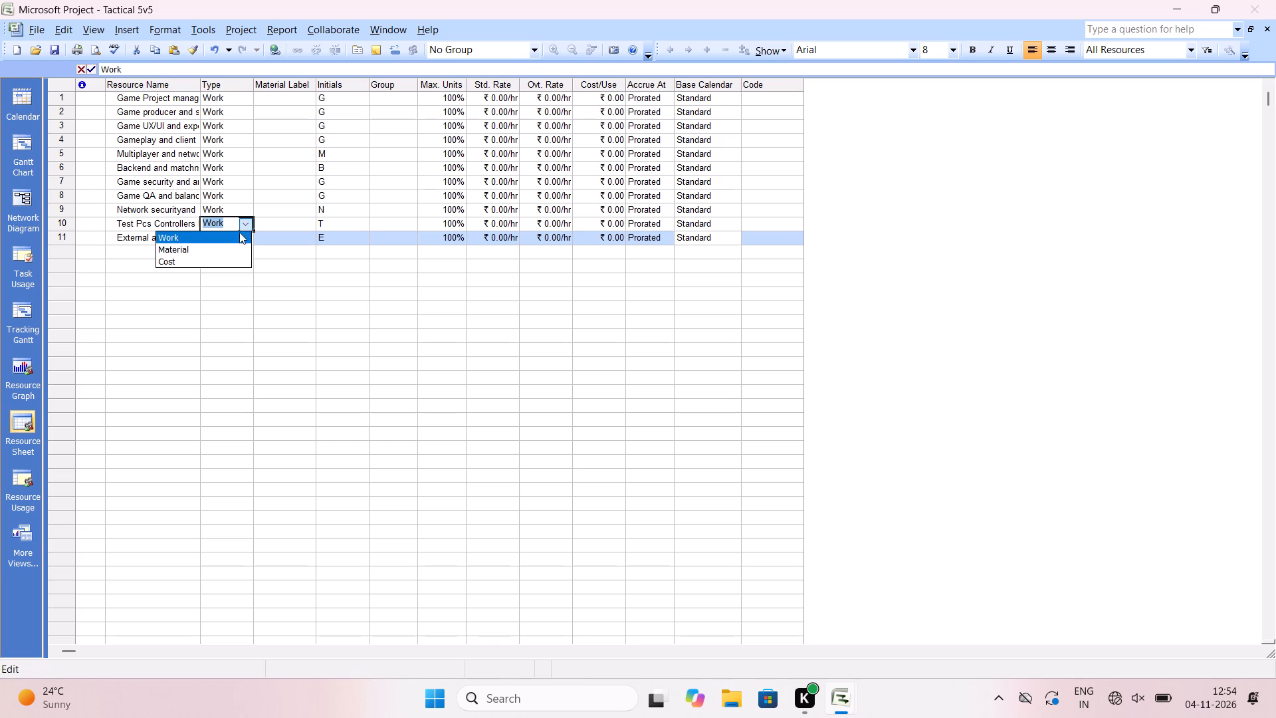
{"action": "left_click", "coordinate": [221, 245]}
{"action": "left_click", "coordinate": [227, 241]}
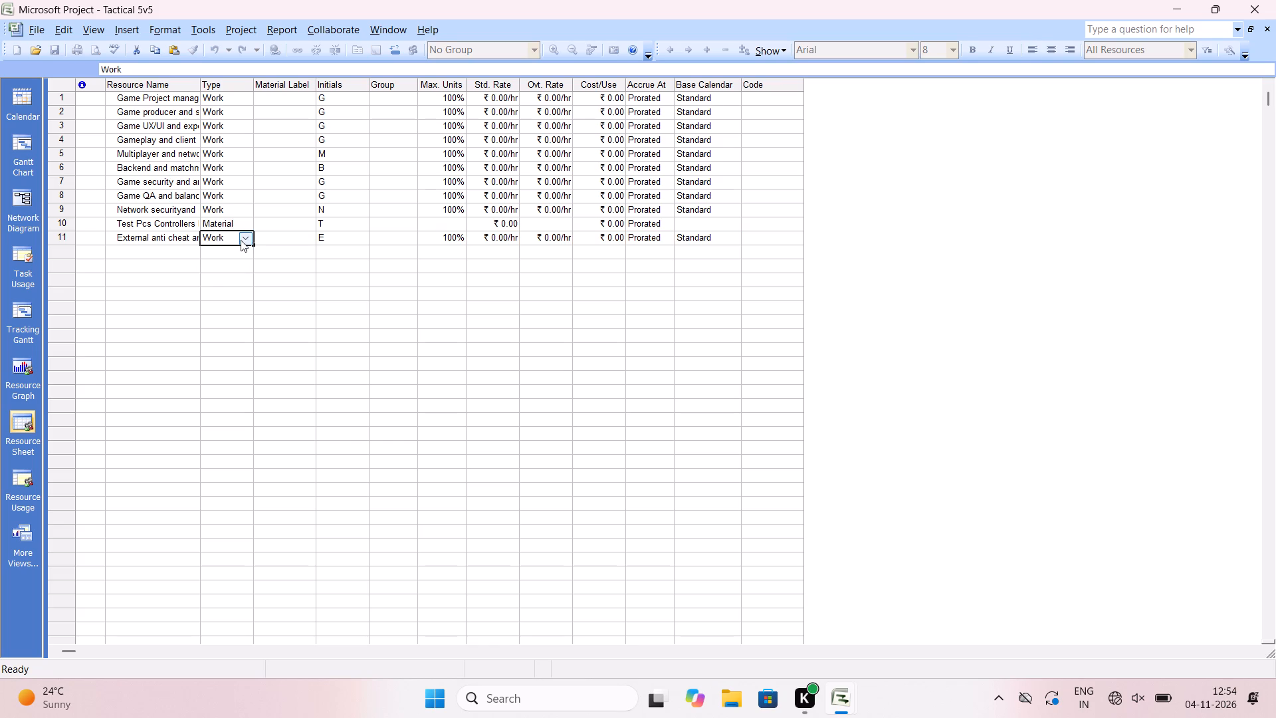
{"action": "left_click", "coordinate": [242, 240]}
{"action": "left_click", "coordinate": [213, 270]}
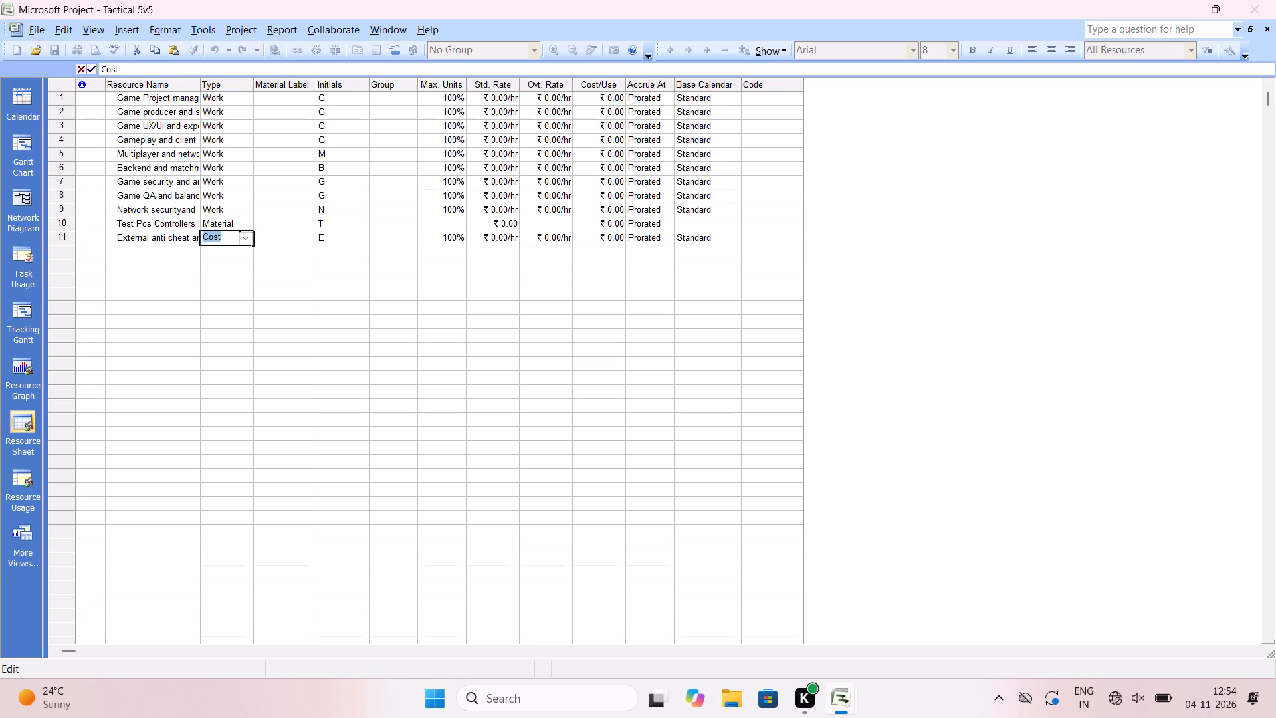
Set the standard rate of the first resource, the game project manager, to 90/hr.
{"action": "left_click", "coordinate": [504, 100]}
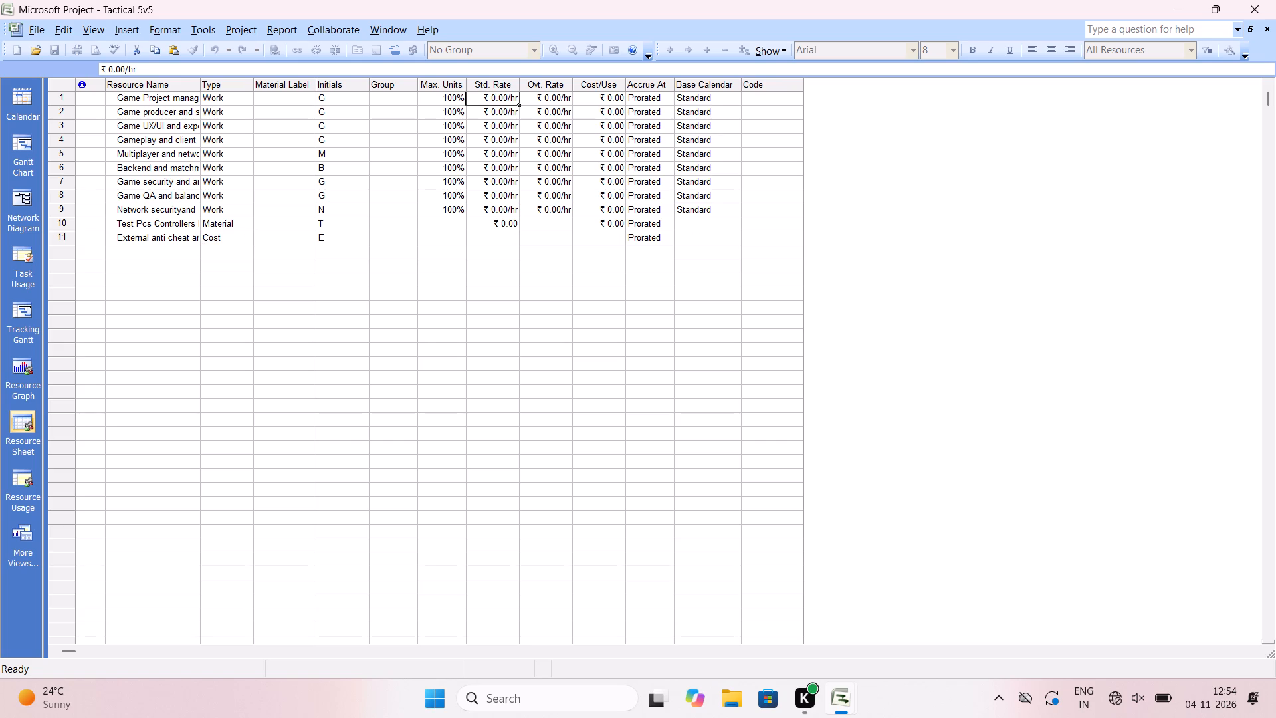
{"action": "left_click_drag", "start_coordinate": [516, 100], "coordinate": [484, 99]}
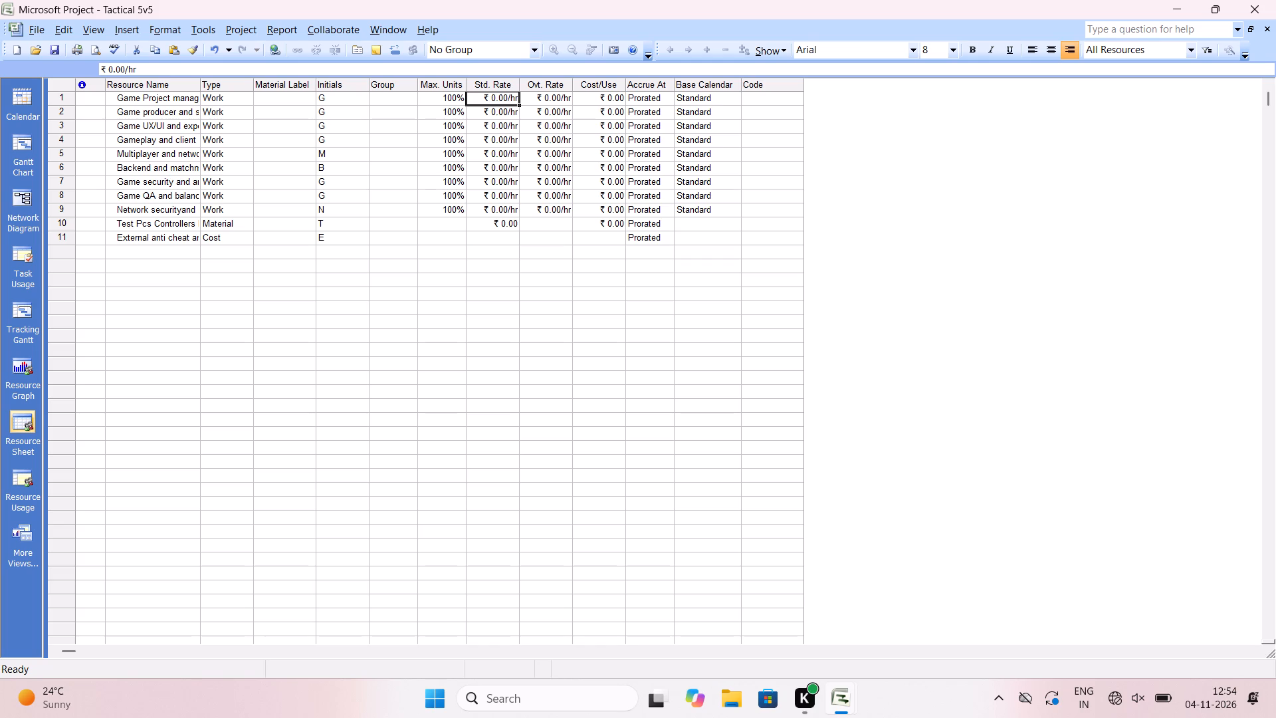
{"action": "key", "text": "Right"}
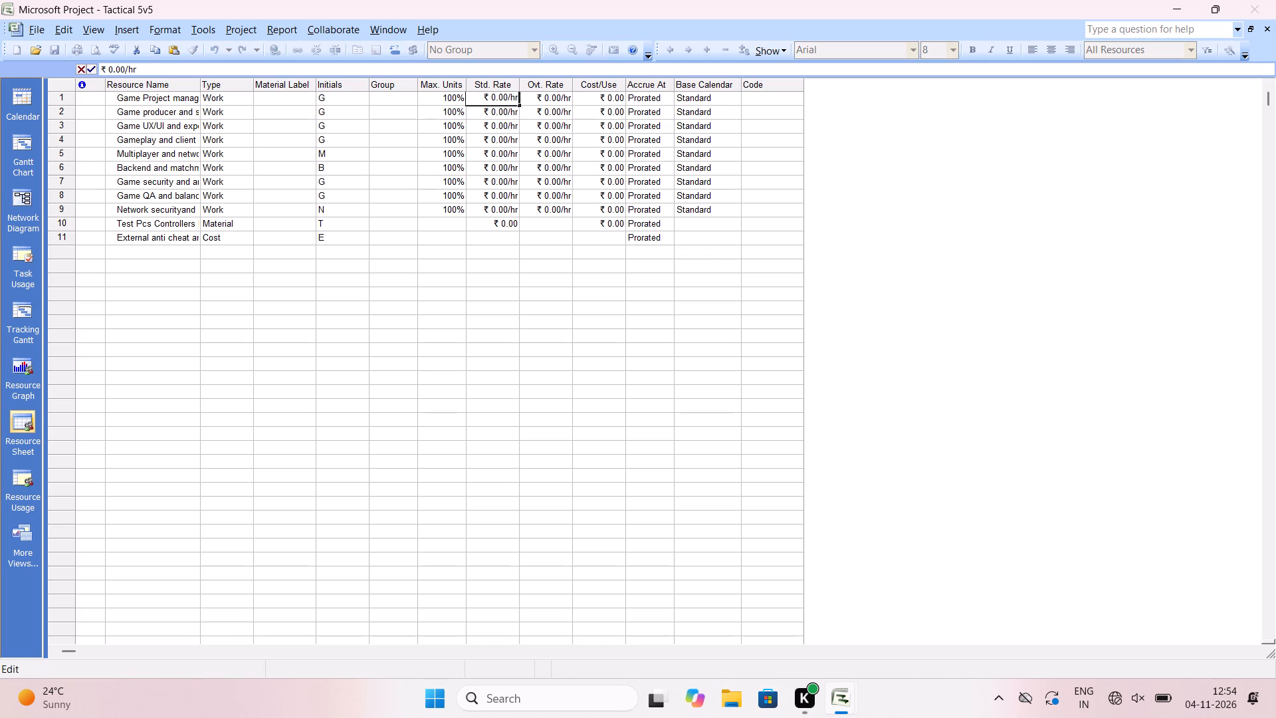
{"action": "key", "text": "BackSpace"}
{"action": "key", "text": "BackSpace"}
{"action": "key", "text": "BackSpace"}
{"action": "key", "text": "BackSpace"}
{"action": "key", "text": "BackSpace"}
{"action": "key", "text": "BackSpace"}
{"action": "key", "text": "BackSpace"}
{"action": "key", "text": "BackSpace"}
{"action": "key", "text": "BackSpace"}
{"action": "type", "text": "90"}
{"action": "type", "text": "/hr"}
{"action": "key", "text": "Return"}
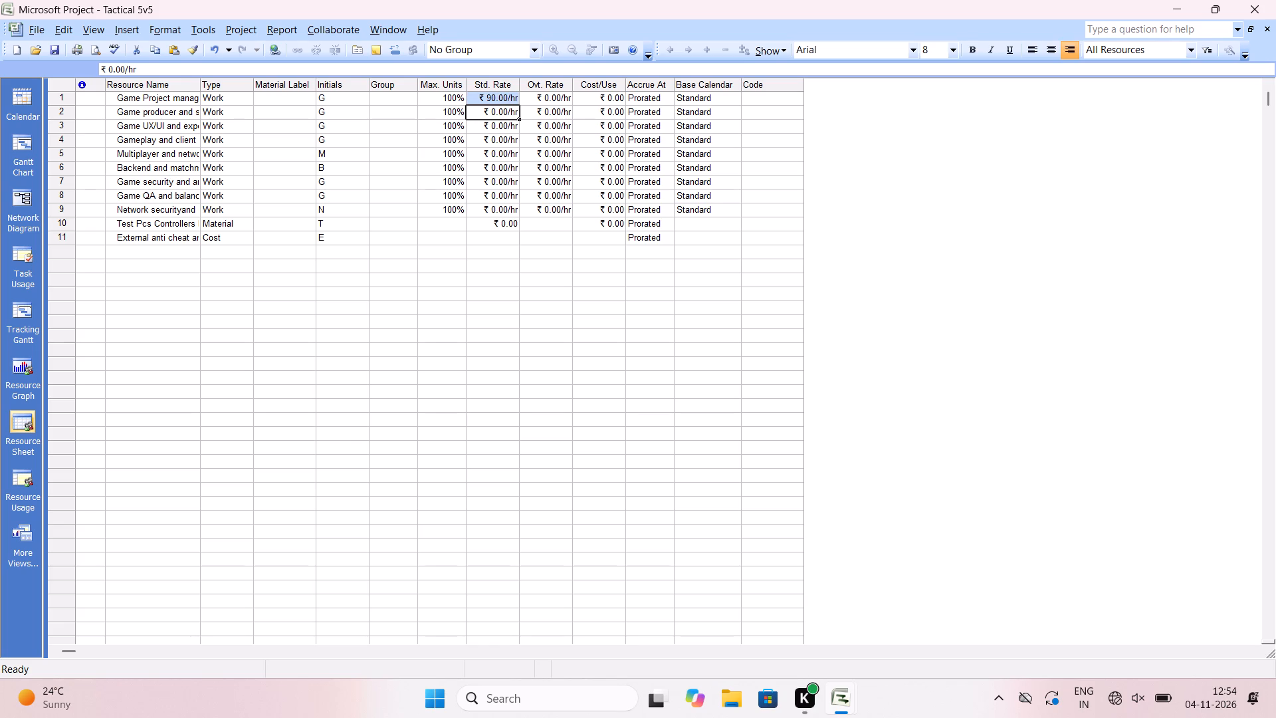
Set the standard rate of the second resource, the game producer, to 70/hr.
{"action": "key", "text": "7"}
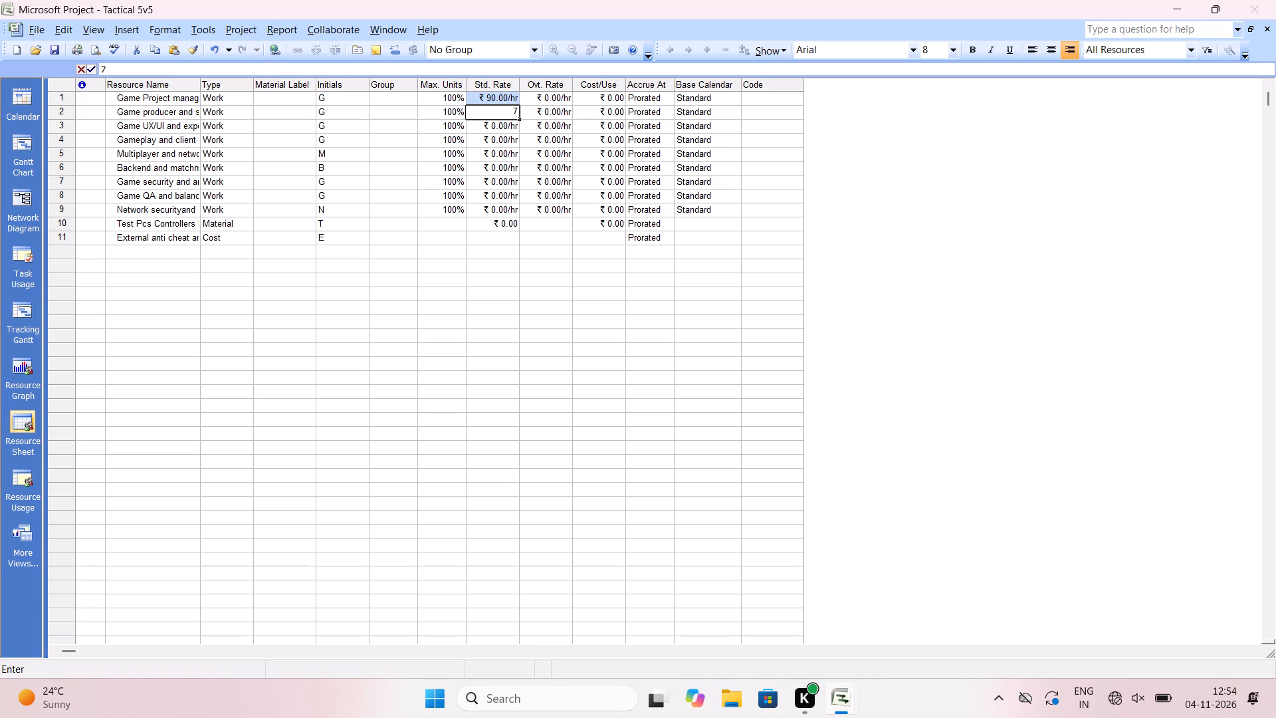
{"action": "type", "text": "0/hr"}
{"action": "key", "text": "Return"}
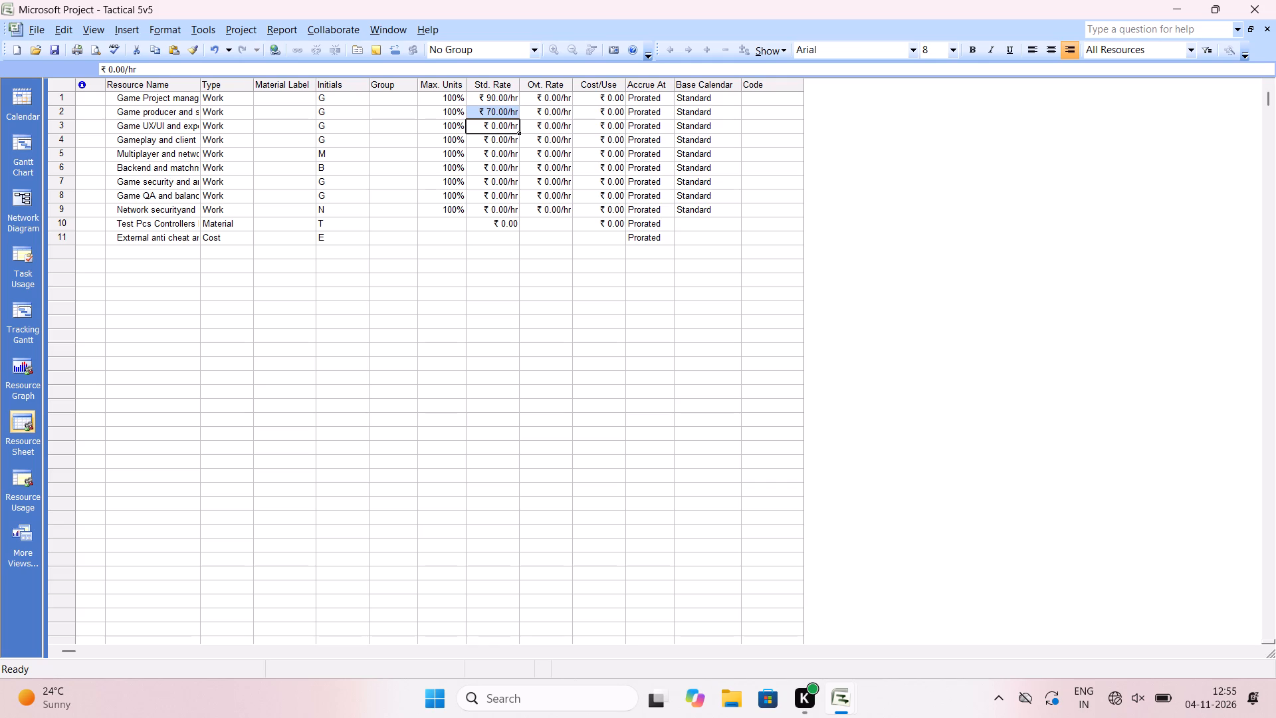
Reset the standard rate of the second resource, the game producer, to 0.00/hr.
{"action": "left_click", "coordinate": [506, 118]}
{"action": "left_click", "coordinate": [506, 118]}
{"action": "left_click", "coordinate": [506, 116]}
Set the standard rate of the first resource, the game project manager, to 0.
{"action": "left_click", "coordinate": [502, 98]}
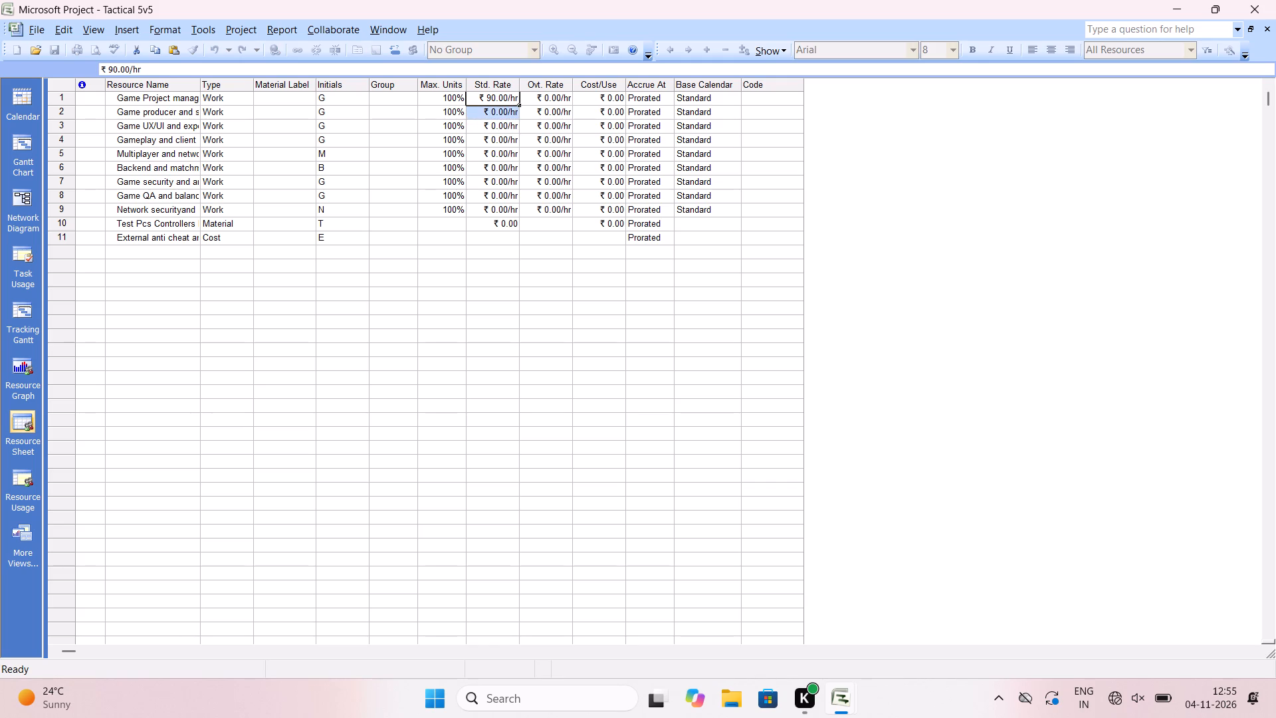
{"action": "left_click", "coordinate": [512, 97]}
{"action": "left_click_drag", "start_coordinate": [512, 97], "coordinate": [489, 97]}
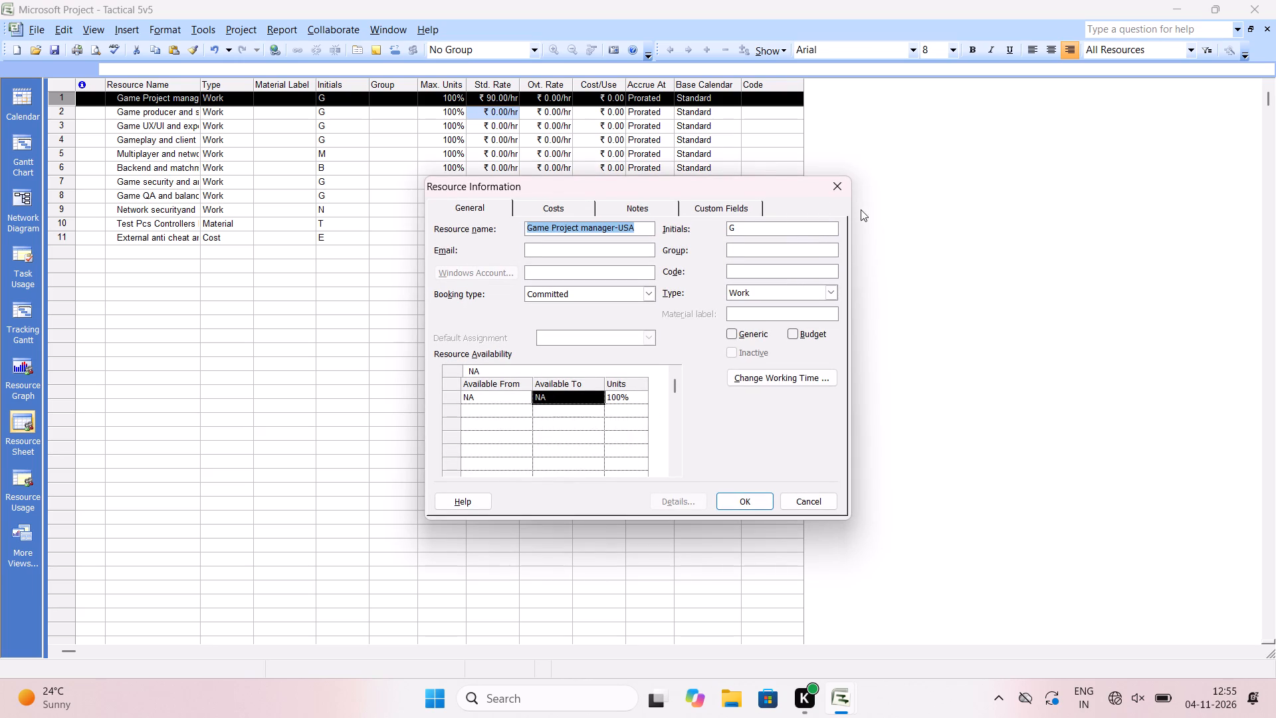
{"action": "left_click", "coordinate": [843, 197]}
{"action": "left_click", "coordinate": [843, 189]}
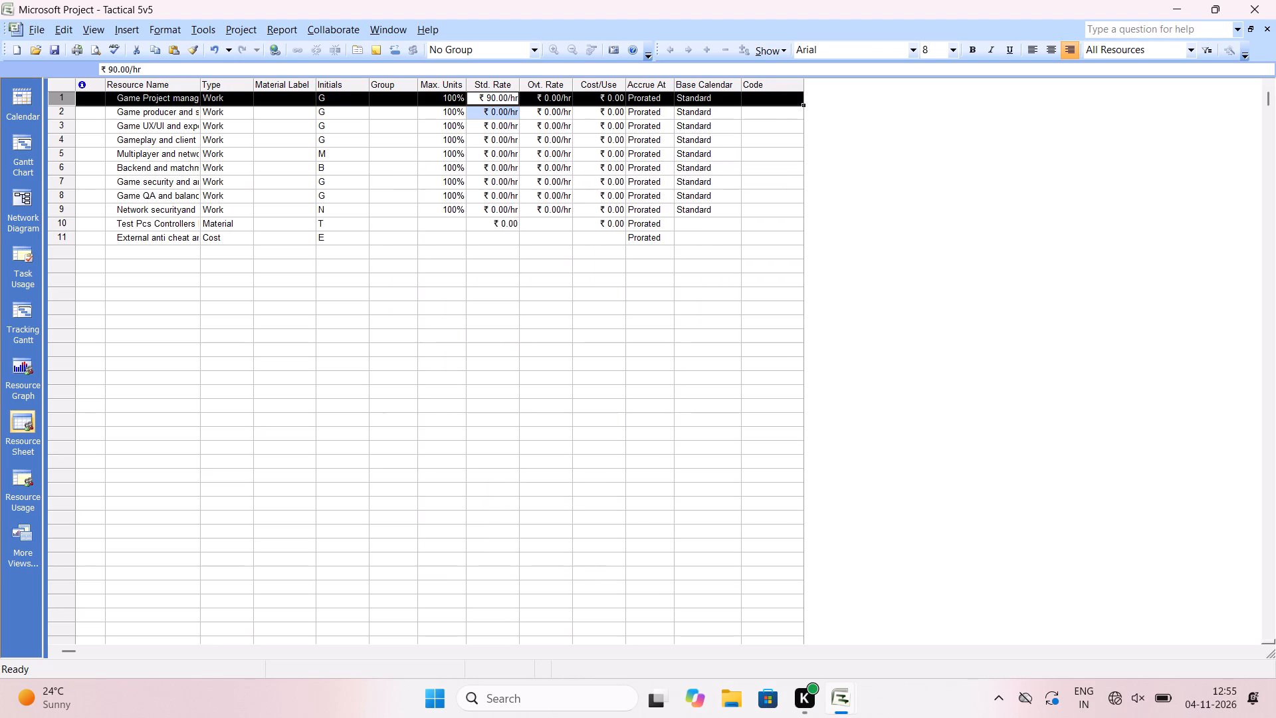
{"action": "left_click", "coordinate": [513, 98]}
{"action": "key", "text": "BackSpace"}
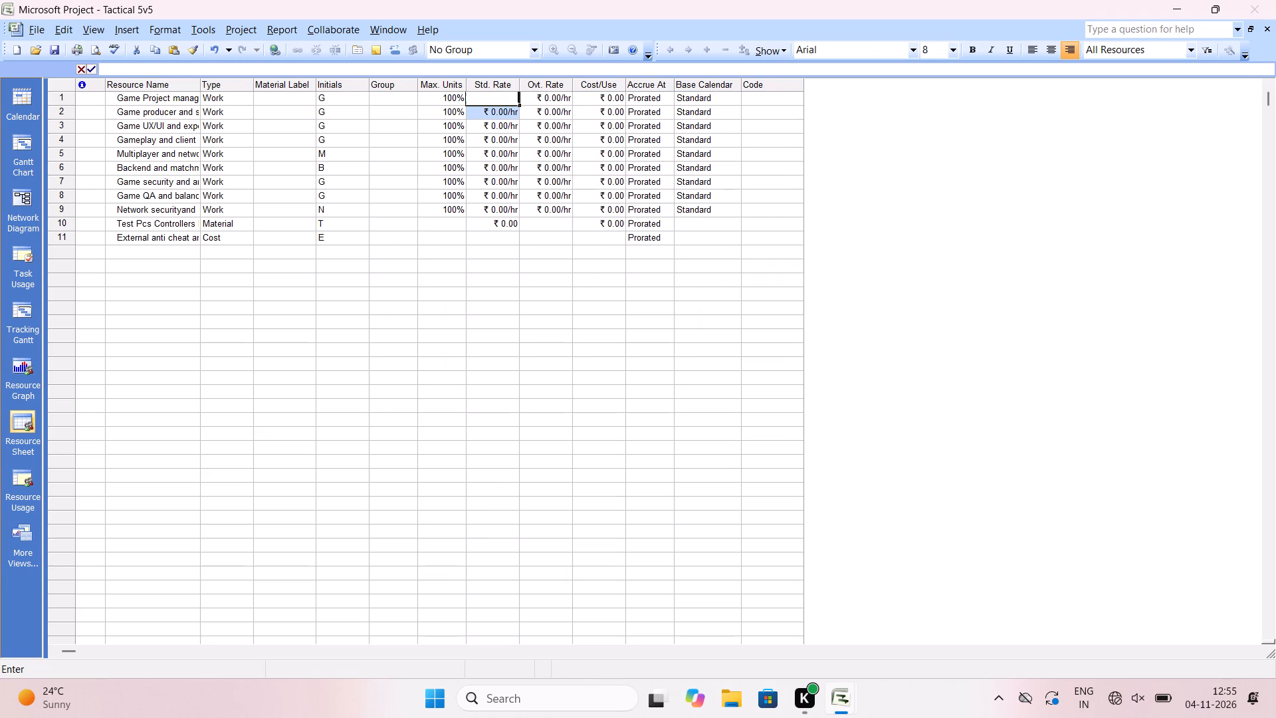
{"action": "key", "text": "Right"}
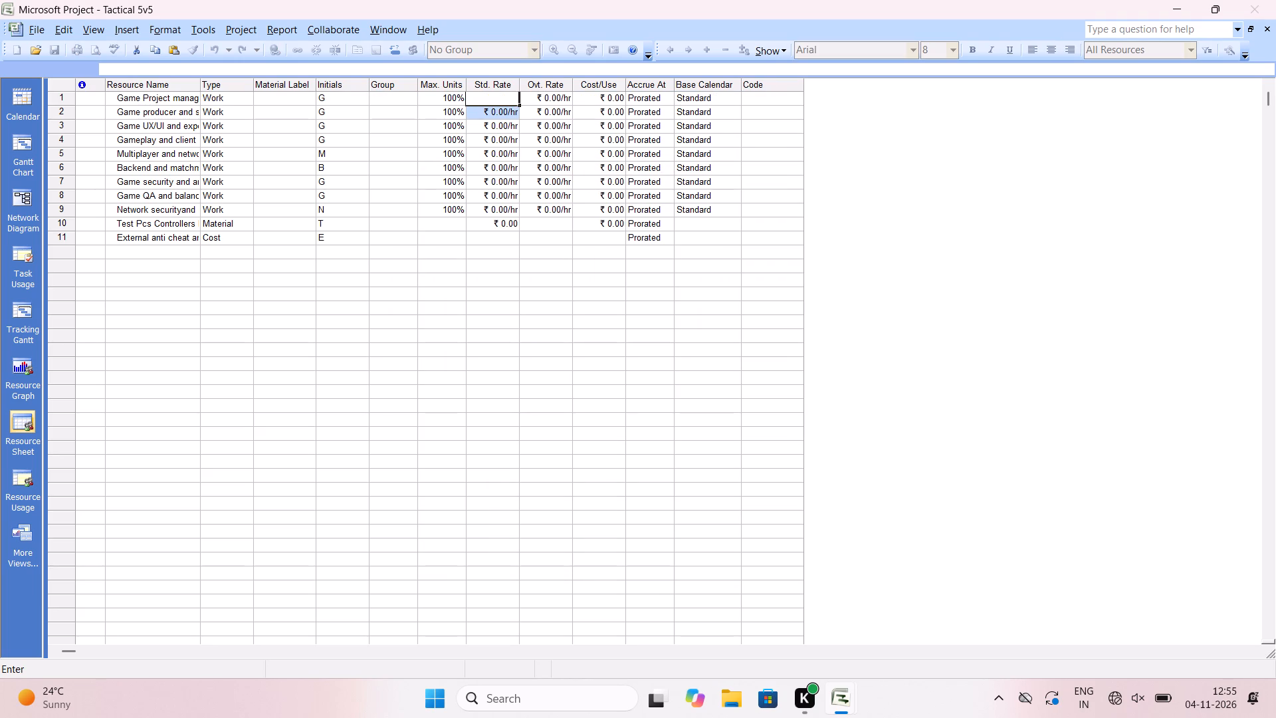
{"action": "left_click", "coordinate": [510, 96]}
{"action": "key", "text": "BackSpace"}
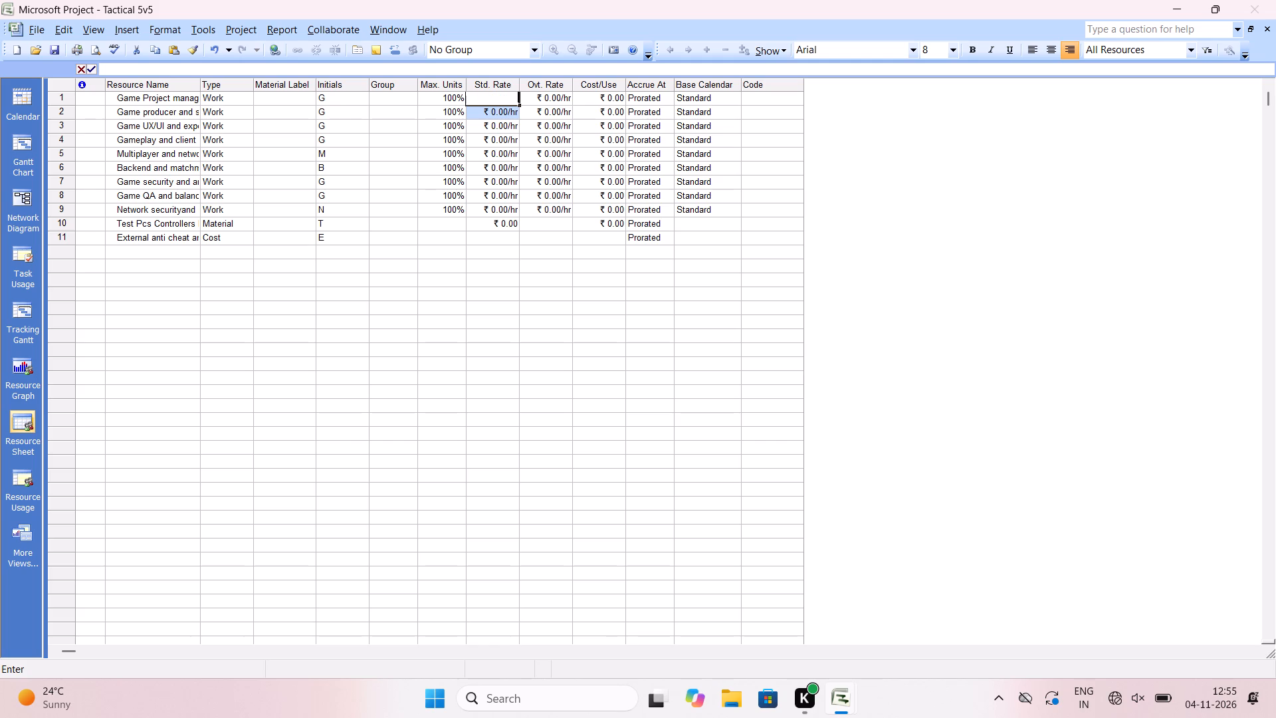
{"action": "key", "text": "0"}
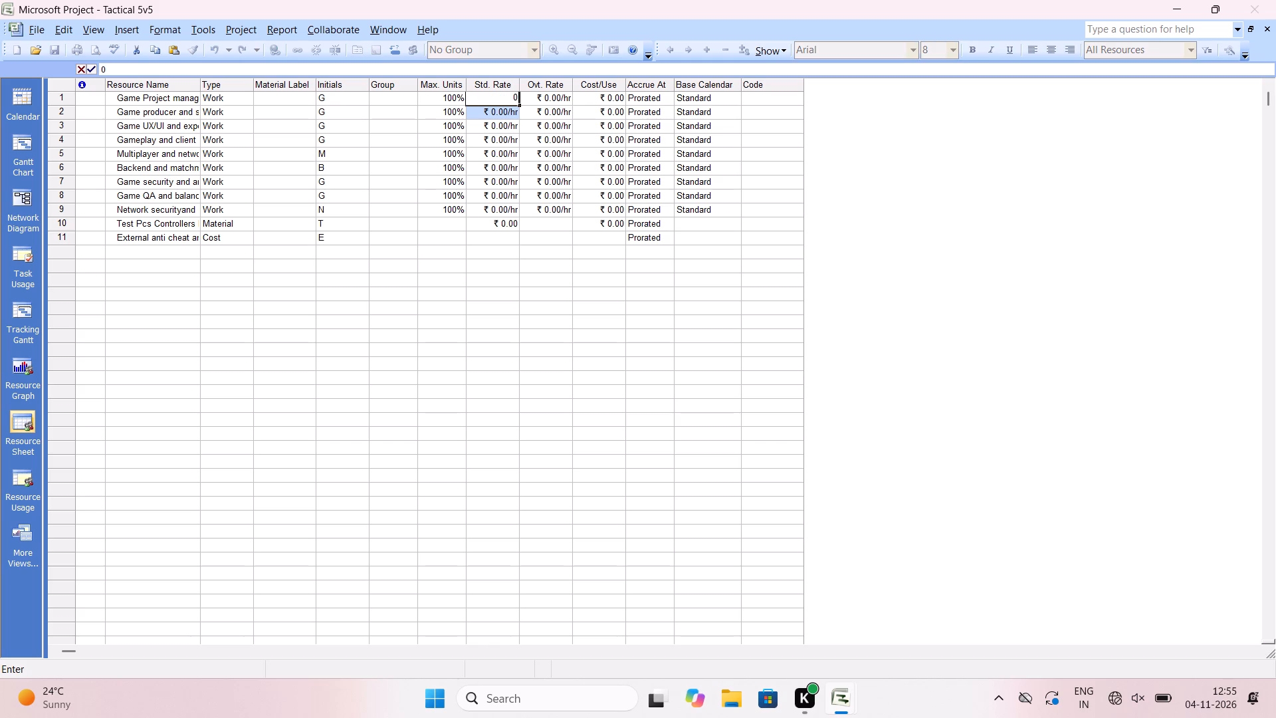
{"action": "key", "text": "Return"}
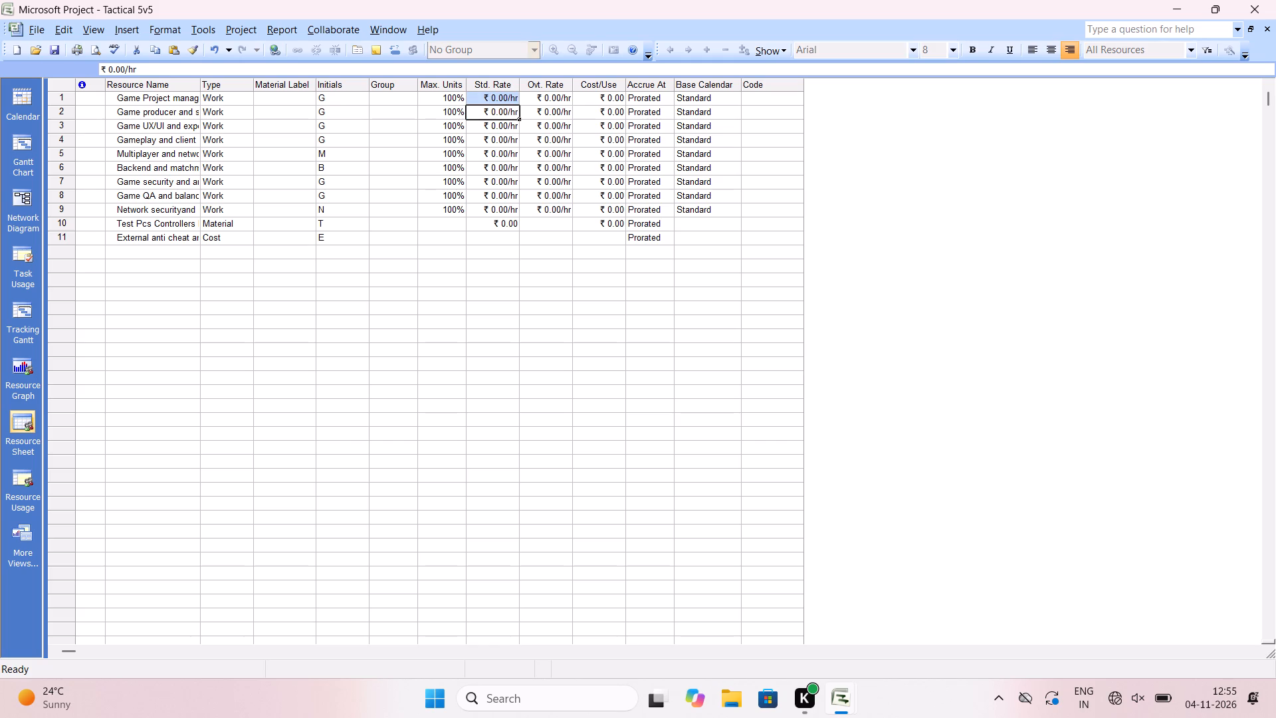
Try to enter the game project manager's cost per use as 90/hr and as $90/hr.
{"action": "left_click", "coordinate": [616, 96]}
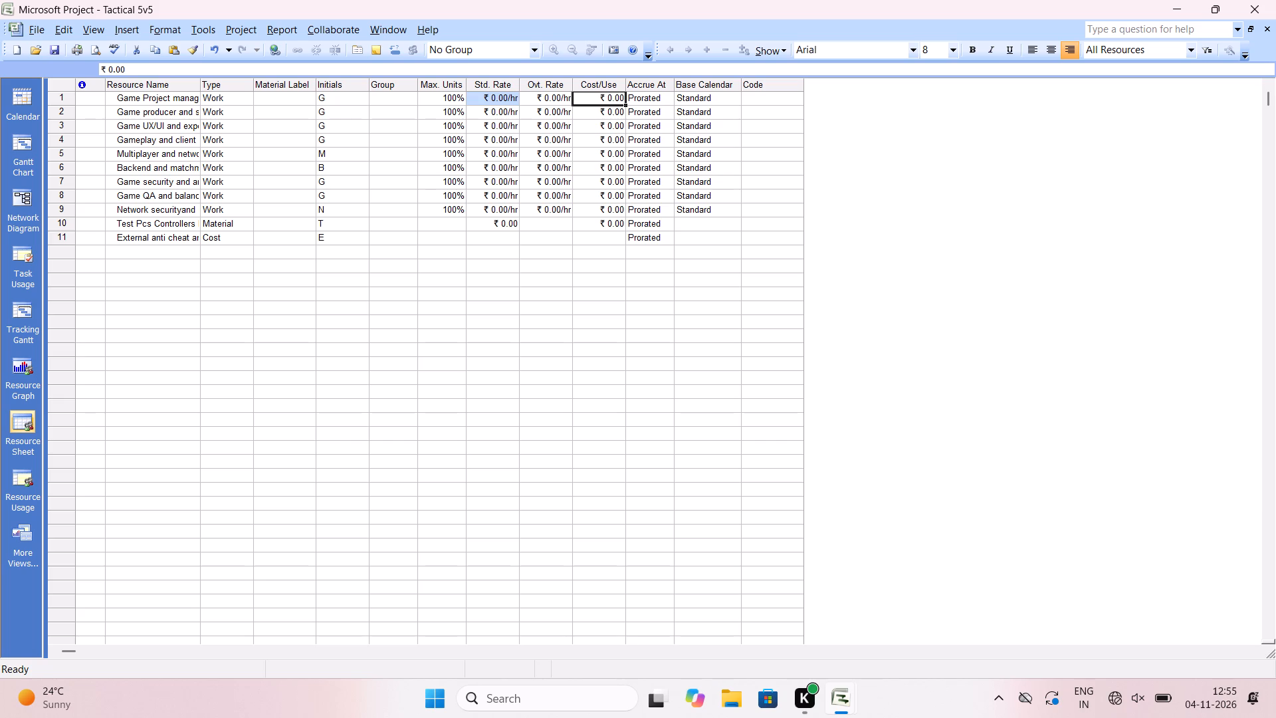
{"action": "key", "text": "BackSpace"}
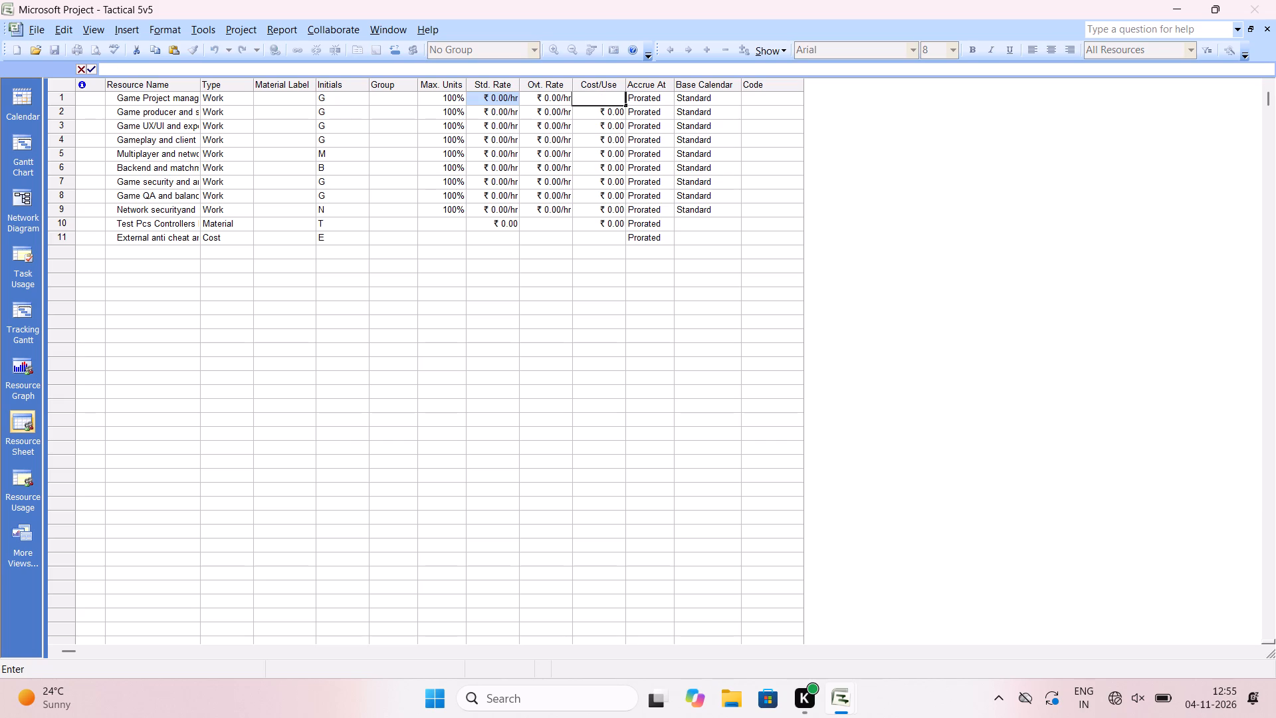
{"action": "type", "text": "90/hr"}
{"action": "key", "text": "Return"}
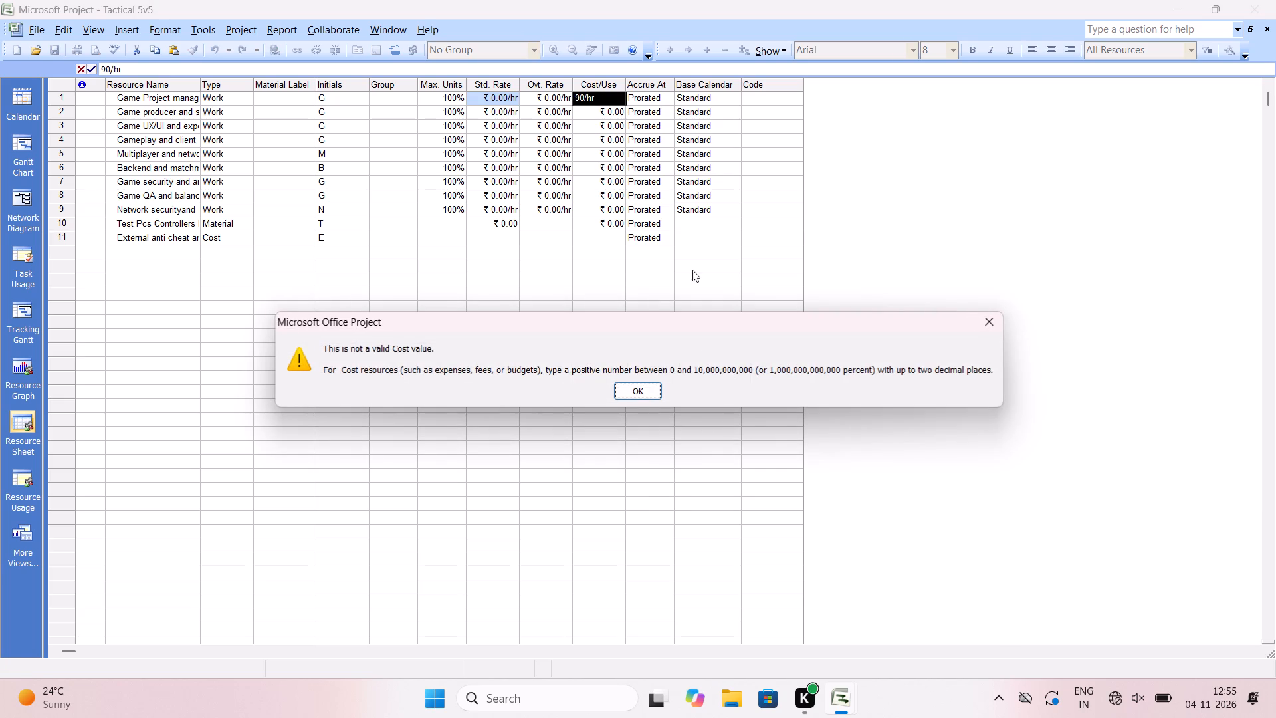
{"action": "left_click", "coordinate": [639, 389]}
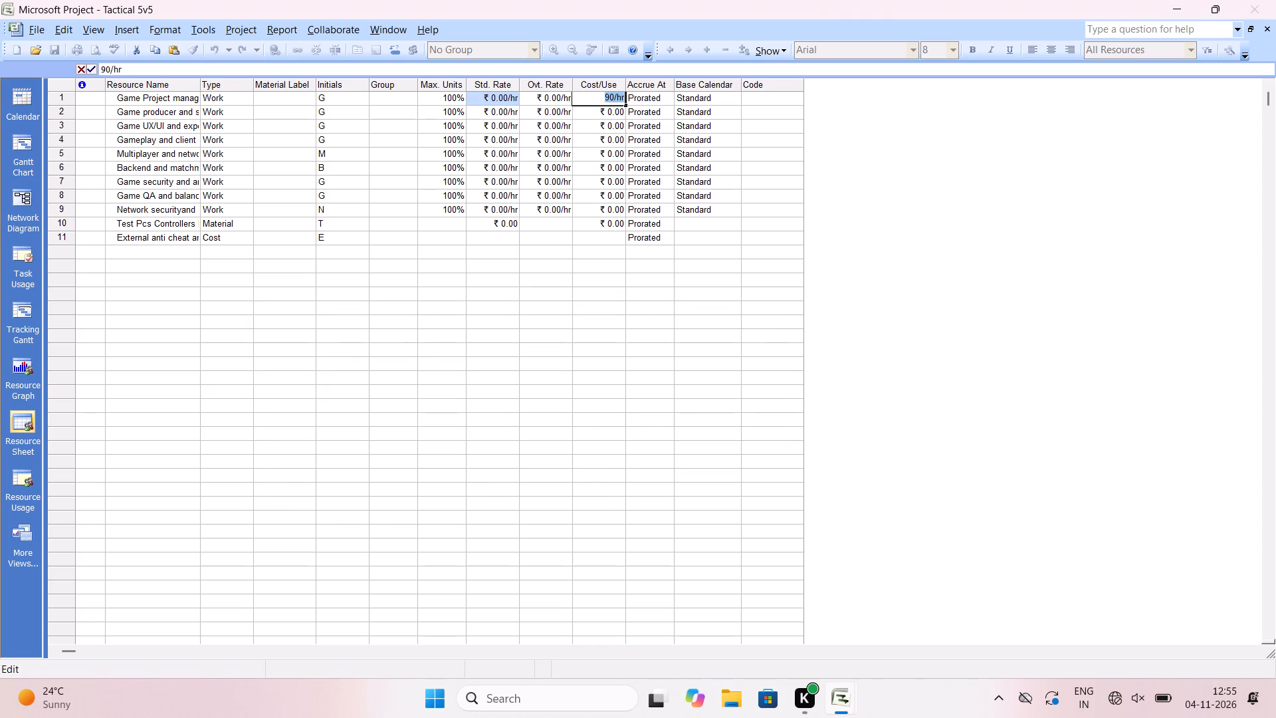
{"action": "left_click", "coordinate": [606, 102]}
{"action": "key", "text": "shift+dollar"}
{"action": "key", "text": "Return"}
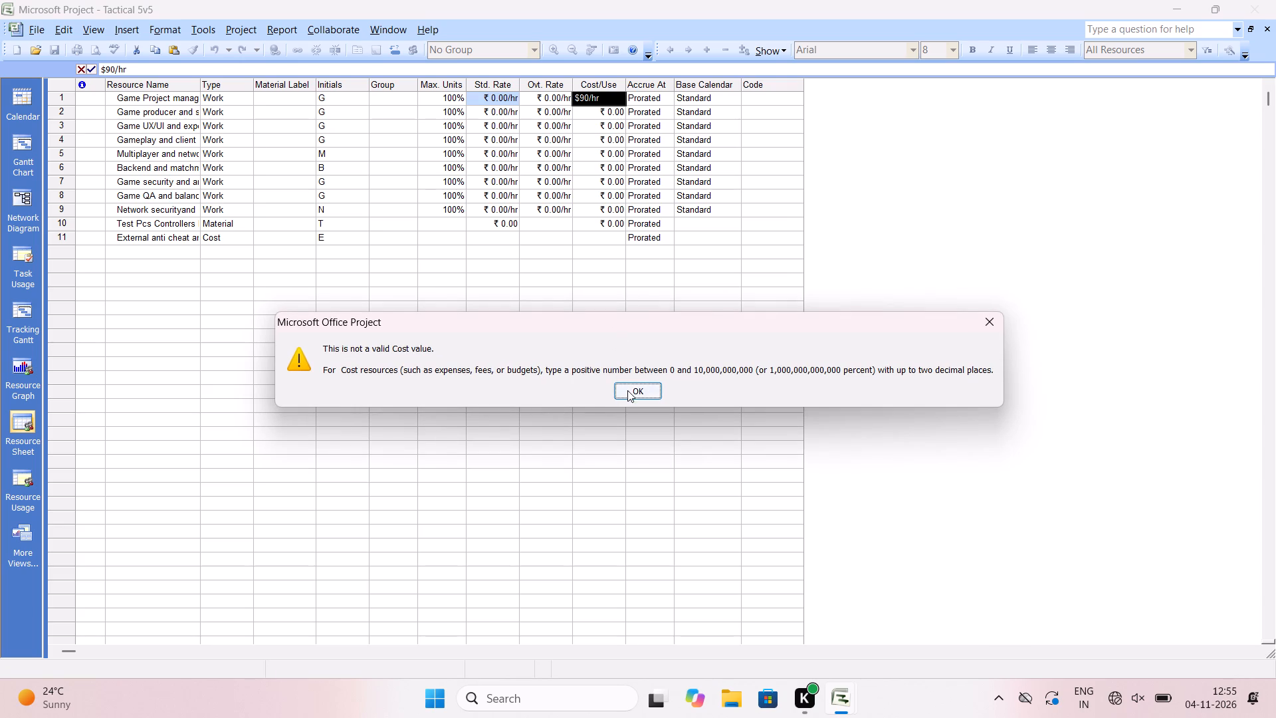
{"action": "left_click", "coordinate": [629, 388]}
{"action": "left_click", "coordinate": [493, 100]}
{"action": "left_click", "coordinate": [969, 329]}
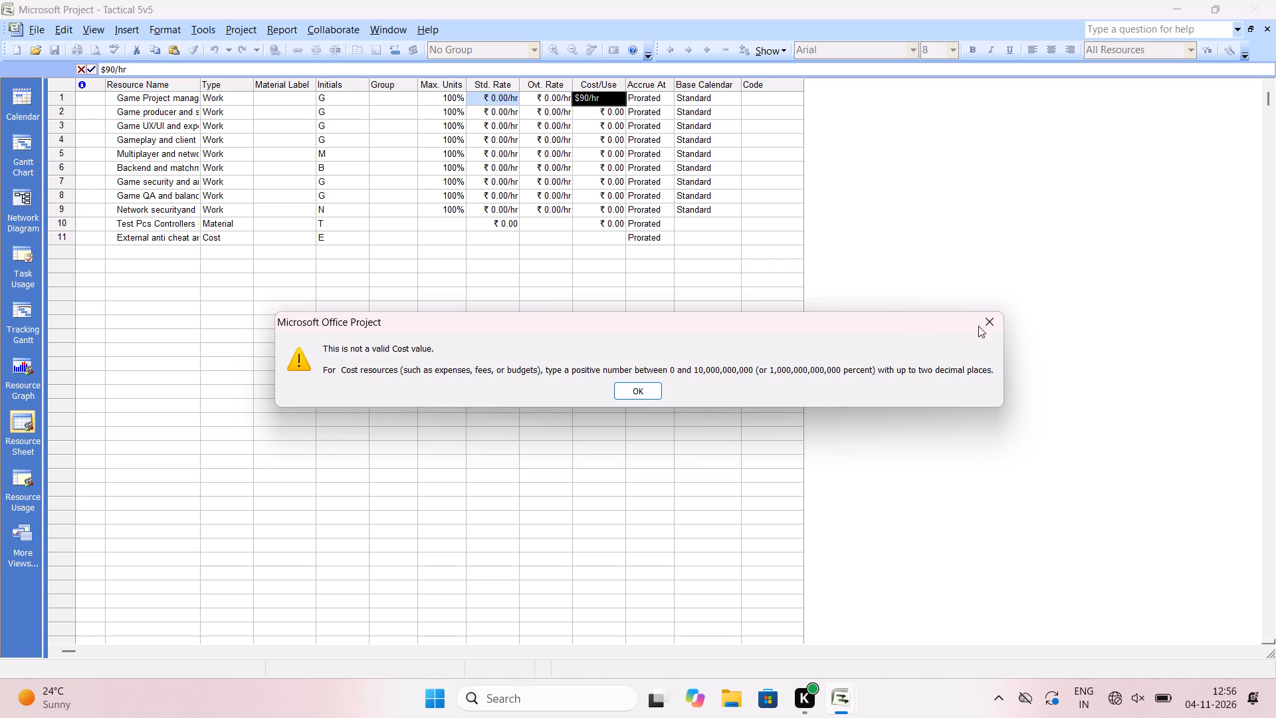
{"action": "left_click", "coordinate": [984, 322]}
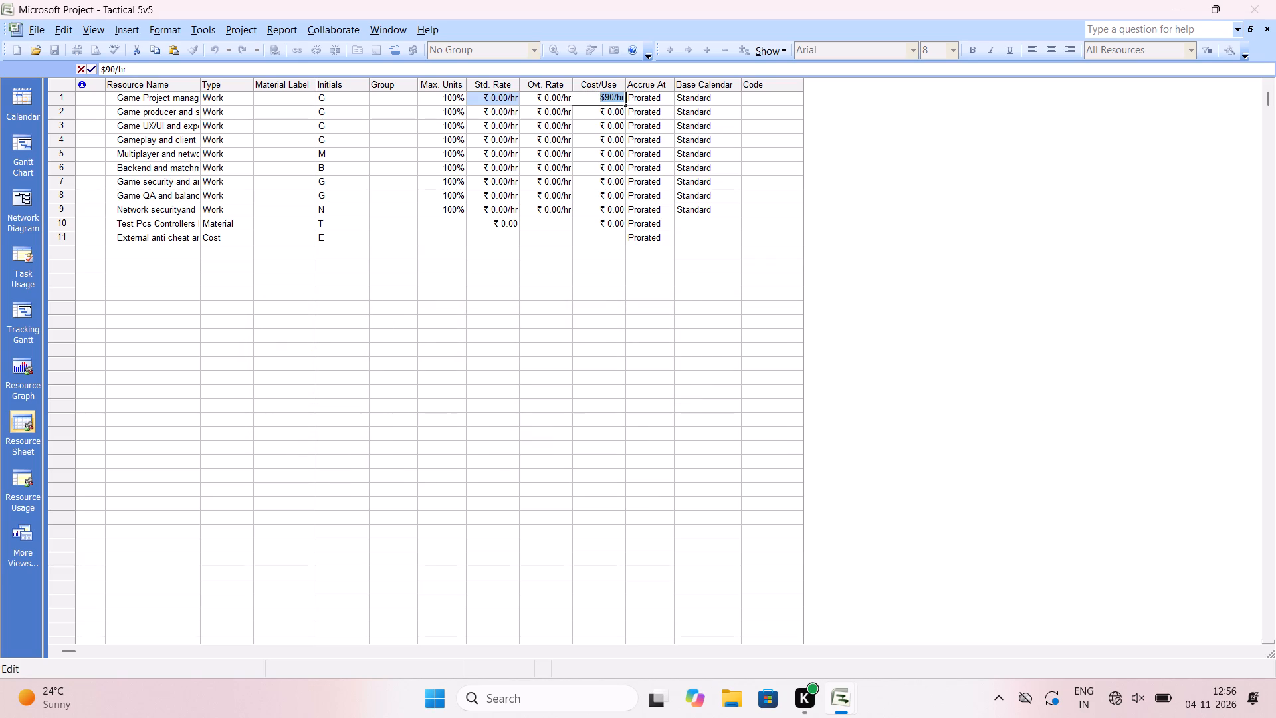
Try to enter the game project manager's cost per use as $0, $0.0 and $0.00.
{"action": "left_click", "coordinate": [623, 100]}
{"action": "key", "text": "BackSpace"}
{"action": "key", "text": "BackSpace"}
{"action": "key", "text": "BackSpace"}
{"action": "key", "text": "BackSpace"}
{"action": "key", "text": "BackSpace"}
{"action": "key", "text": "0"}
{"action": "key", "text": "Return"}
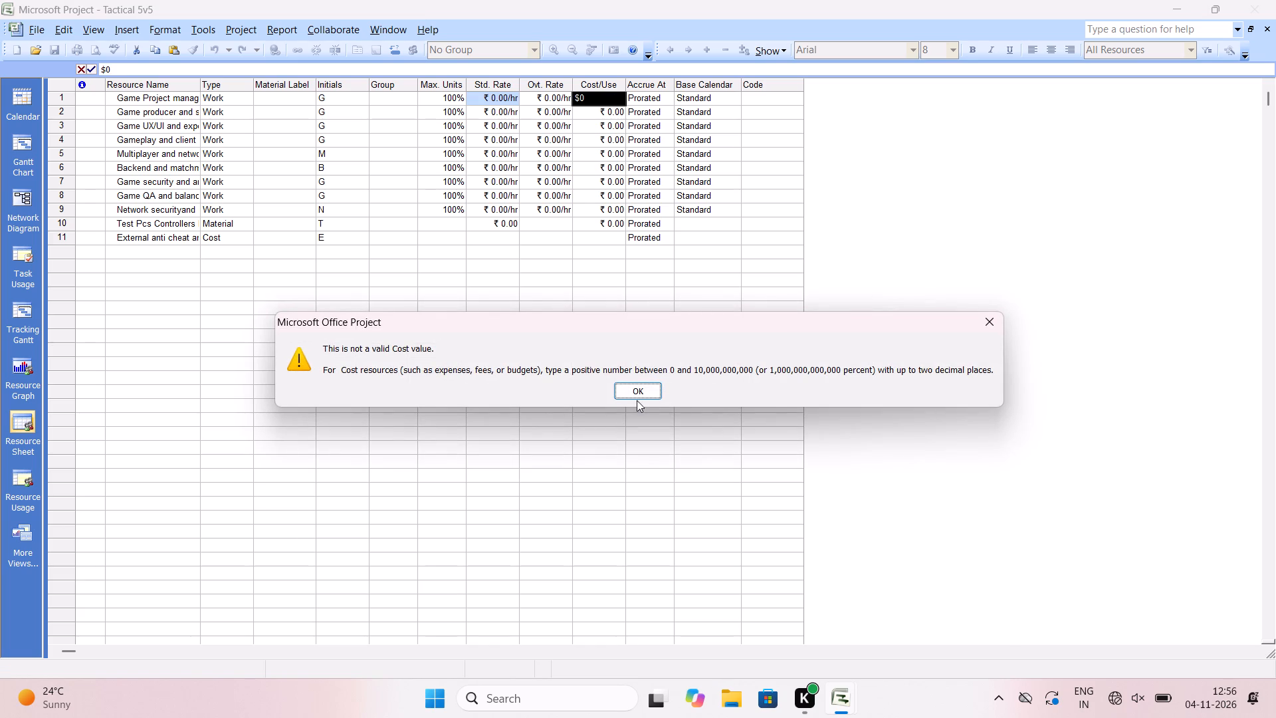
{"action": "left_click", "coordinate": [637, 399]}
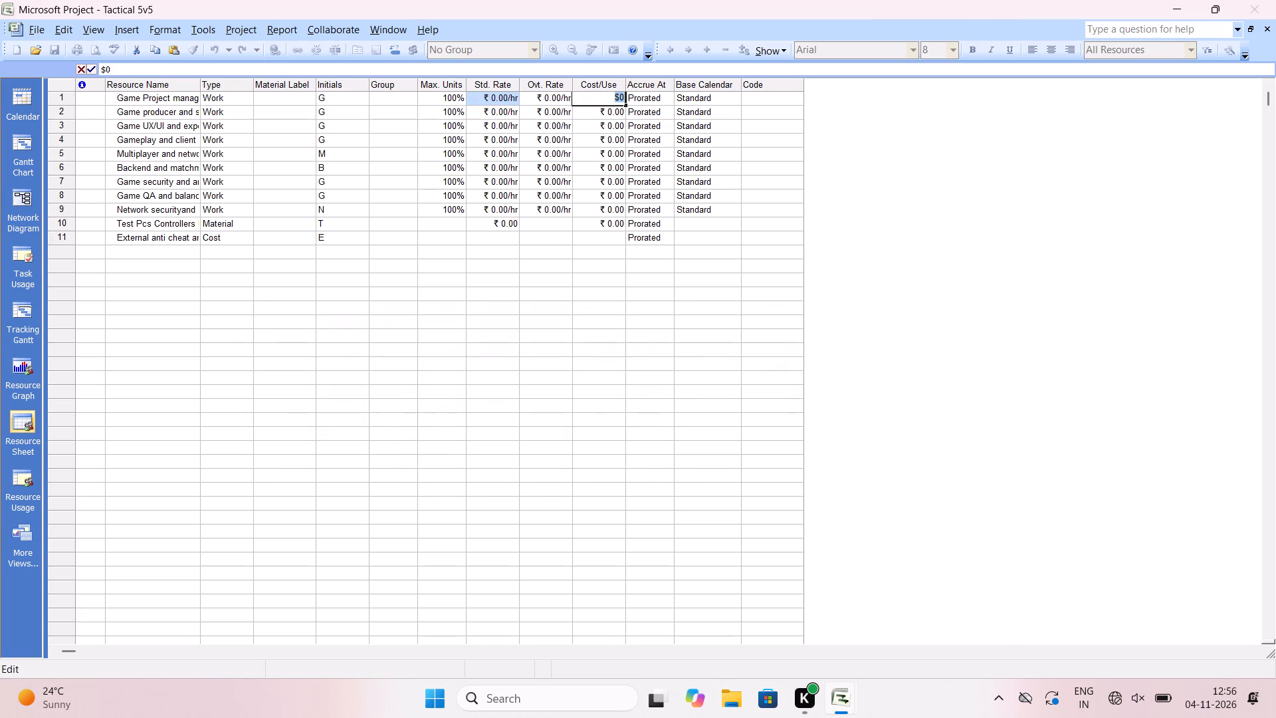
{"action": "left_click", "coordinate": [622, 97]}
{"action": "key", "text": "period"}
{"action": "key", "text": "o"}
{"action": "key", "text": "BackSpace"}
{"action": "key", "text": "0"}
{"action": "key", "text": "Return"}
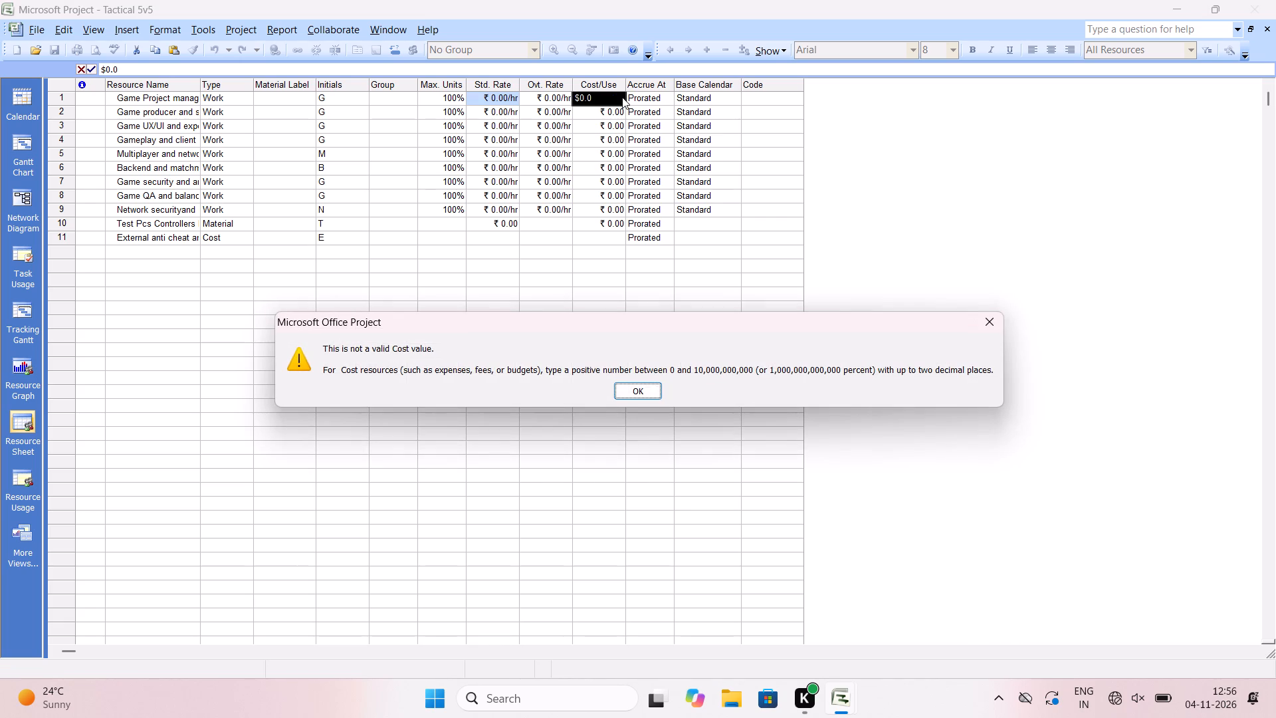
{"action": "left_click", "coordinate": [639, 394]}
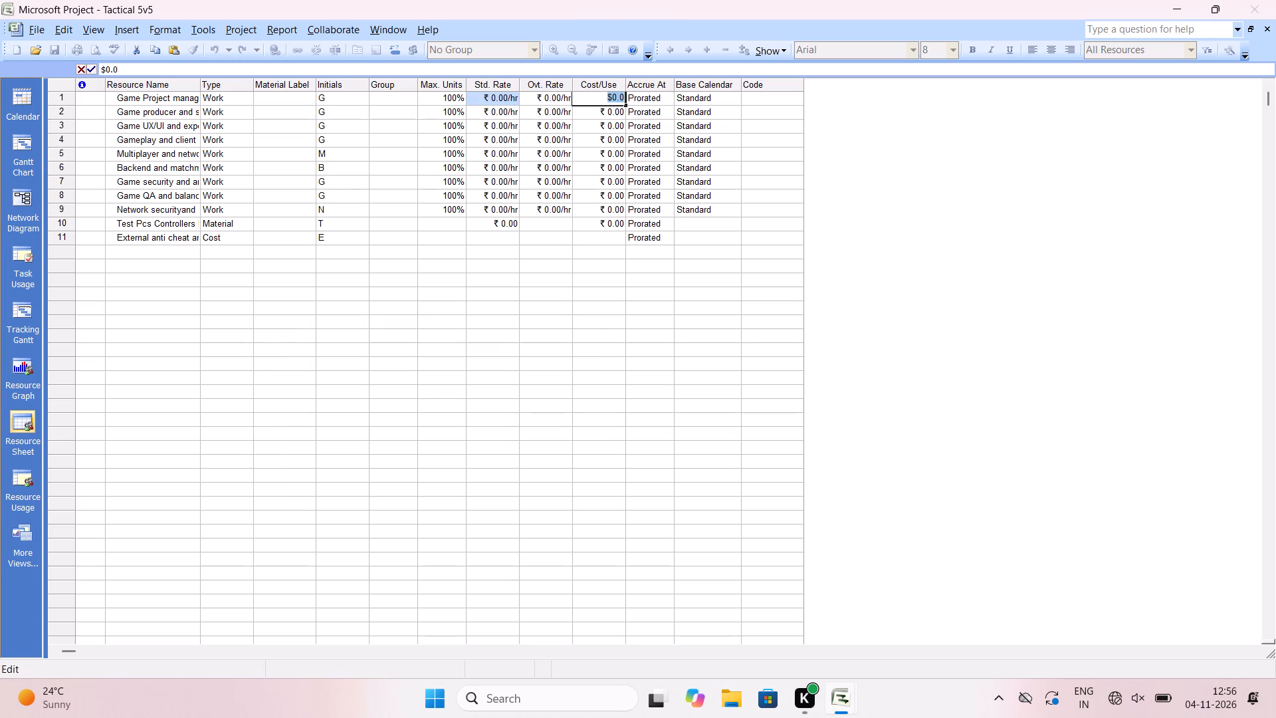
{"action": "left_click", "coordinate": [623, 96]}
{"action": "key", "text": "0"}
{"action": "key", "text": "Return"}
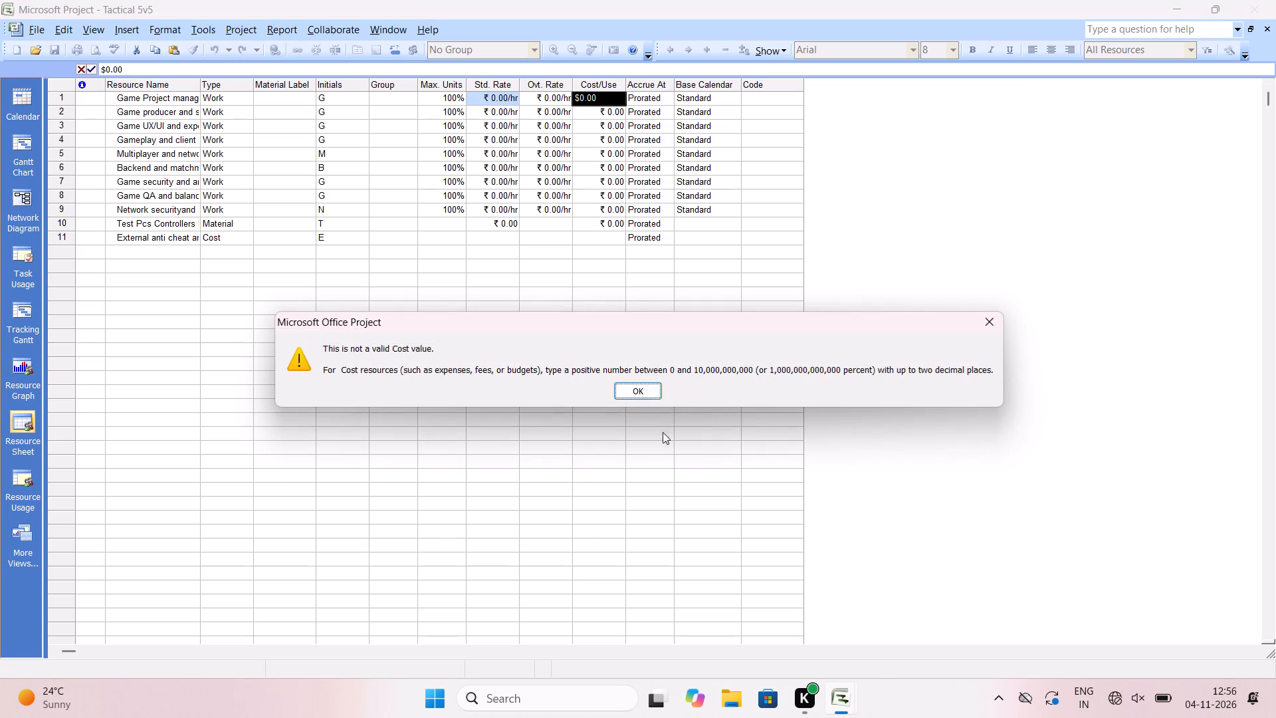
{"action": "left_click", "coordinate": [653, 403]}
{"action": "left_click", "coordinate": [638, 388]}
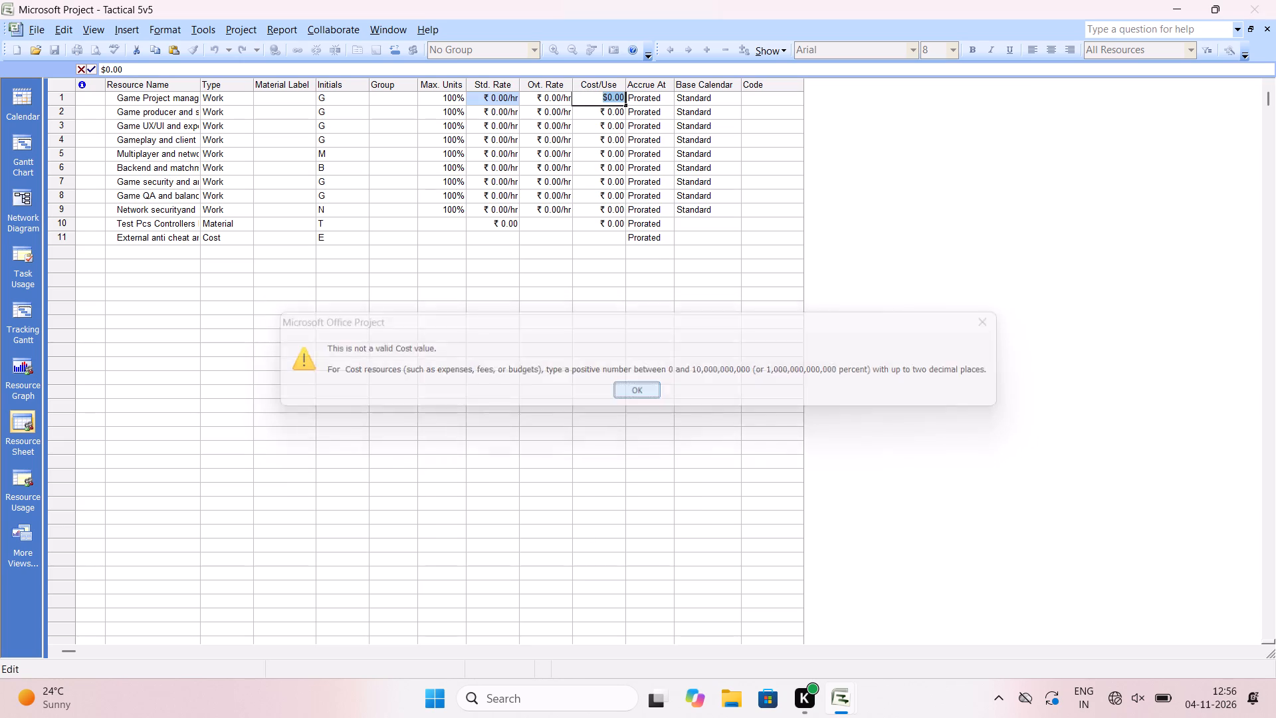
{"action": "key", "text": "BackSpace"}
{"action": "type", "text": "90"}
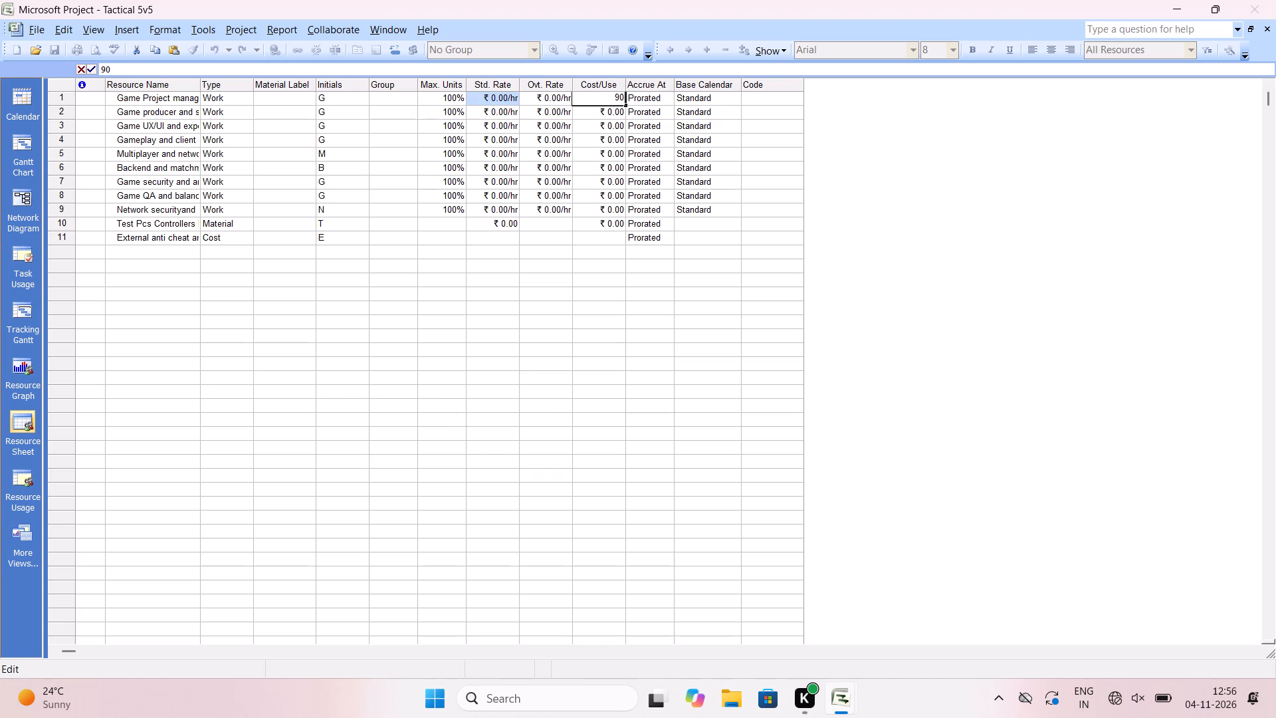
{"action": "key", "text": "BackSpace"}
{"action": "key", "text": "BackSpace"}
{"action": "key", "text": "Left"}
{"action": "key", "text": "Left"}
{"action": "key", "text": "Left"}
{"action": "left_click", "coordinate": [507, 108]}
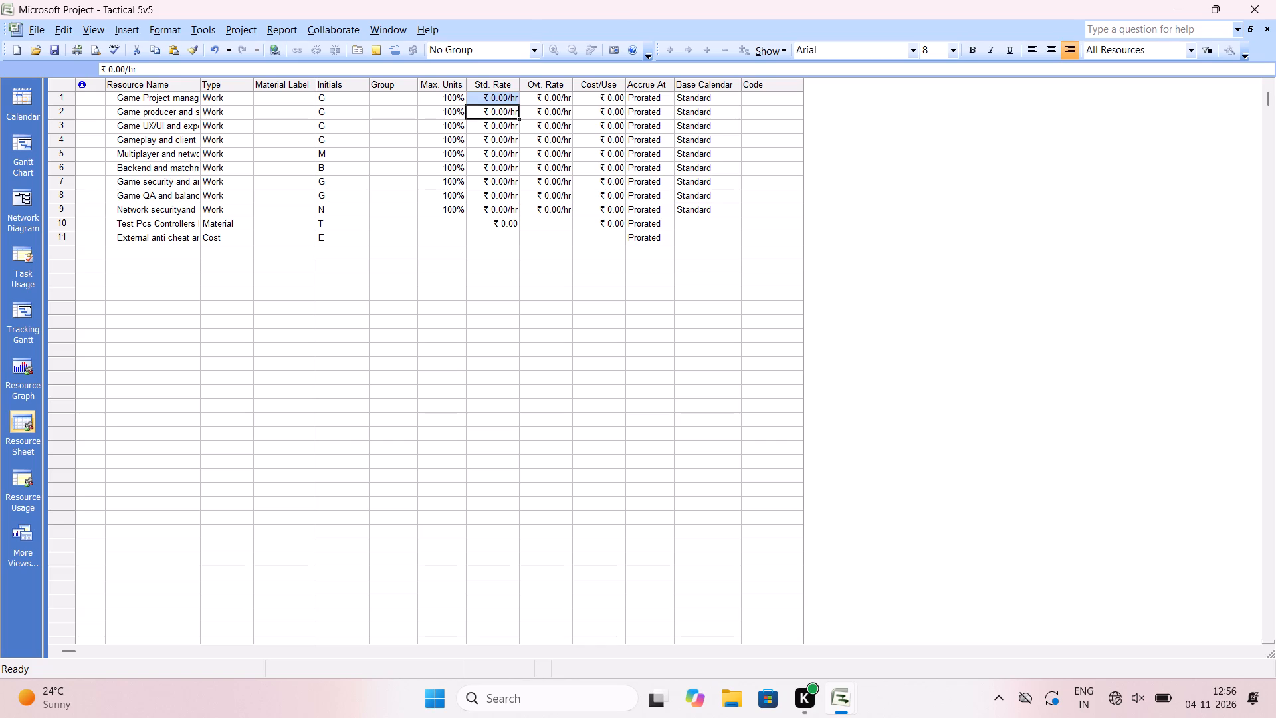
Set the standard rates of resources 1 to 4, project manager through gameplay developer, to 90/hr, 70/hr, 68/hr and 55/hr.
{"action": "left_click", "coordinate": [508, 94]}
{"action": "key", "text": "BackSpace"}
{"action": "type", "text": "90"}
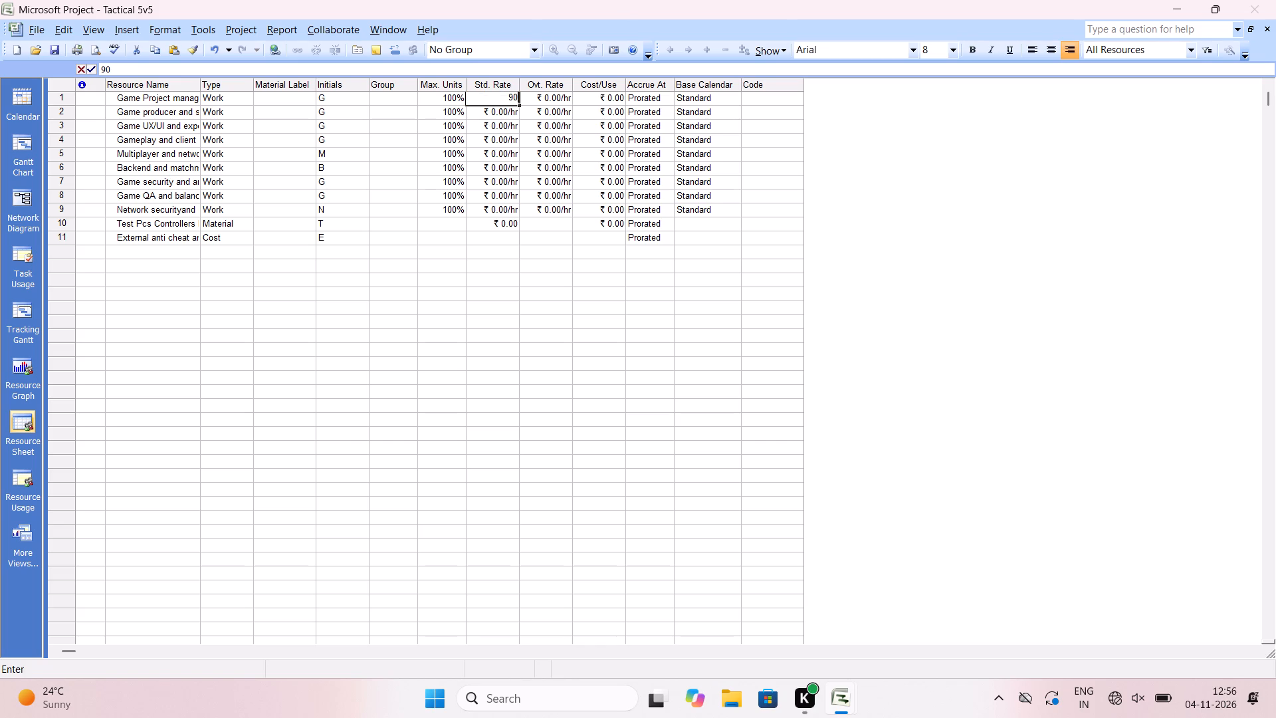
{"action": "type", "text": "/hr"}
{"action": "key", "text": "Return"}
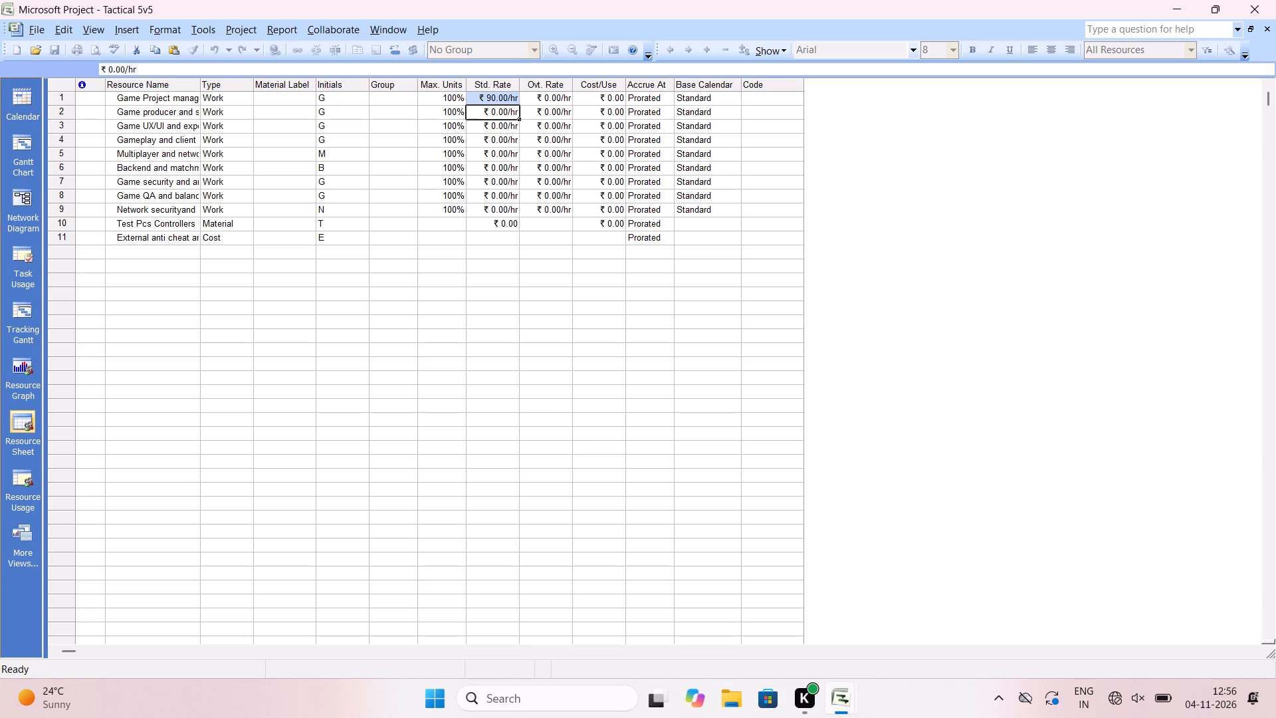
{"action": "type", "text": "70/hr"}
{"action": "key", "text": "Return"}
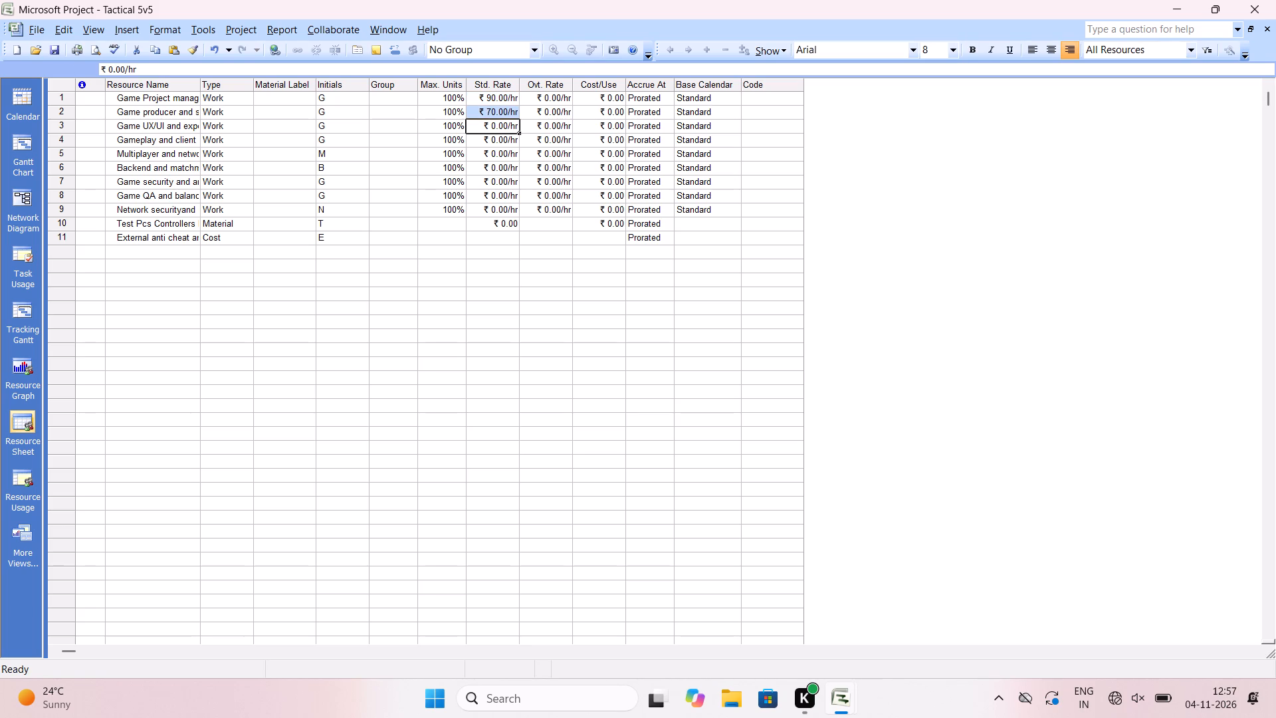
{"action": "type", "text": "68/hr"}
{"action": "key", "text": "Return"}
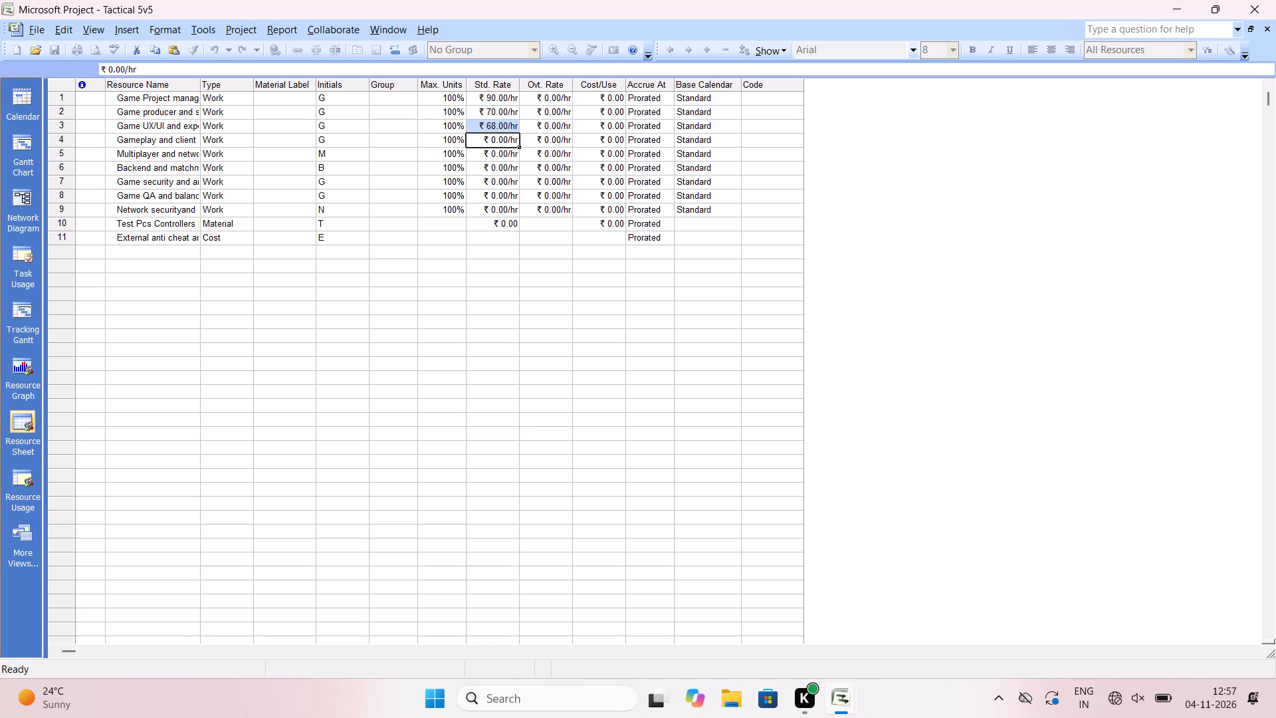
{"action": "type", "text": "55/hr"}
{"action": "key", "text": "Return"}
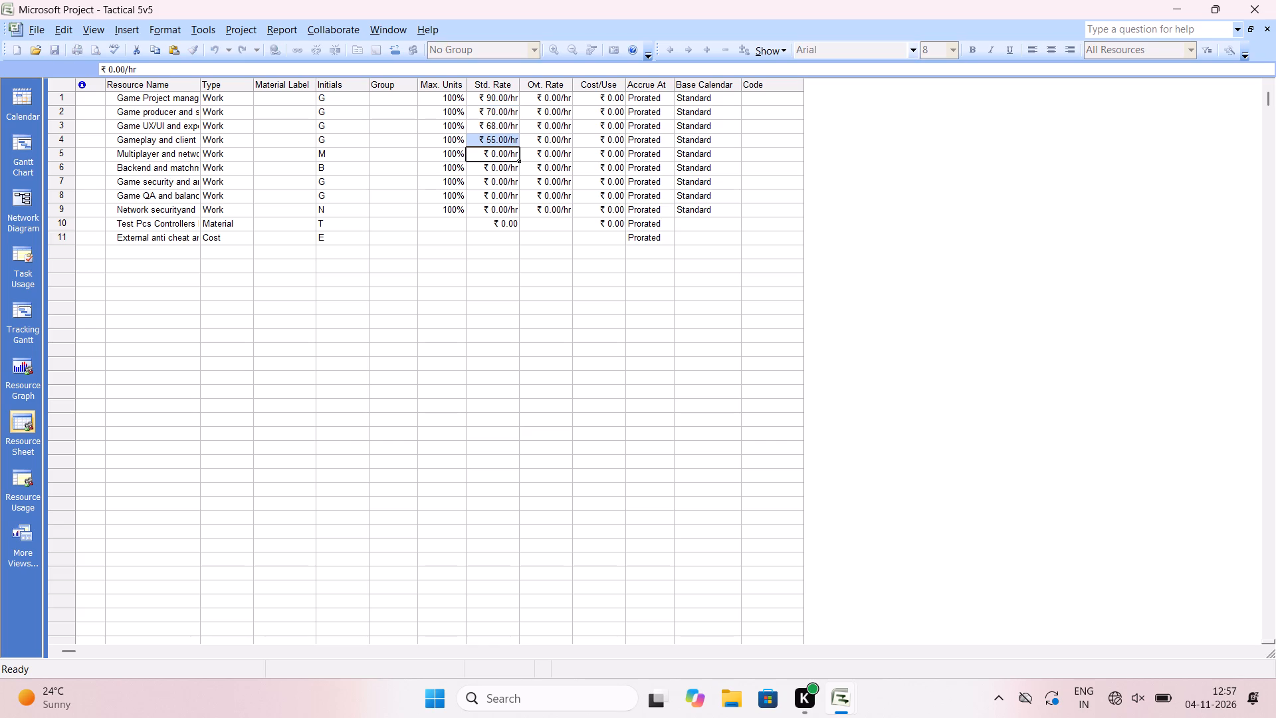
Set the standard rates of resources 5 to 9, multiplayer engineer through network security, to 78/hr, 65/hr, 72/hr, 45/hr and 78/hr.
{"action": "type", "text": "78/hr"}
{"action": "key", "text": "Return"}
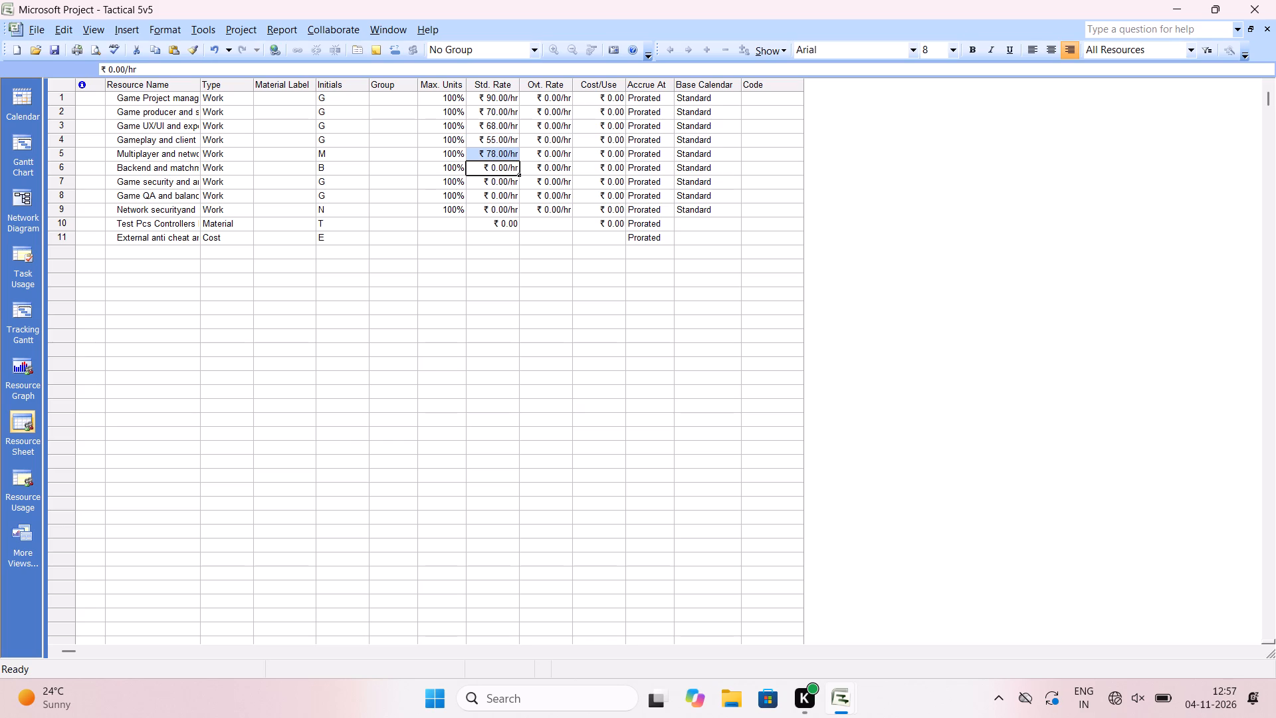
{"action": "type", "text": "65/hr"}
{"action": "key", "text": "Return"}
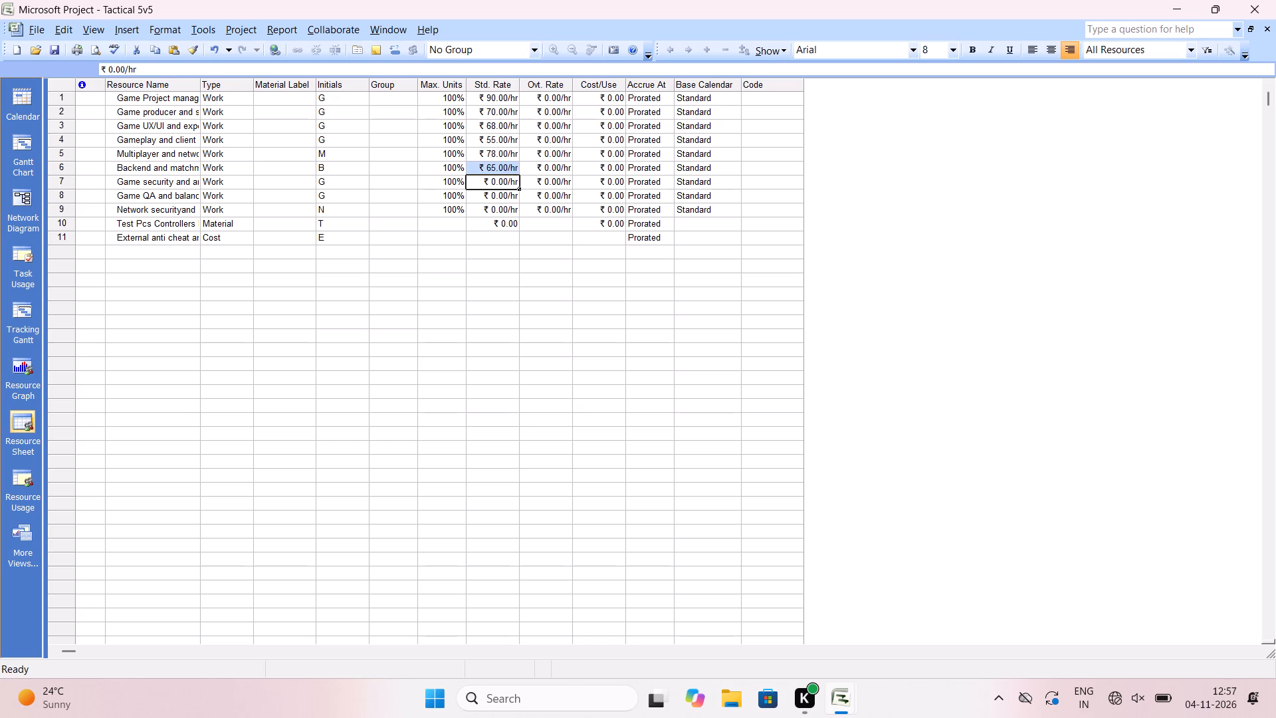
{"action": "type", "text": "72/hr"}
{"action": "key", "text": "Return"}
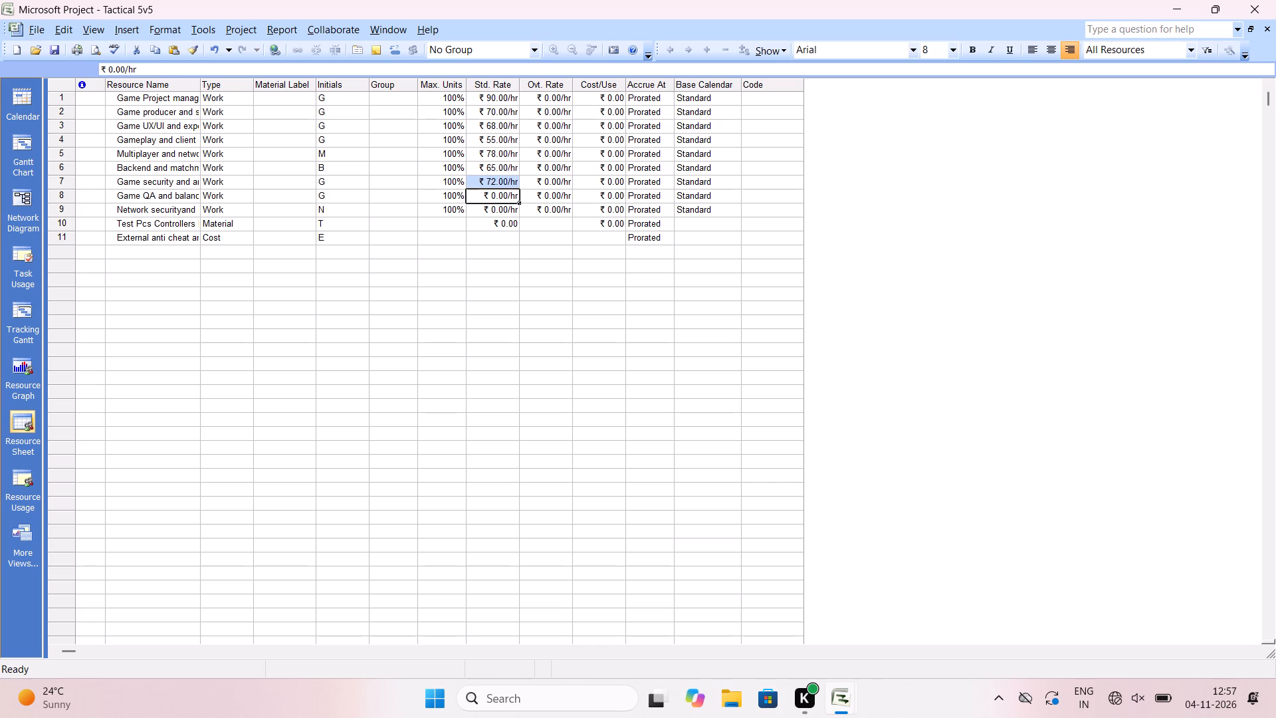
{"action": "type", "text": "45/hr"}
{"action": "key", "text": "Return"}
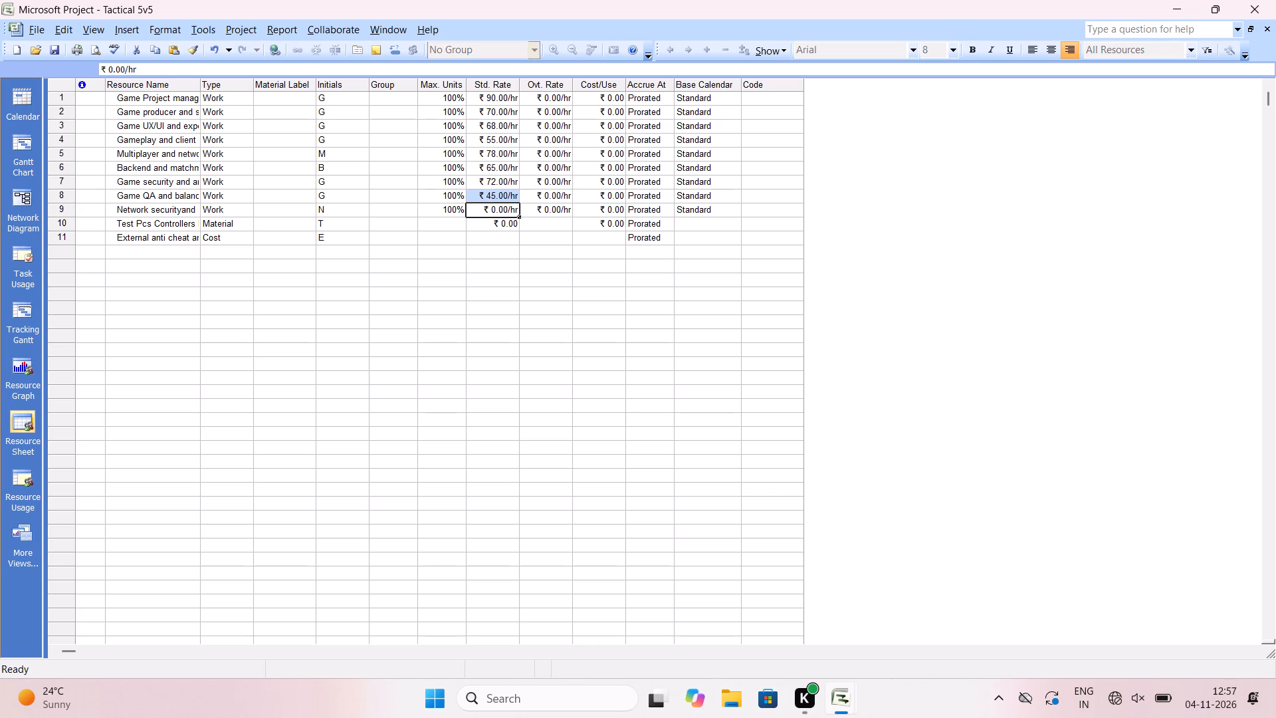
{"action": "type", "text": "78."}
{"action": "key", "text": "BackSpace"}
{"action": "type", "text": "/hr"}
{"action": "key", "text": "Return"}
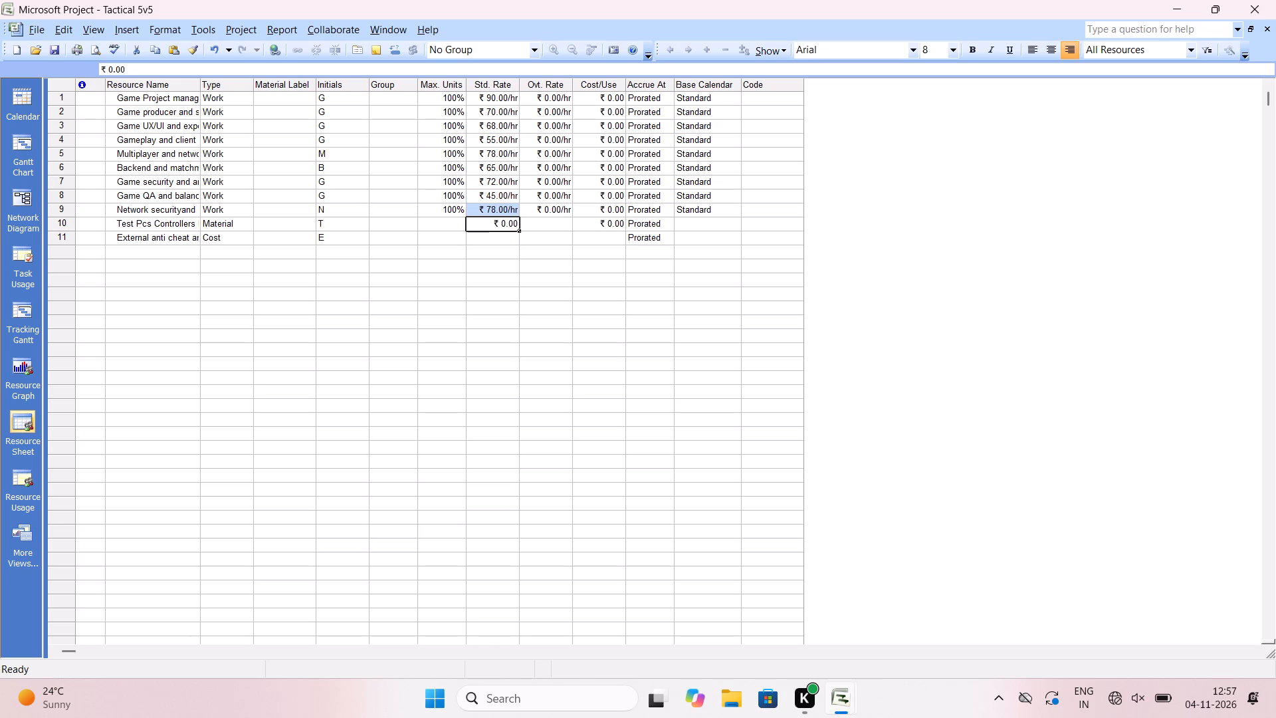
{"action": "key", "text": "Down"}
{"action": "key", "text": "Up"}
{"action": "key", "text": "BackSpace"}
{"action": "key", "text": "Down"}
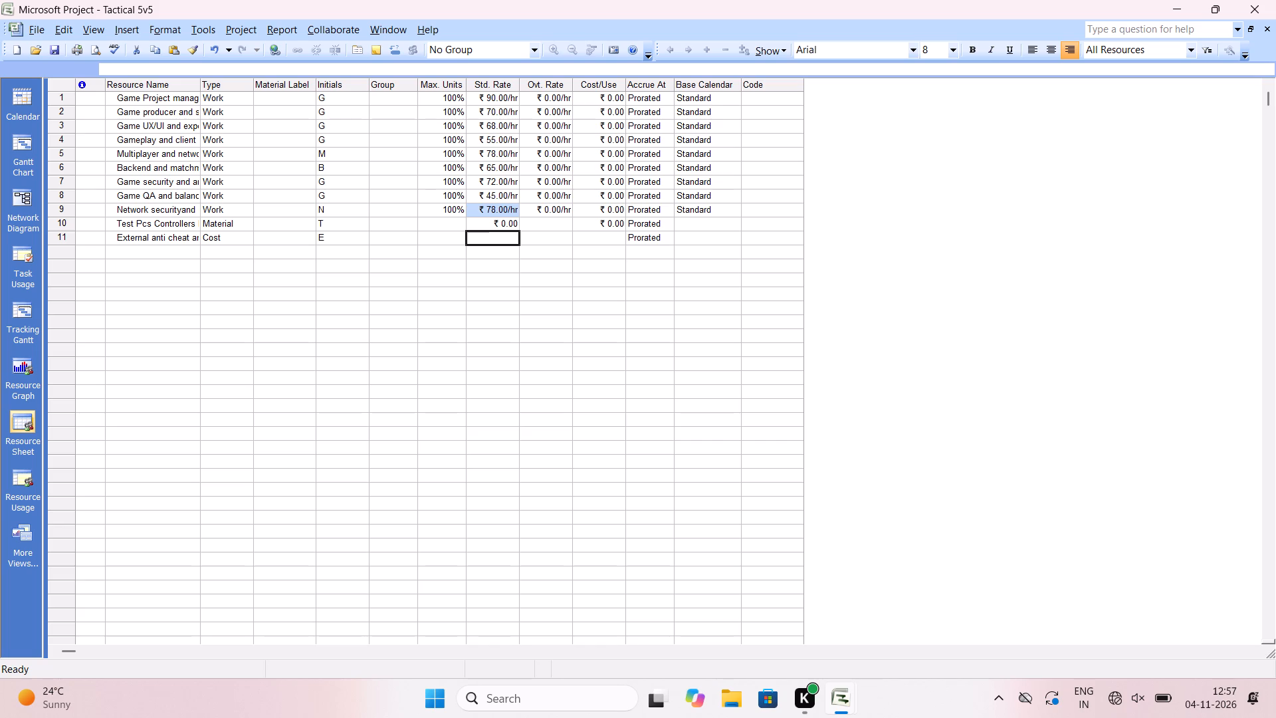
Assign the base calendar Shift A-USA Eastern to the project manager and game producer, and Shift B-USA Eastern to the UX/UI designer.
{"action": "left_click", "coordinate": [704, 101]}
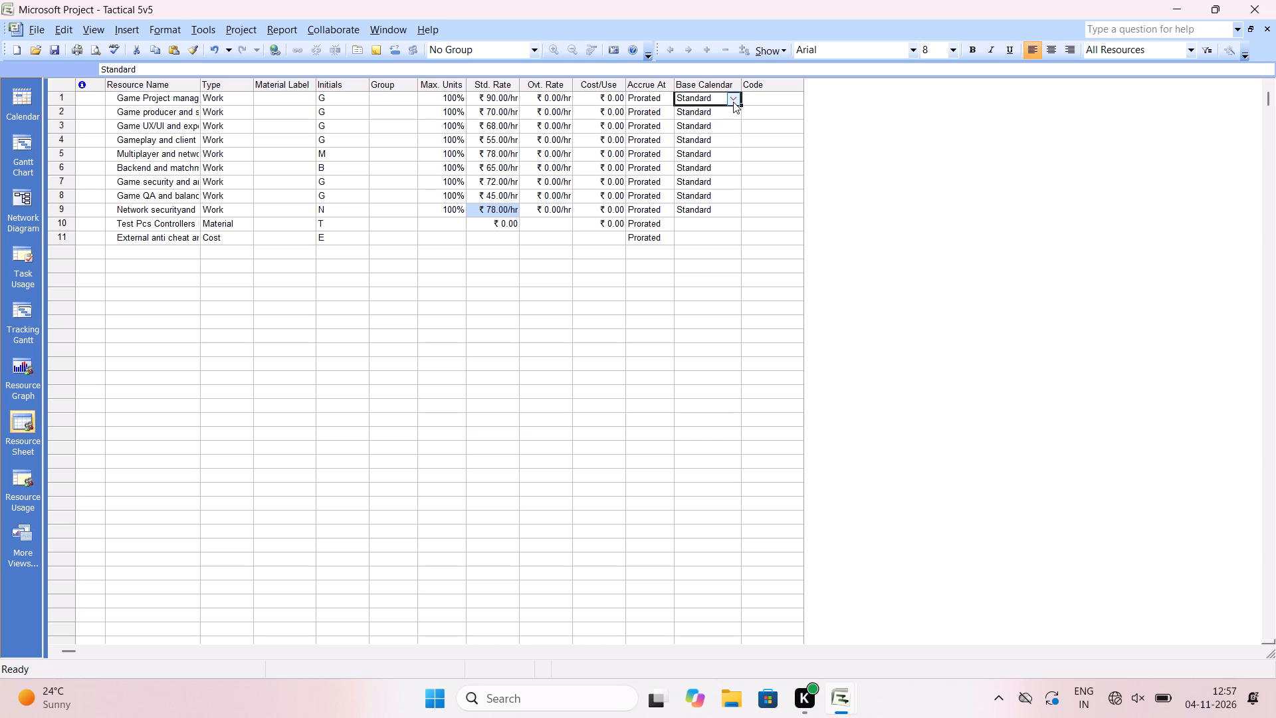
{"action": "left_click", "coordinate": [733, 102]}
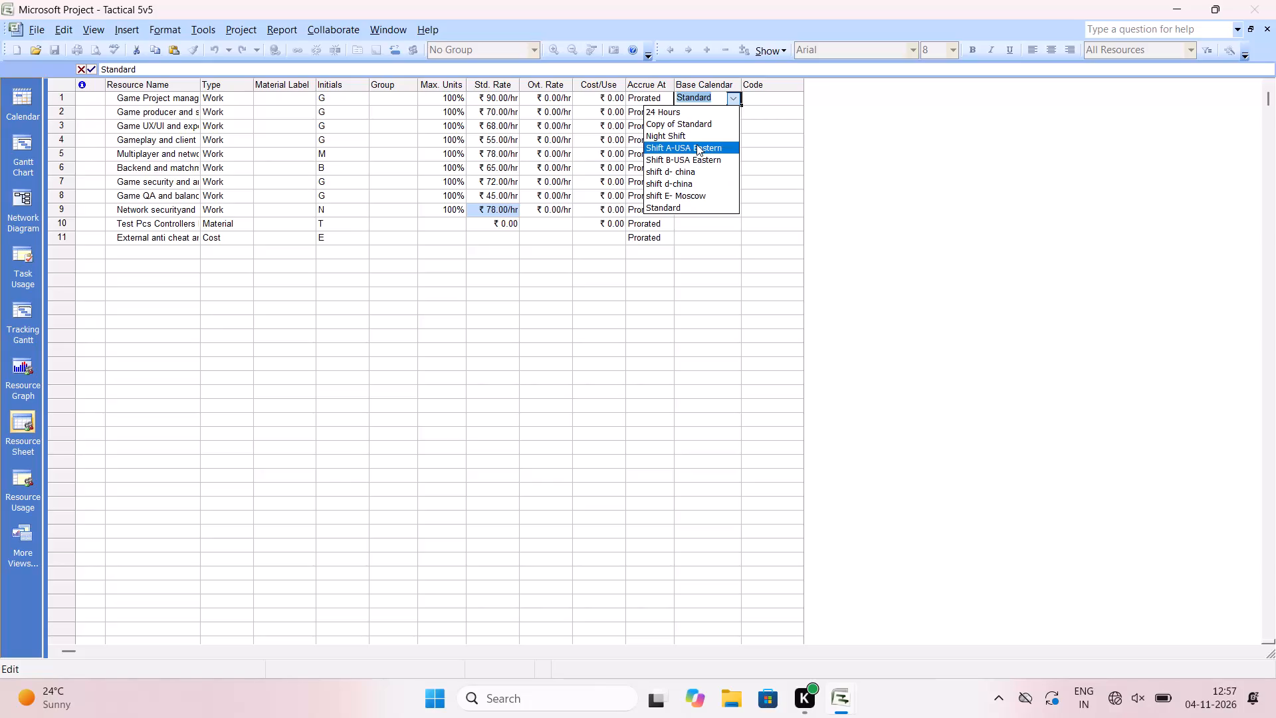
{"action": "left_click", "coordinate": [696, 144]}
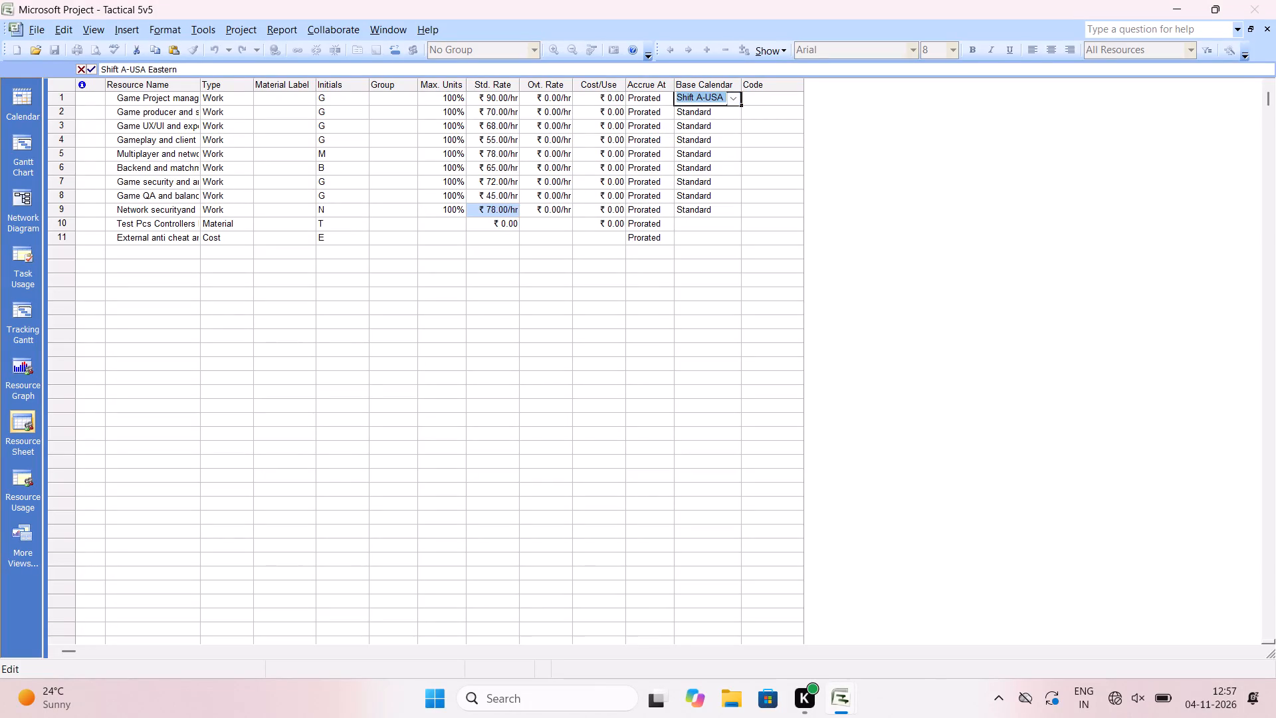
{"action": "left_click", "coordinate": [710, 115]}
{"action": "left_click", "coordinate": [734, 110]}
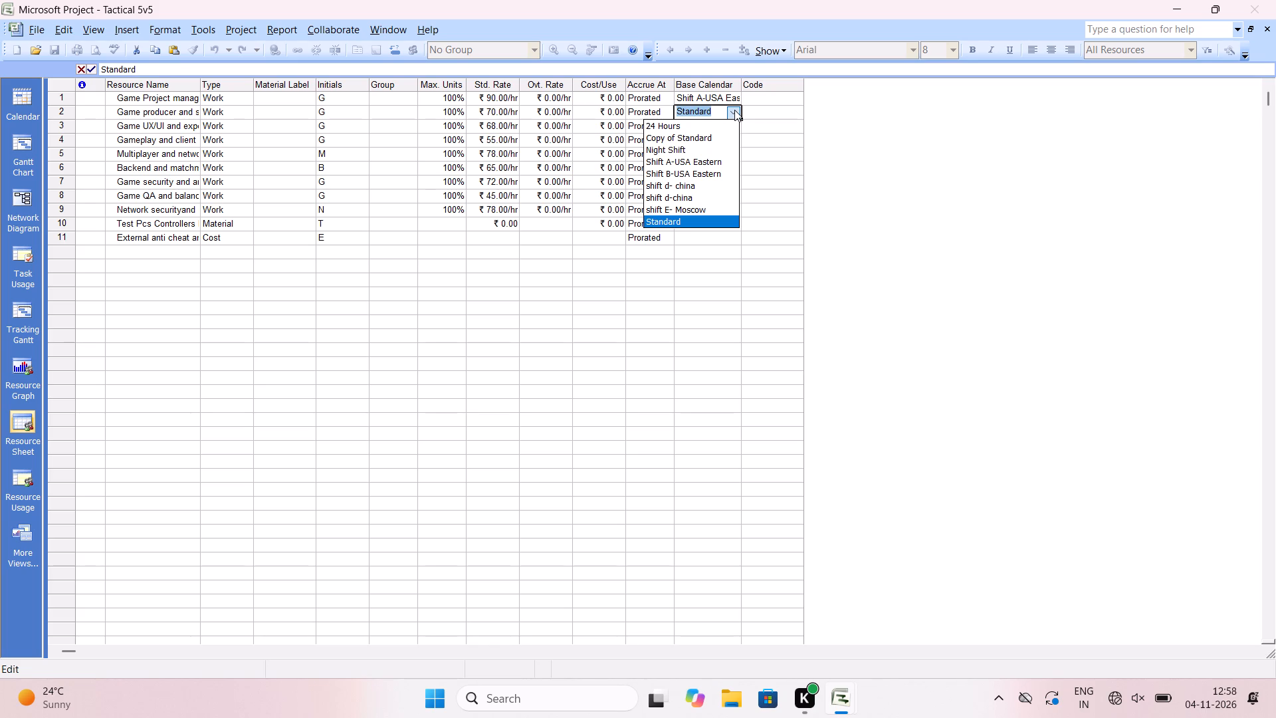
{"action": "left_click", "coordinate": [698, 157]}
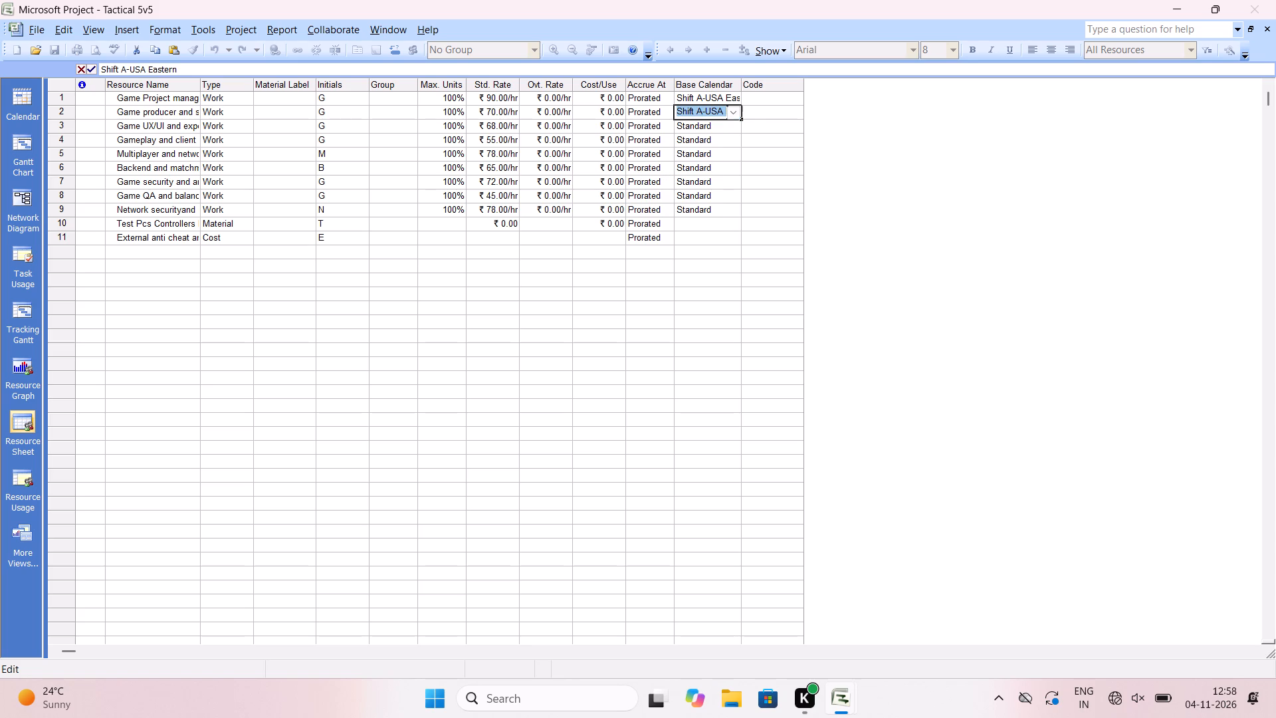
{"action": "left_click", "coordinate": [712, 130]}
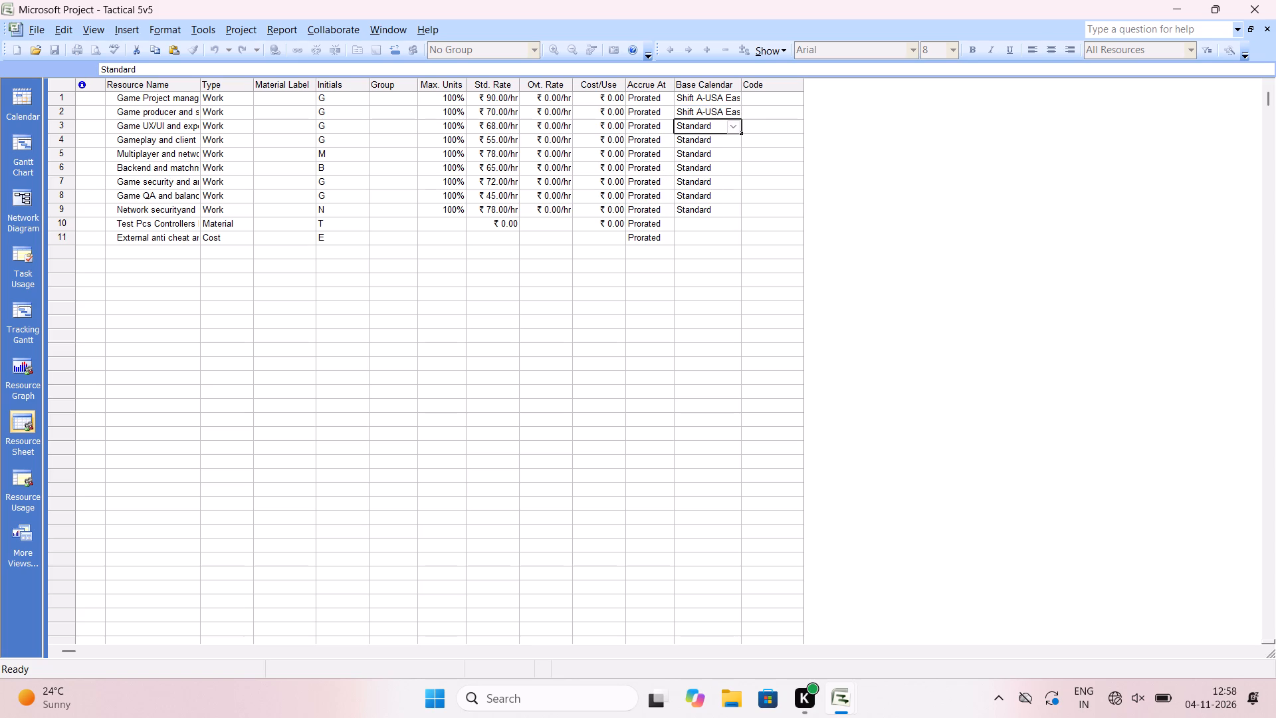
{"action": "left_click", "coordinate": [736, 128]}
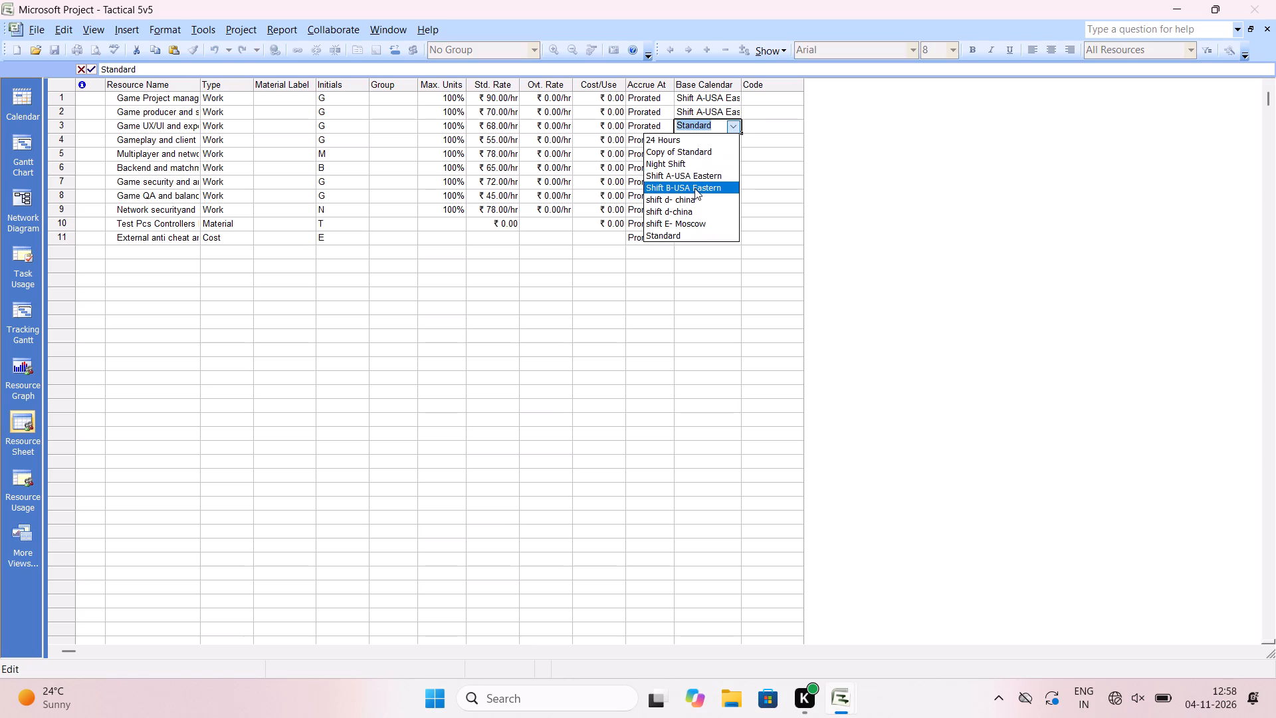
{"action": "left_click", "coordinate": [694, 188]}
Examine the base calendars available for the gameplay and client developer in the resource sheet and in the Change Working Time settings.
{"action": "left_click", "coordinate": [708, 142]}
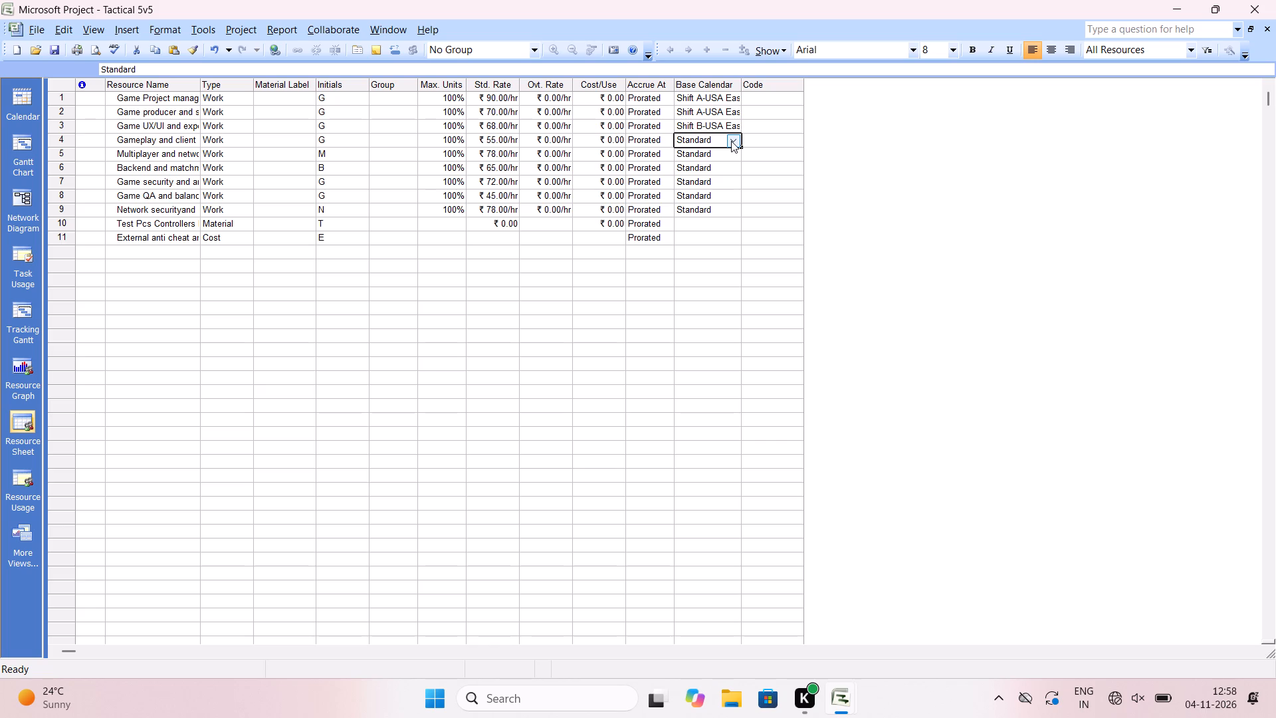
{"action": "left_click", "coordinate": [731, 141]}
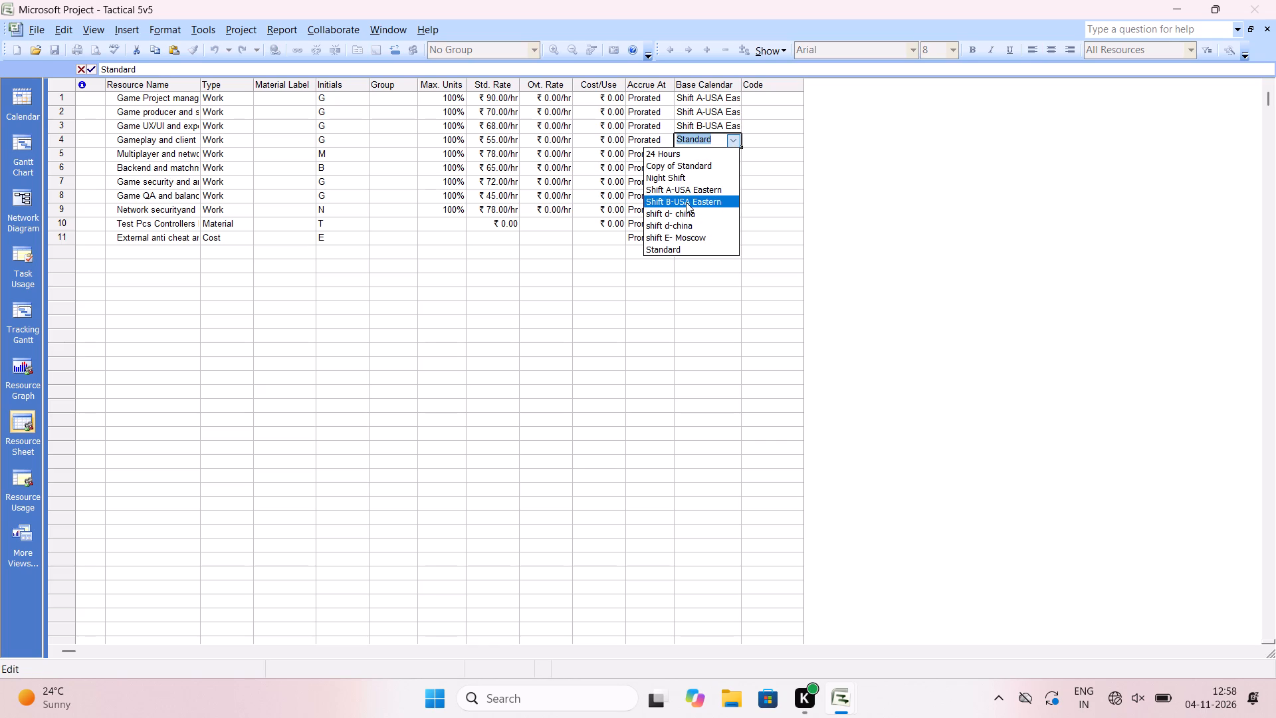
{"action": "scroll", "coordinate": [686, 201], "scroll_direction": "down", "scroll_amount": 2}
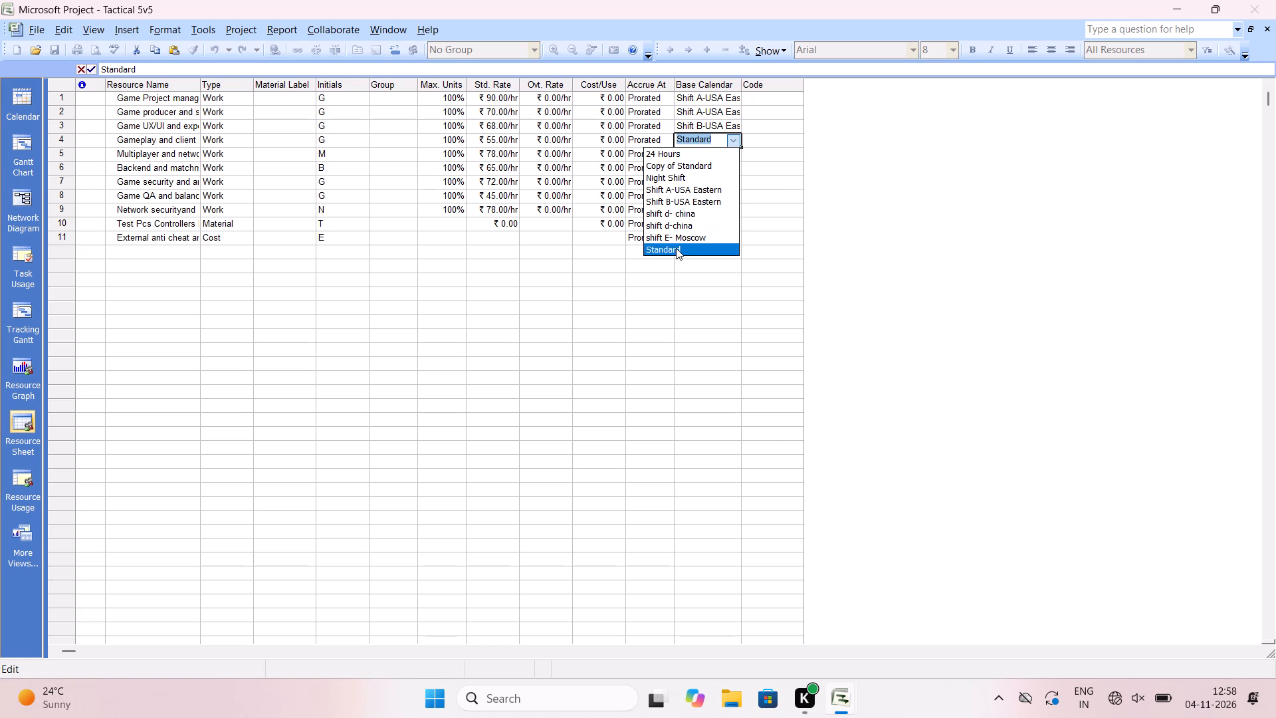
{"action": "left_click", "coordinate": [871, 225]}
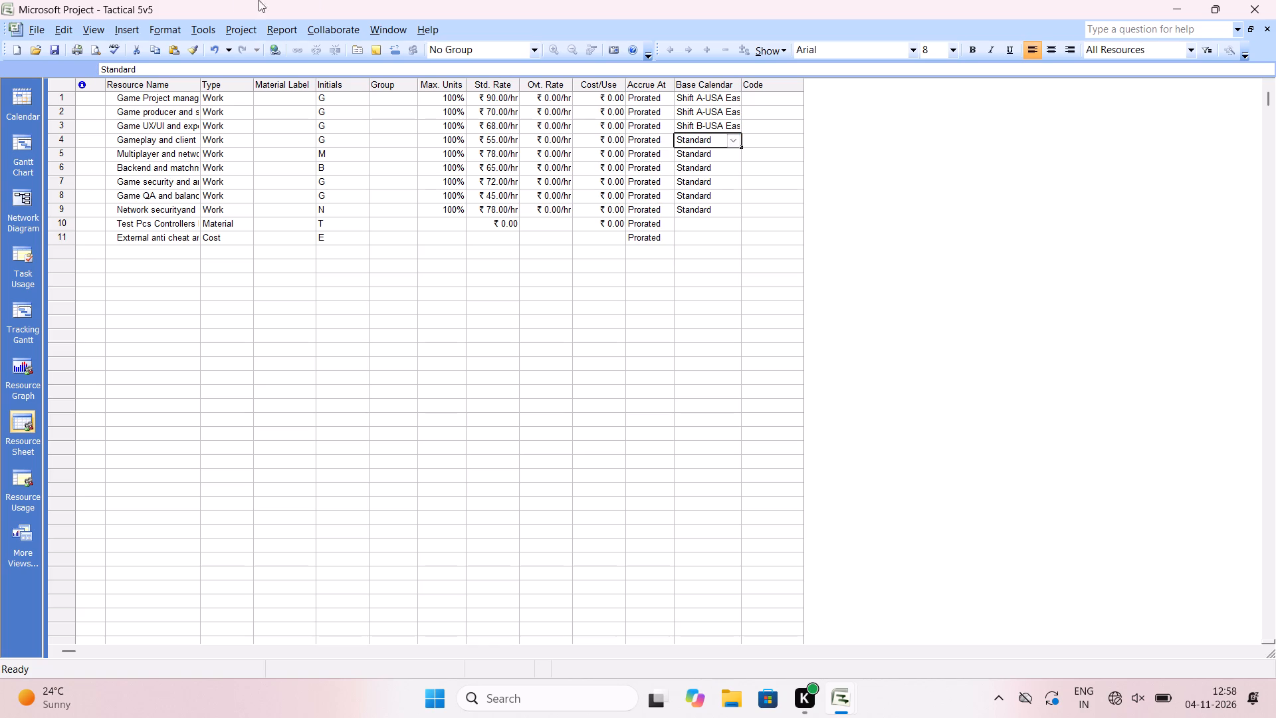
{"action": "left_click", "coordinate": [210, 30]}
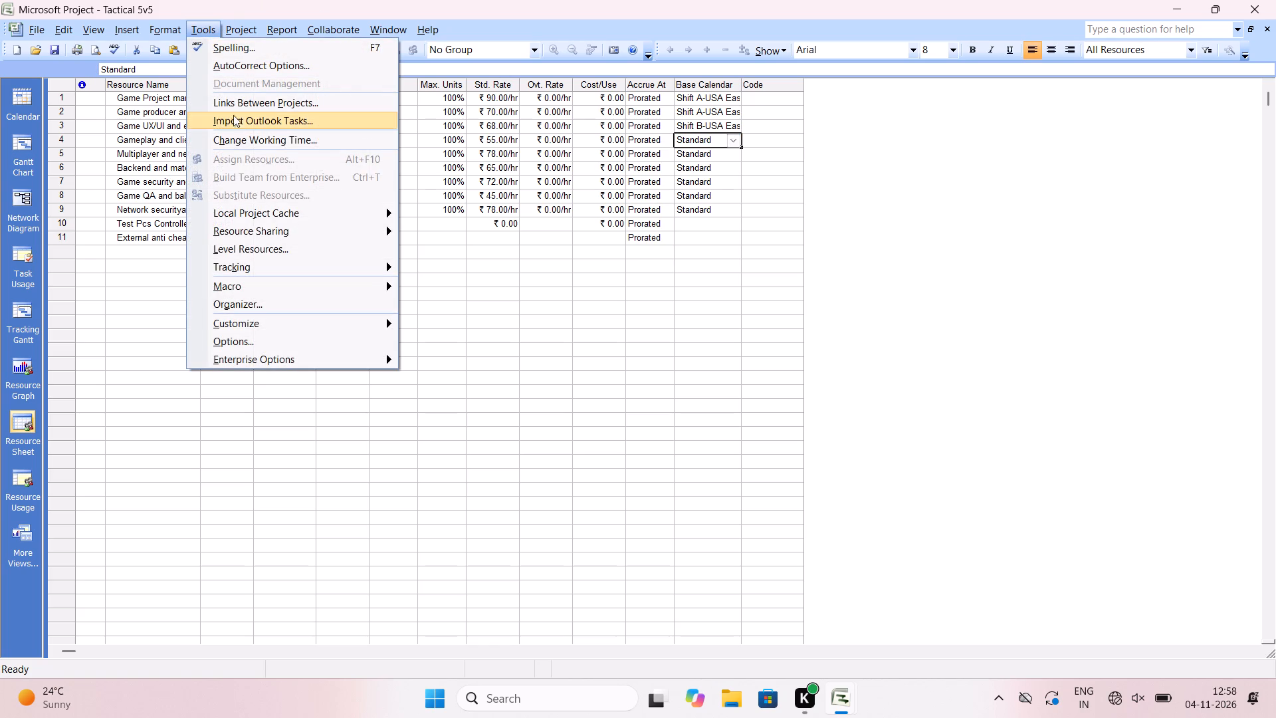
{"action": "left_click", "coordinate": [235, 132]}
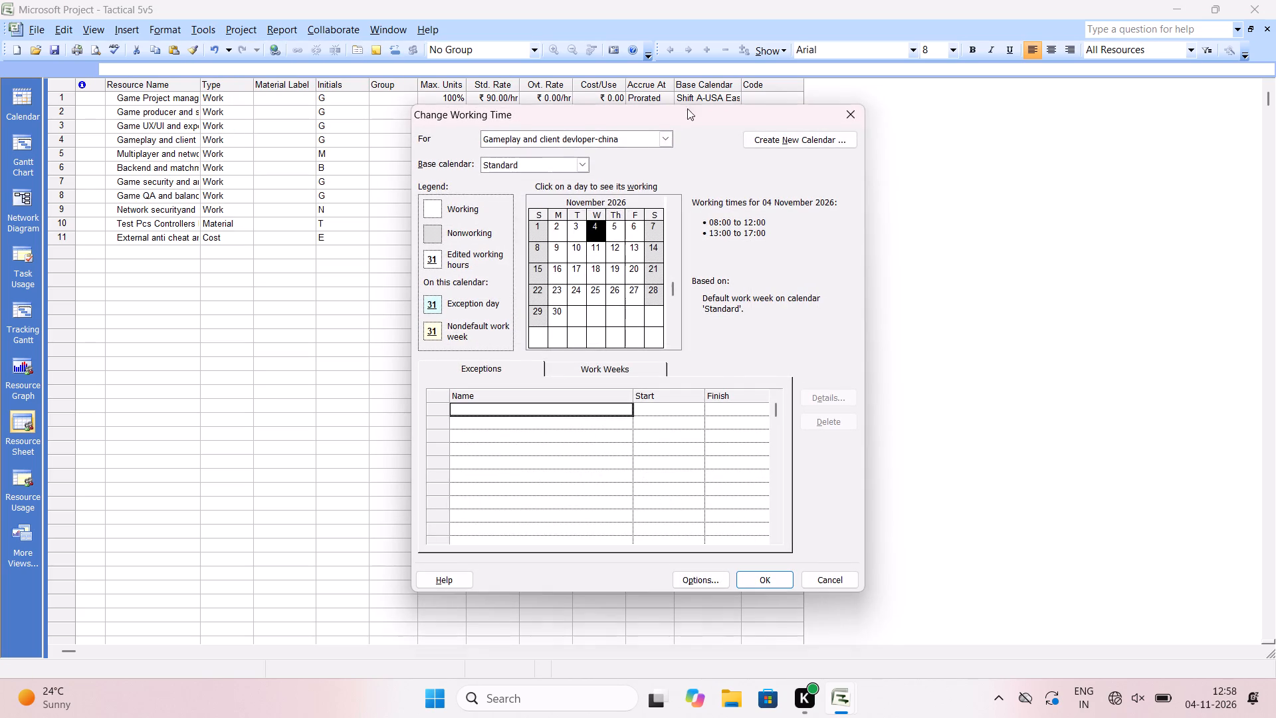
{"action": "left_click", "coordinate": [665, 135]}
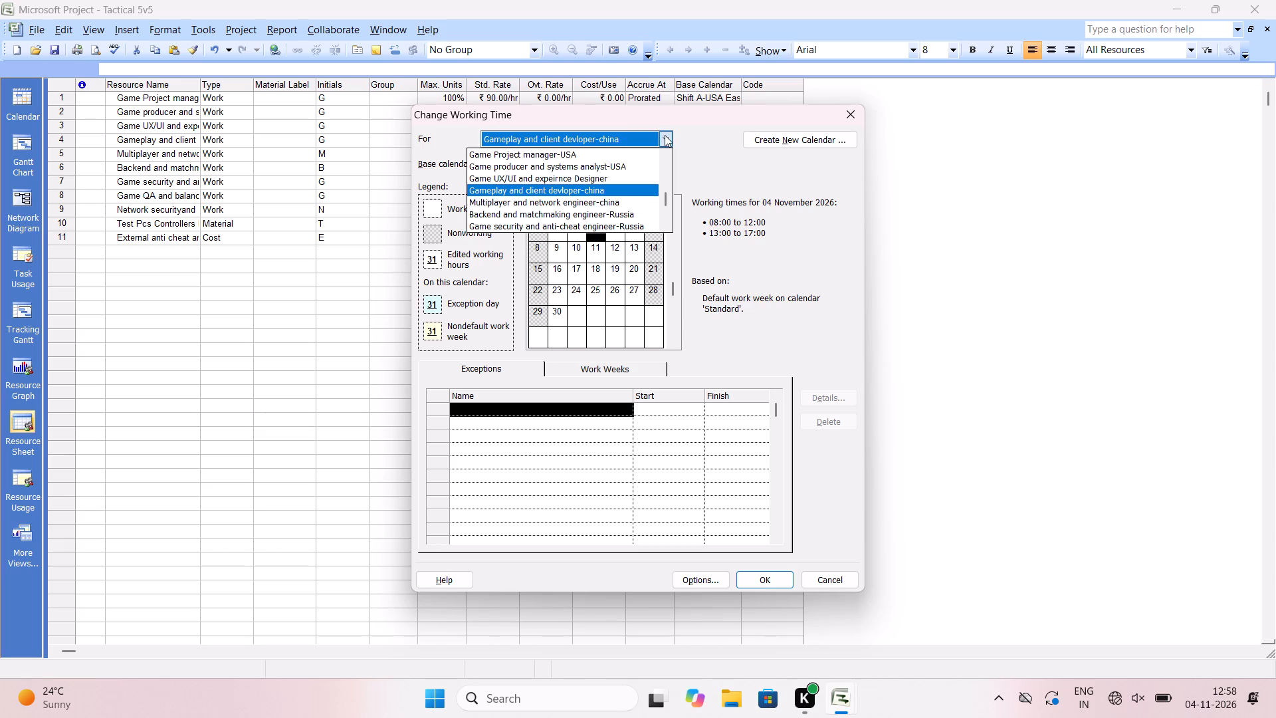
{"action": "scroll", "coordinate": [635, 181], "scroll_direction": "down", "scroll_amount": 1}
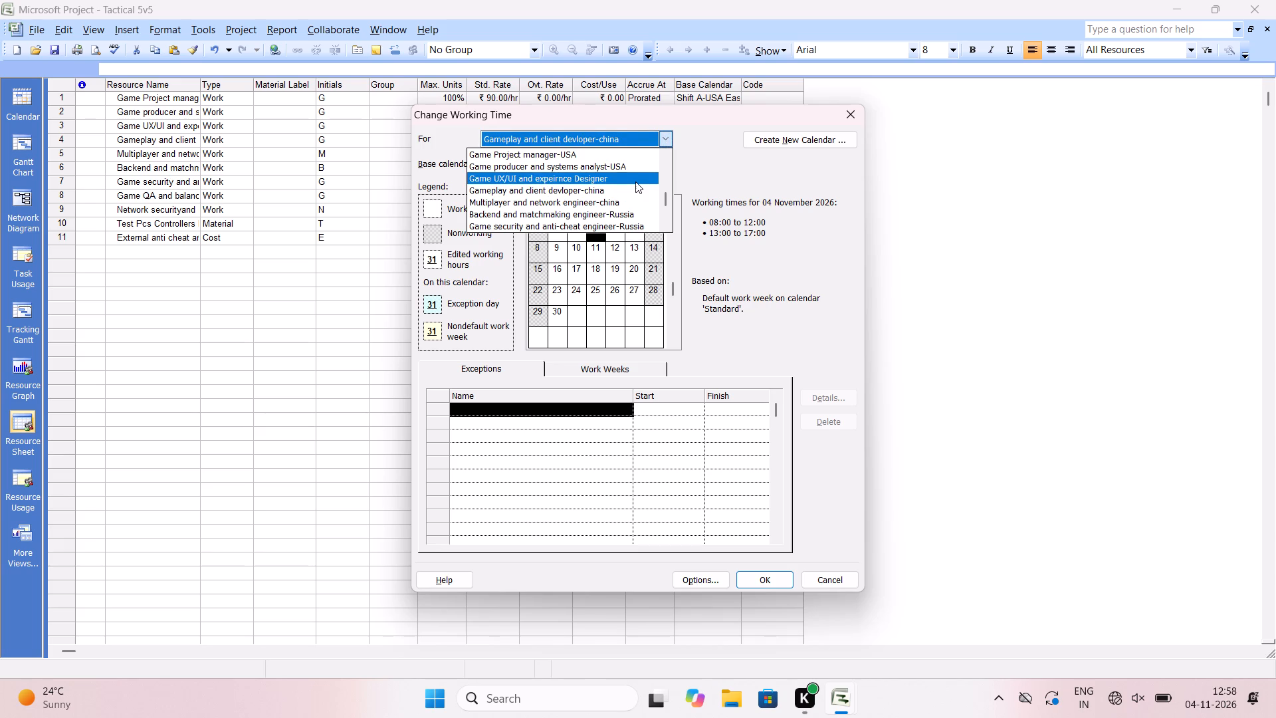
{"action": "left_click", "coordinate": [610, 109]}
{"action": "left_click", "coordinate": [563, 172]}
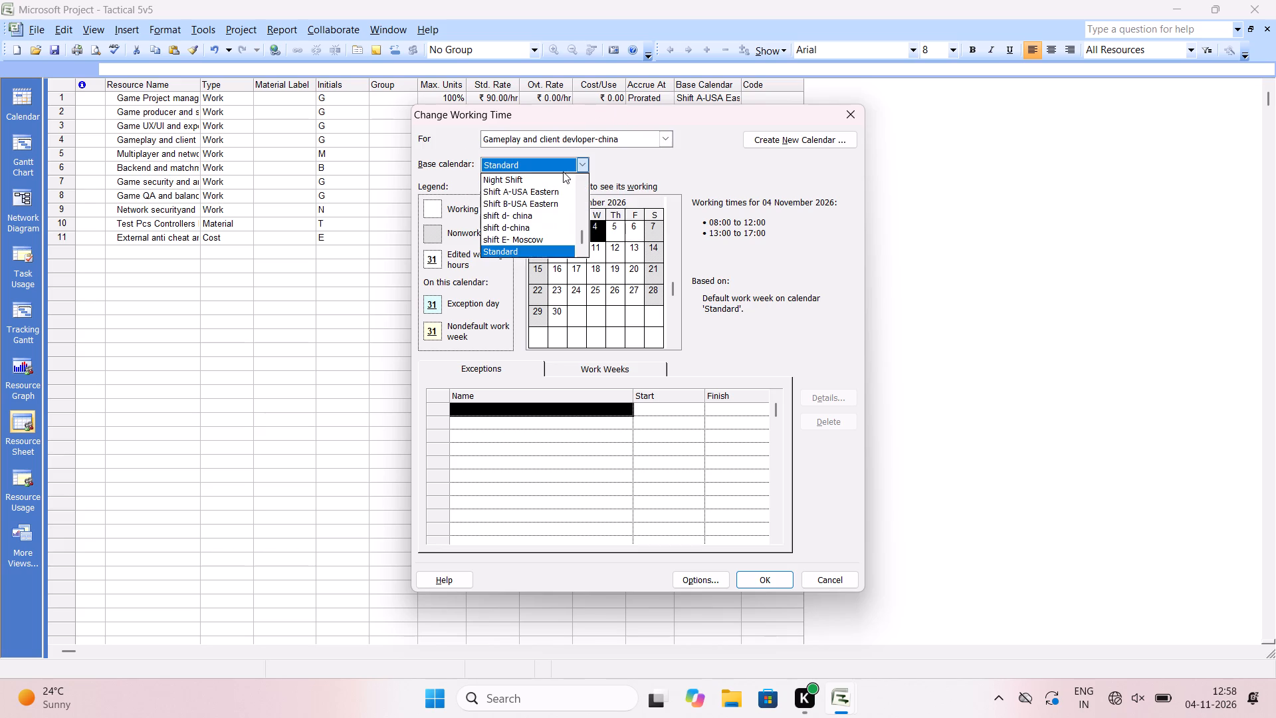
{"action": "scroll", "coordinate": [548, 205], "scroll_direction": "down", "scroll_amount": 1}
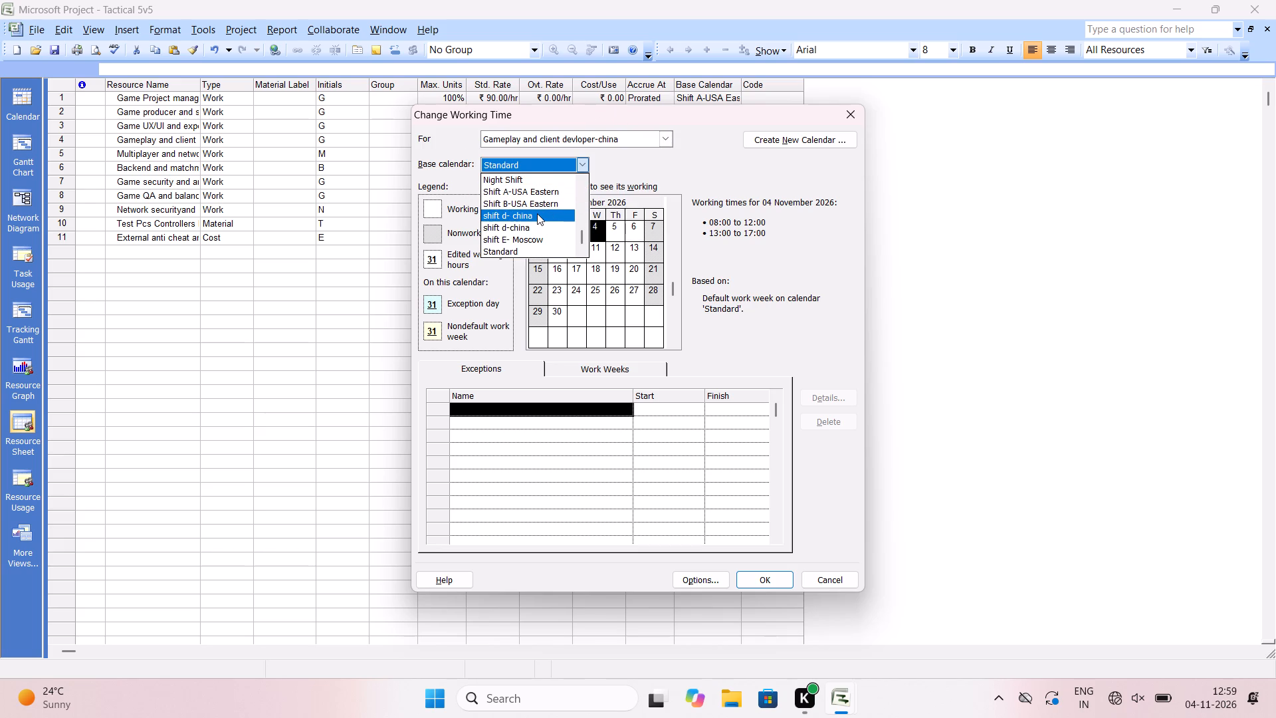
{"action": "scroll", "coordinate": [537, 213], "scroll_direction": "up", "scroll_amount": 1}
{"action": "scroll", "coordinate": [531, 229], "scroll_direction": "down", "scroll_amount": 1}
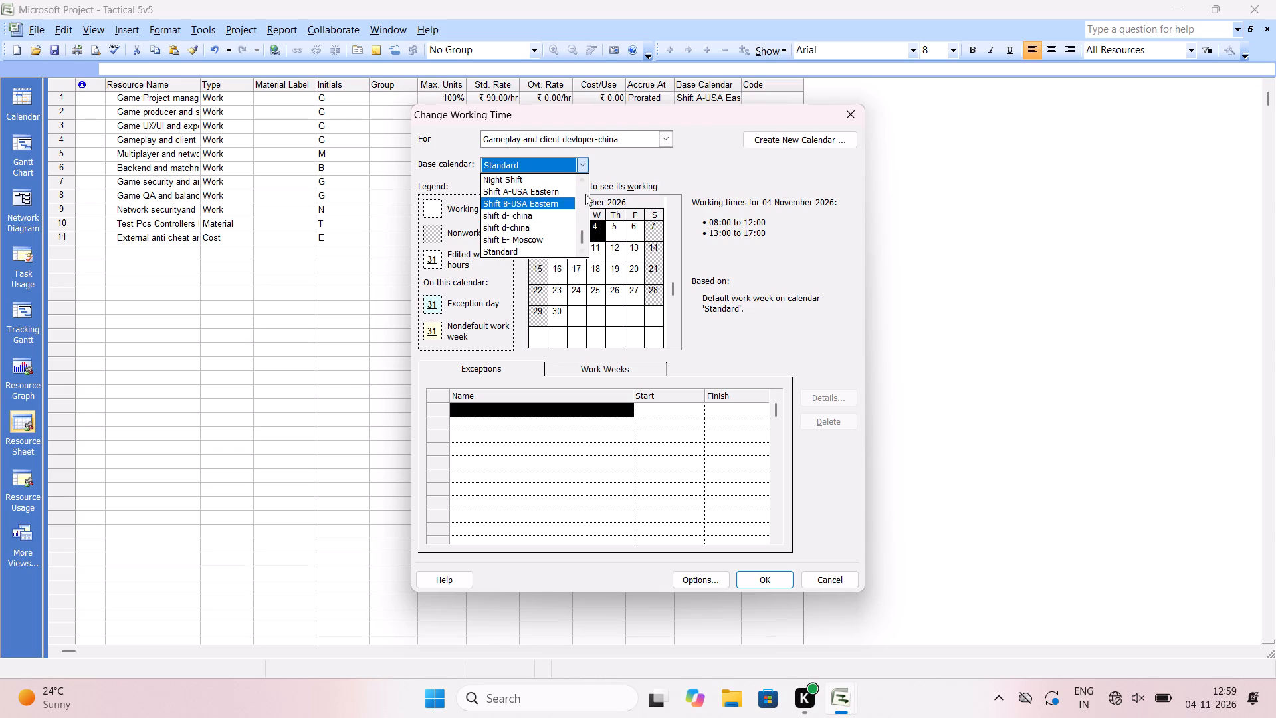
{"action": "left_click", "coordinate": [633, 168]}
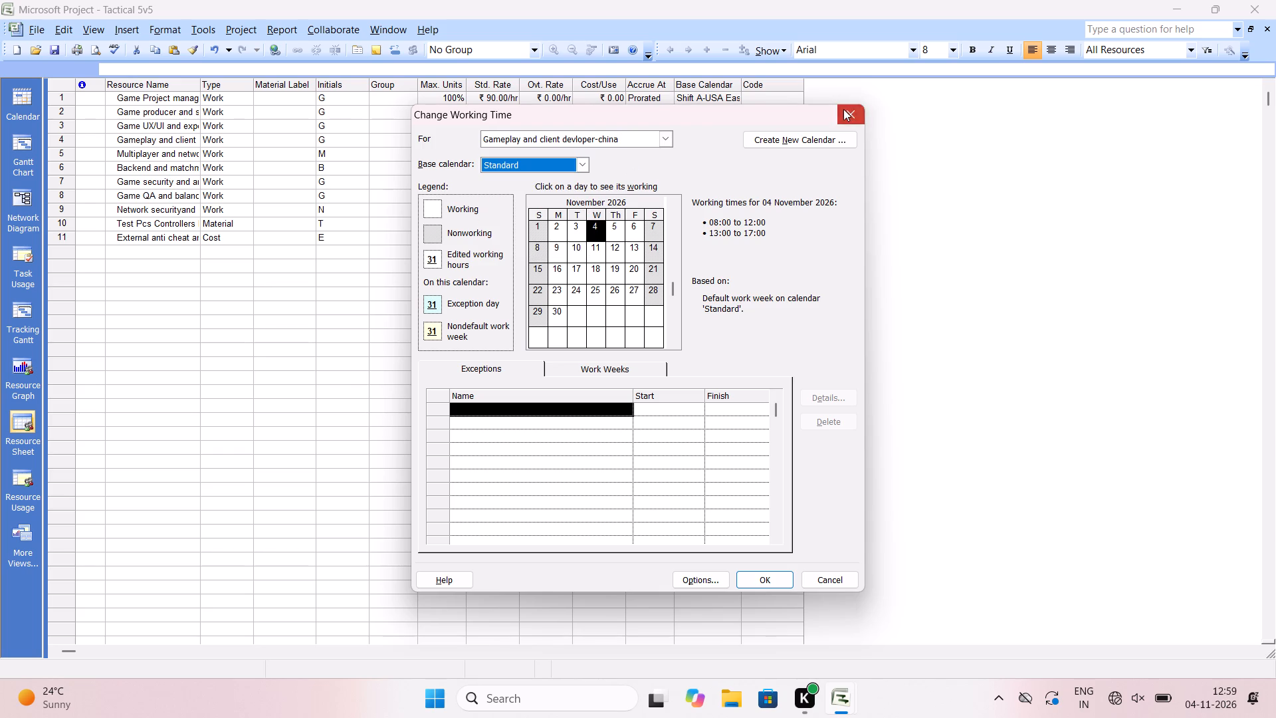
{"action": "left_click", "coordinate": [843, 109]}
Return to the Gantt Chart view and examine the Standard project calendar in the Change Working Time settings.
{"action": "left_click", "coordinate": [16, 145]}
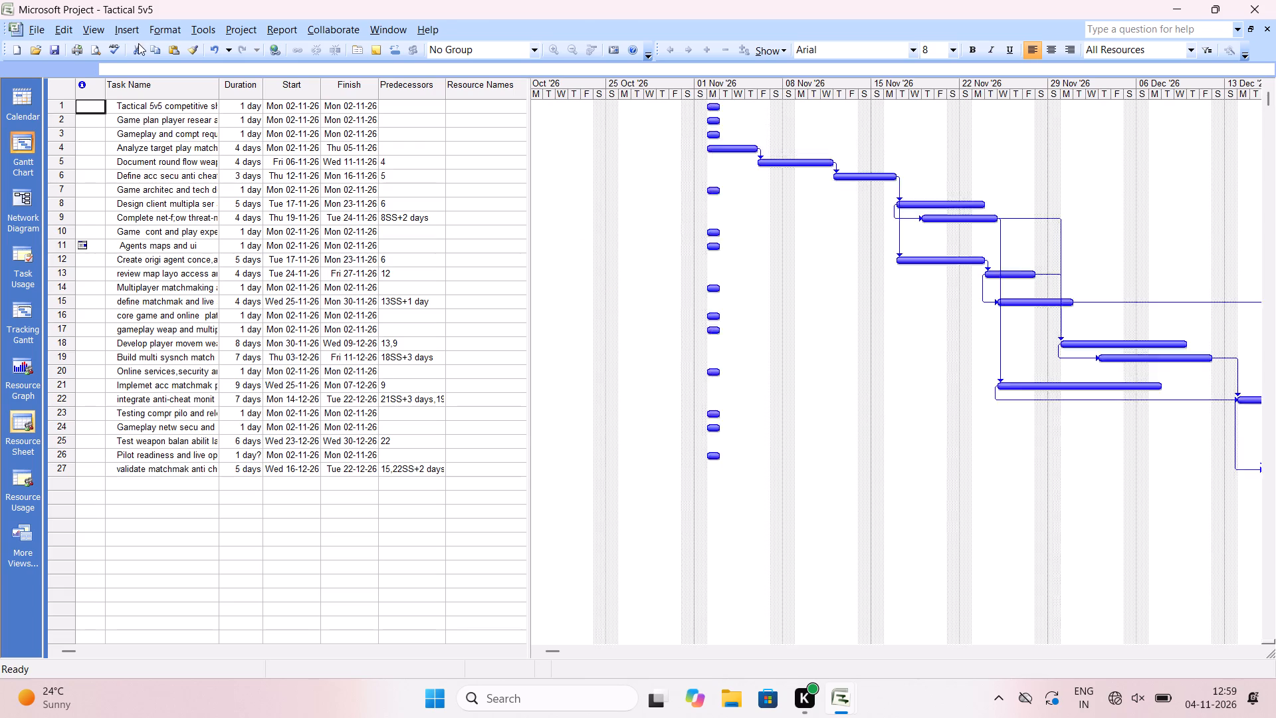
{"action": "left_click_drag", "start_coordinate": [209, 29], "coordinate": [234, 130]}
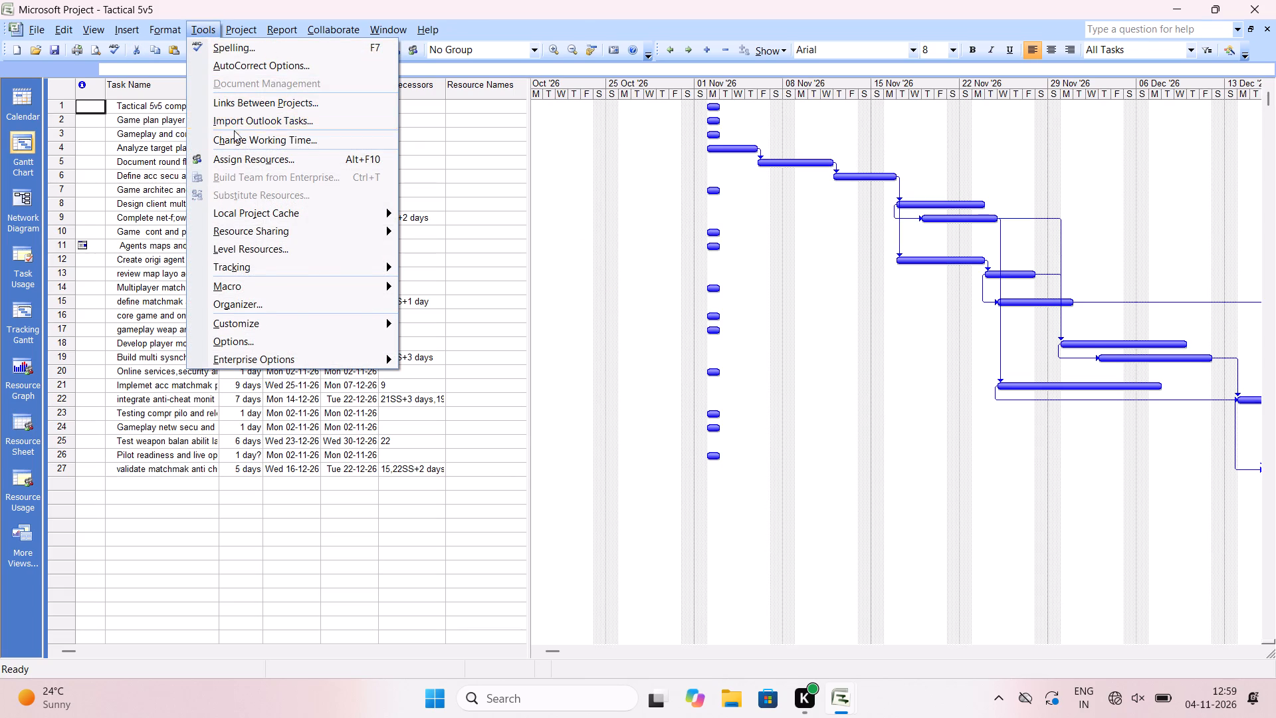
{"action": "left_click_drag", "start_coordinate": [234, 130], "coordinate": [234, 132]}
{"action": "left_click", "coordinate": [234, 132]}
{"action": "left_click", "coordinate": [623, 136]}
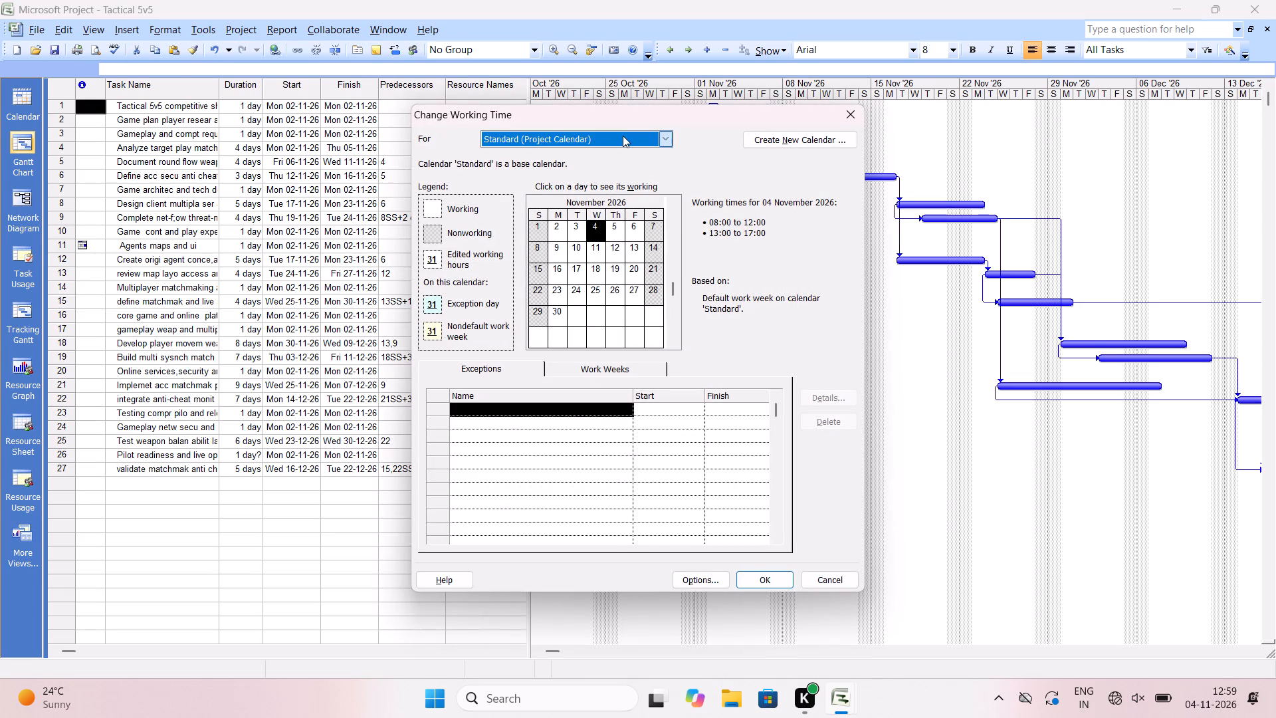
{"action": "scroll", "coordinate": [588, 182], "scroll_direction": "down", "scroll_amount": 1}
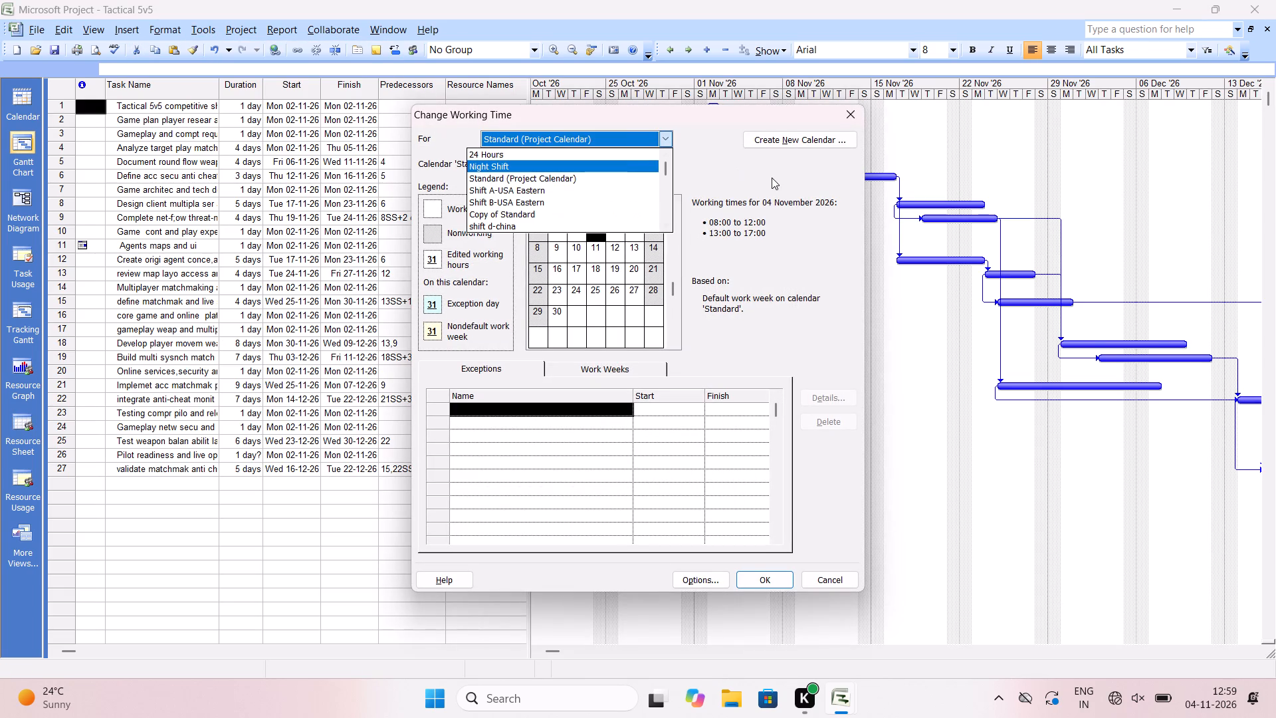
{"action": "scroll", "coordinate": [635, 170], "scroll_direction": "down", "scroll_amount": 2}
{"action": "scroll", "coordinate": [520, 208], "scroll_direction": "down", "scroll_amount": 1}
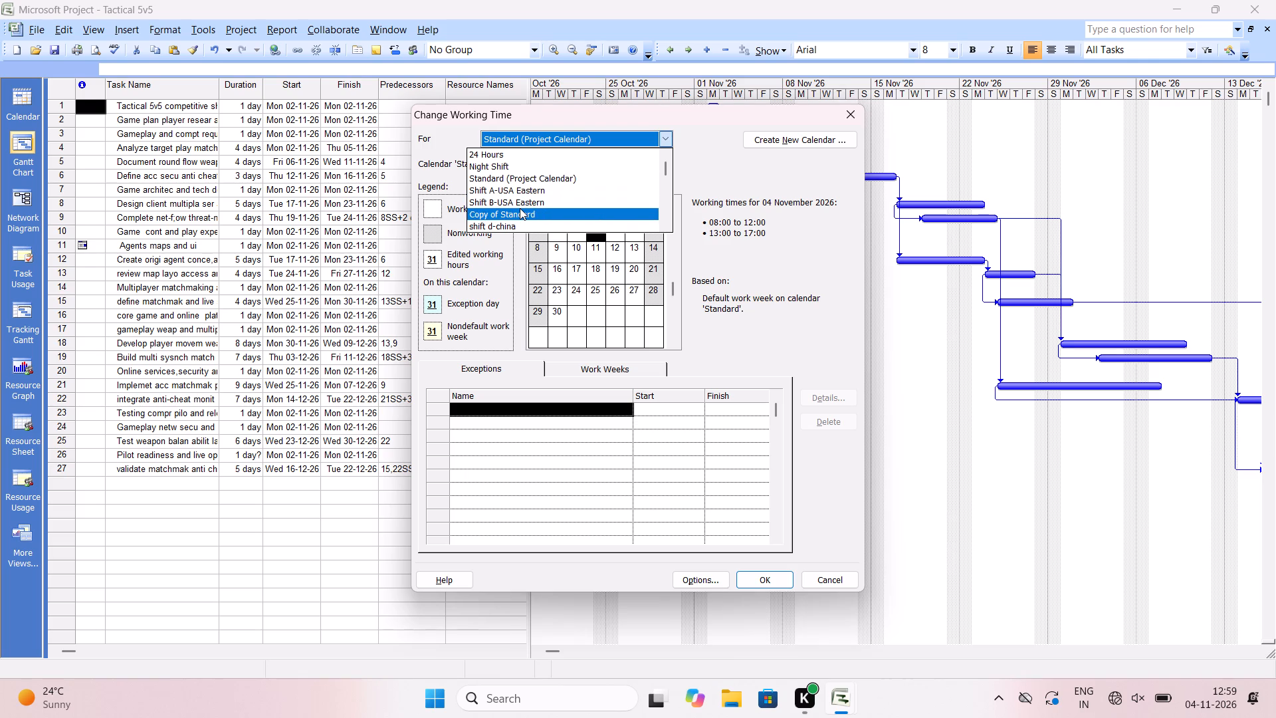
{"action": "left_click", "coordinate": [521, 174]}
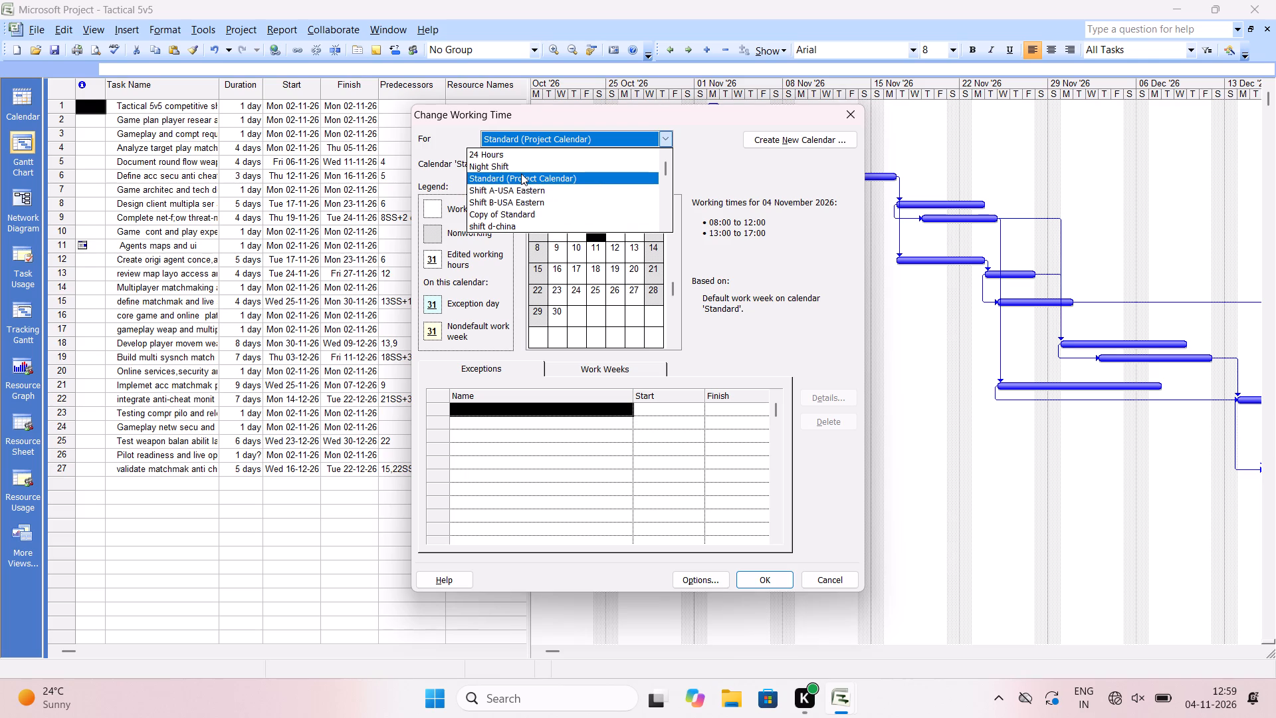
{"action": "left_click", "coordinate": [603, 276]}
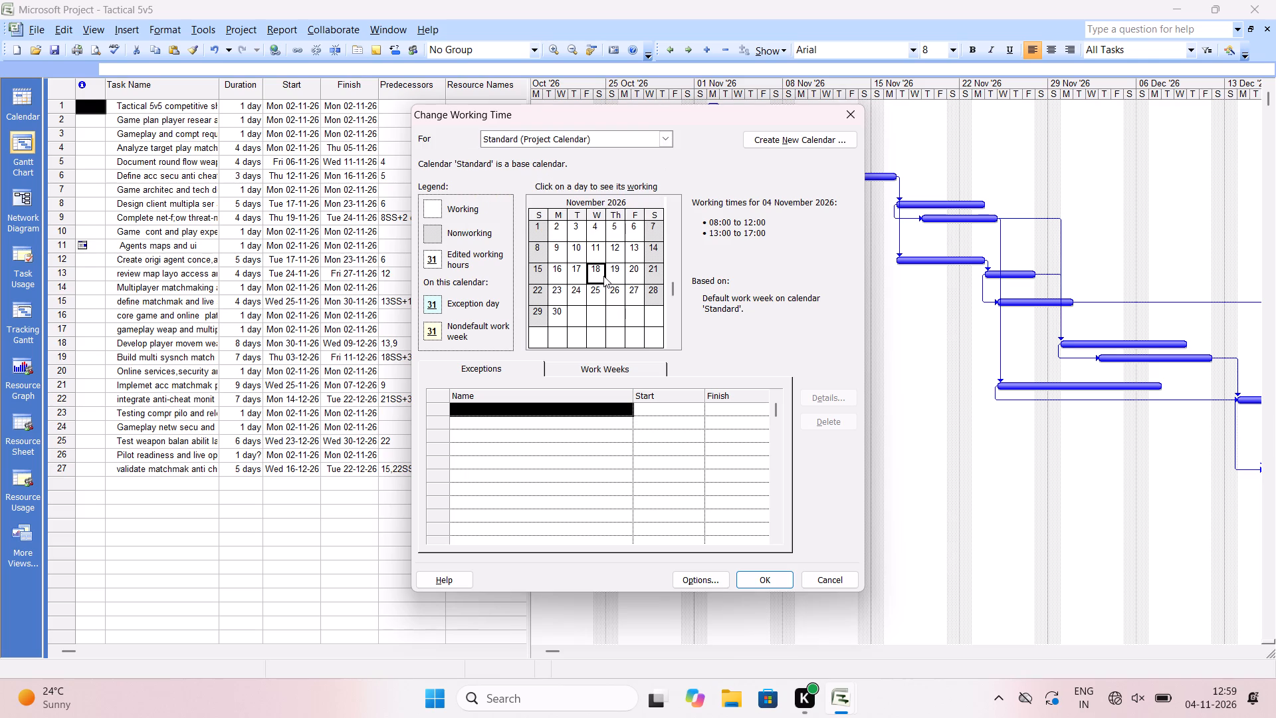
Examine the working times of the base calendars shift E- Moscow, shift d- china and shift d-china.
{"action": "left_click_drag", "start_coordinate": [590, 138], "coordinate": [523, 226]}
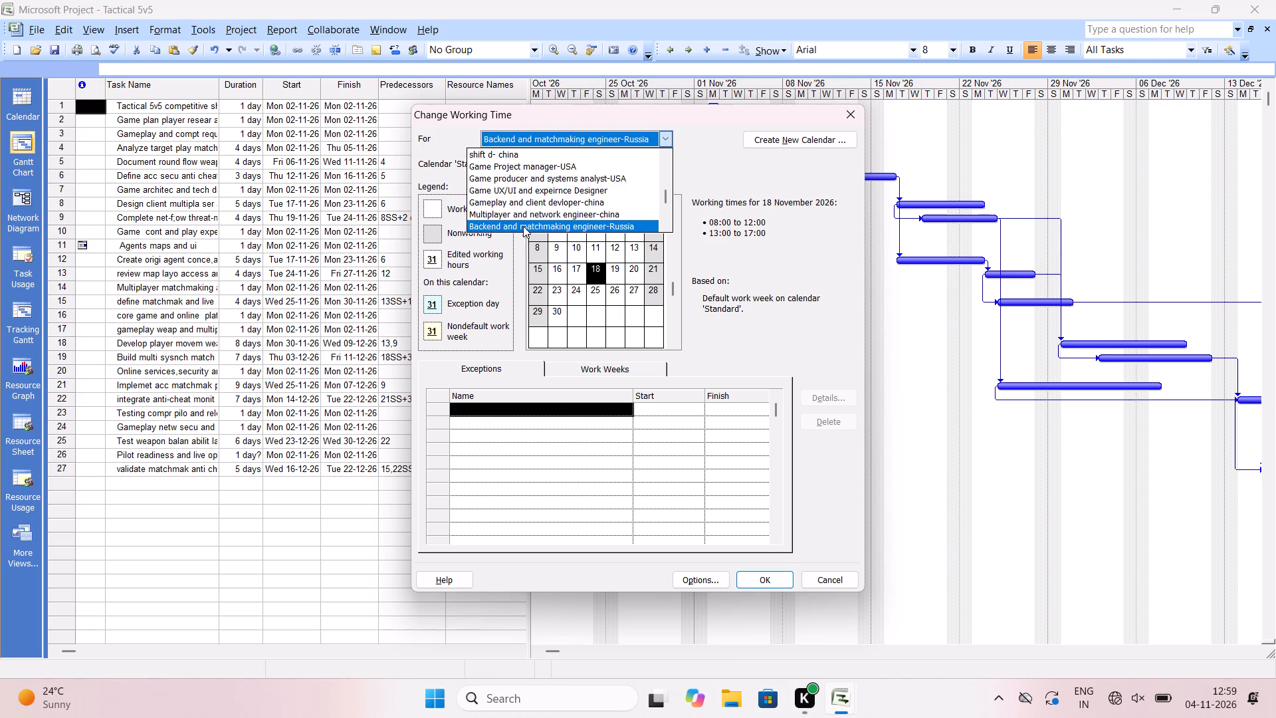
{"action": "left_click_drag", "start_coordinate": [523, 226], "coordinate": [496, 130]}
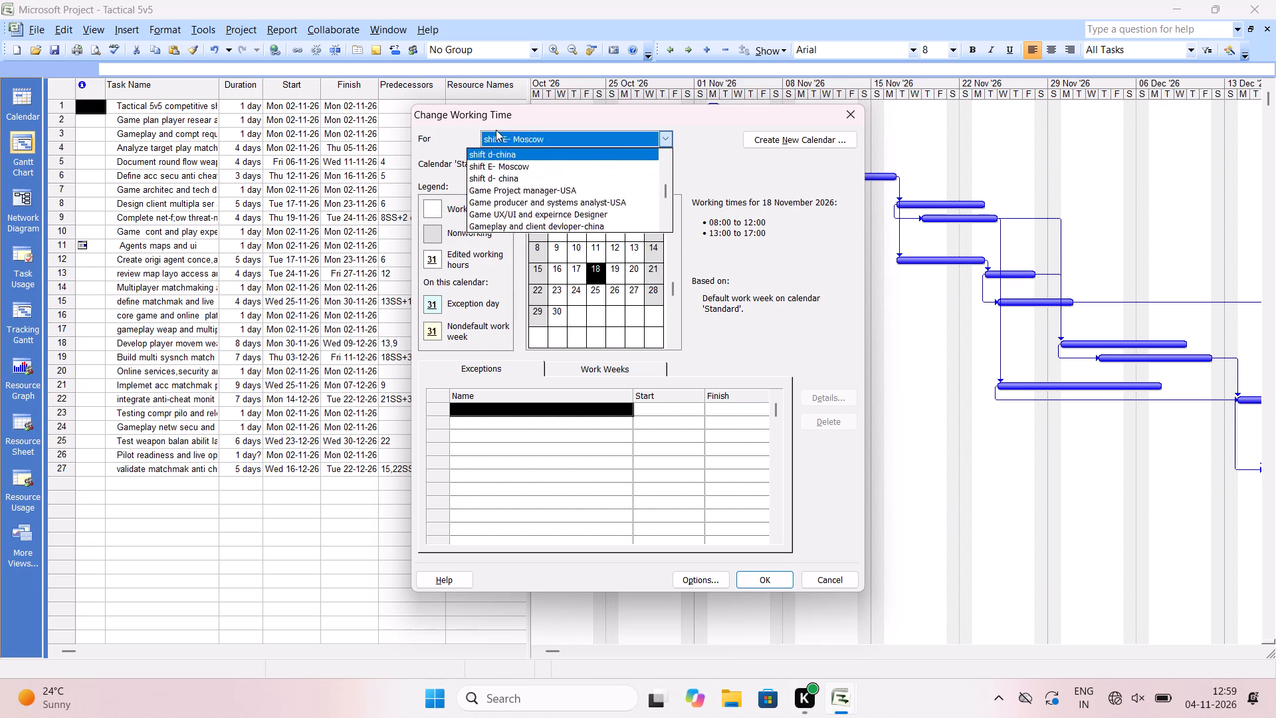
{"action": "left_click_drag", "start_coordinate": [496, 130], "coordinate": [506, 221]}
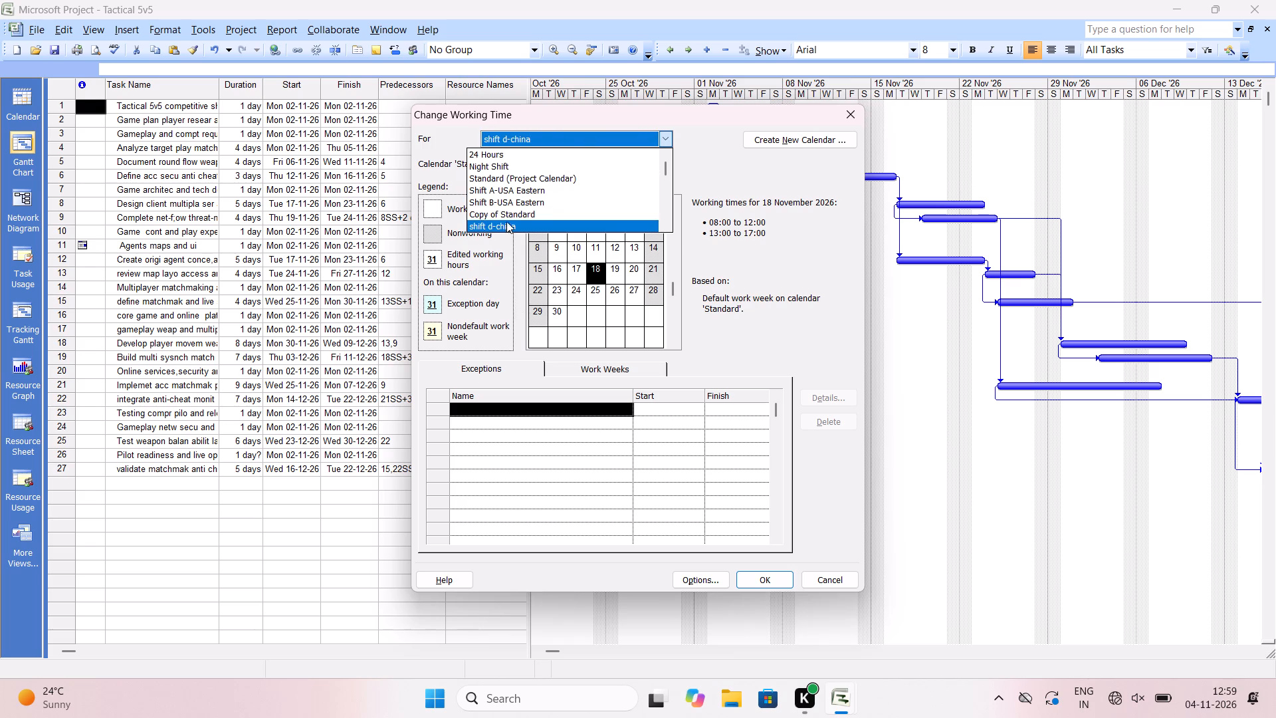
{"action": "left_click_drag", "start_coordinate": [506, 221], "coordinate": [504, 192]}
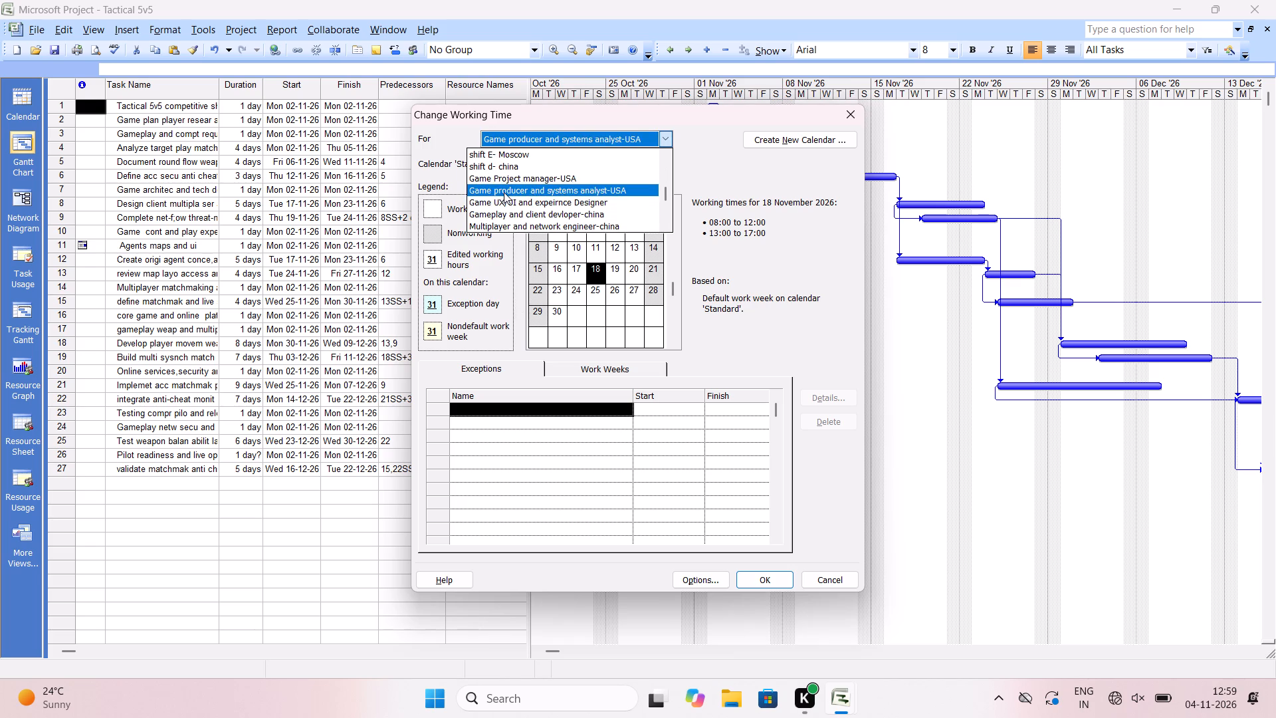
{"action": "left_click_drag", "start_coordinate": [504, 192], "coordinate": [502, 160]}
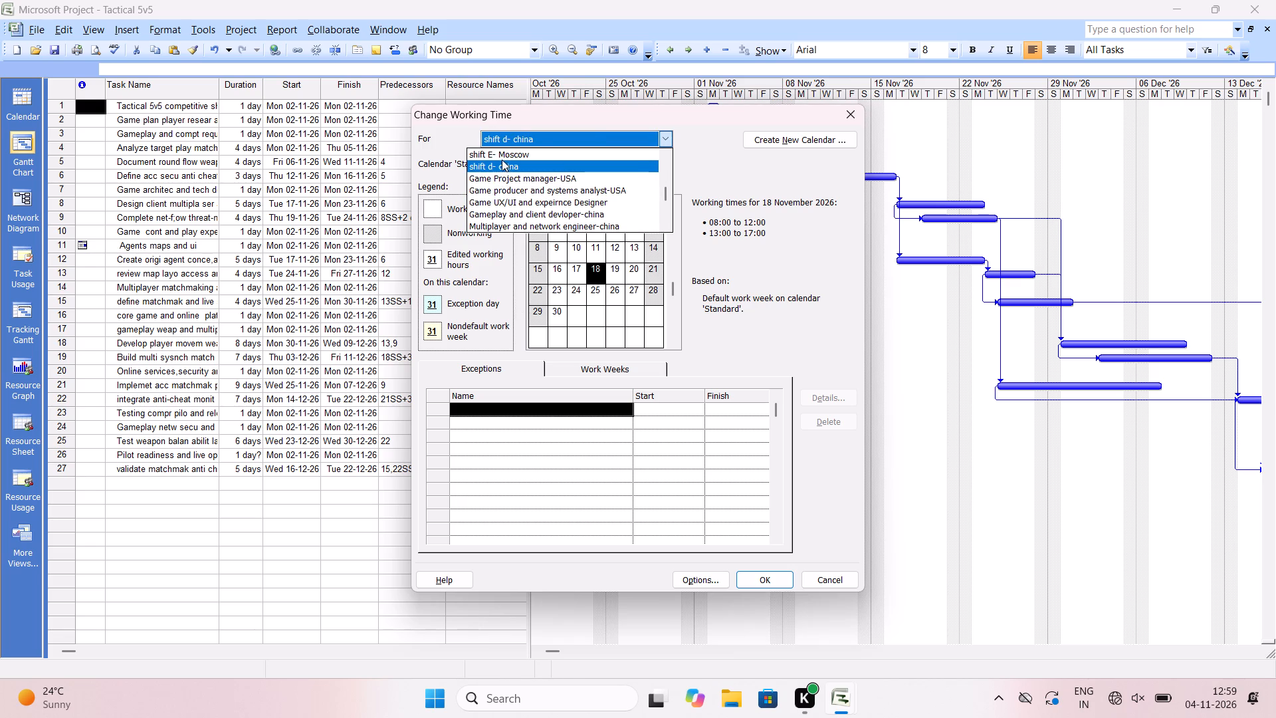
{"action": "left_click_drag", "start_coordinate": [502, 160], "coordinate": [502, 153]}
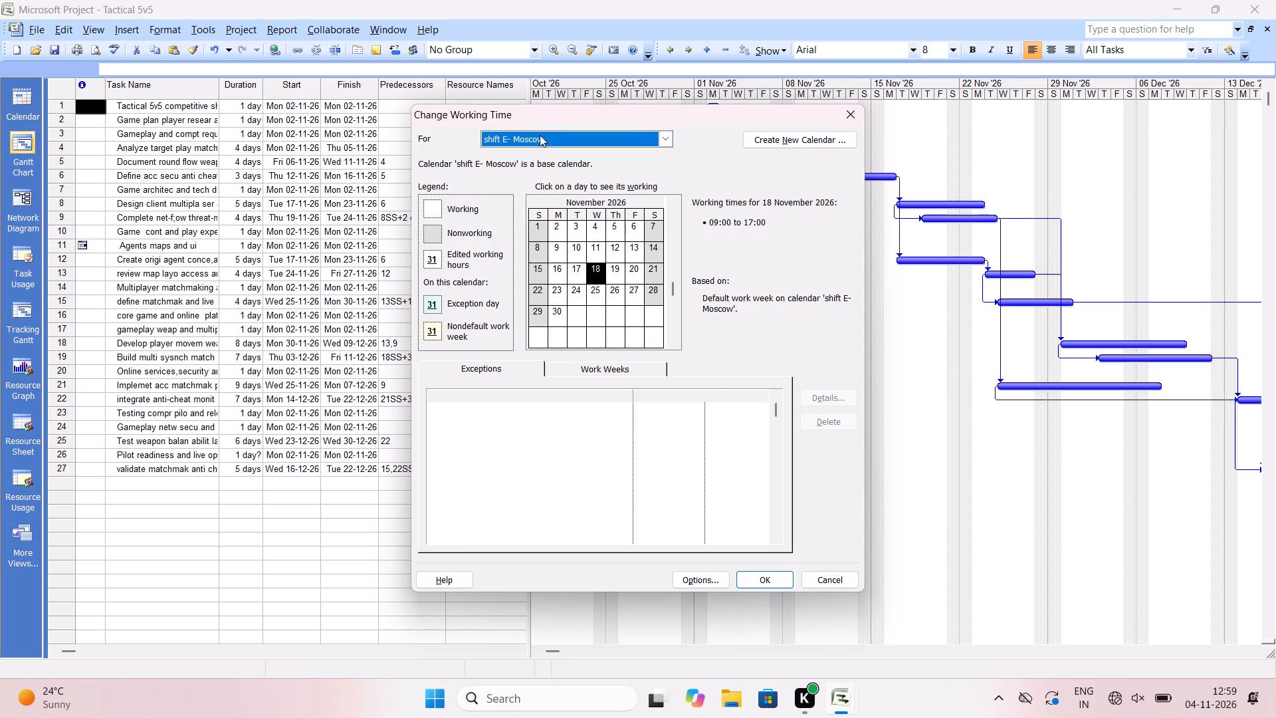
{"action": "left_click", "coordinate": [540, 135]}
{"action": "left_click", "coordinate": [518, 204]}
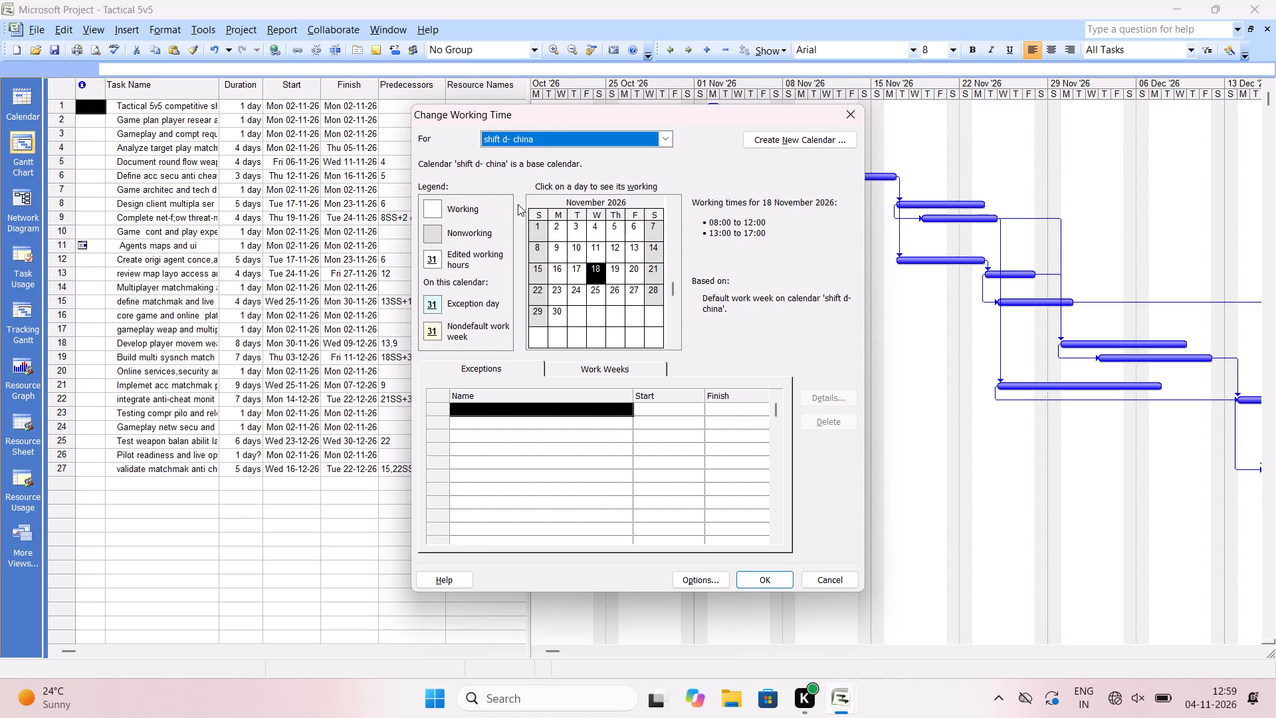
{"action": "left_click", "coordinate": [558, 137]}
{"action": "left_click", "coordinate": [520, 168]}
{"action": "left_click", "coordinate": [562, 141]}
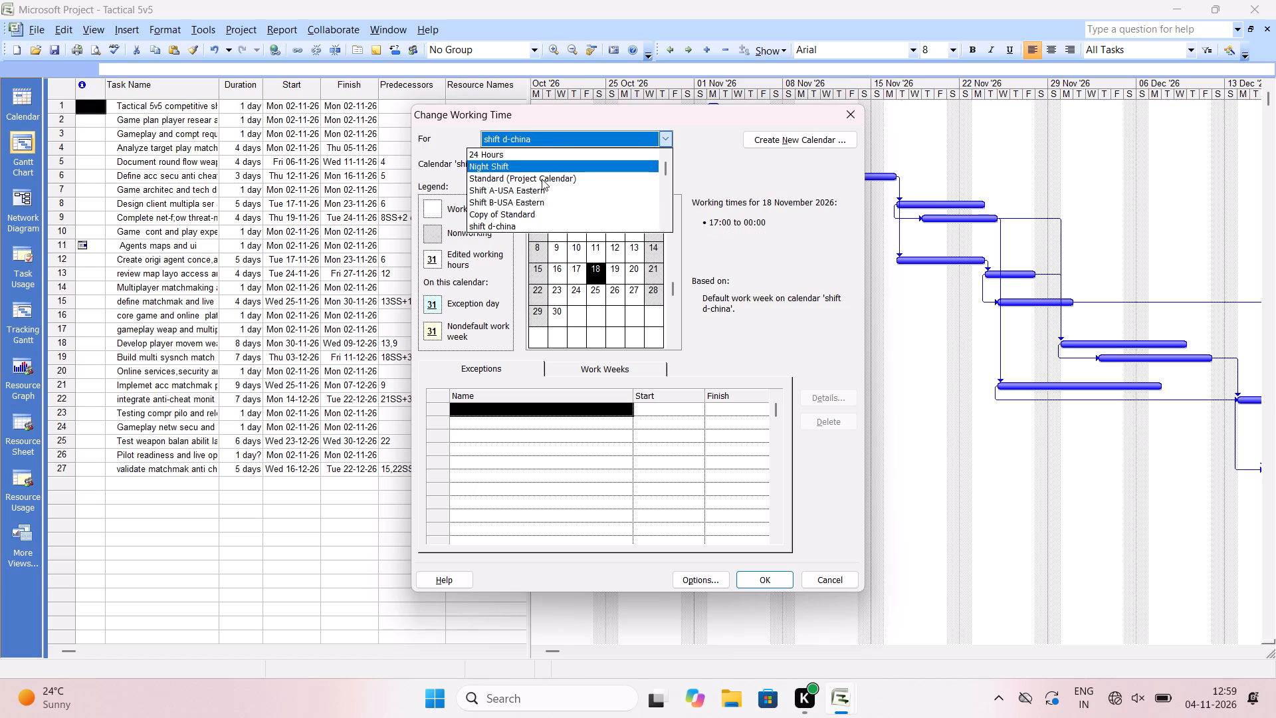
{"action": "left_click_drag", "start_coordinate": [538, 188], "coordinate": [546, 156]}
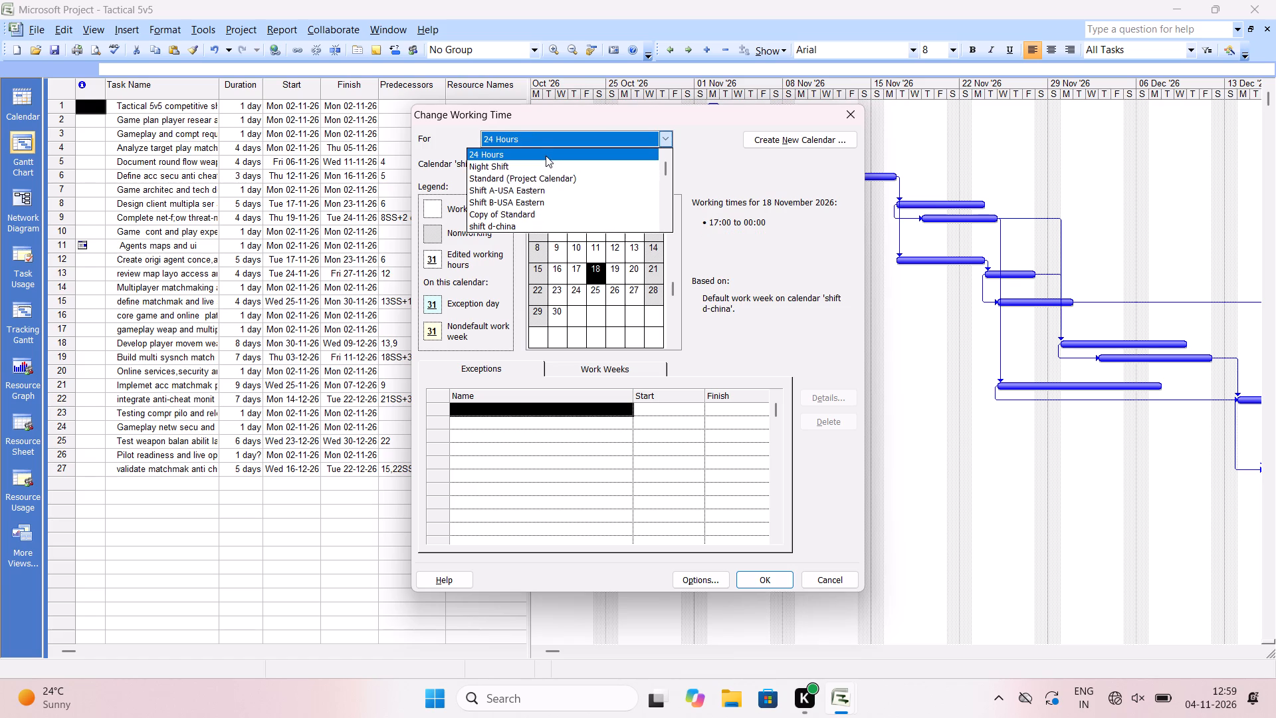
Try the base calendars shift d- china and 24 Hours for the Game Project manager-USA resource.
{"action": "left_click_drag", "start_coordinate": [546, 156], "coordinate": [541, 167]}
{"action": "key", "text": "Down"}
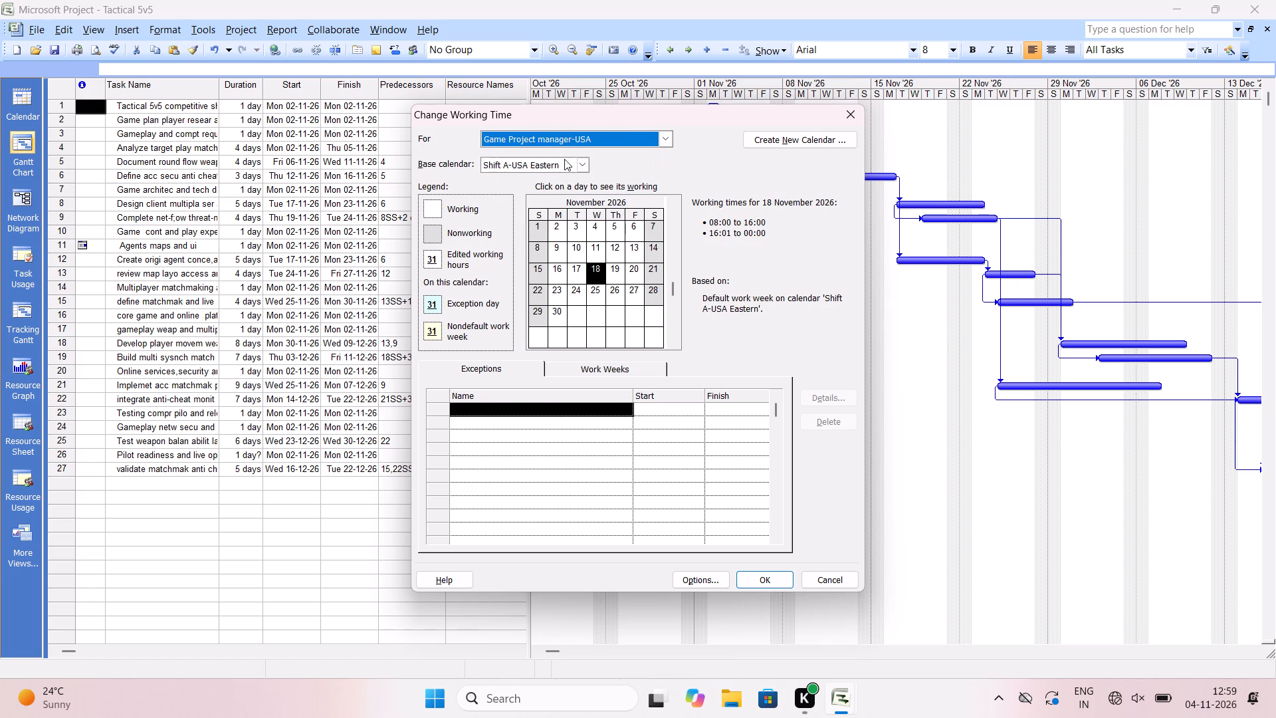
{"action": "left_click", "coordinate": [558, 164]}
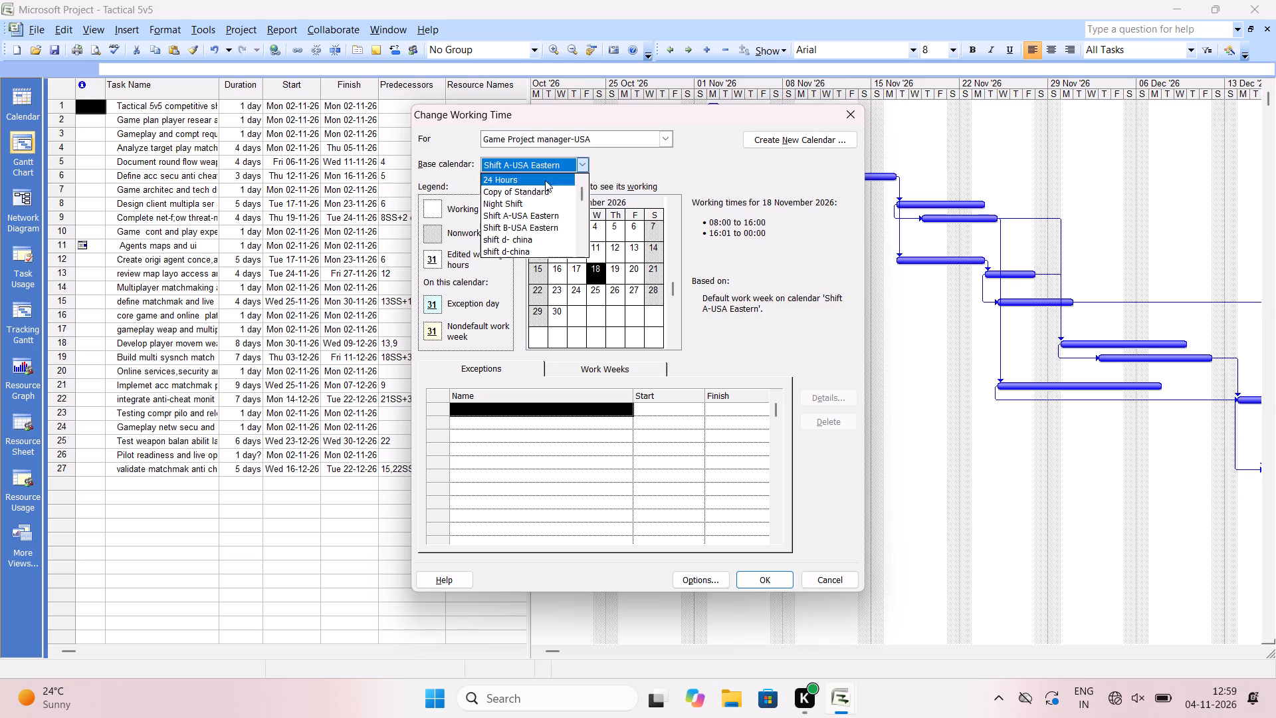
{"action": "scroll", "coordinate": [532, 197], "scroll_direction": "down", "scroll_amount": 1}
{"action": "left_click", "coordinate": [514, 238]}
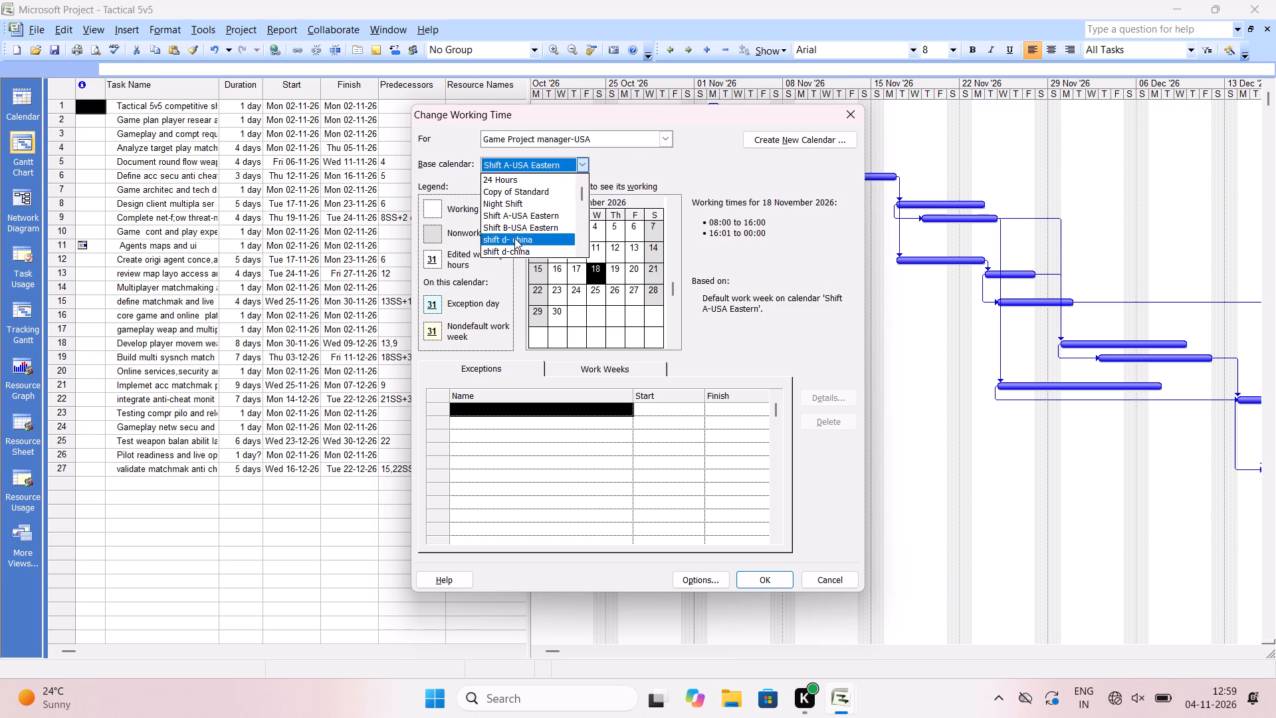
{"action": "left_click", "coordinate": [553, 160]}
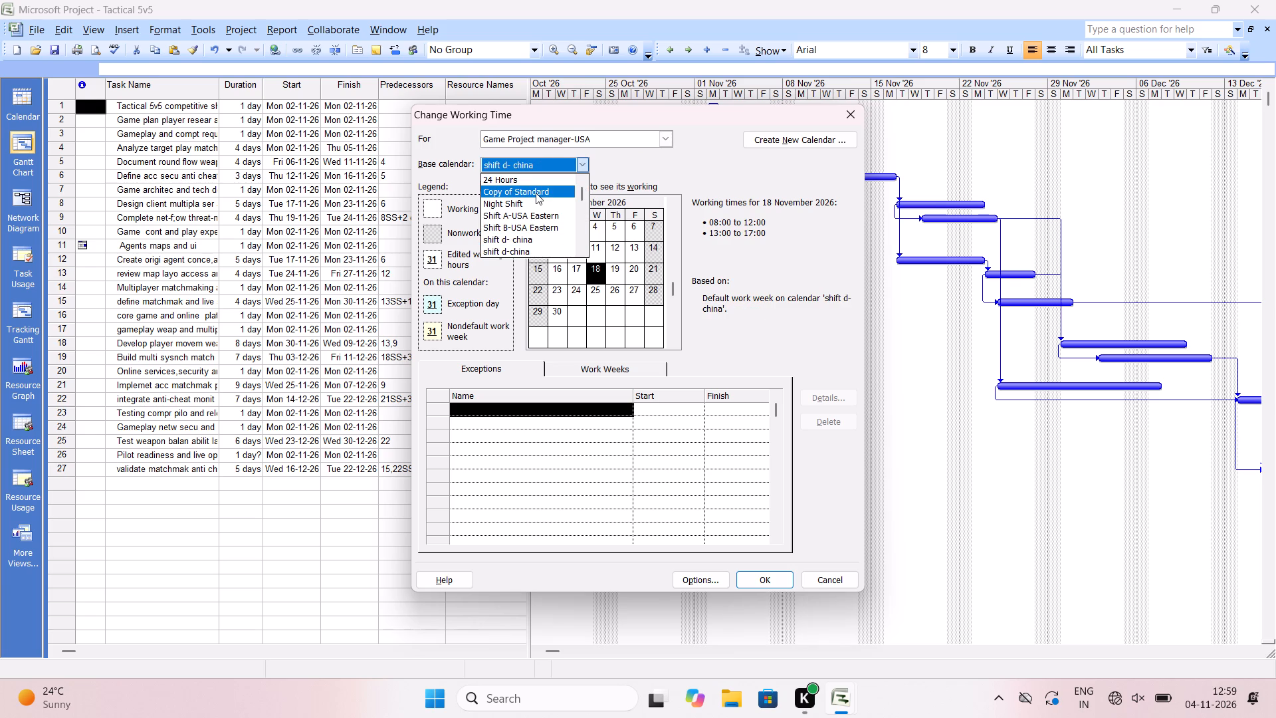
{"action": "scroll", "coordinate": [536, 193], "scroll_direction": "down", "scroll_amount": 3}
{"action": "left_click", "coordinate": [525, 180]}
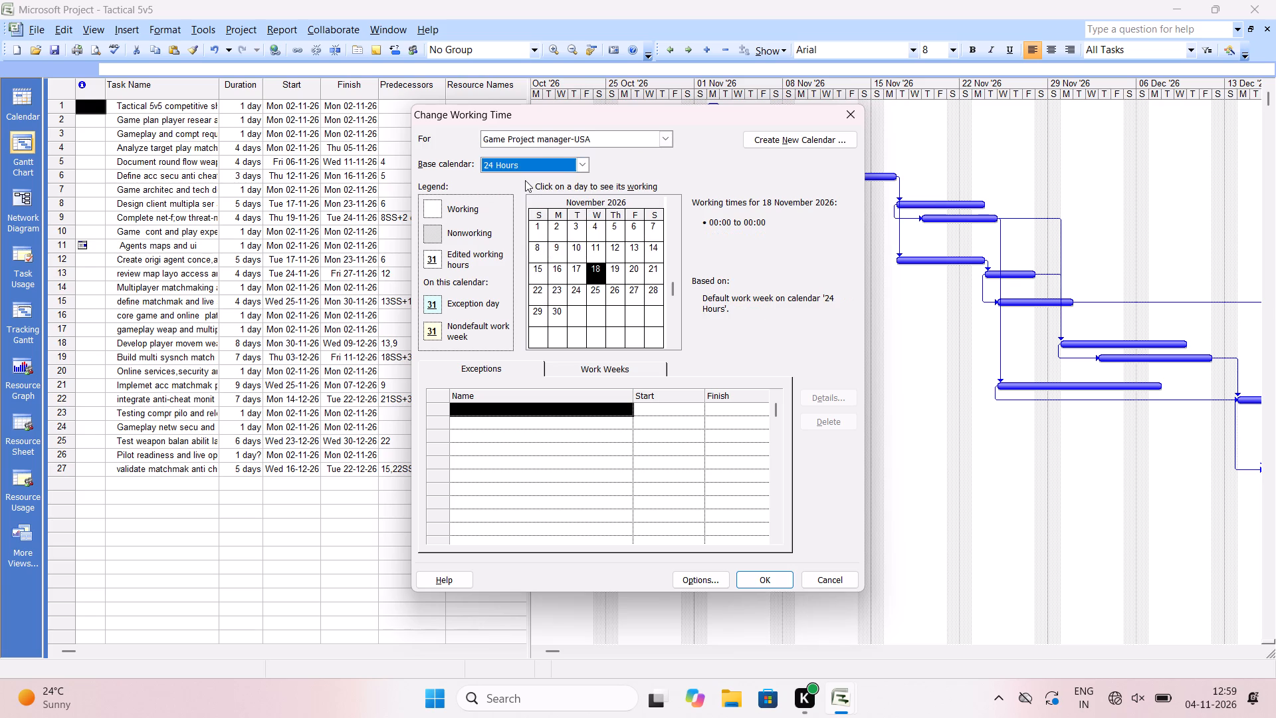
Create a base calendar named shift C- china as a copy of Copy of Standard, discarding the project manager's calendar changes.
{"action": "left_click", "coordinate": [798, 141]}
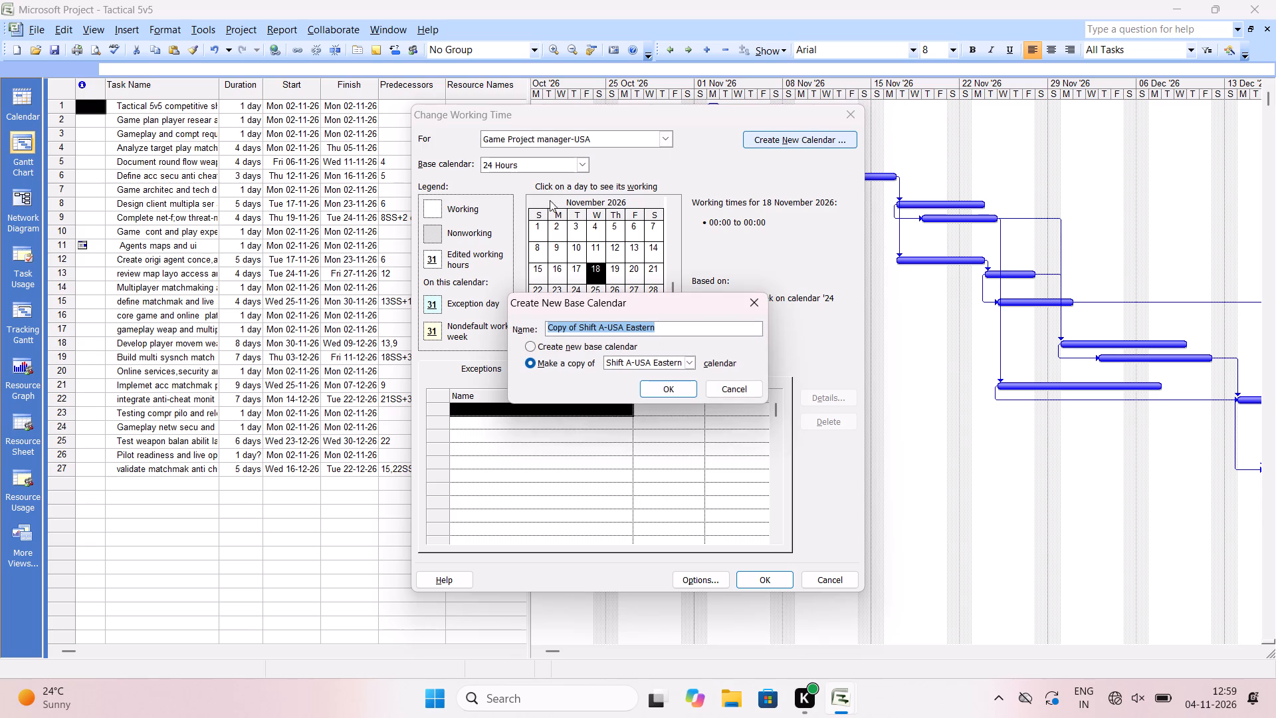
{"action": "left_click", "coordinate": [655, 359]}
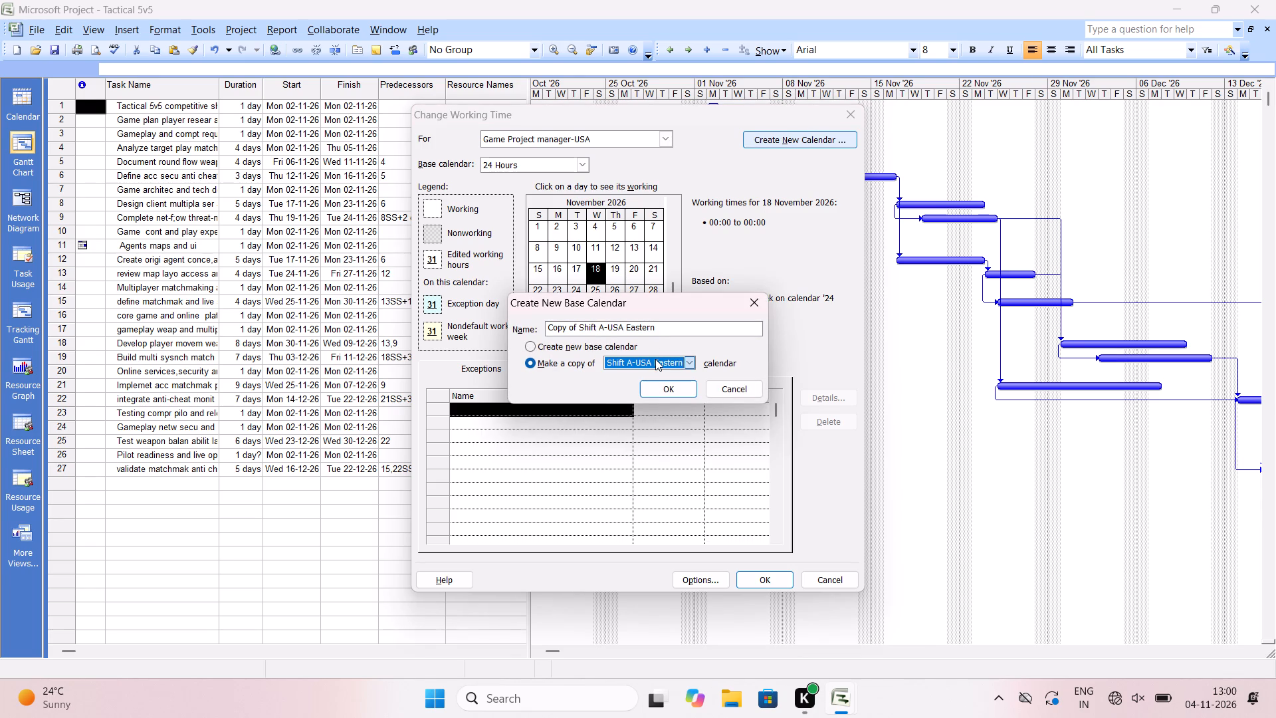
{"action": "scroll", "coordinate": [641, 387], "scroll_direction": "down", "scroll_amount": 1}
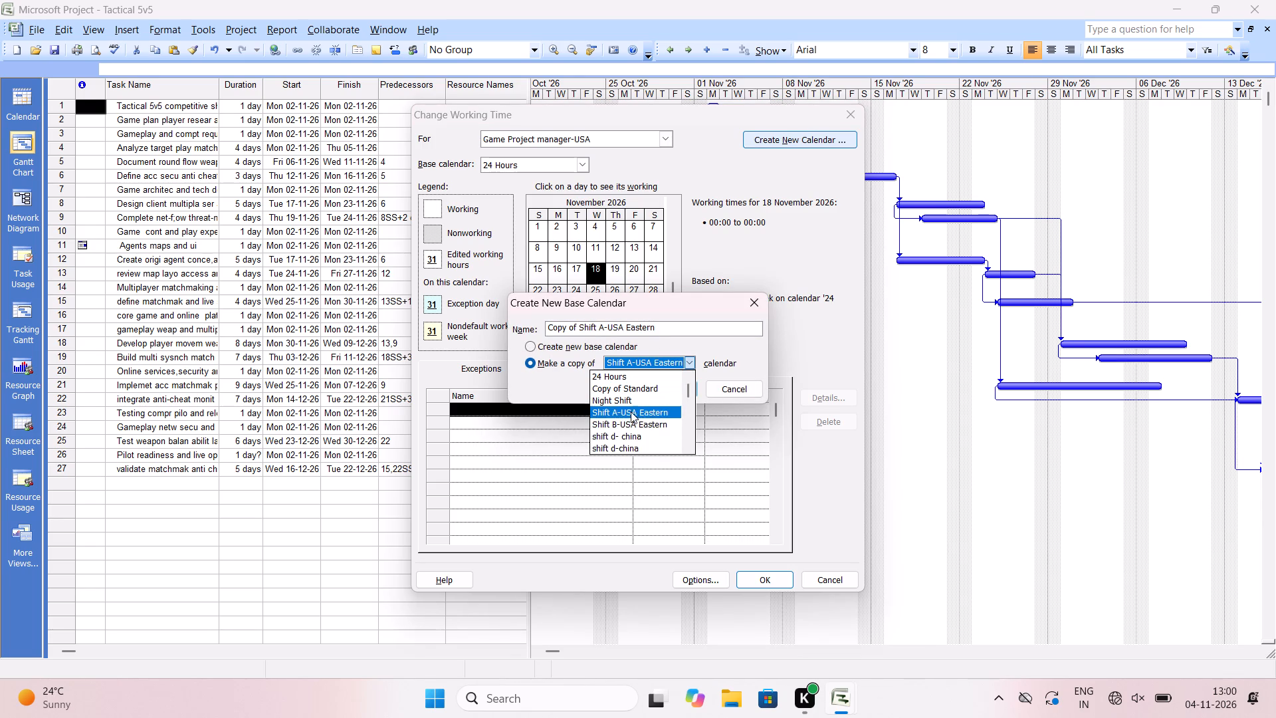
{"action": "left_click", "coordinate": [634, 388]}
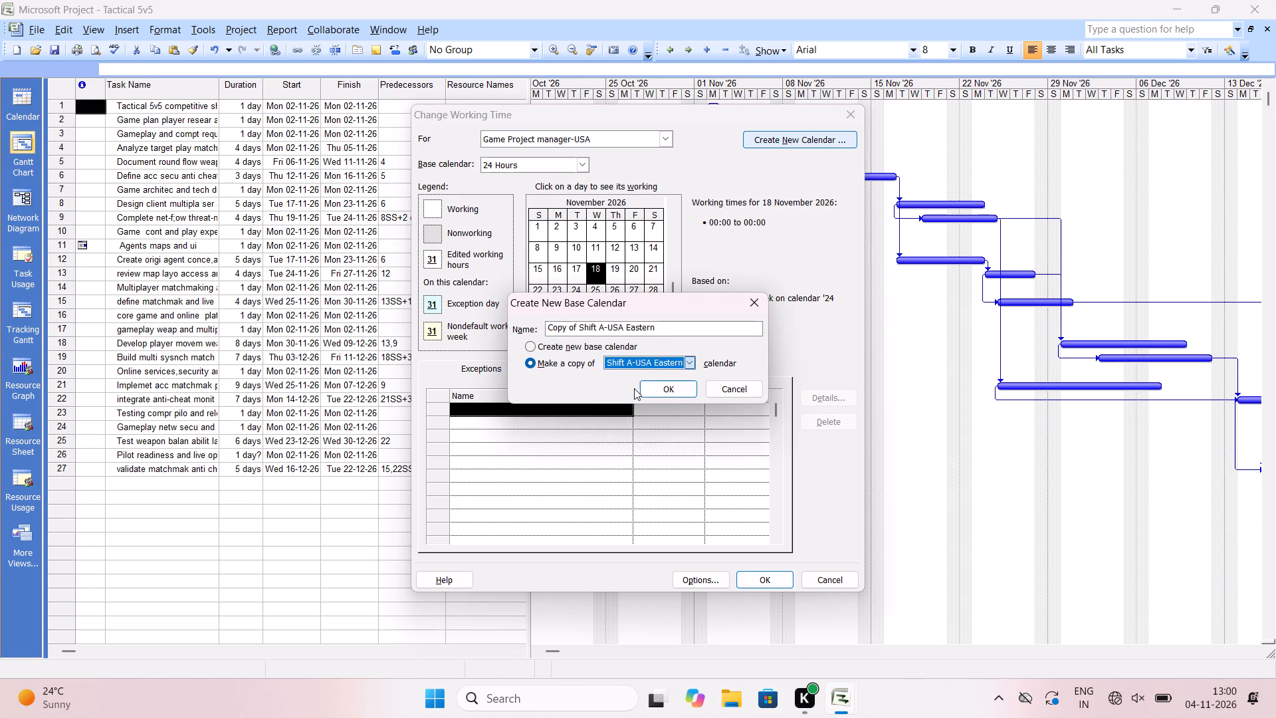
{"action": "left_click_drag", "start_coordinate": [645, 329], "coordinate": [508, 330]}
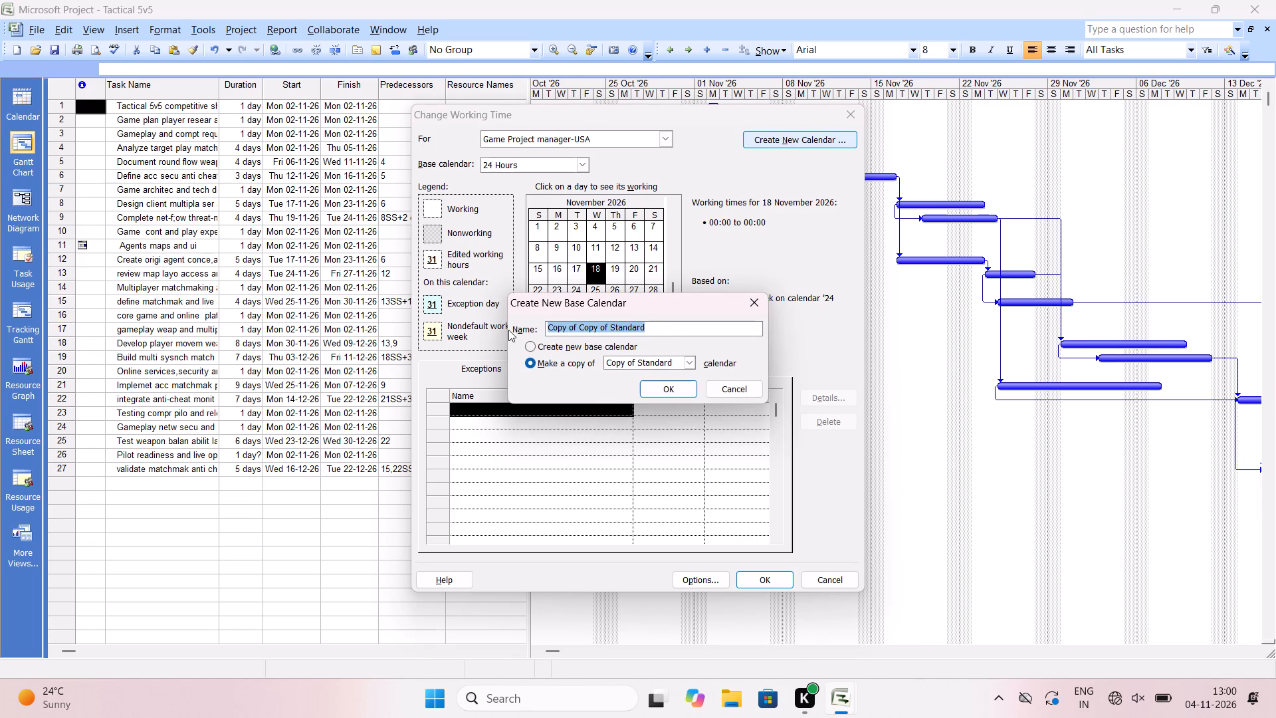
{"action": "key", "text": "BackSpace"}
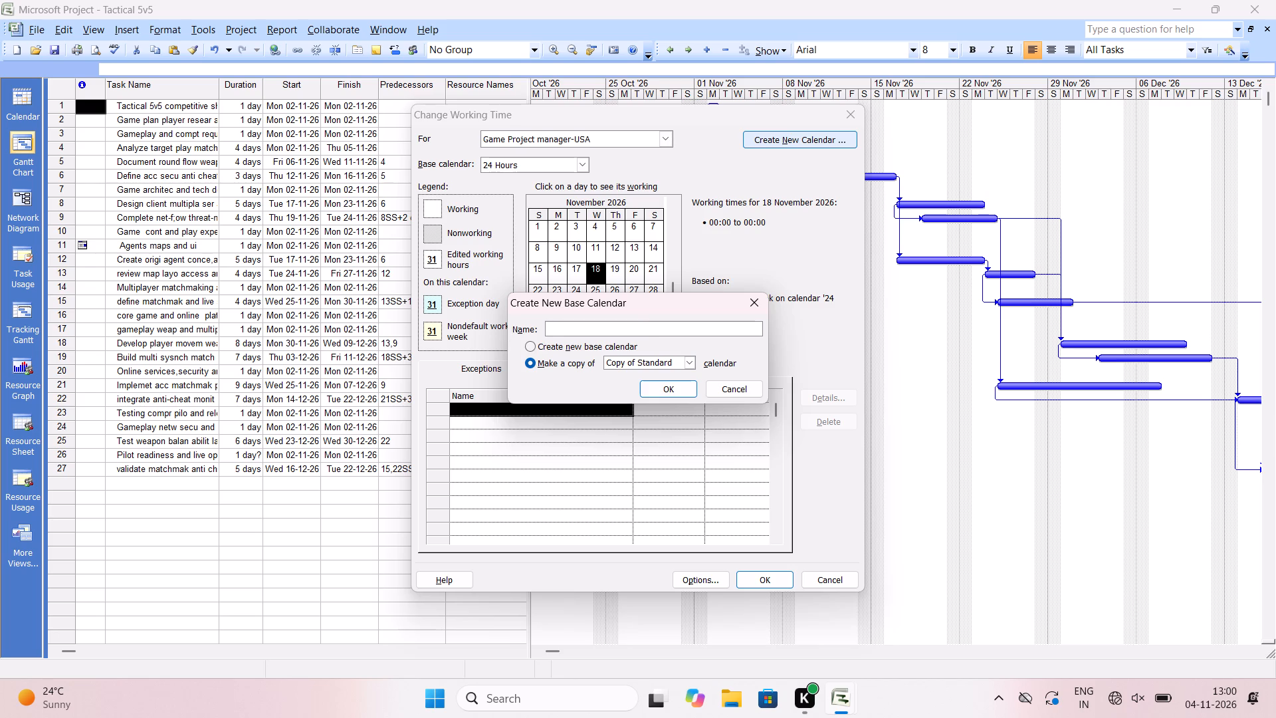
{"action": "type", "text": "shift"}
{"action": "key", "text": "space"}
{"action": "type", "text": "- cj"}
{"action": "key", "text": "BackSpace"}
{"action": "type", "text": "hina"}
{"action": "left_click", "coordinate": [665, 390]}
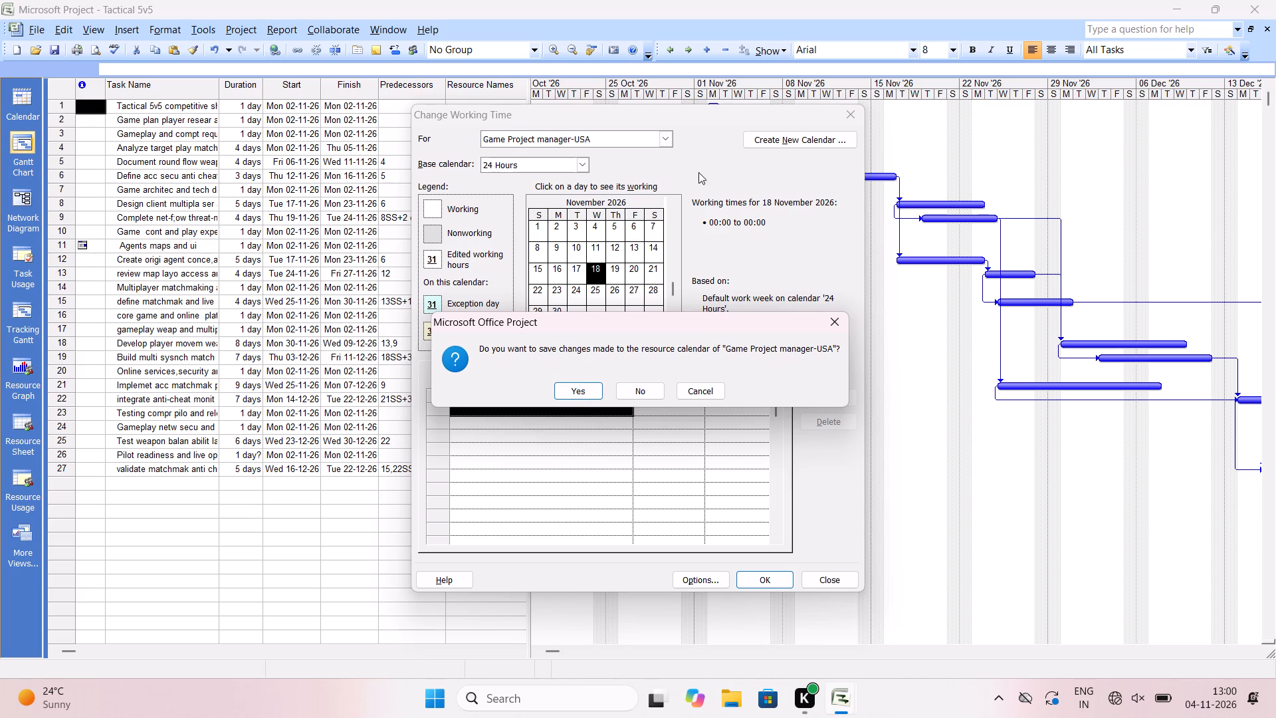
{"action": "left_click", "coordinate": [648, 384]}
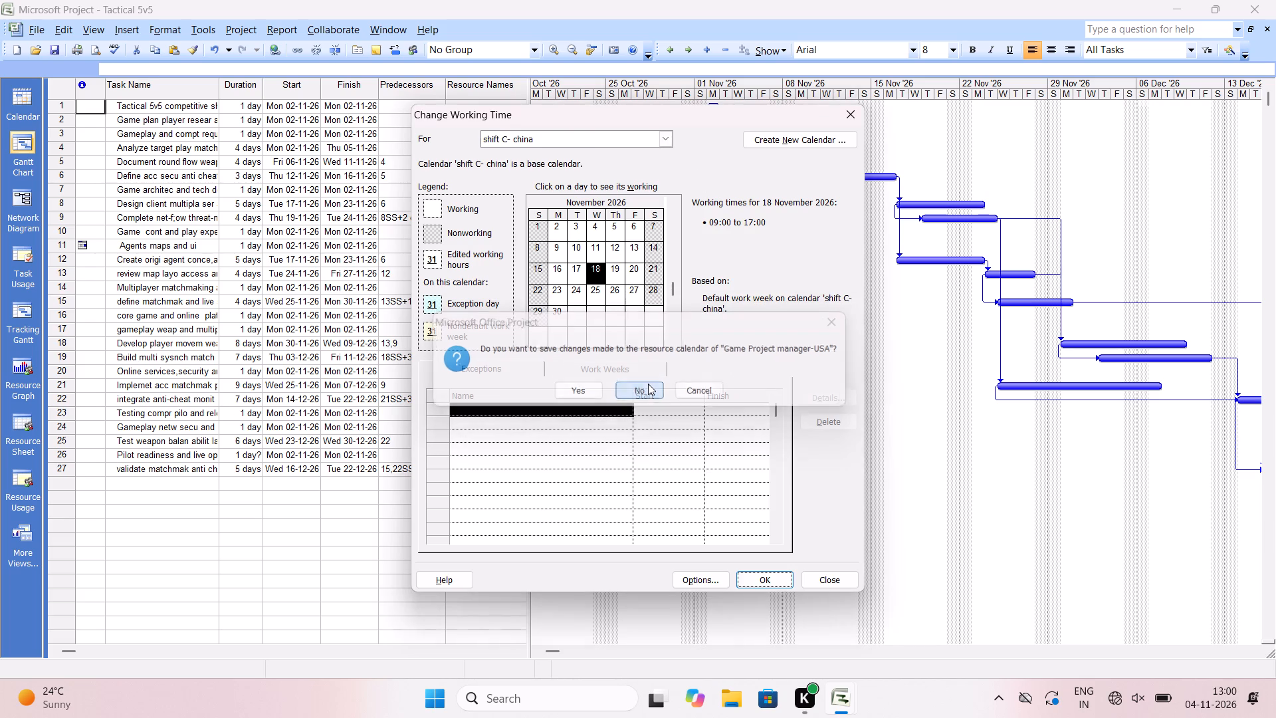
Examine the Monday to Friday working times in the default work week of the shift C- china base calendar.
{"action": "left_click", "coordinate": [651, 142]}
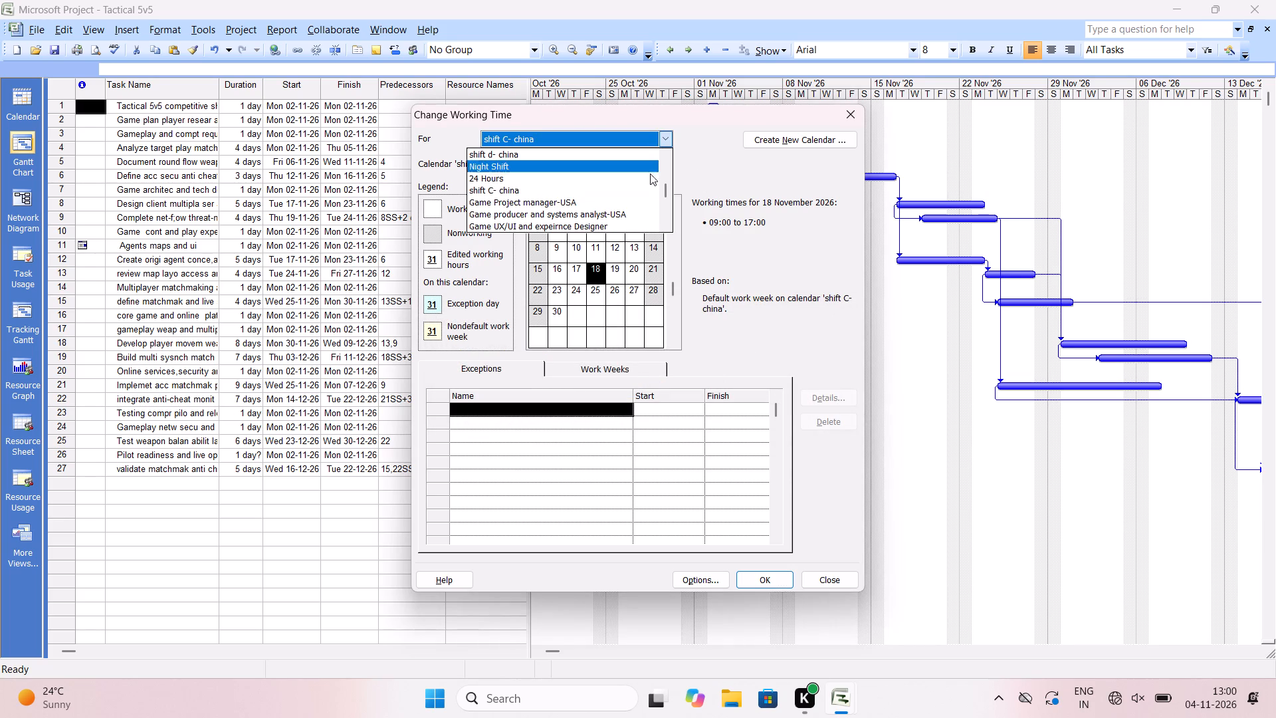
{"action": "left_click", "coordinate": [738, 183]}
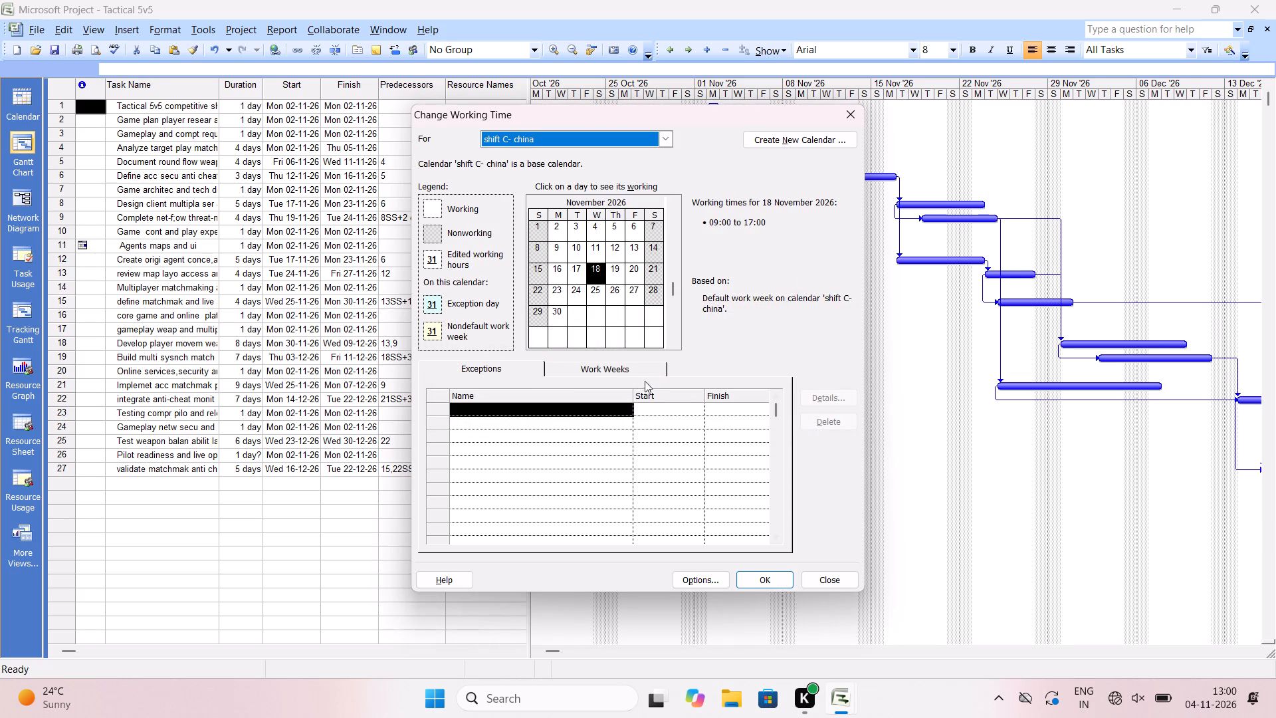
{"action": "left_click", "coordinate": [624, 370]}
{"action": "left_click", "coordinate": [822, 392]}
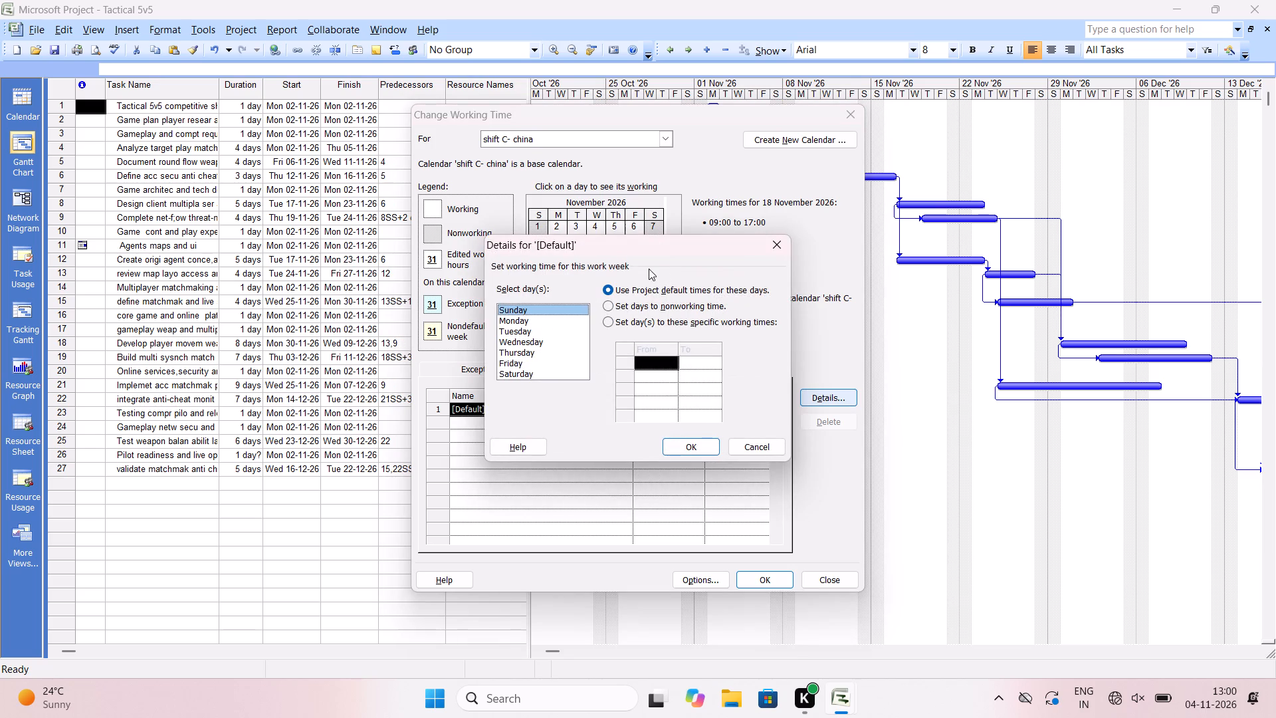
{"action": "left_click_drag", "start_coordinate": [513, 317], "coordinate": [529, 362]}
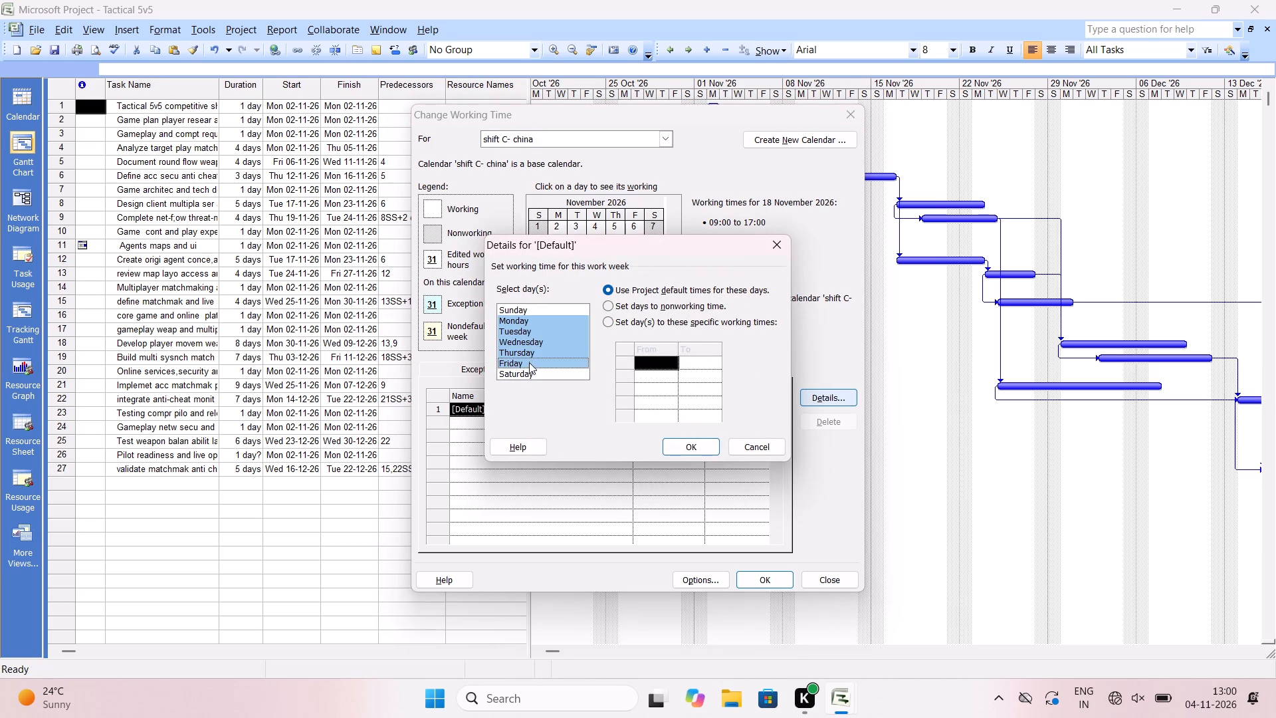
{"action": "left_click_drag", "start_coordinate": [529, 362], "coordinate": [529, 363]}
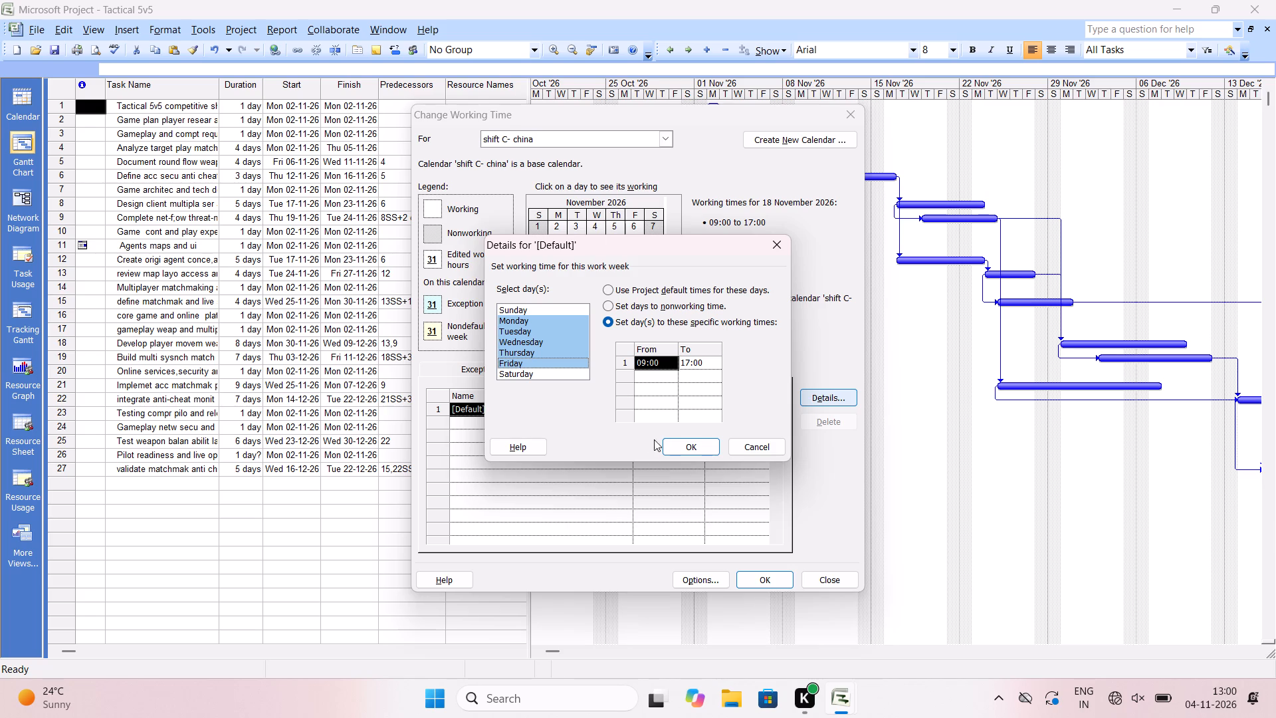
{"action": "left_click", "coordinate": [691, 450]}
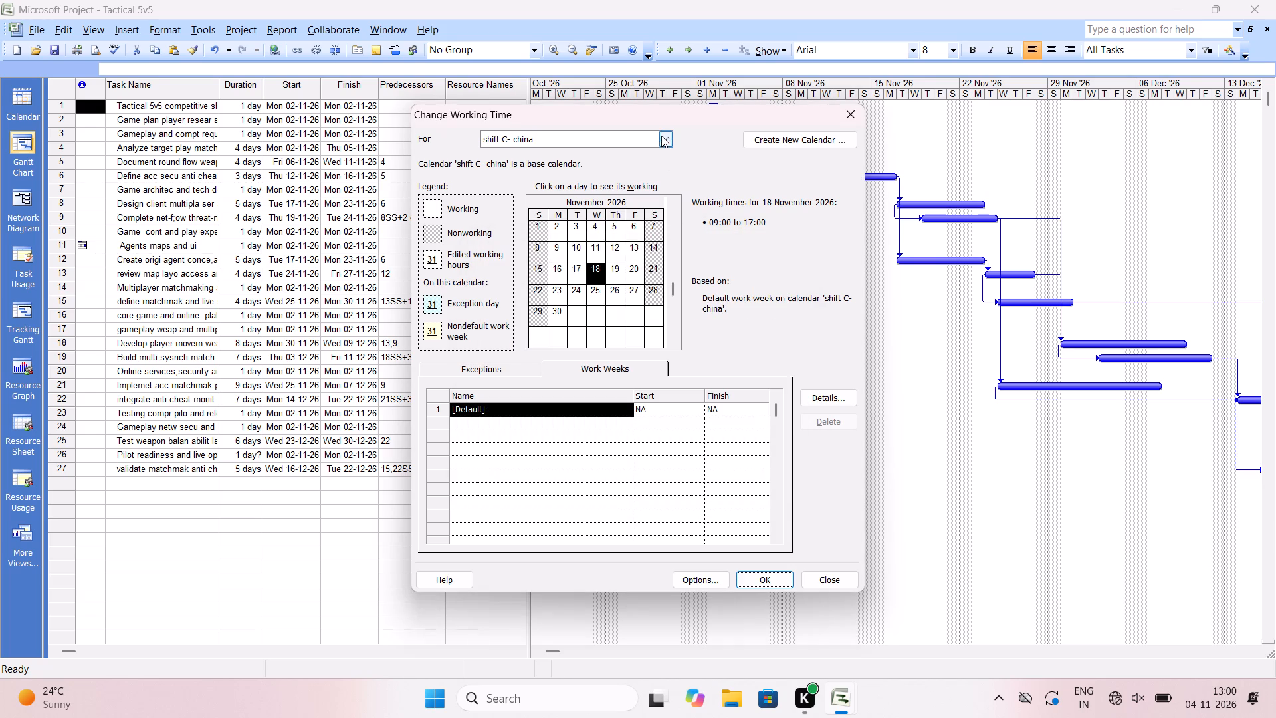
{"action": "left_click", "coordinate": [845, 114]}
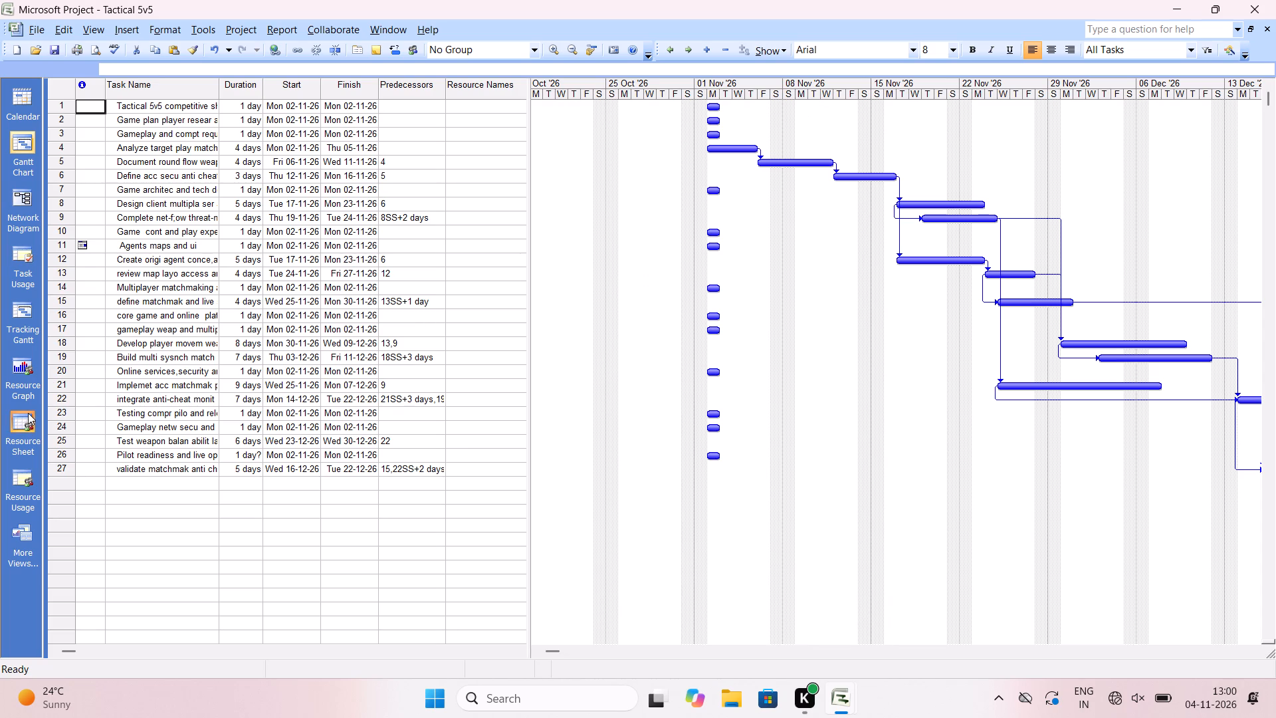
In the Resource Sheet, assign base calendar shift C- china to the Gameplay and client resource and shift d- china to the Multiplayer resource.
{"action": "left_click", "coordinate": [14, 435]}
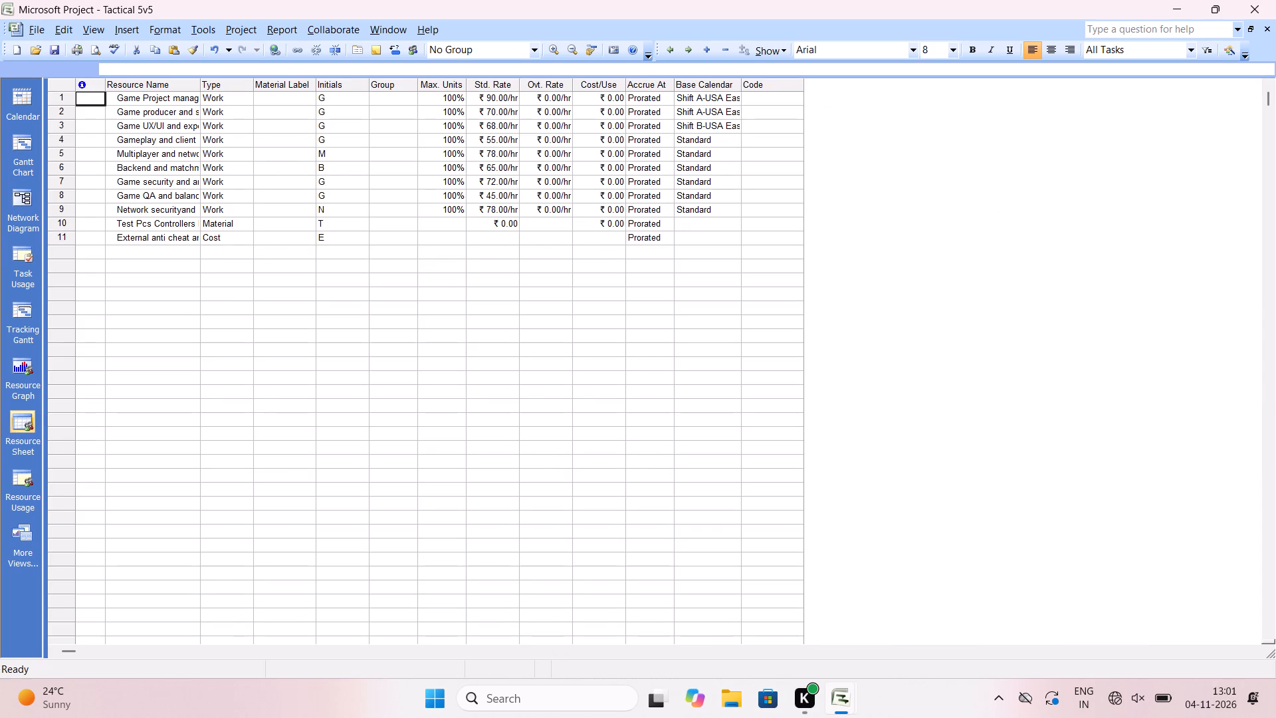
{"action": "left_click", "coordinate": [682, 135]}
{"action": "left_click", "coordinate": [736, 144]}
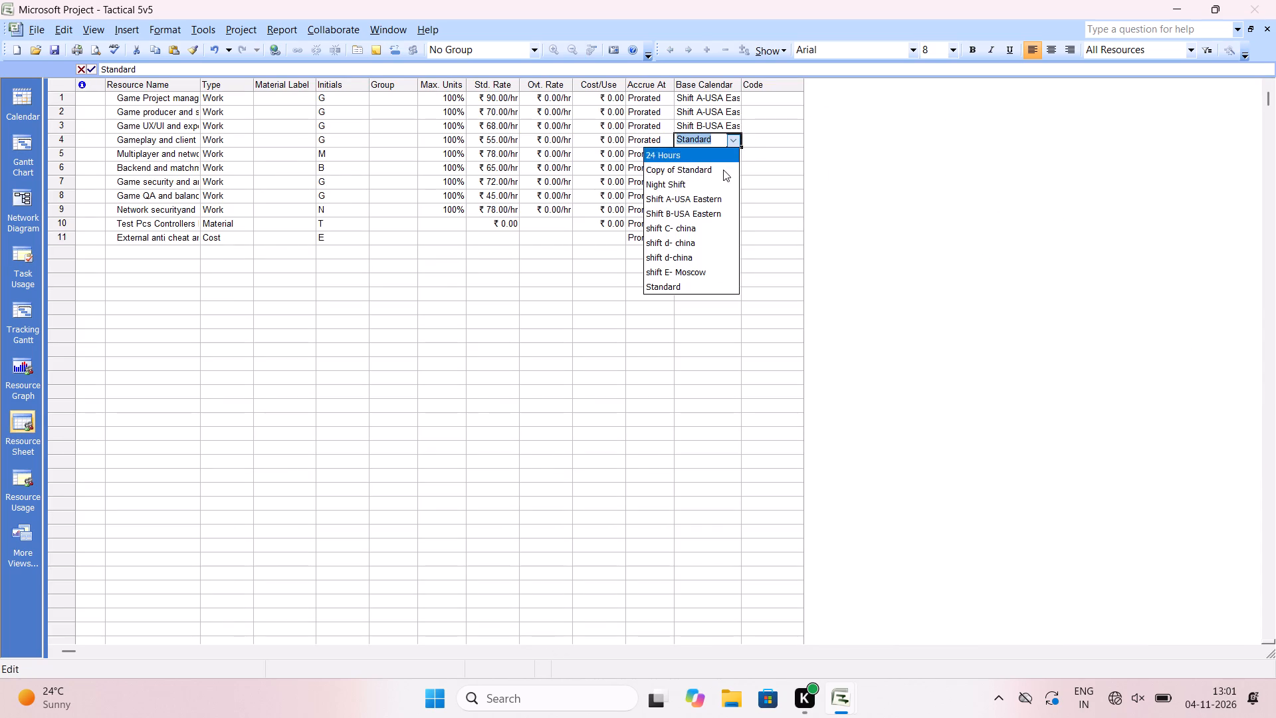
{"action": "left_click", "coordinate": [697, 228]}
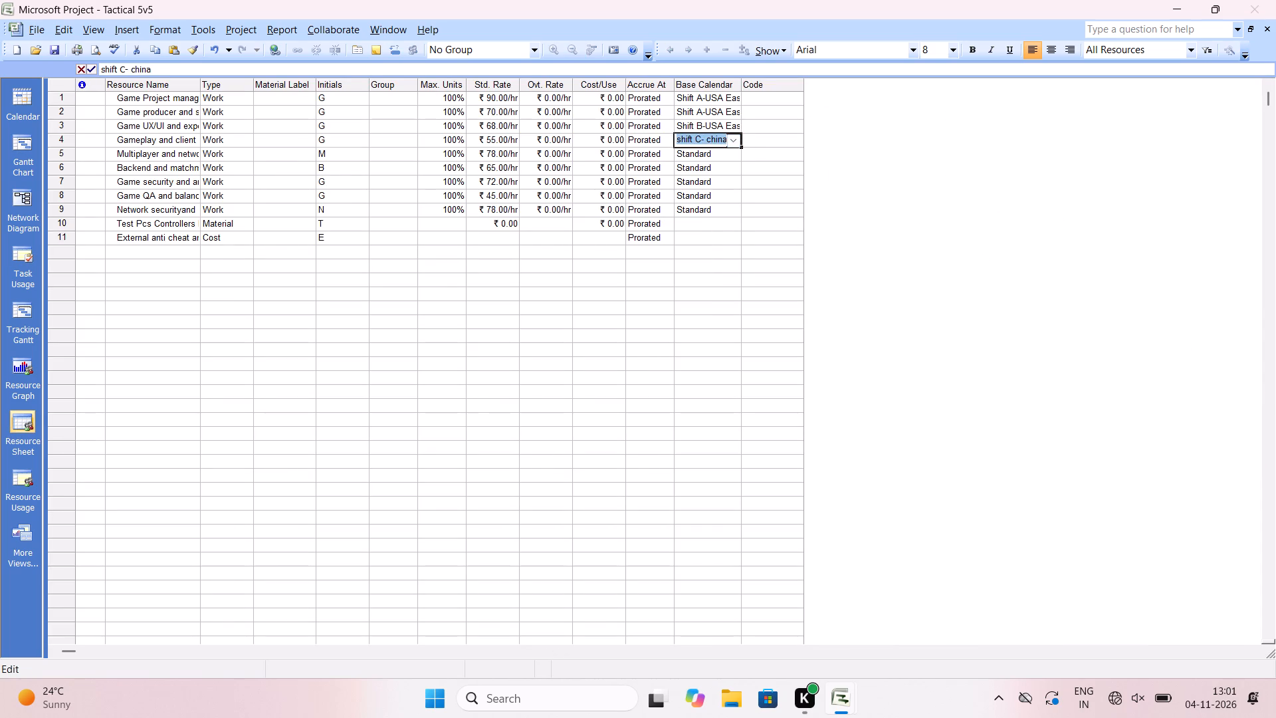
{"action": "left_click", "coordinate": [718, 156]}
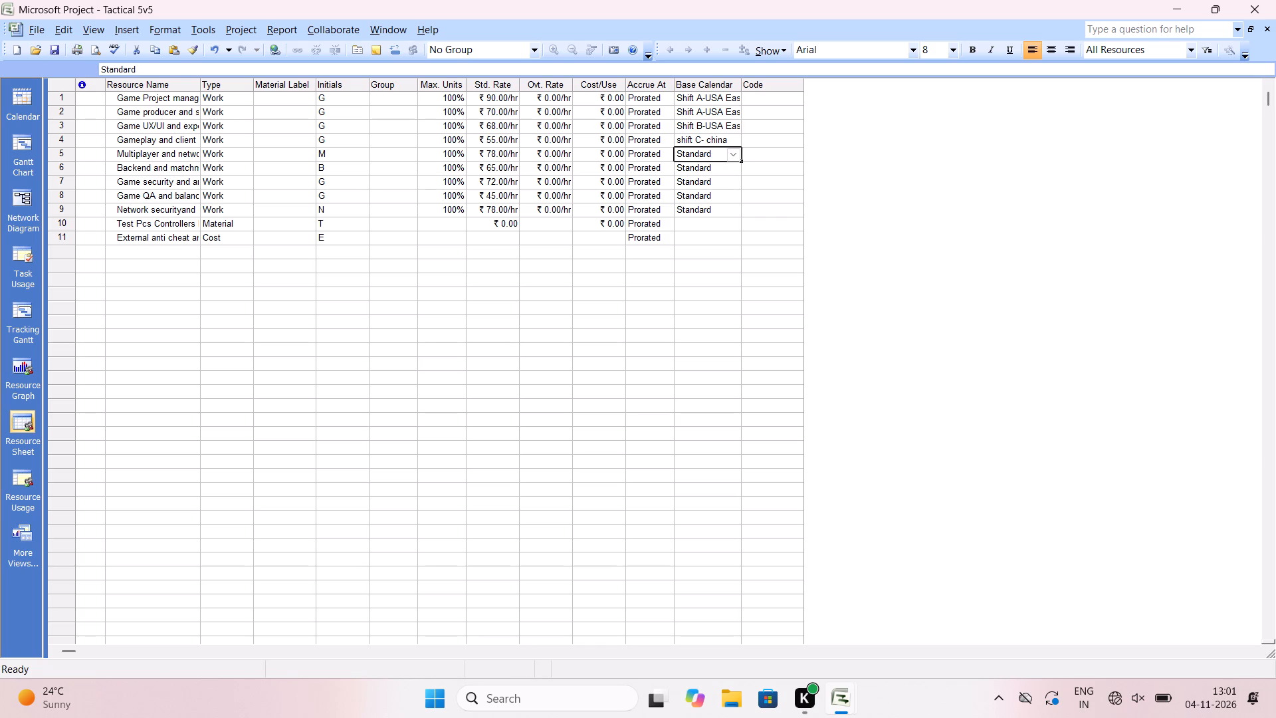
{"action": "left_click", "coordinate": [728, 154]}
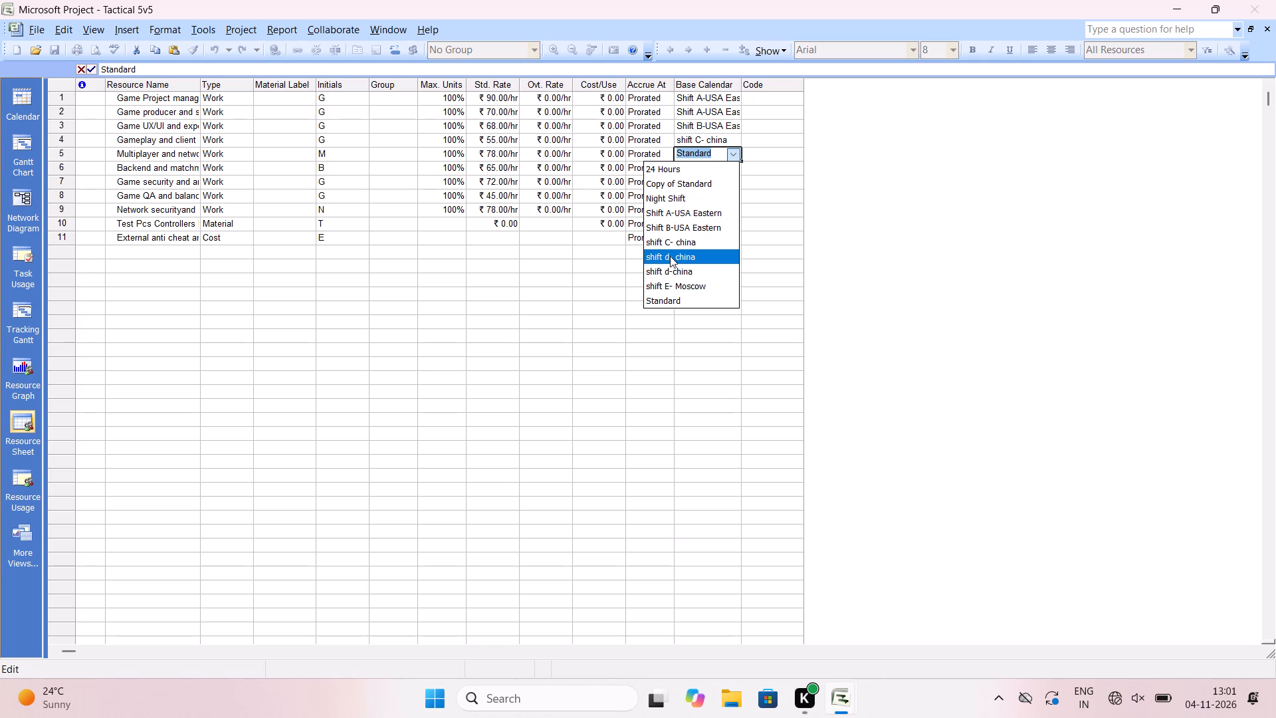
{"action": "left_click", "coordinate": [670, 256]}
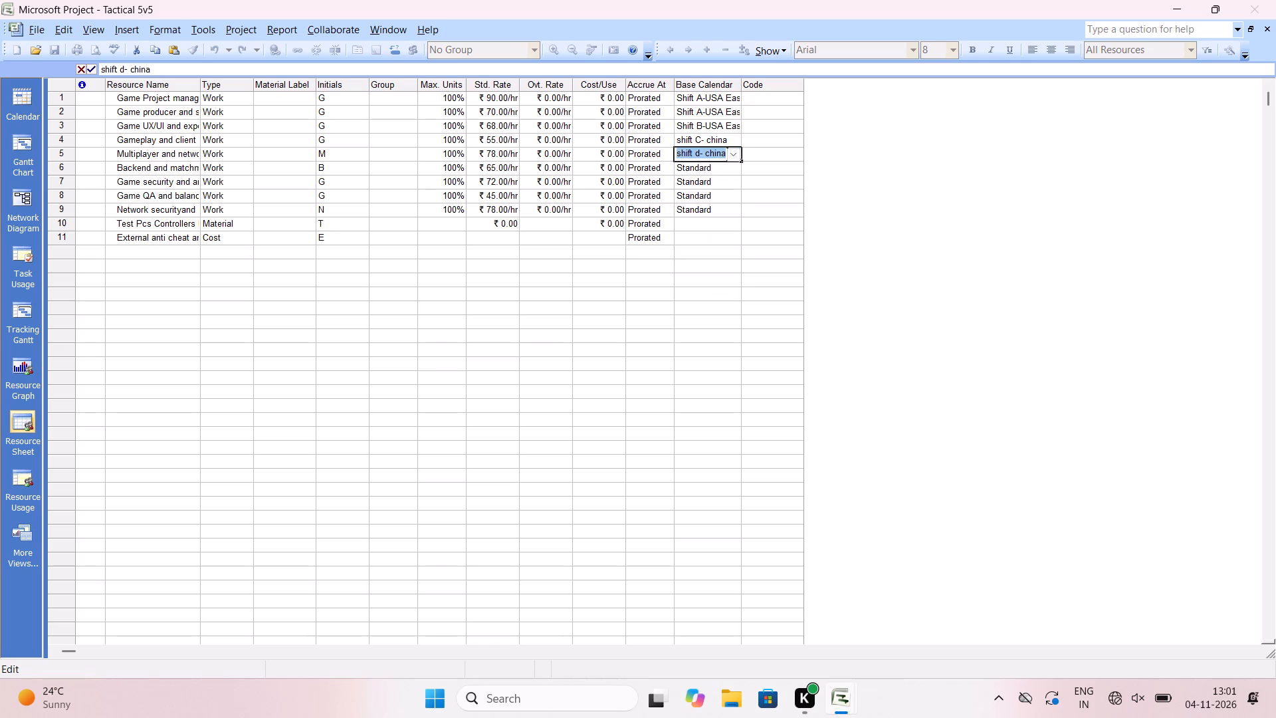
Assign the shift E- Moscow base calendar to the Backend and matchmaking resource and the Game security resource.
{"action": "left_click", "coordinate": [712, 167]}
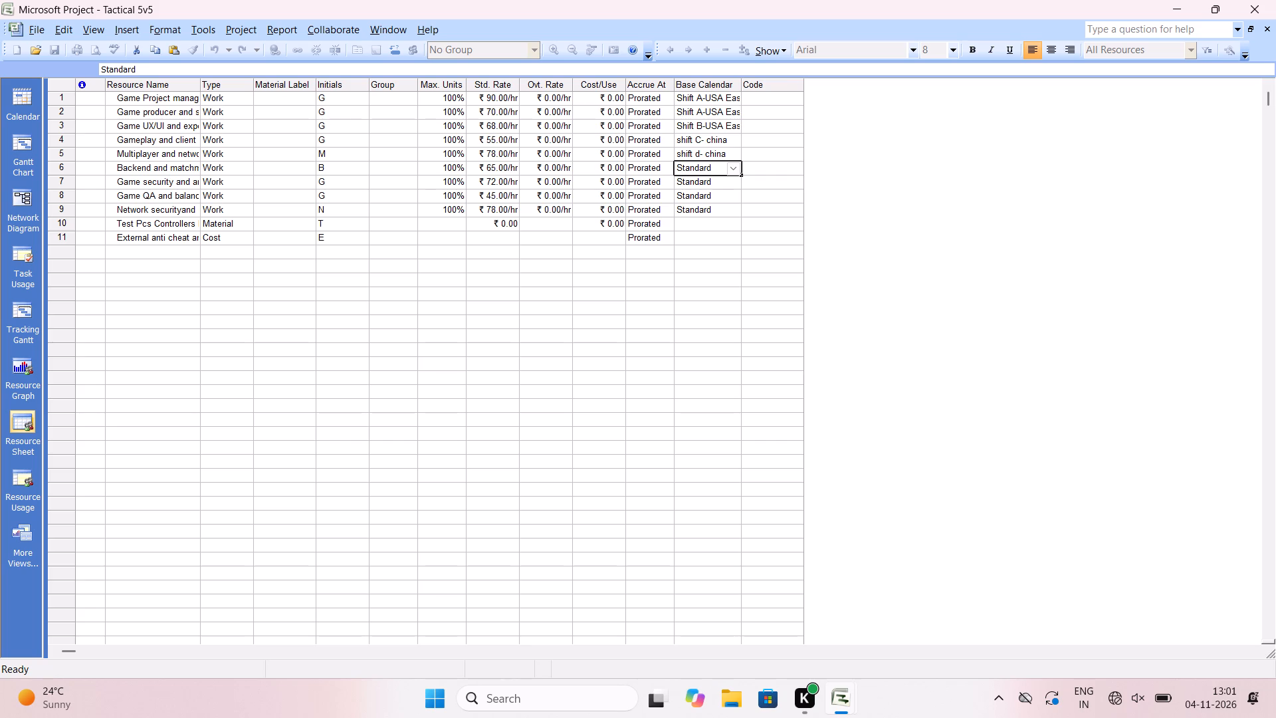
{"action": "left_click", "coordinate": [738, 174]}
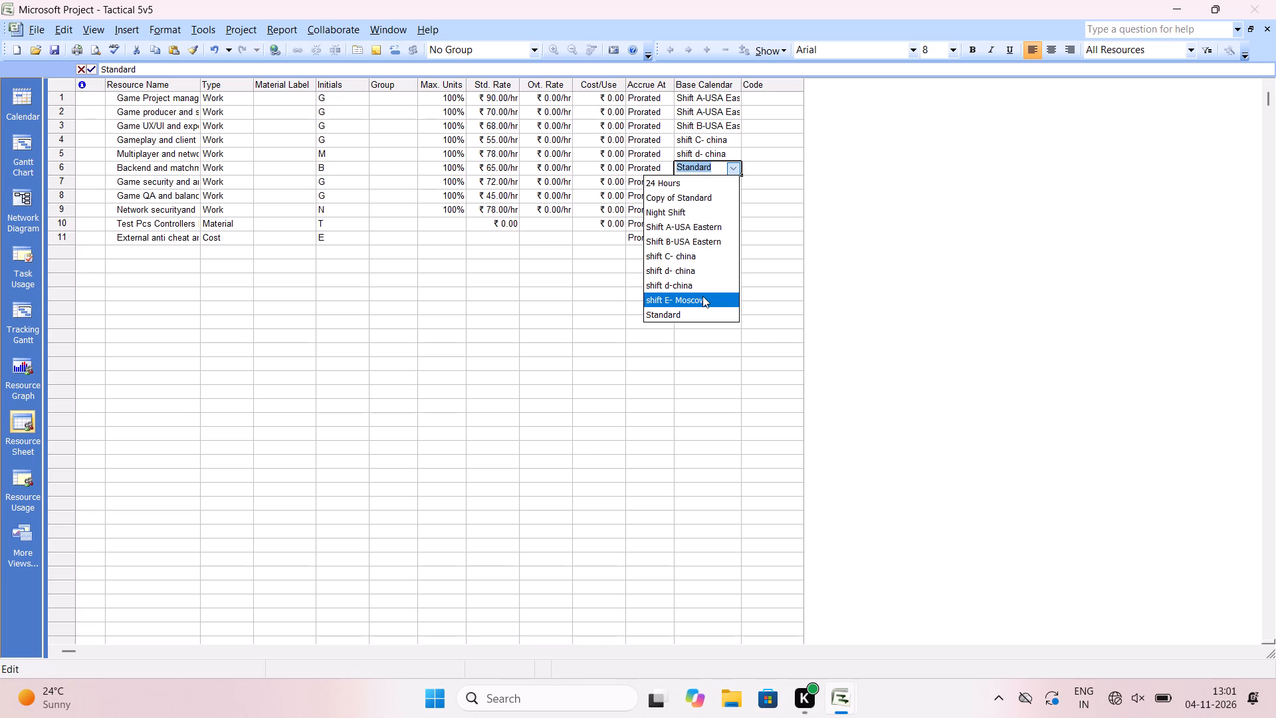
{"action": "left_click", "coordinate": [702, 296]}
{"action": "left_click", "coordinate": [699, 190]}
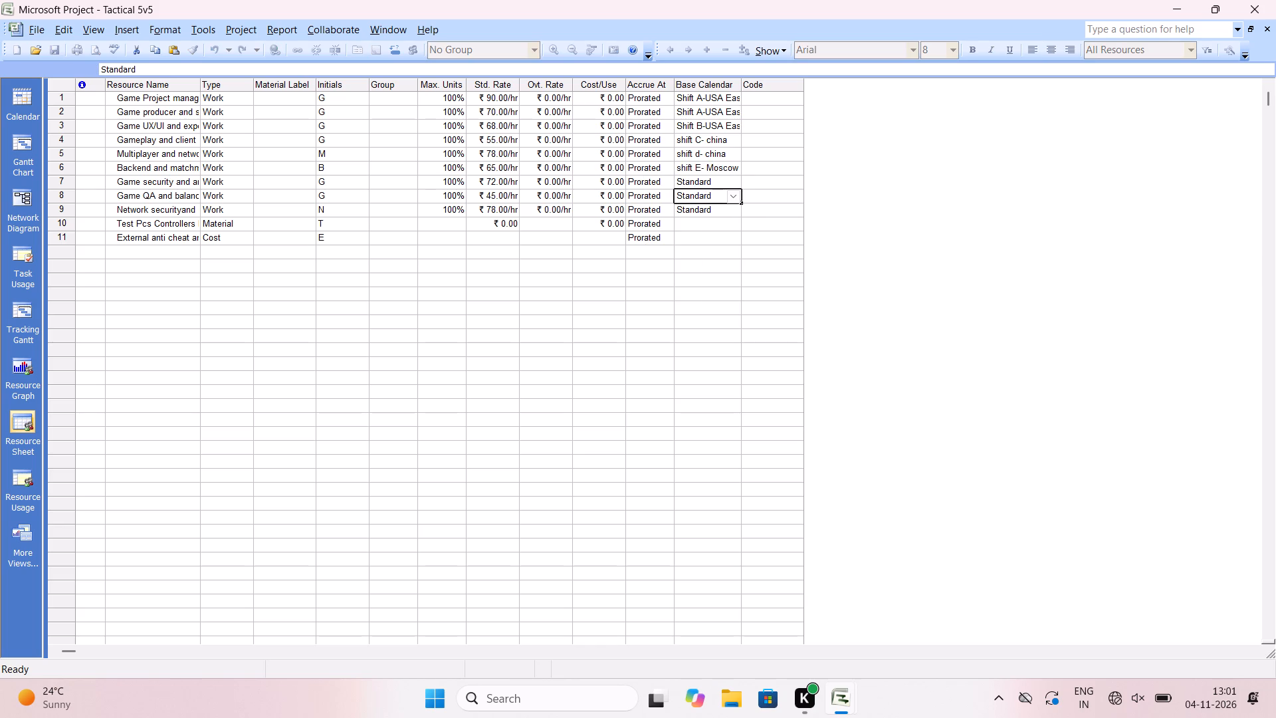
{"action": "left_click_drag", "start_coordinate": [700, 185], "coordinate": [732, 183]}
{"action": "left_click_drag", "start_coordinate": [732, 183], "coordinate": [703, 273]}
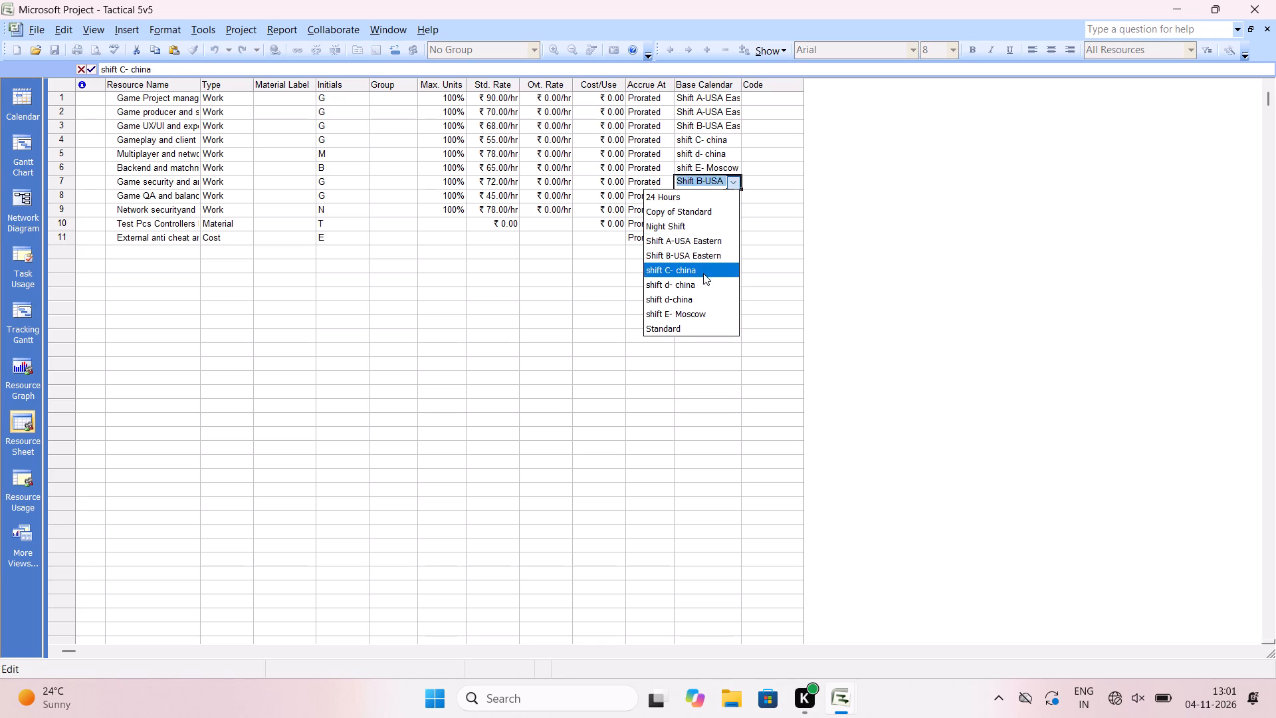
{"action": "left_click_drag", "start_coordinate": [703, 273], "coordinate": [701, 308]}
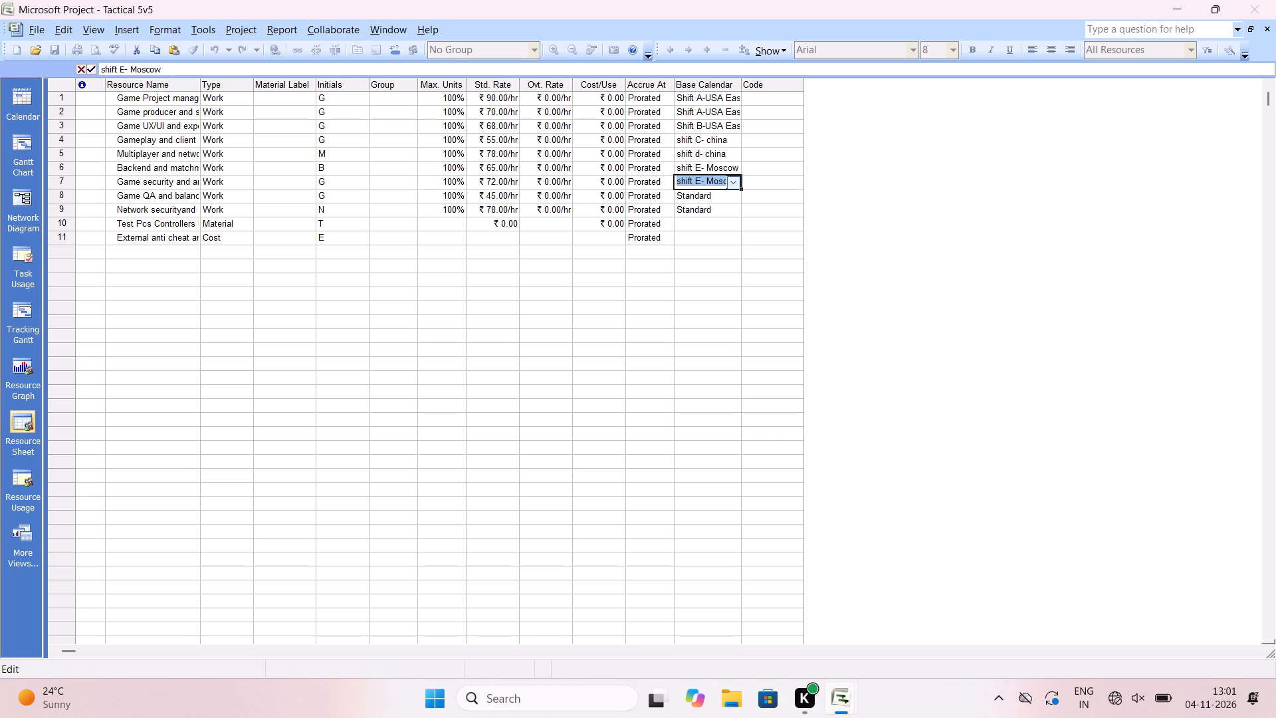
Assign base calendar shift C- china to the Game QA resource and Shift B-USA Eastern to the Network security resource.
{"action": "left_click", "coordinate": [703, 195]}
{"action": "left_click", "coordinate": [740, 197]}
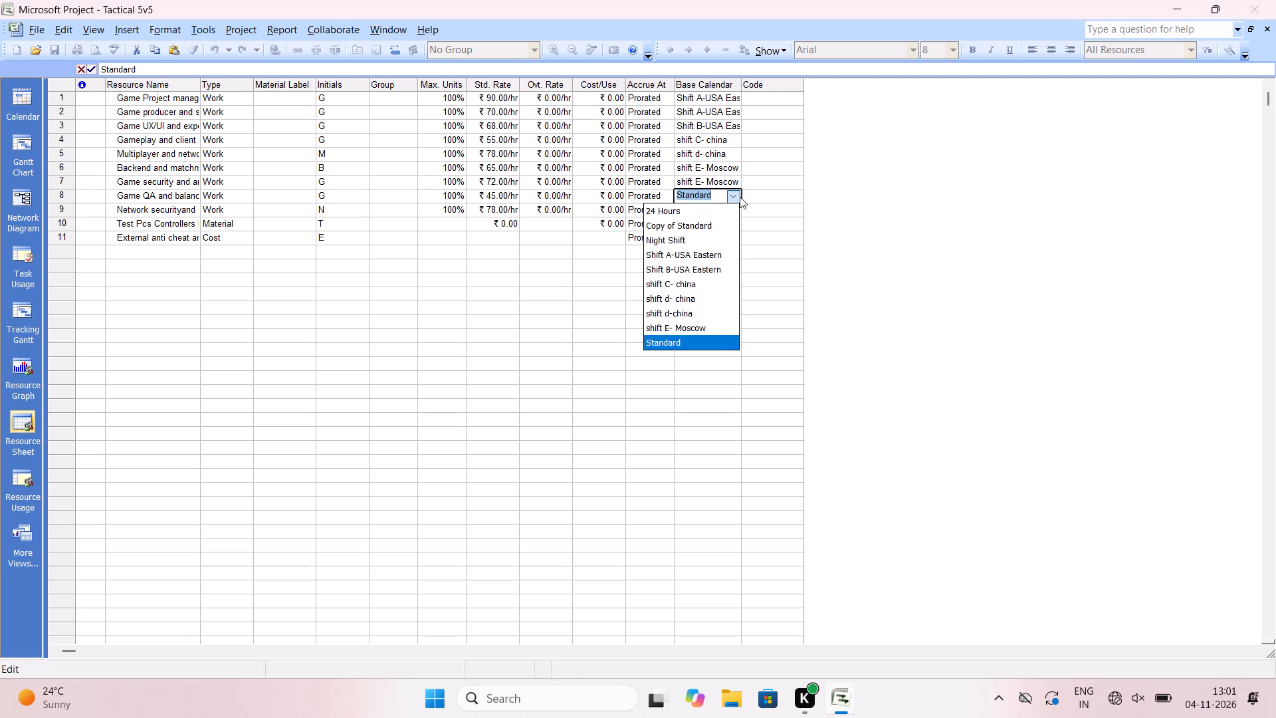
{"action": "left_click_drag", "start_coordinate": [690, 279], "coordinate": [710, 250]}
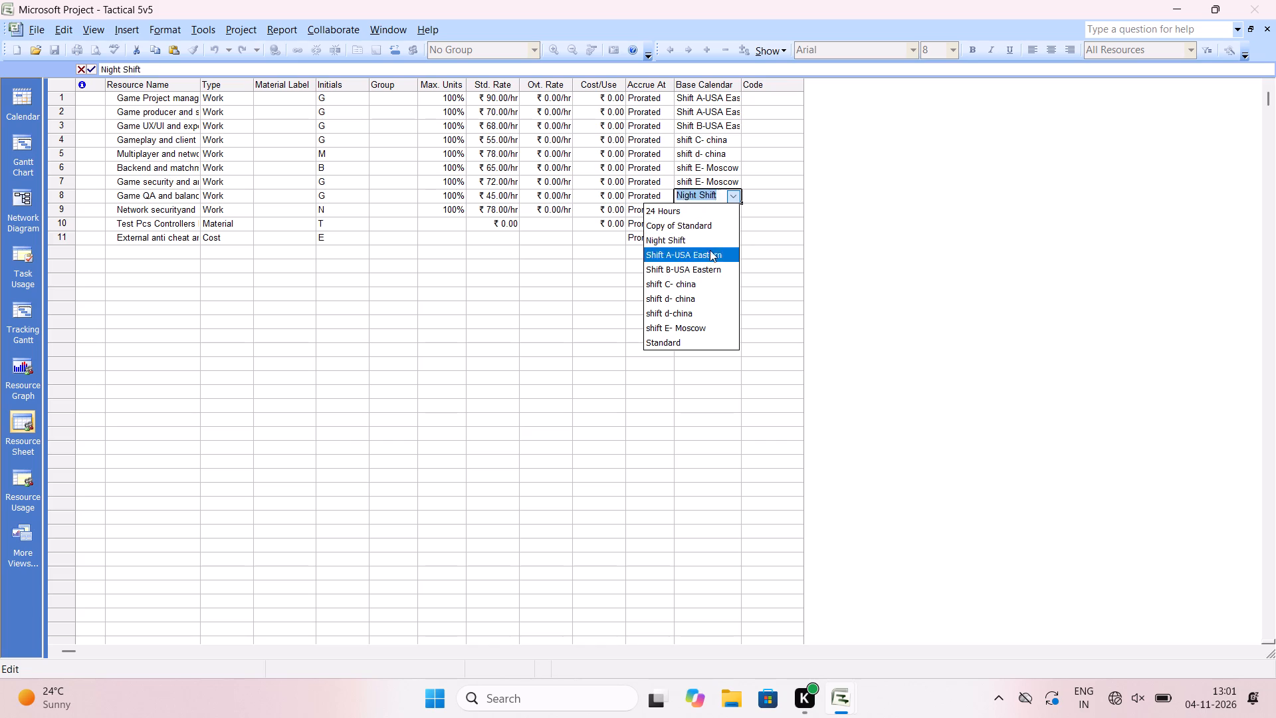
{"action": "left_click_drag", "start_coordinate": [710, 250], "coordinate": [699, 322]}
{"action": "left_click", "coordinate": [732, 200]}
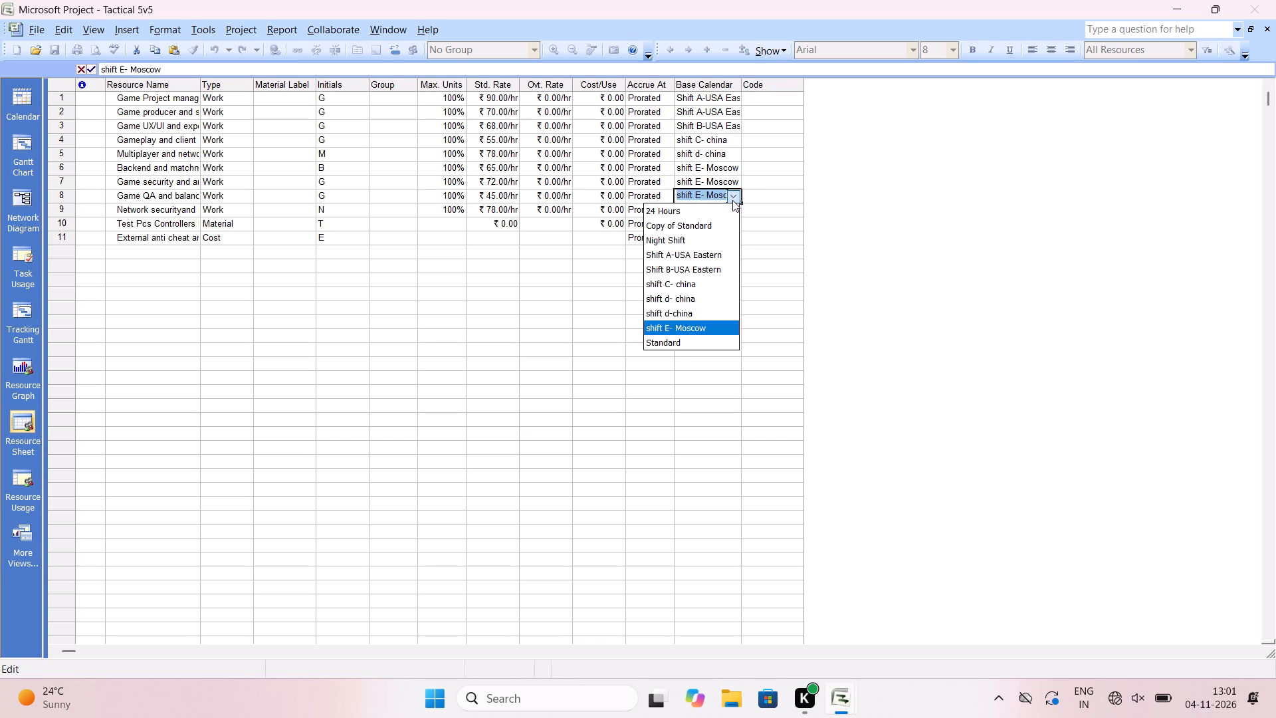
{"action": "left_click", "coordinate": [693, 286]}
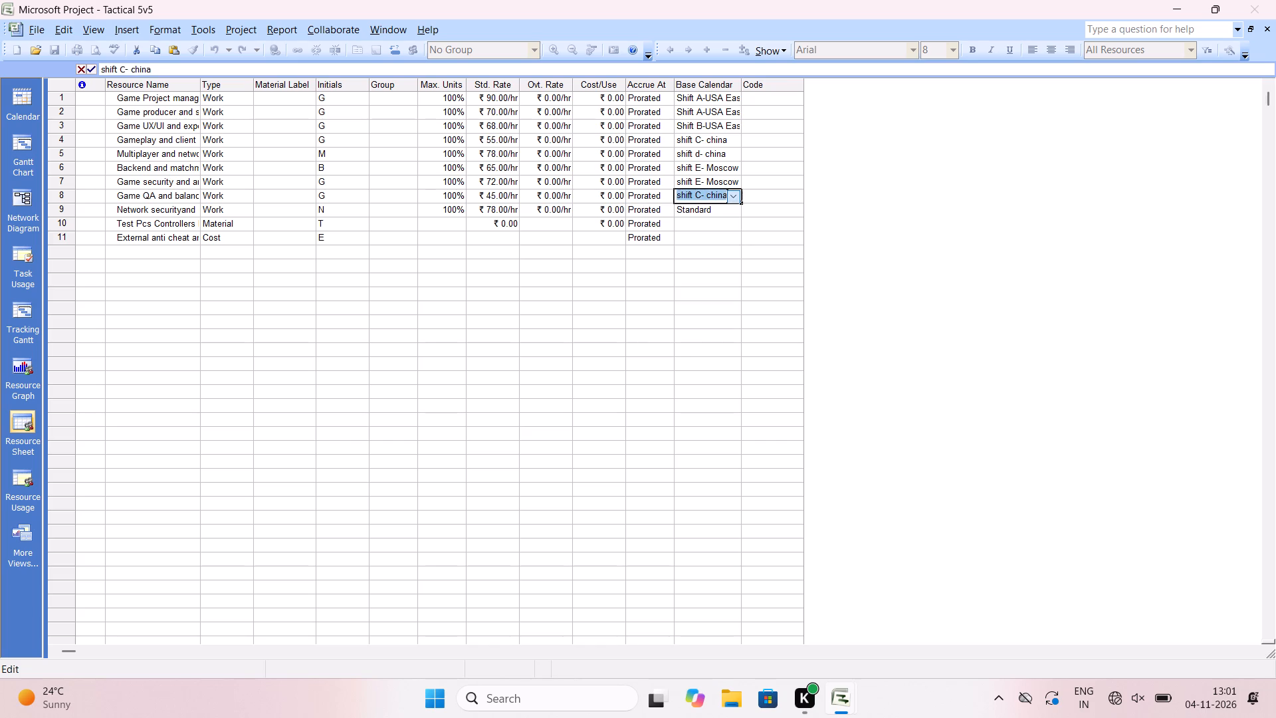
{"action": "left_click", "coordinate": [718, 213]}
{"action": "left_click", "coordinate": [740, 205]}
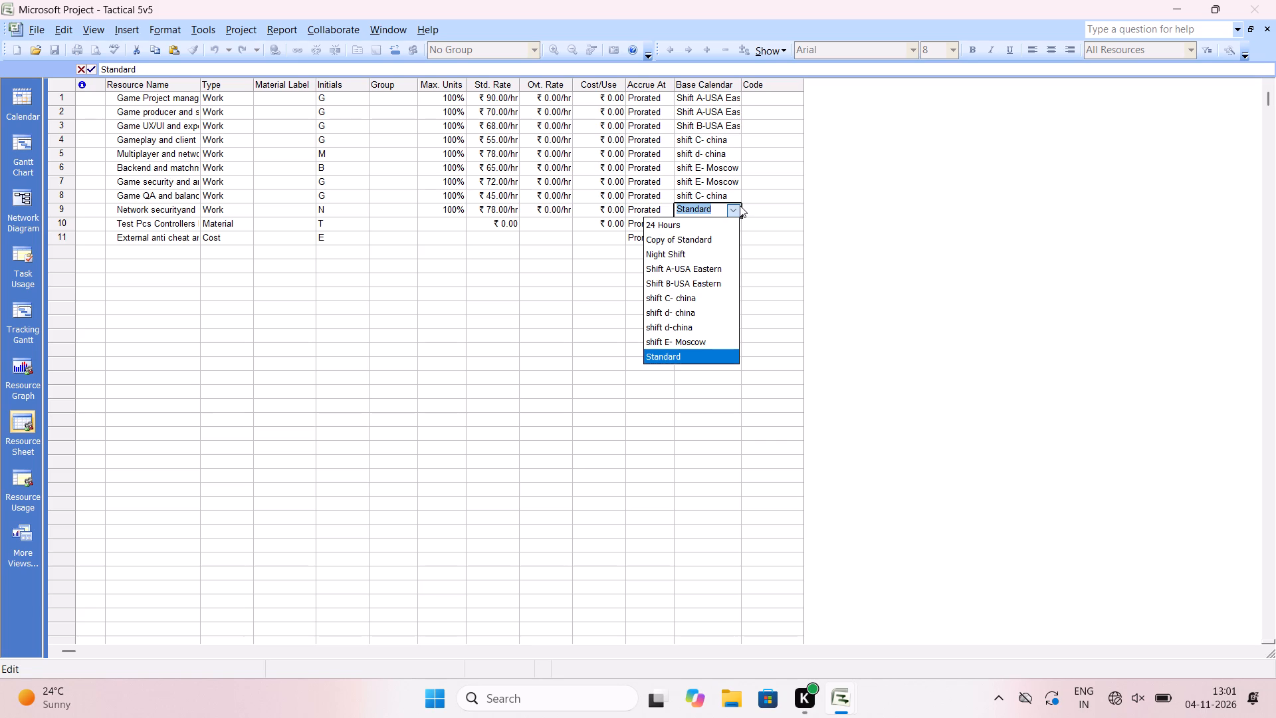
{"action": "left_click", "coordinate": [718, 276]}
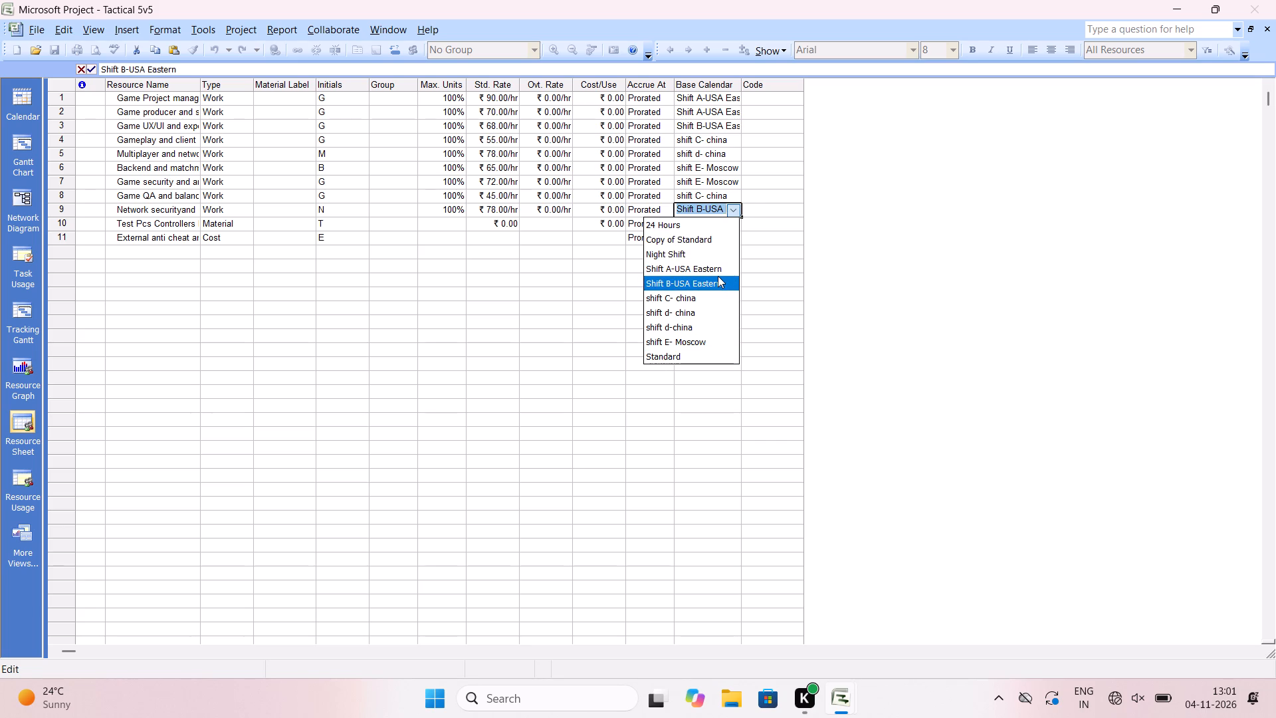
{"action": "left_click", "coordinate": [829, 215]}
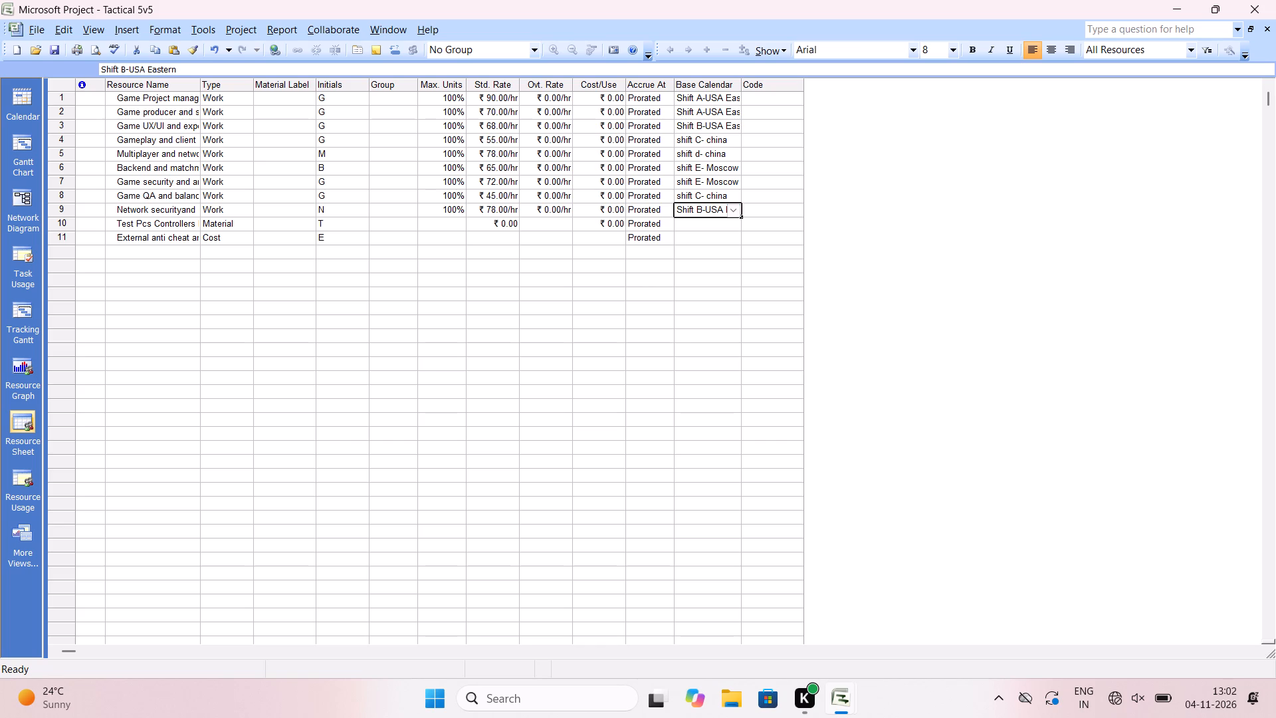
Review the project in the Network Diagram, Tracking Gantt, Resource Sheet and Resource Usage views.
{"action": "left_click", "coordinate": [127, 27]}
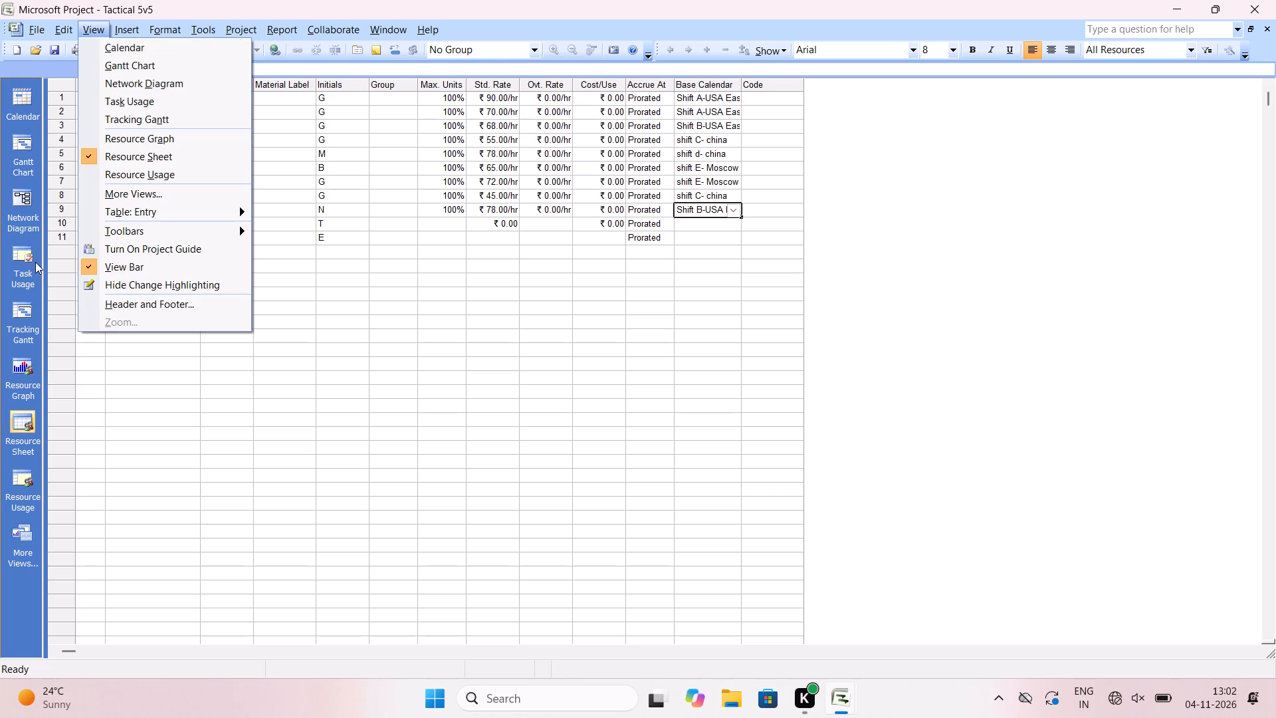
{"action": "left_click", "coordinate": [20, 197]}
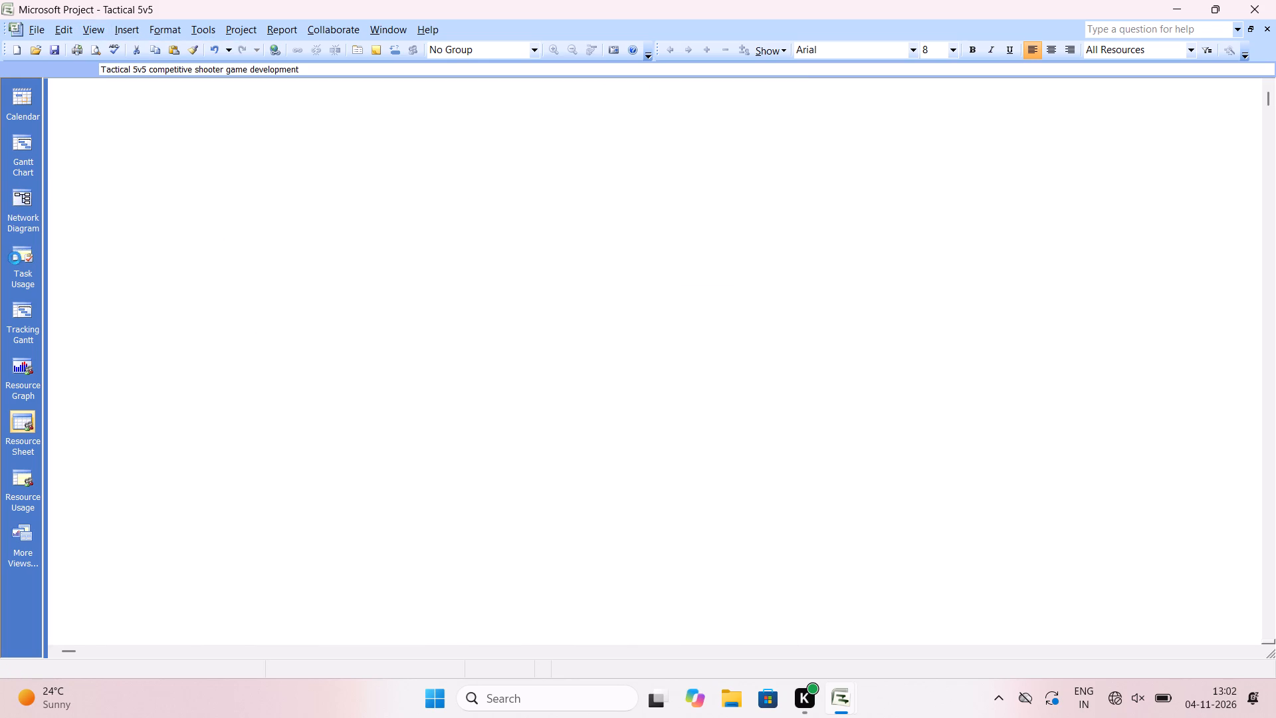
{"action": "scroll", "coordinate": [191, 303], "scroll_direction": "up", "scroll_amount": 1}
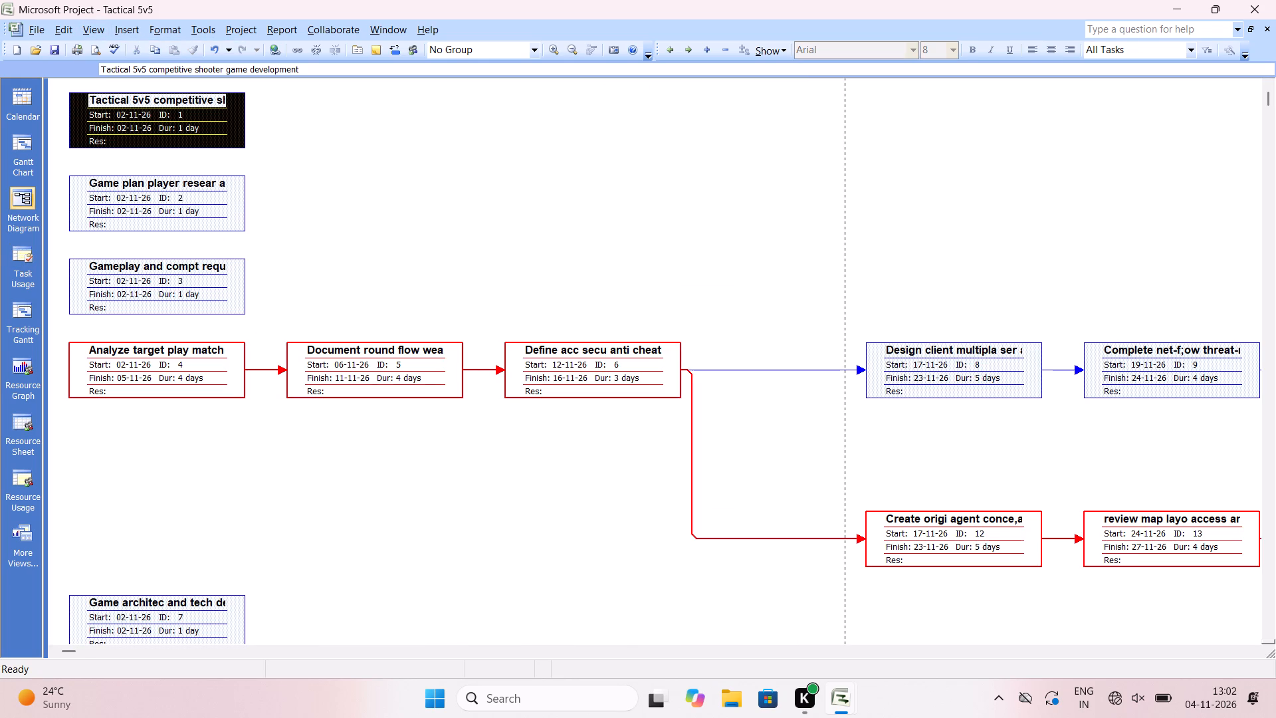
{"action": "scroll", "coordinate": [191, 303], "scroll_direction": "up", "scroll_amount": 1}
{"action": "scroll", "coordinate": [191, 303], "scroll_direction": "left", "scroll_amount": 1}
{"action": "scroll", "coordinate": [719, 289], "scroll_direction": "left", "scroll_amount": 1}
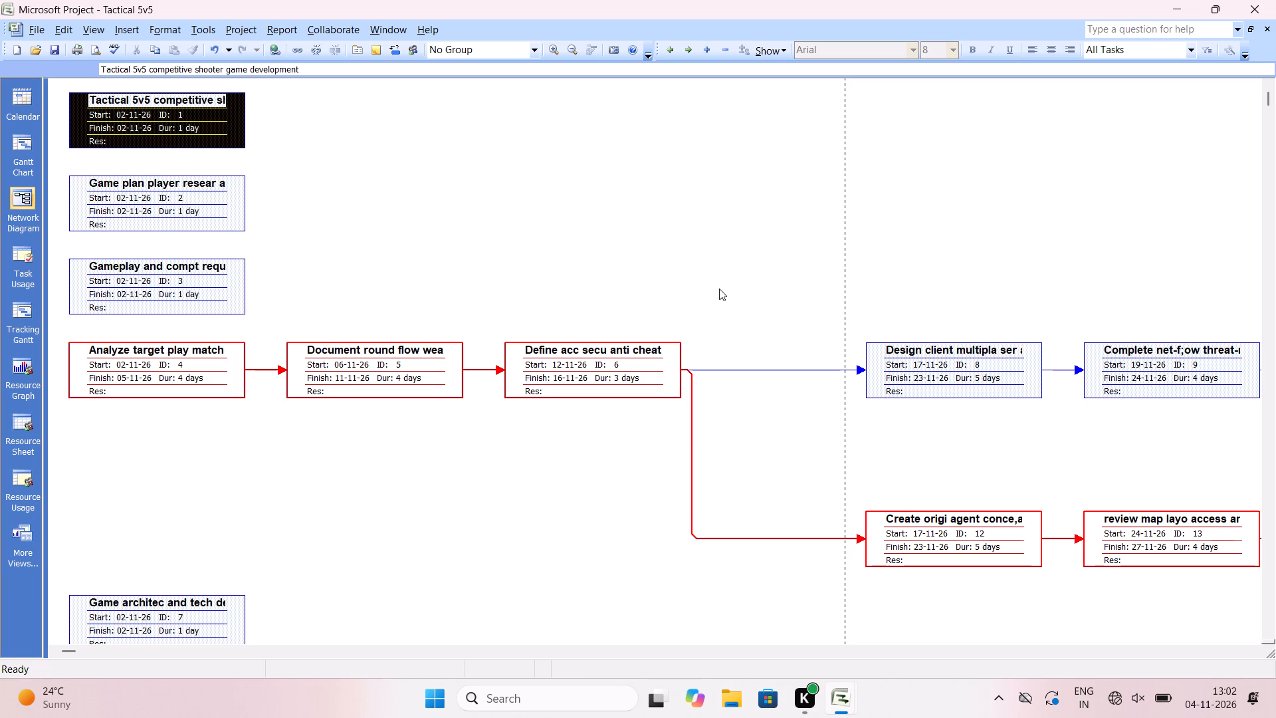
{"action": "scroll", "coordinate": [719, 289], "scroll_direction": "left", "scroll_amount": 1}
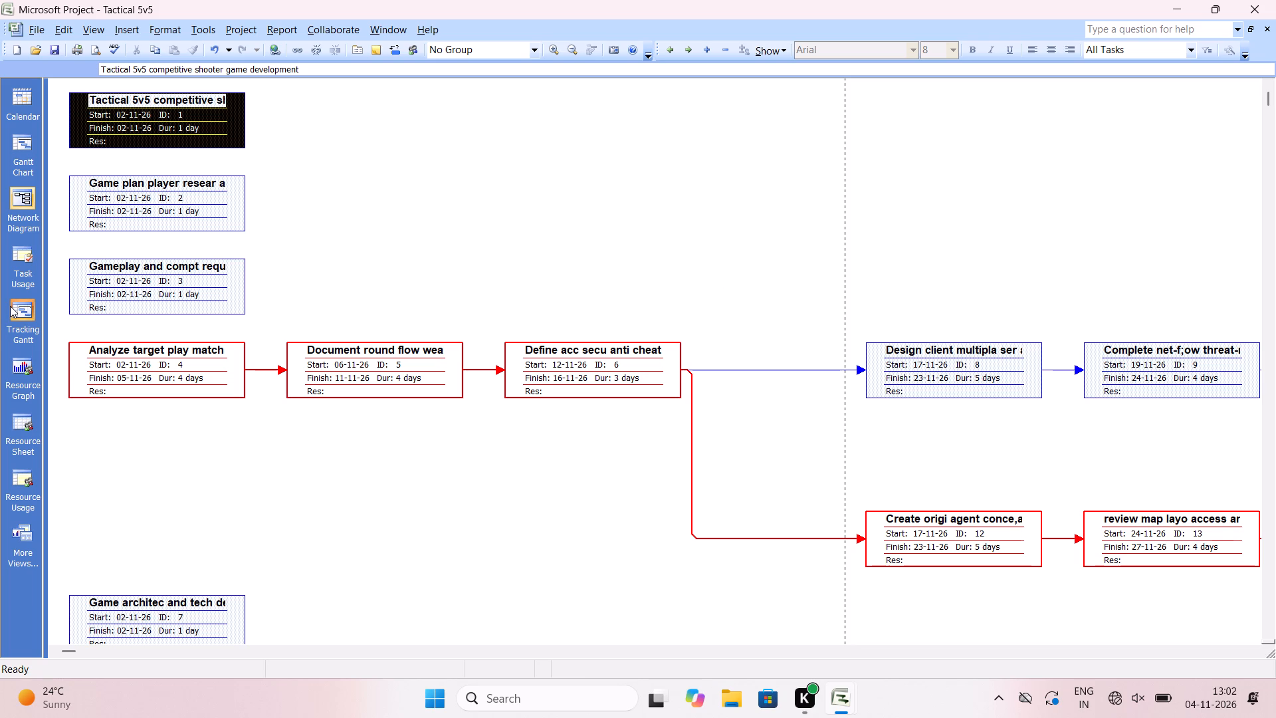
{"action": "left_click", "coordinate": [10, 306]}
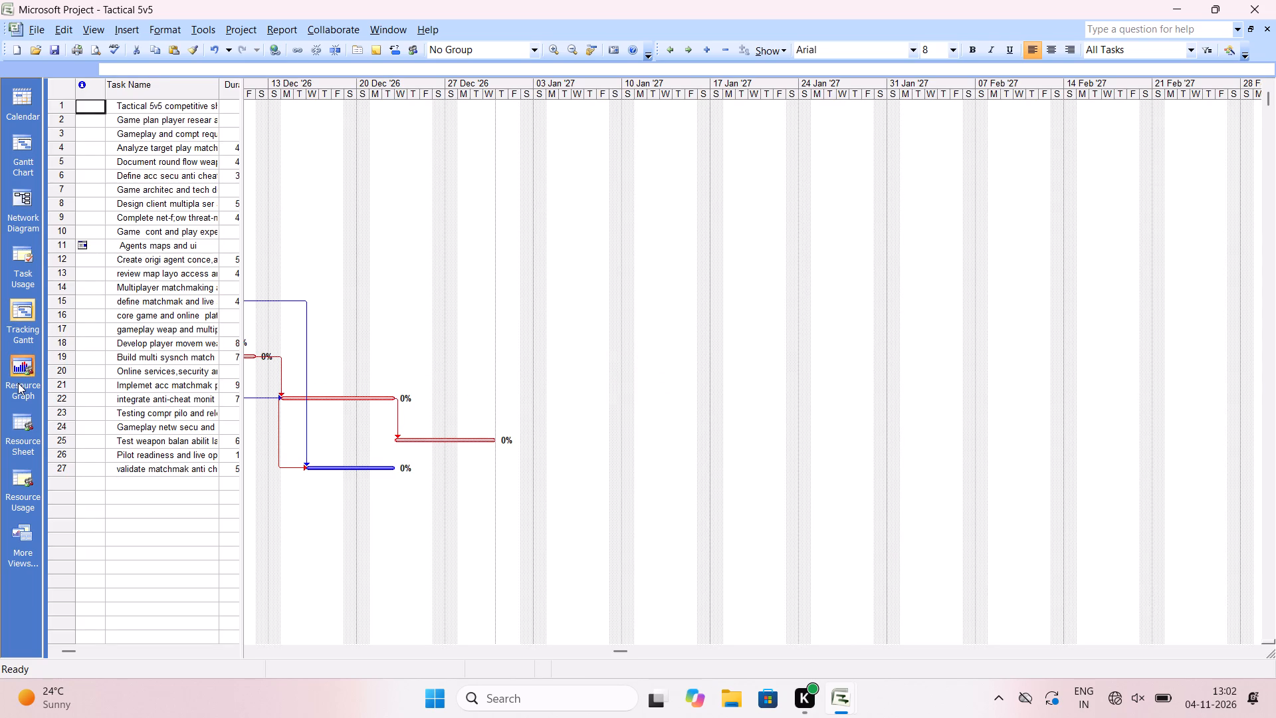
{"action": "left_click", "coordinate": [292, 404]}
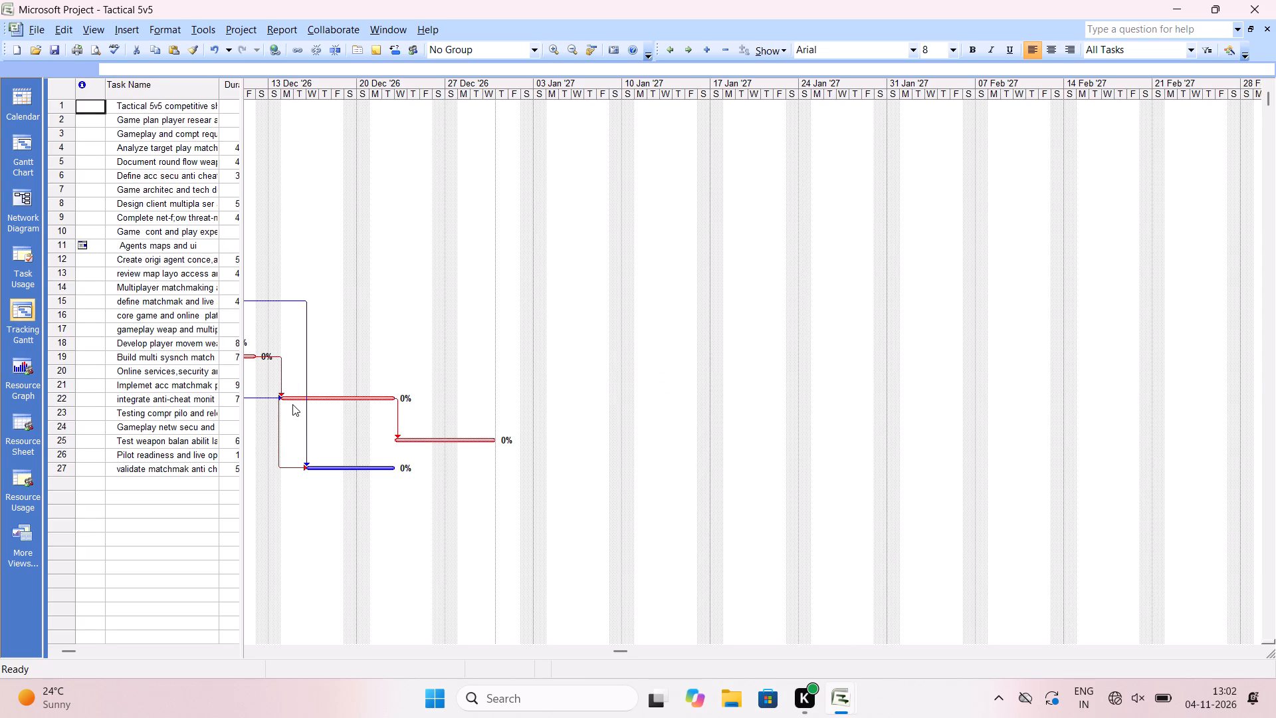
{"action": "left_click", "coordinate": [292, 397]}
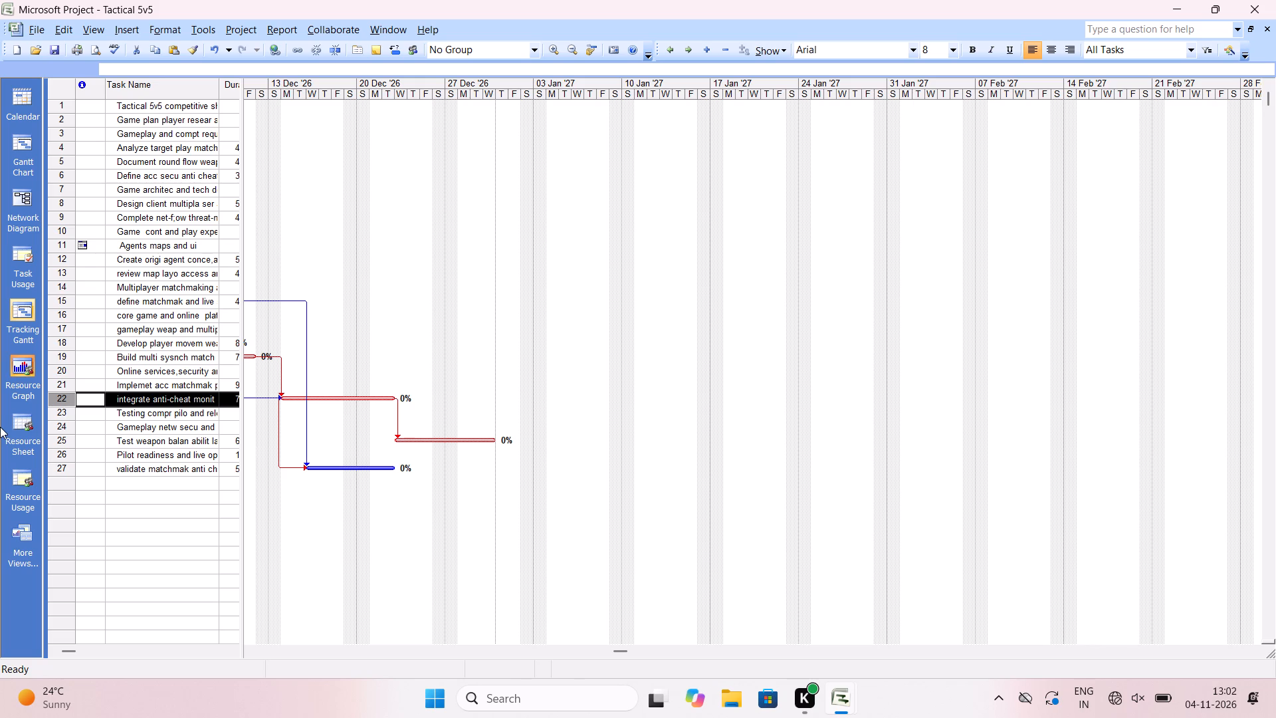
{"action": "left_click", "coordinate": [6, 430]}
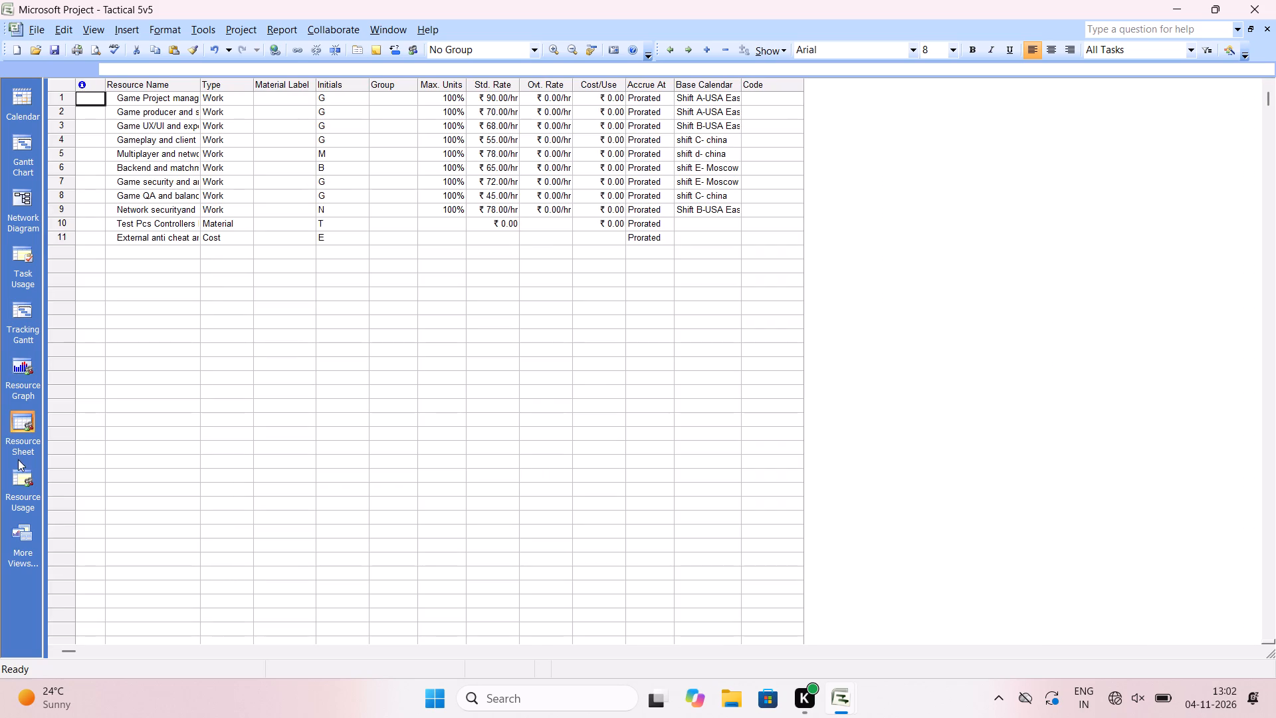
{"action": "left_click", "coordinate": [21, 471]}
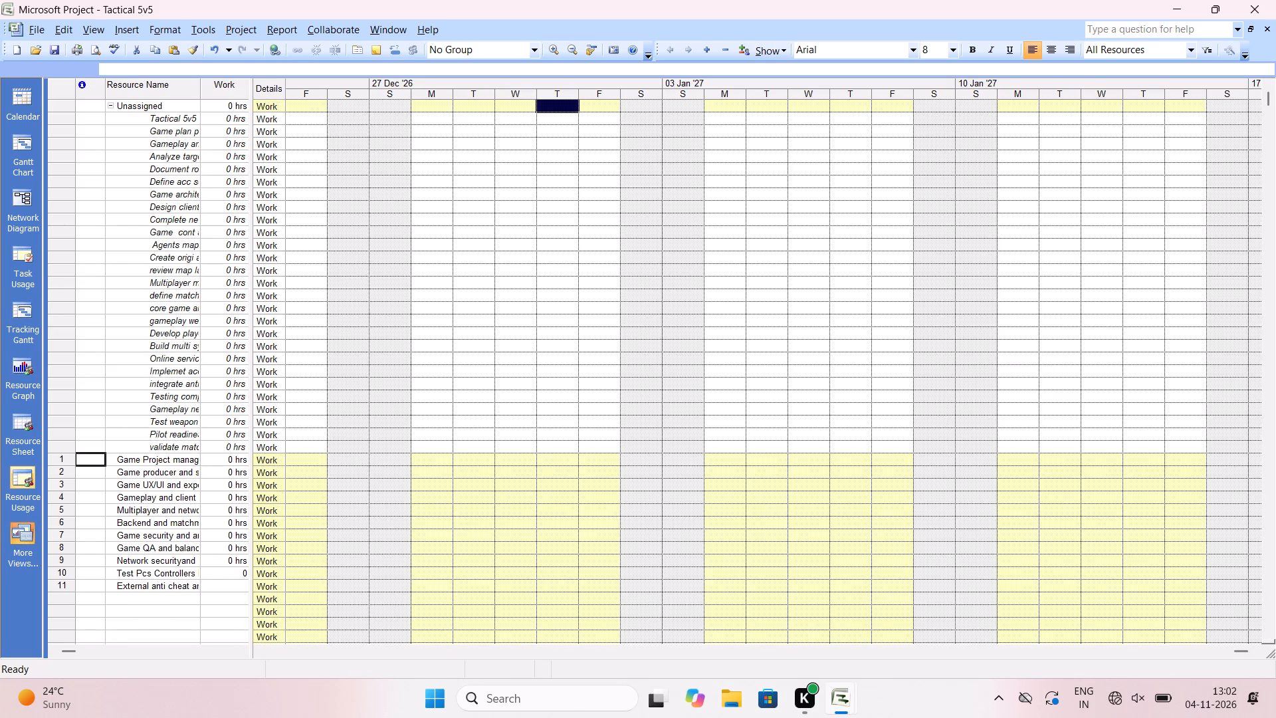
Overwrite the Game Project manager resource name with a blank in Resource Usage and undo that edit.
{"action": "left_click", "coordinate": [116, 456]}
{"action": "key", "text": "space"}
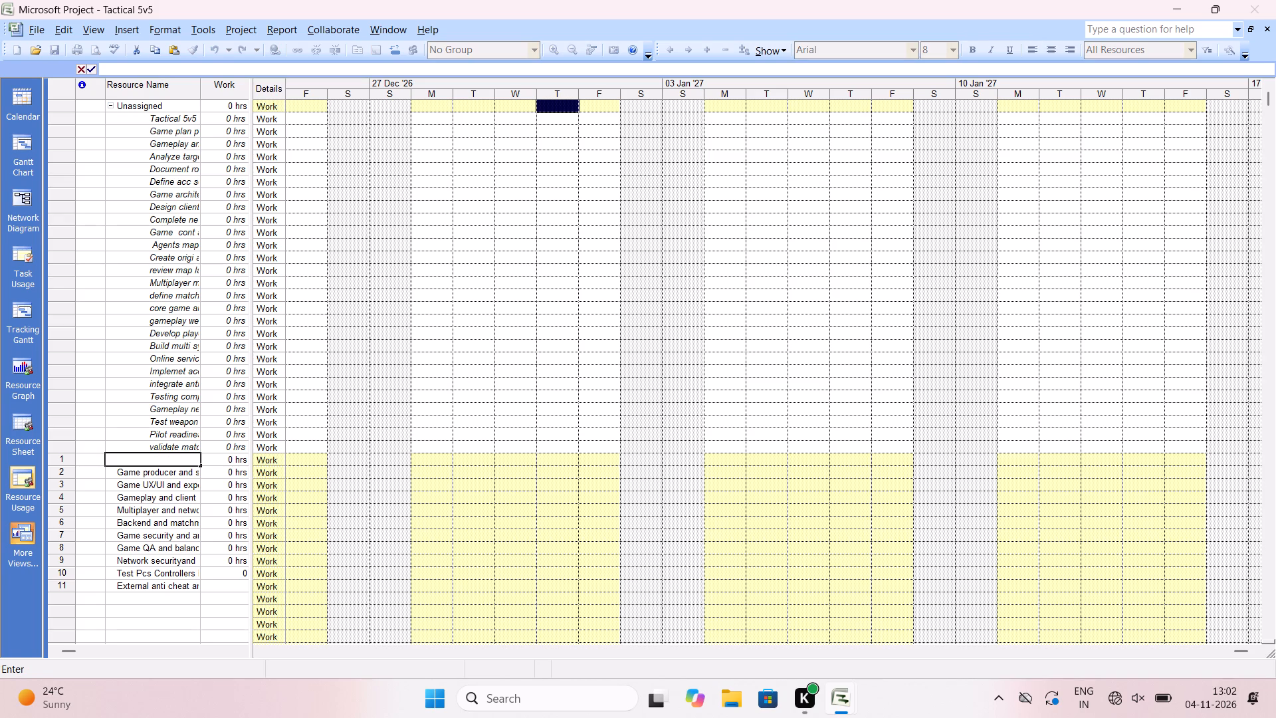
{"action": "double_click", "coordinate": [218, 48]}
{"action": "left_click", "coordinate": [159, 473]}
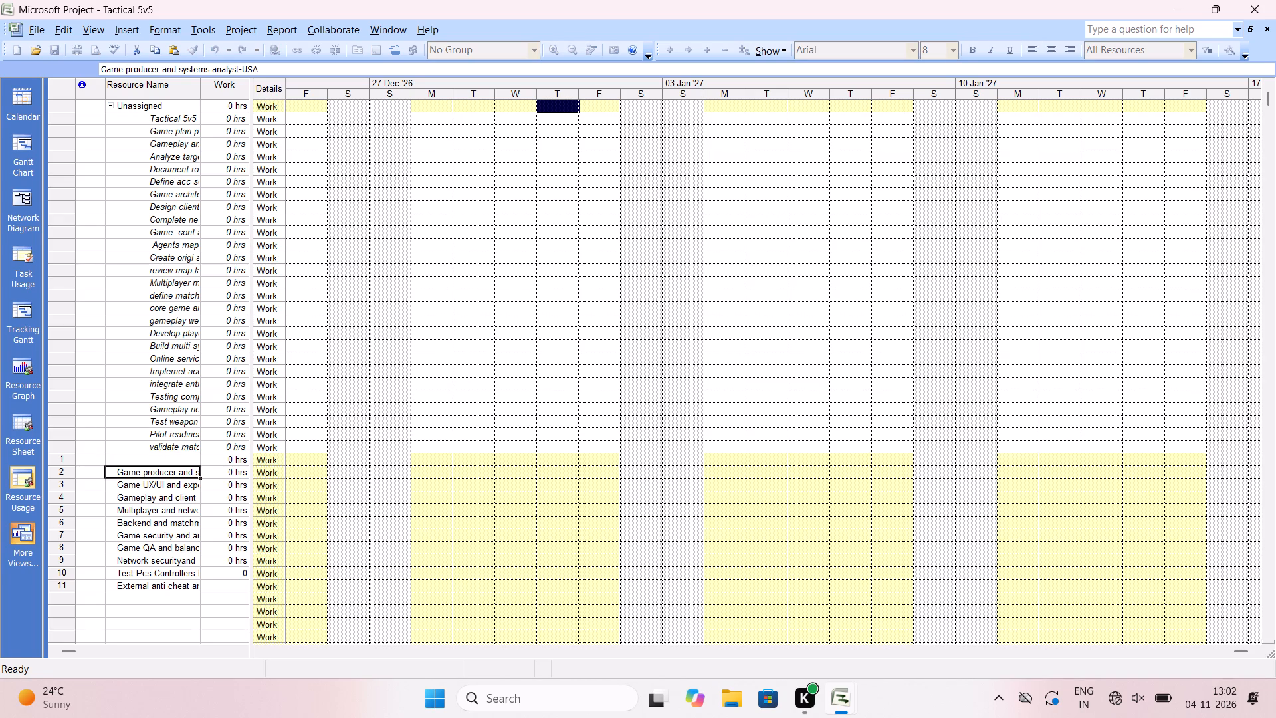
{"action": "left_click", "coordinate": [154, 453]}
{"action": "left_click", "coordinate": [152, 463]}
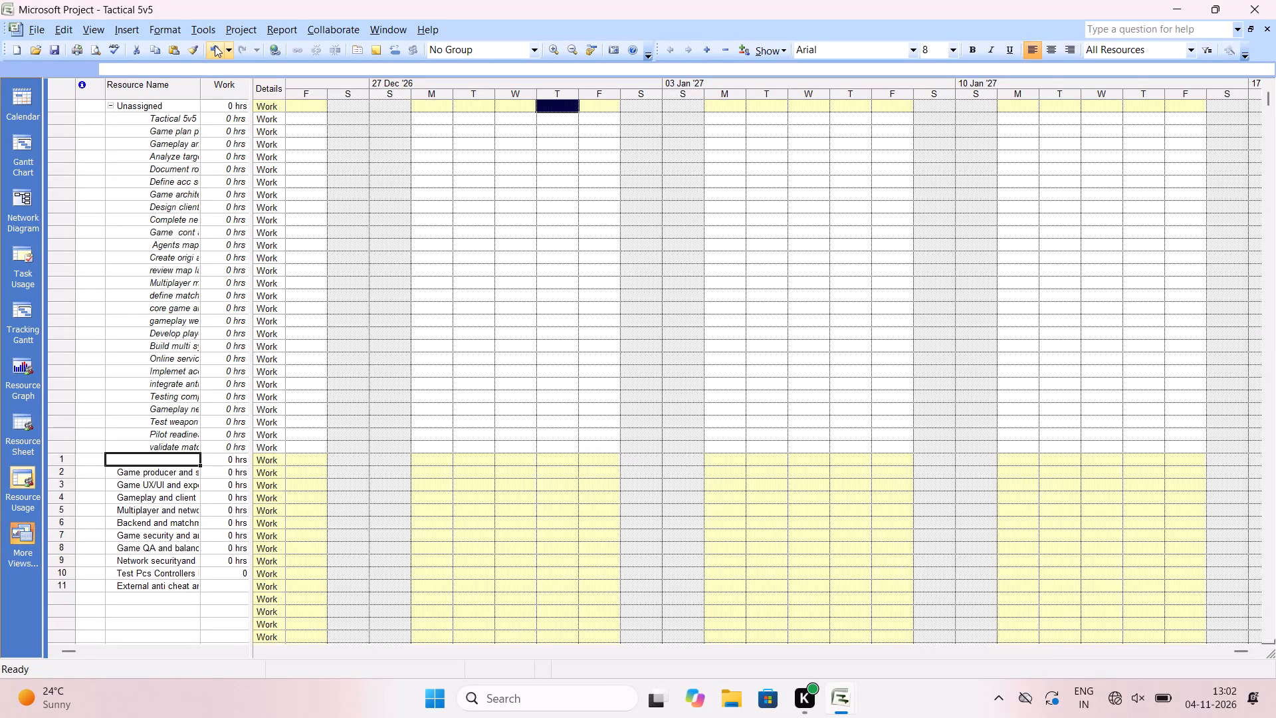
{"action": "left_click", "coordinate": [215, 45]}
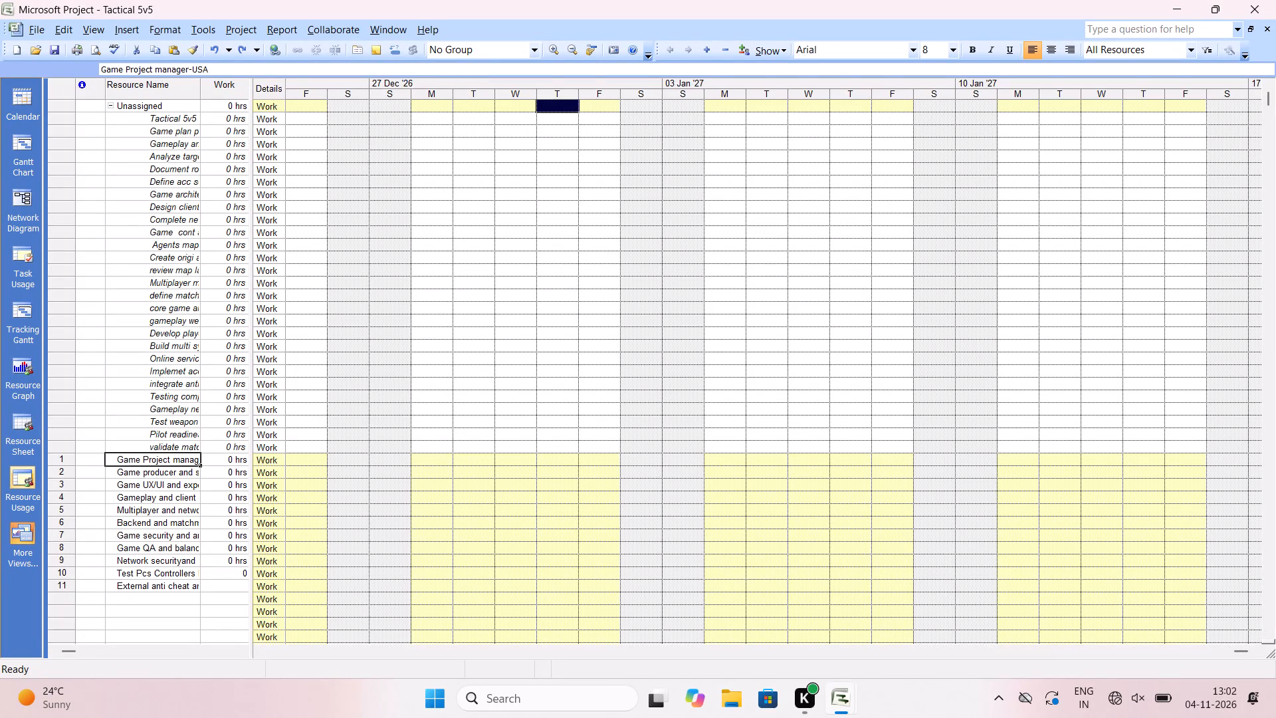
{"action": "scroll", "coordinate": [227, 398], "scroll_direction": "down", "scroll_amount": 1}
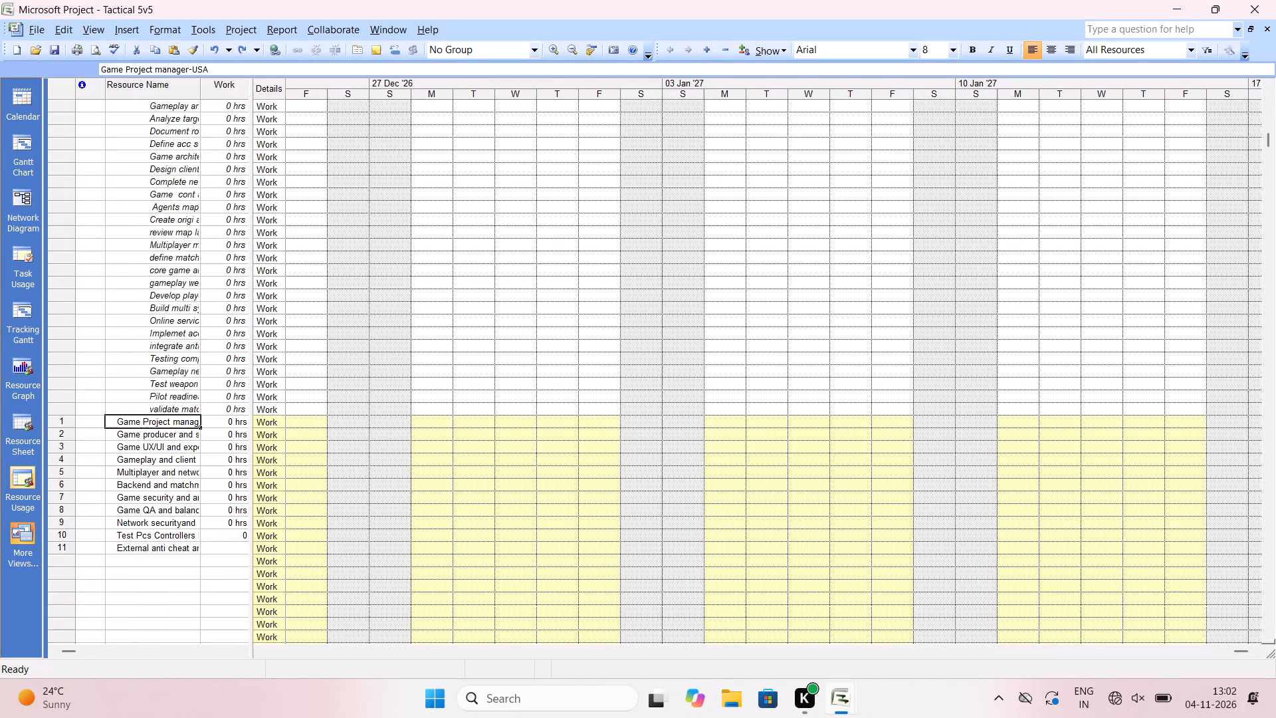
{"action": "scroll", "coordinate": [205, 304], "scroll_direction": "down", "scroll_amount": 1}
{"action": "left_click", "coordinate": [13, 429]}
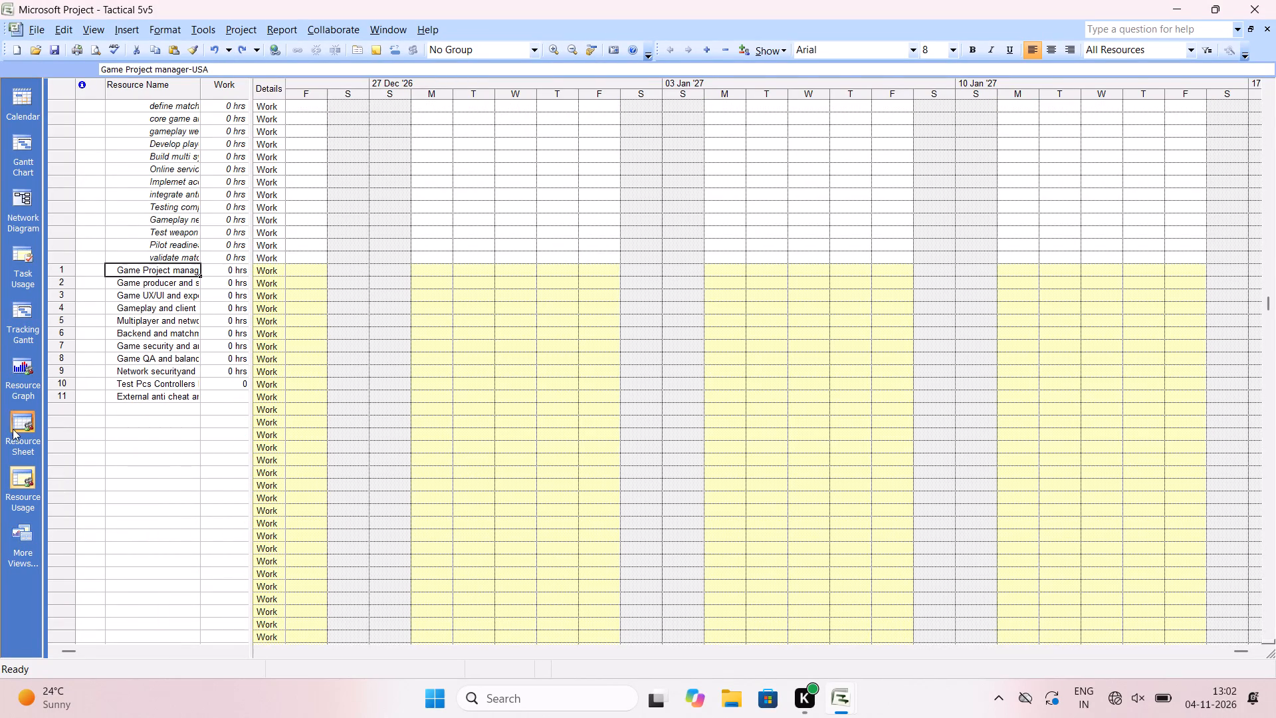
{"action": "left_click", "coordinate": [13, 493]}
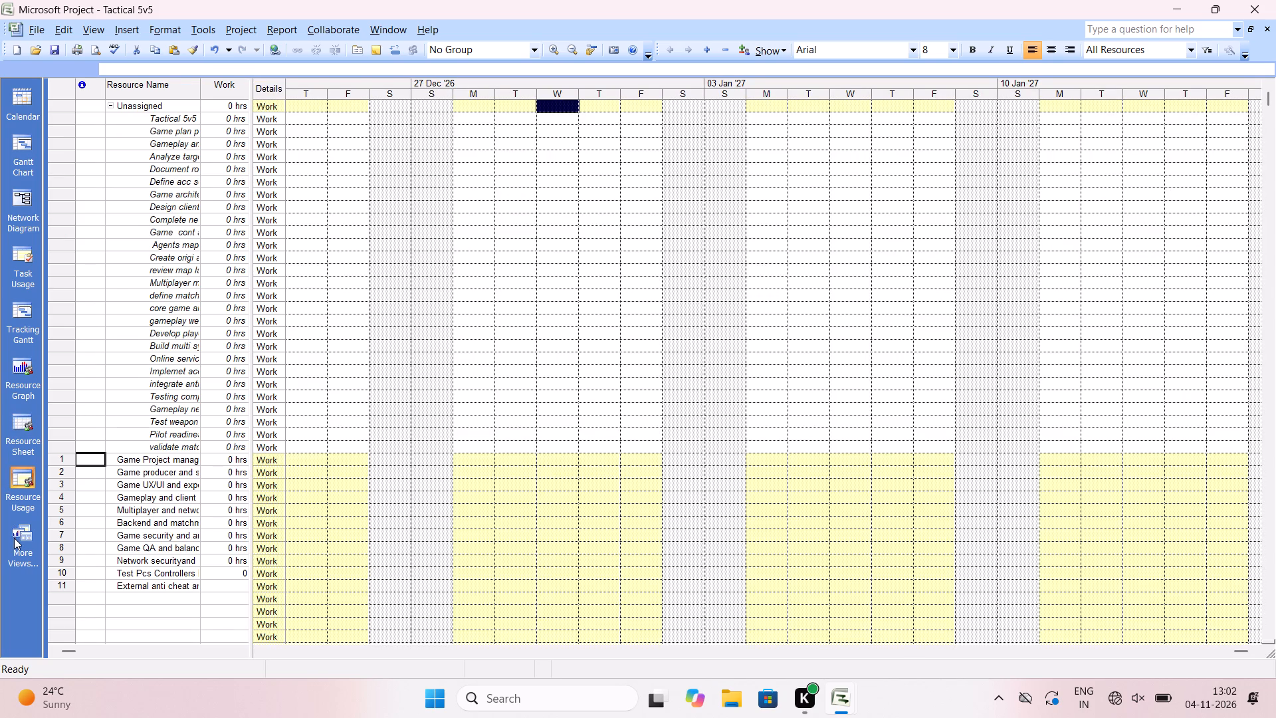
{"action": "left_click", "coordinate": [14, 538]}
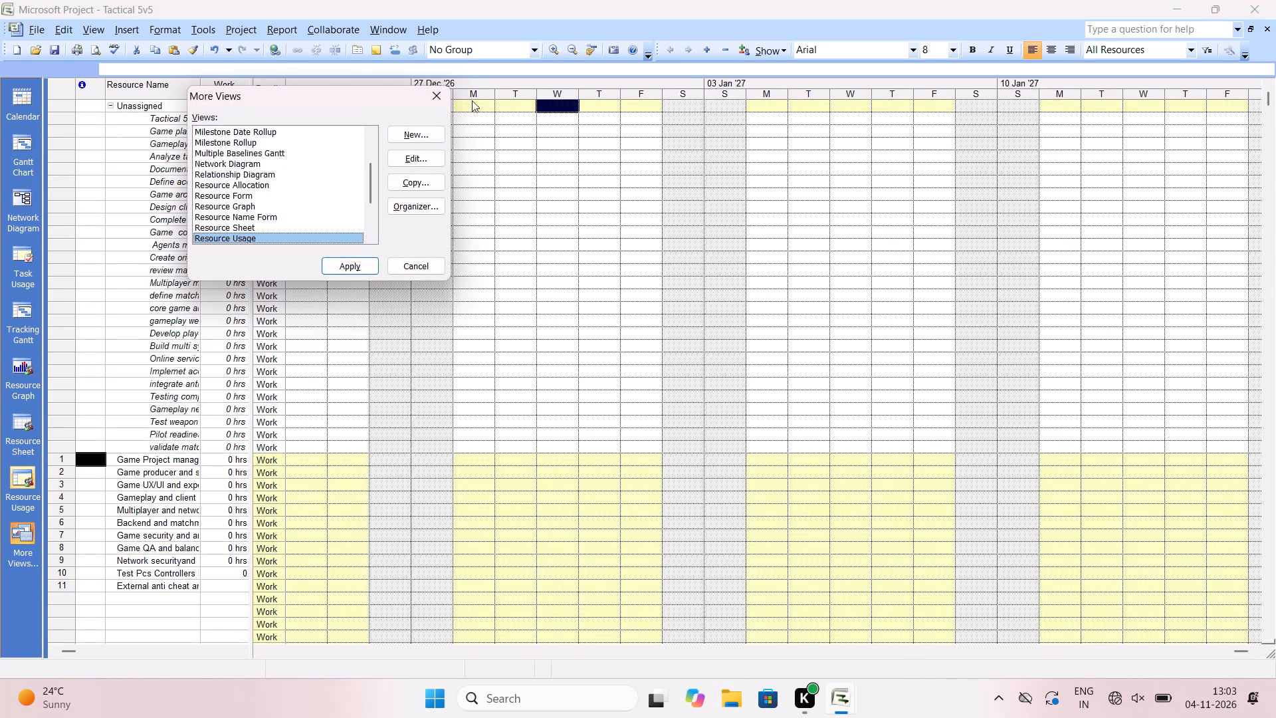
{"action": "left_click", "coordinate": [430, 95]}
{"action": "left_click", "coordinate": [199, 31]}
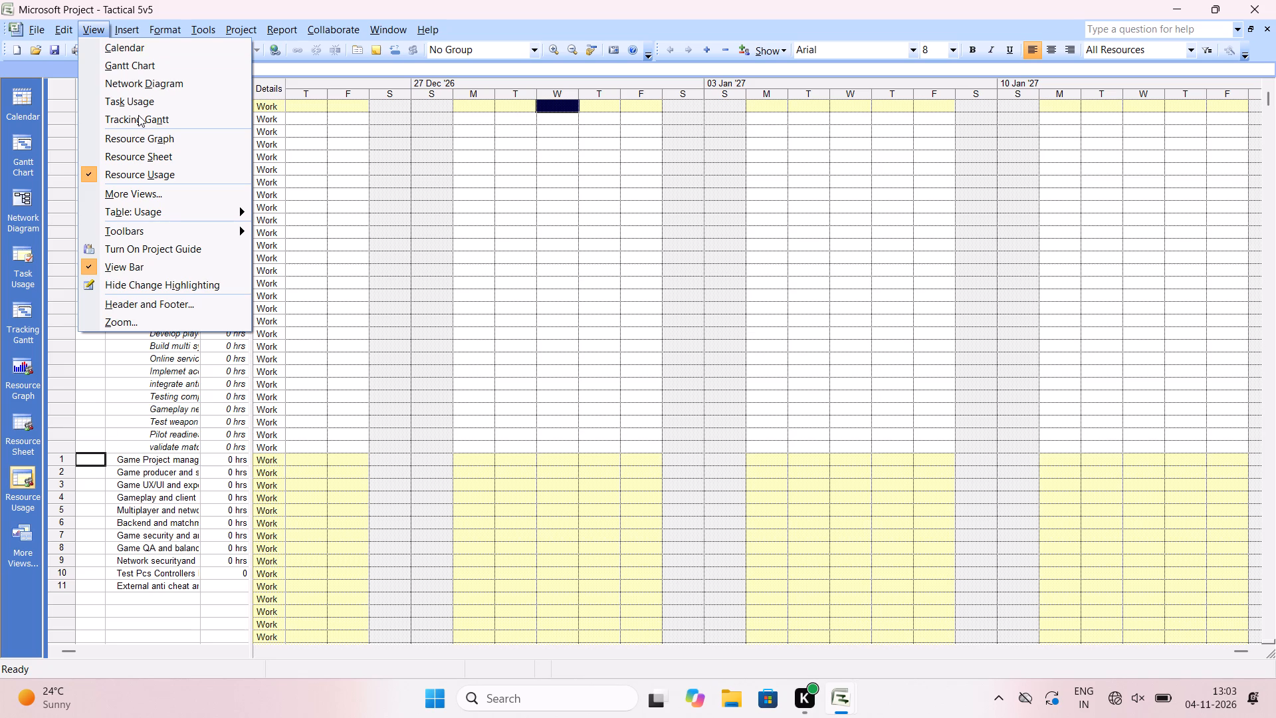
In the Gantt Chart, assign Game Project manager-USA to task 4, Analyze target play match.
{"action": "left_click", "coordinate": [16, 148]}
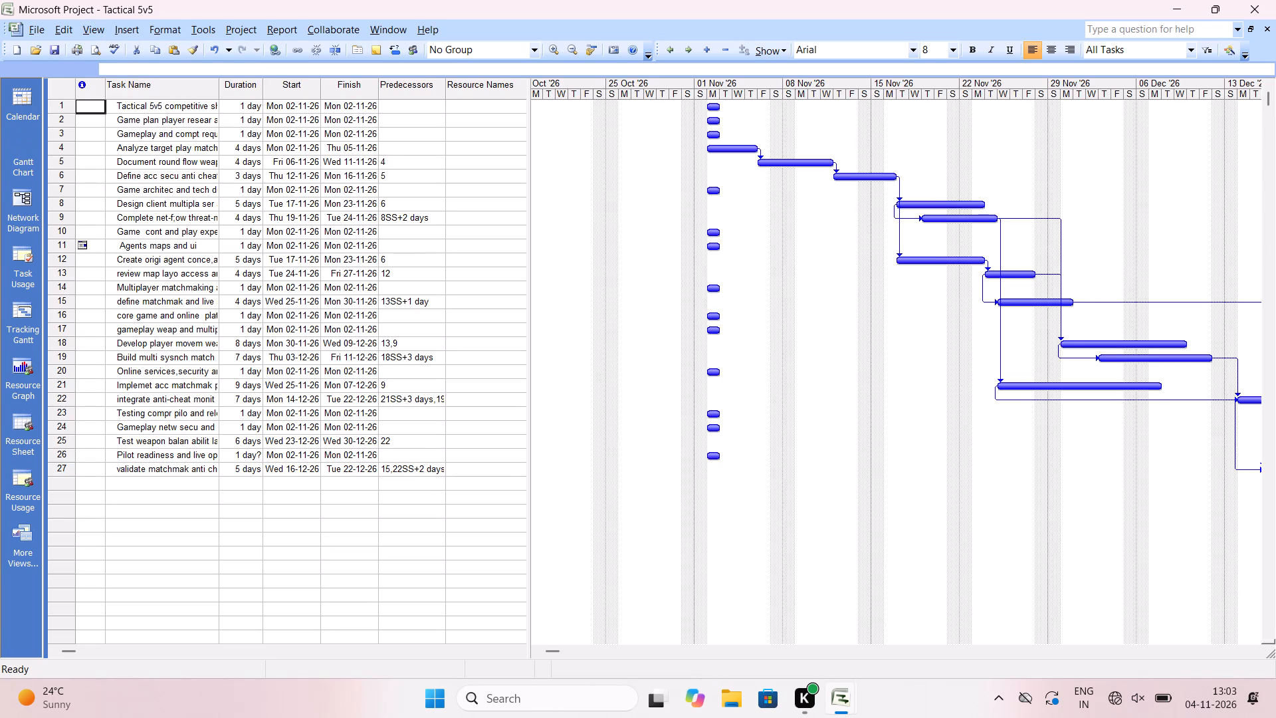
{"action": "left_click", "coordinate": [485, 109]}
{"action": "left_click", "coordinate": [514, 107]}
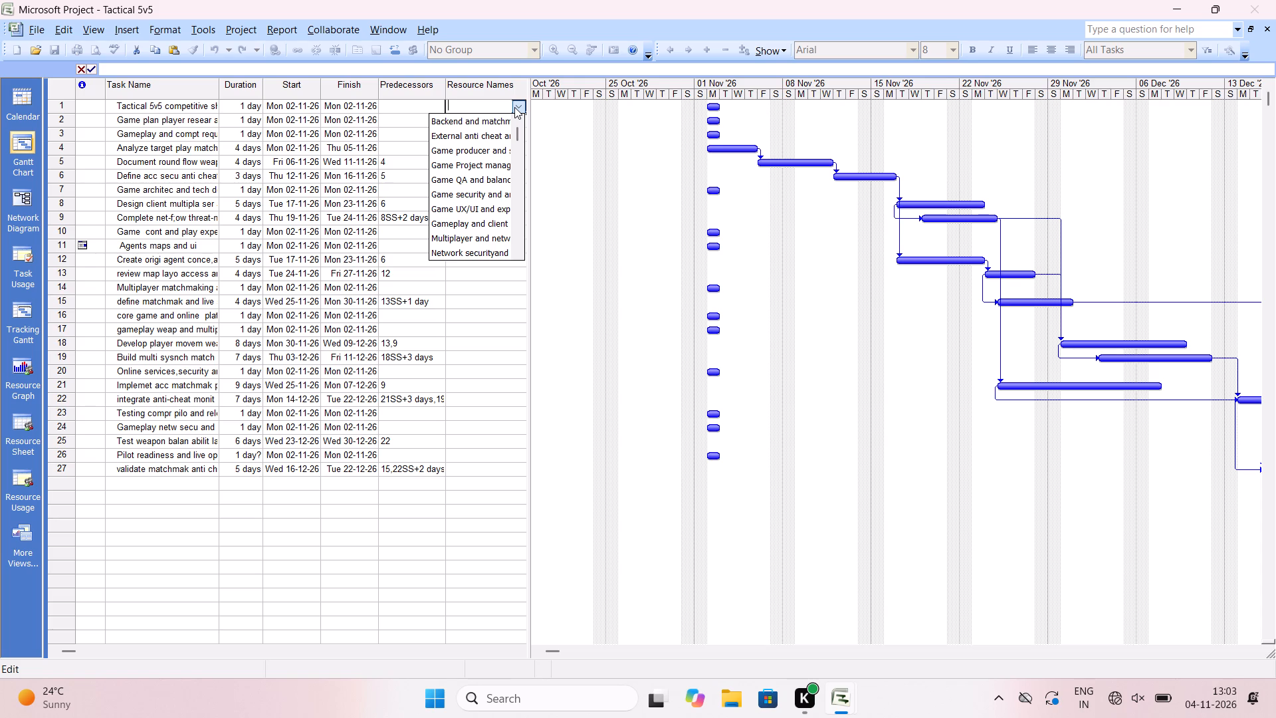
{"action": "left_click", "coordinate": [355, 151]}
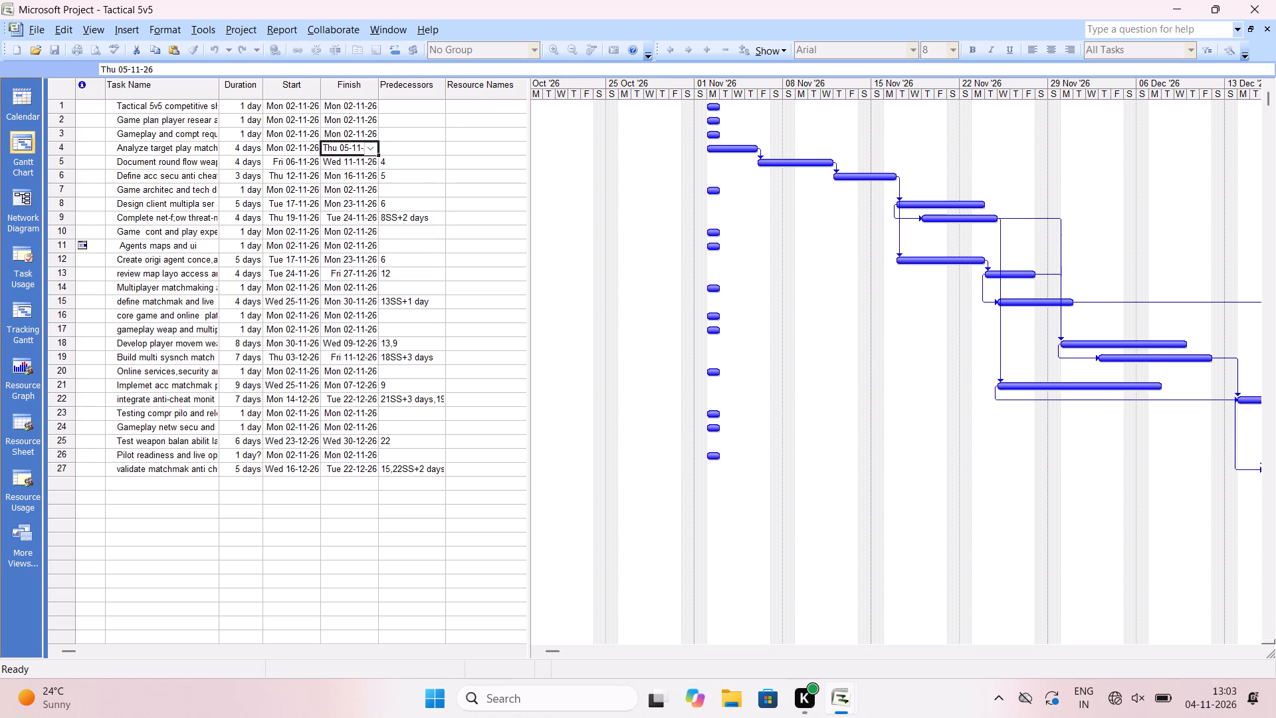
{"action": "left_click", "coordinate": [462, 150]}
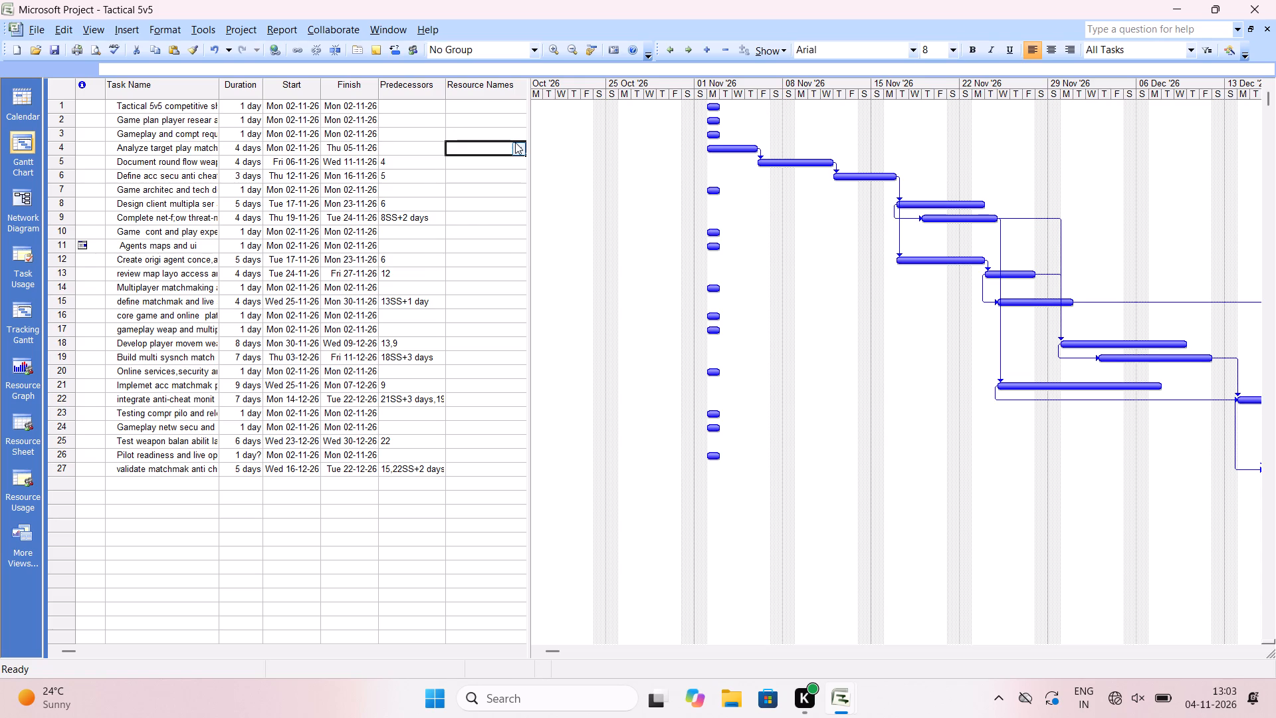
{"action": "left_click", "coordinate": [516, 143]}
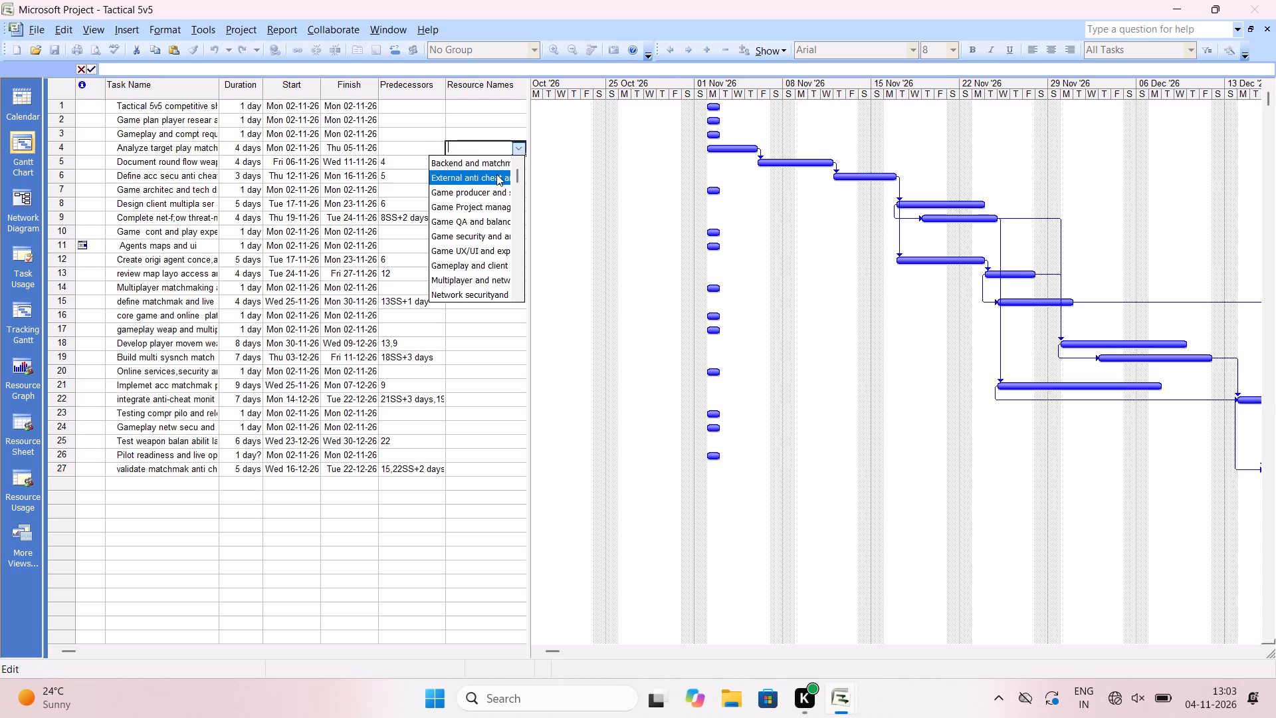
{"action": "left_click", "coordinate": [490, 207]}
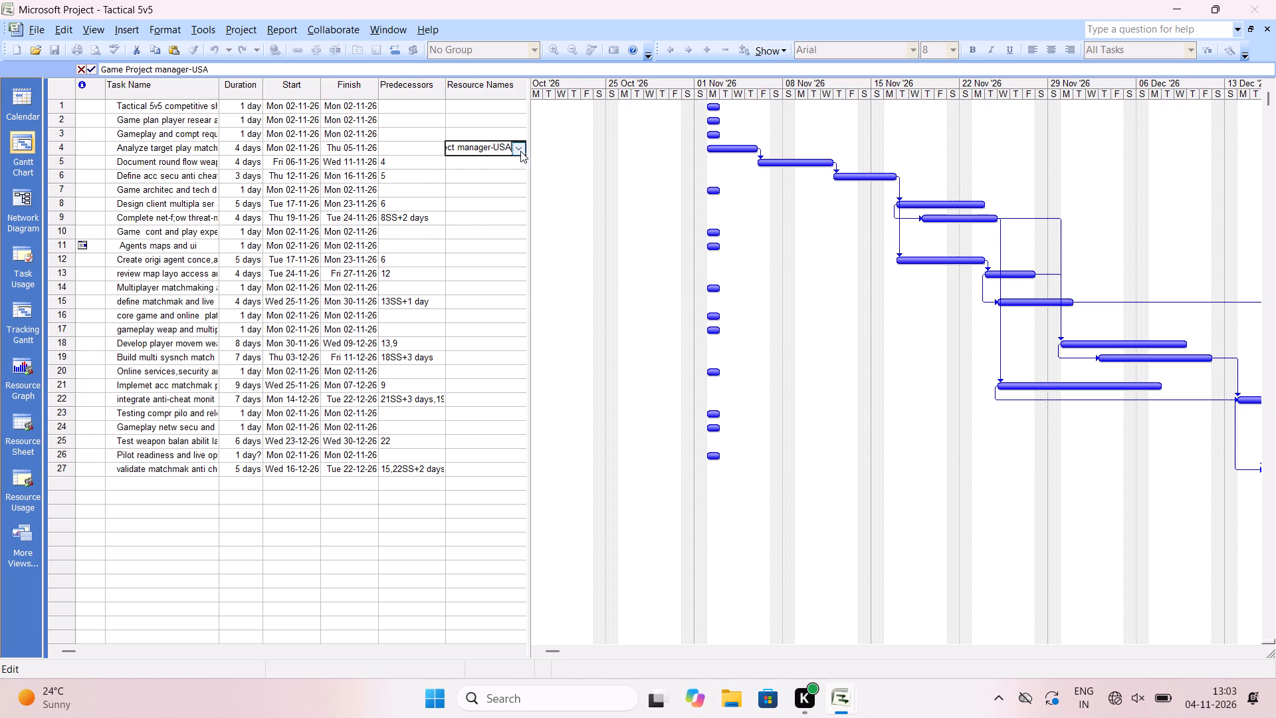
{"action": "left_click", "coordinate": [520, 151]}
{"action": "left_click", "coordinate": [488, 211]}
Assign Game producer and systems analyst-USA to task 6, Define acc secu anti cheat.
{"action": "left_click", "coordinate": [480, 179]}
{"action": "left_click", "coordinate": [524, 174]}
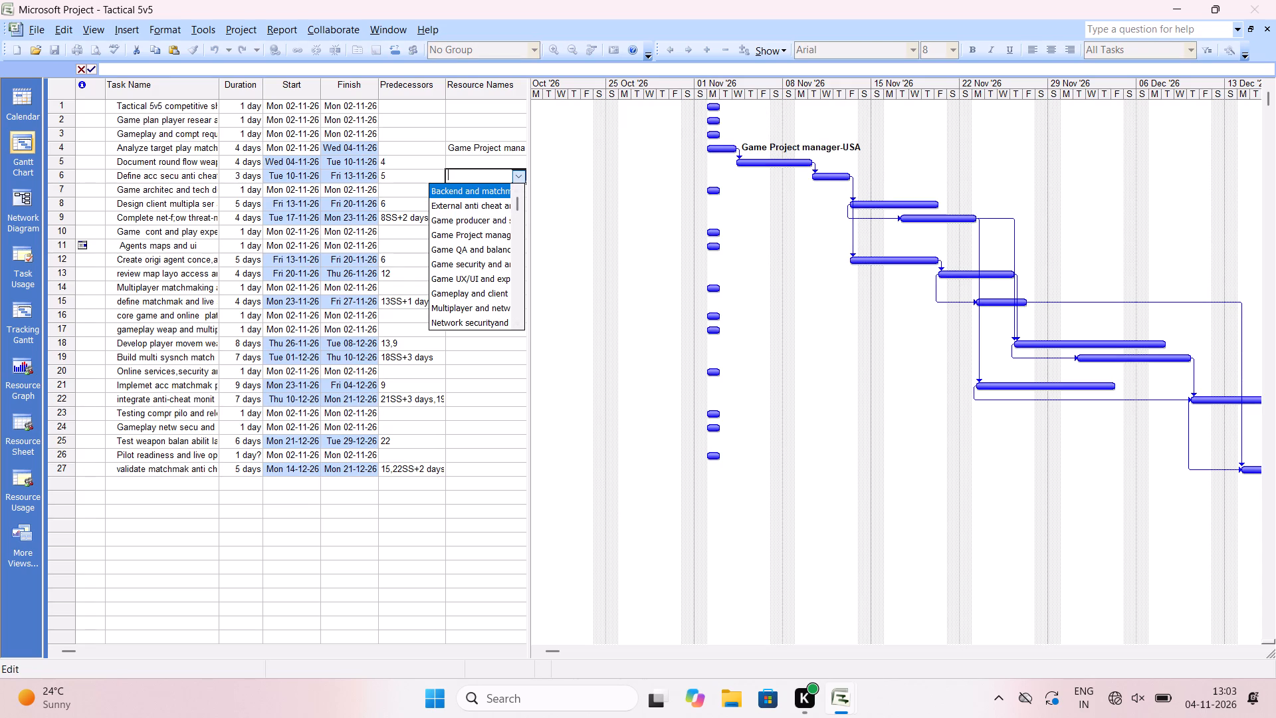
{"action": "left_click", "coordinate": [472, 224]}
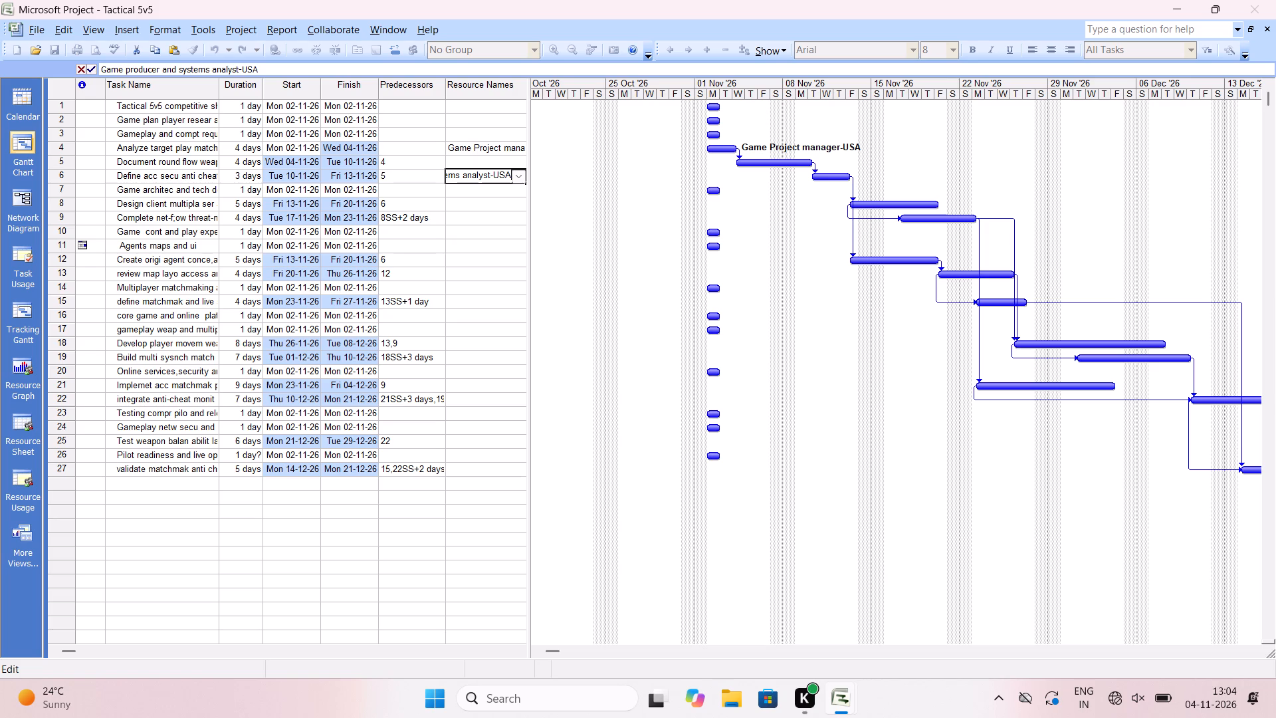
{"action": "left_click", "coordinate": [467, 202]}
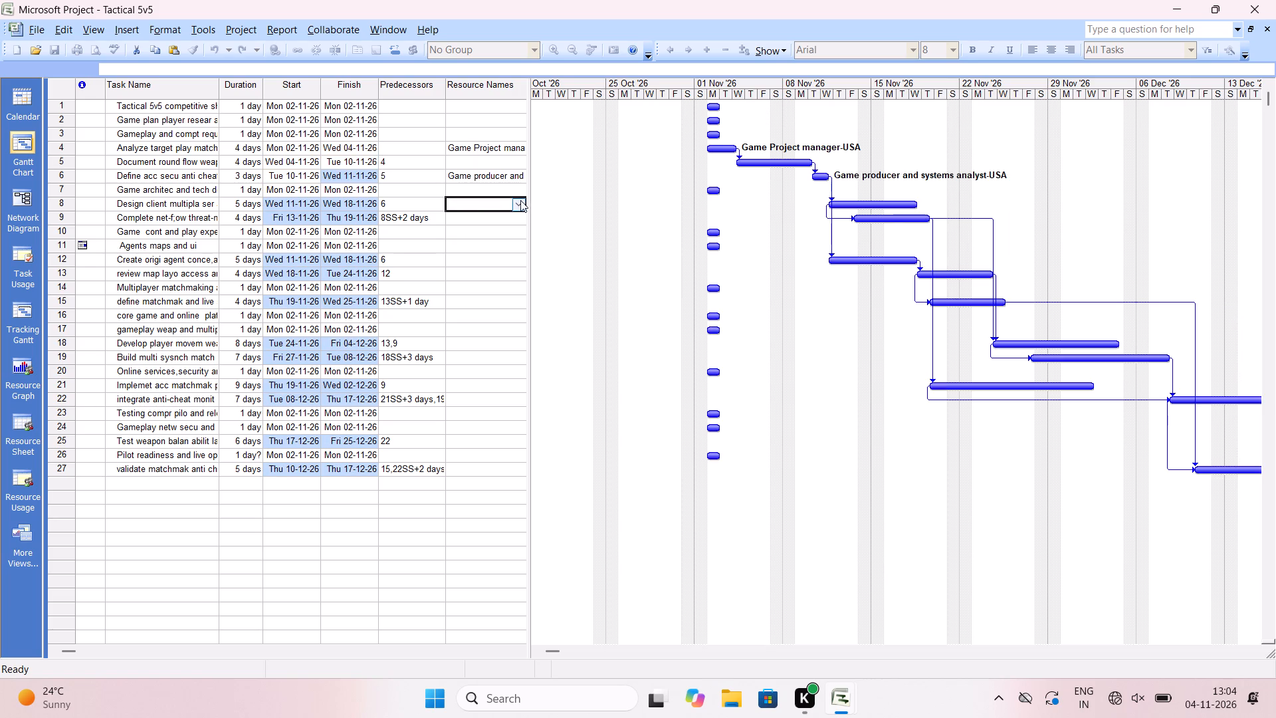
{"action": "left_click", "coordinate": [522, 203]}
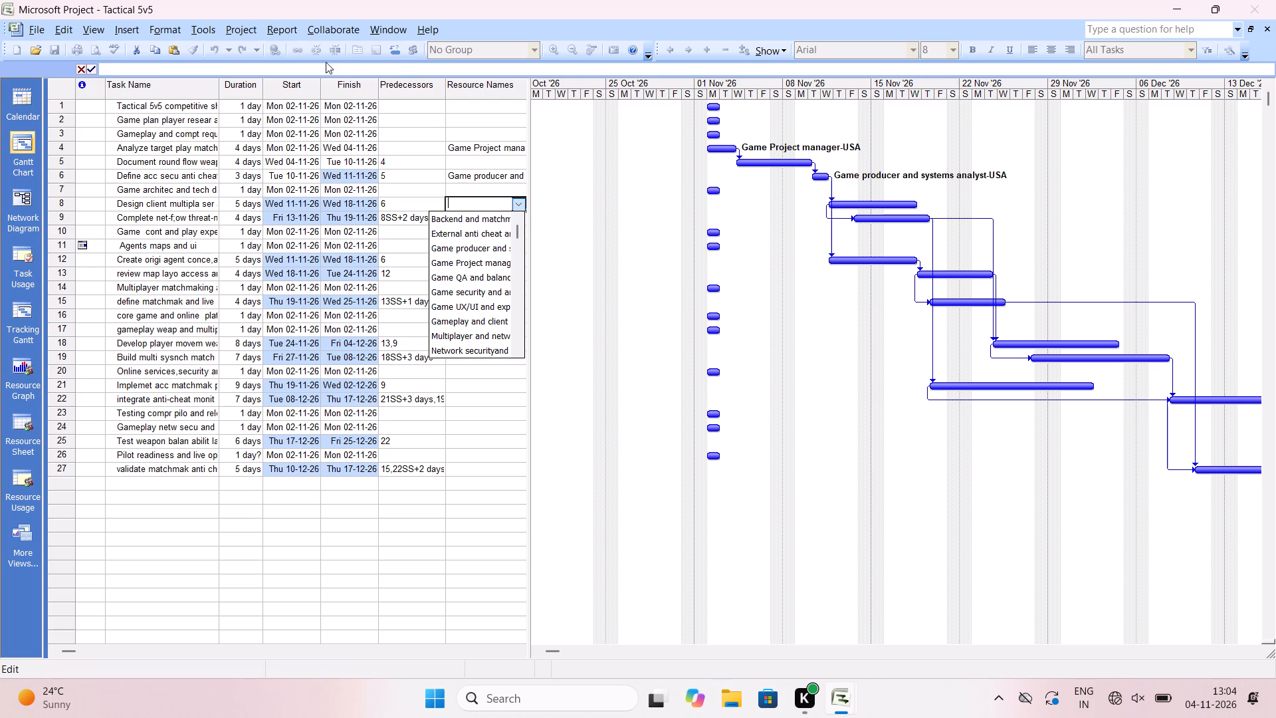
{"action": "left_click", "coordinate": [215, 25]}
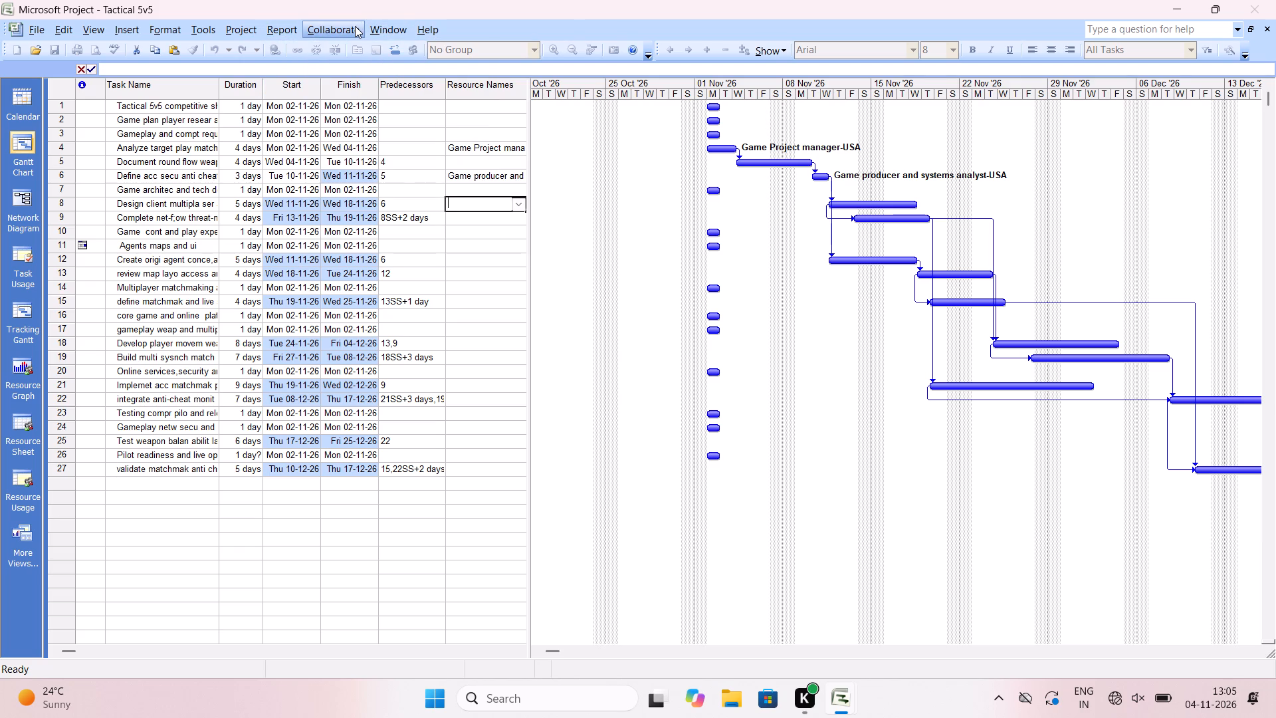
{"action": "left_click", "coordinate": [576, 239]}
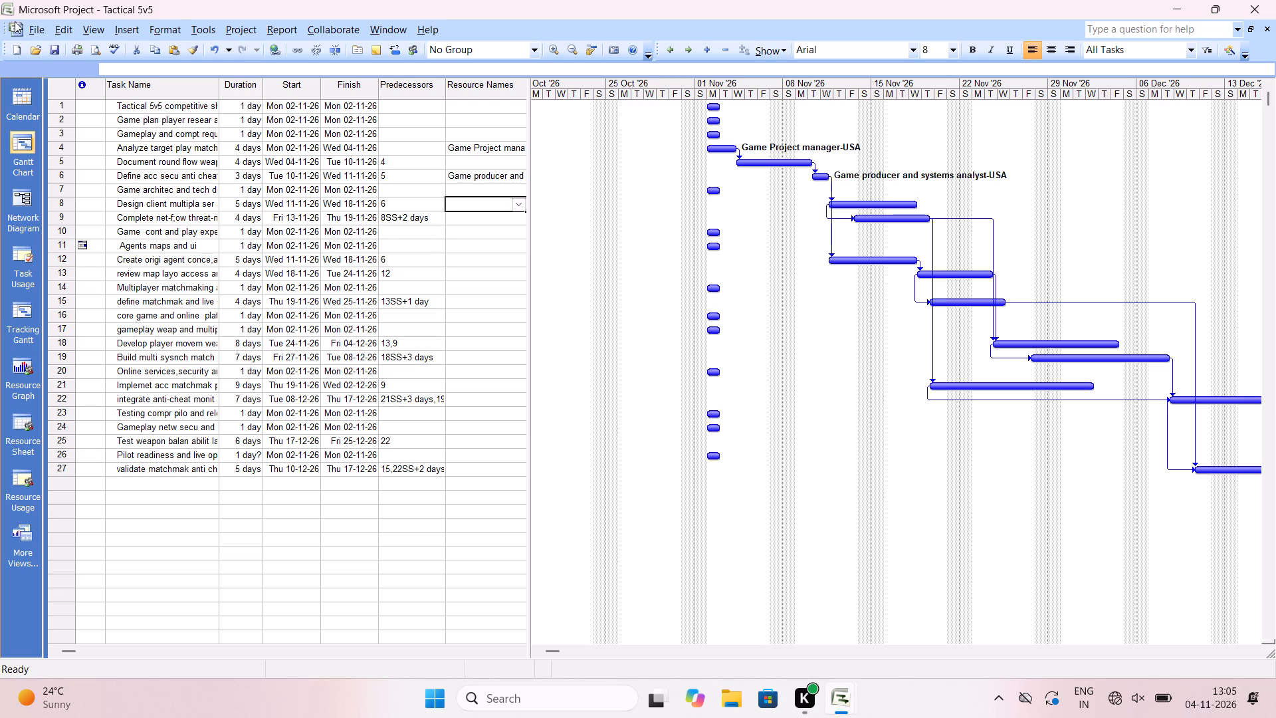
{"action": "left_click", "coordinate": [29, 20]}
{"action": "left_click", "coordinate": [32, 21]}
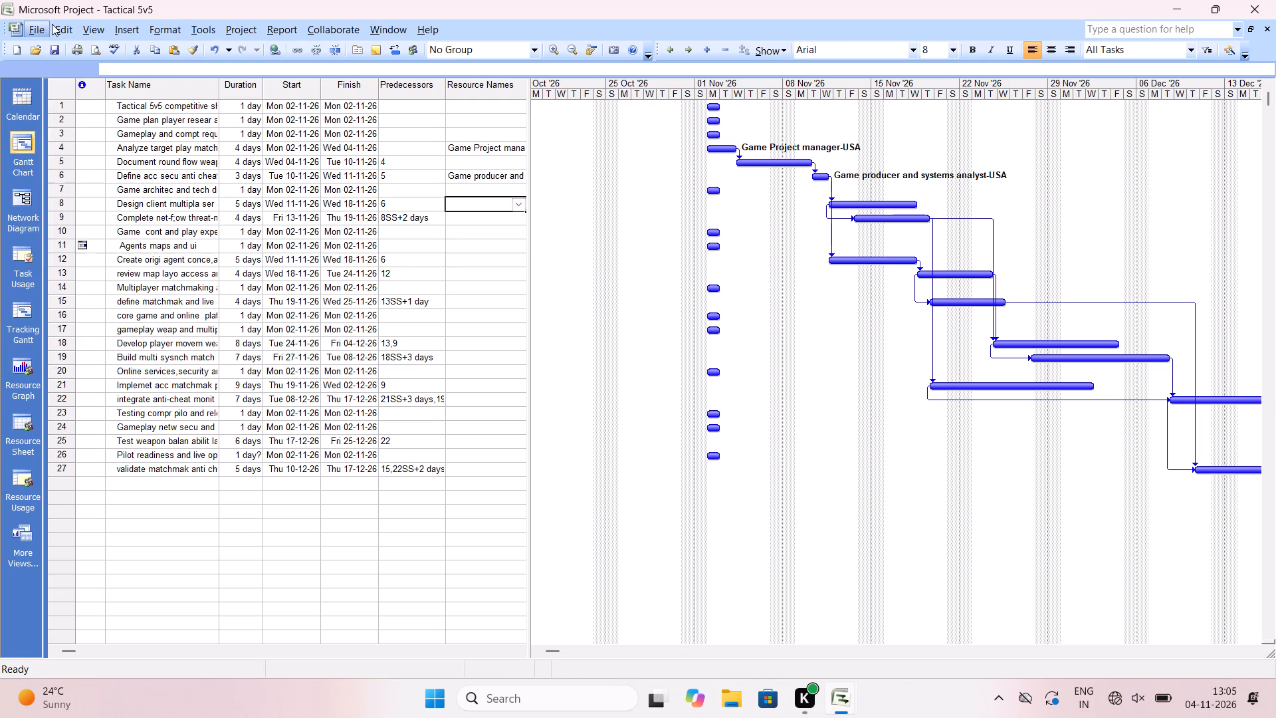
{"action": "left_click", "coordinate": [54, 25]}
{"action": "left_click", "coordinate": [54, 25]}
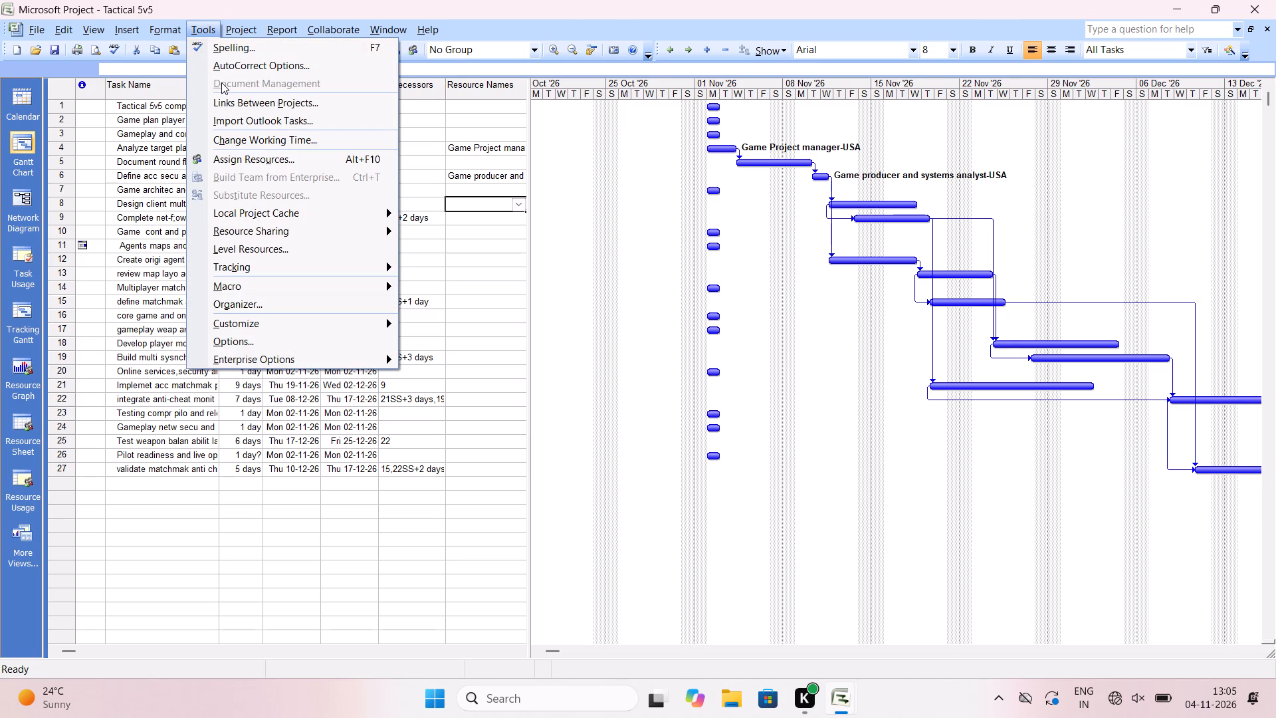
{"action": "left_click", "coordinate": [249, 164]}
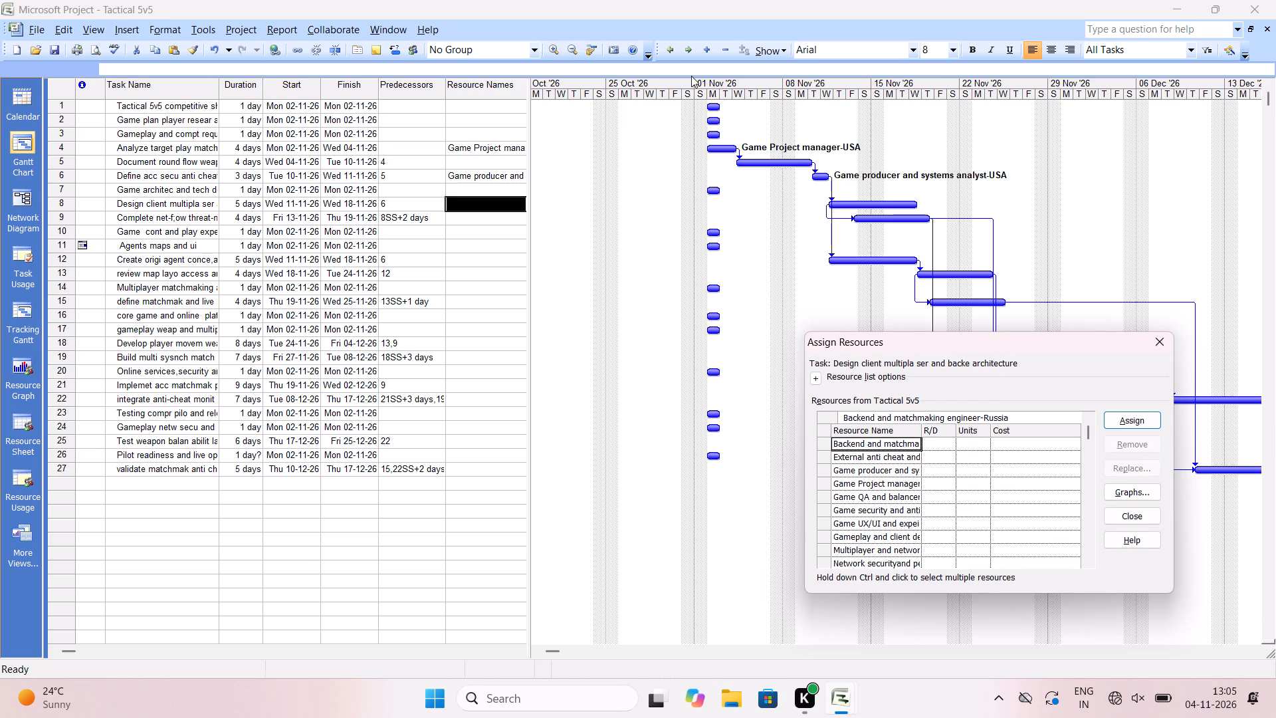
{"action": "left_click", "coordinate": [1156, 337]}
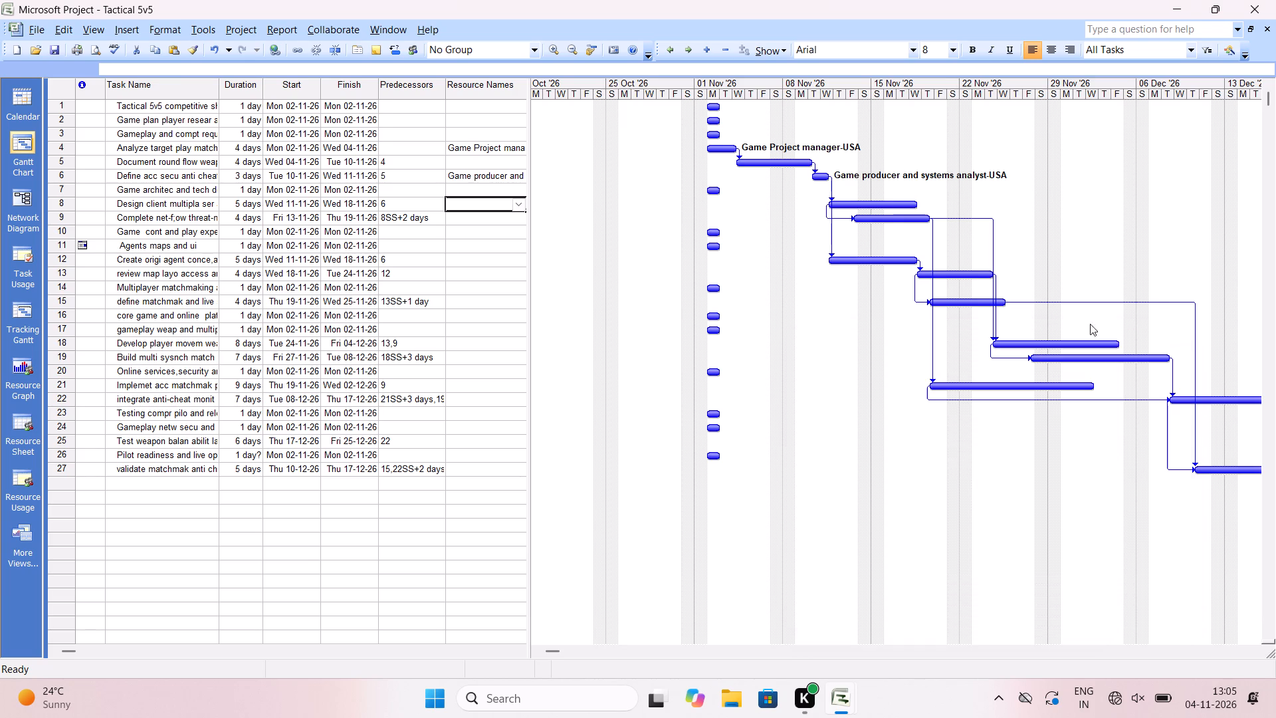
Review the resource calendars and task assignments across the Resource Sheet, Gantt Chart and Network Diagram views.
{"action": "left_click", "coordinate": [17, 426]}
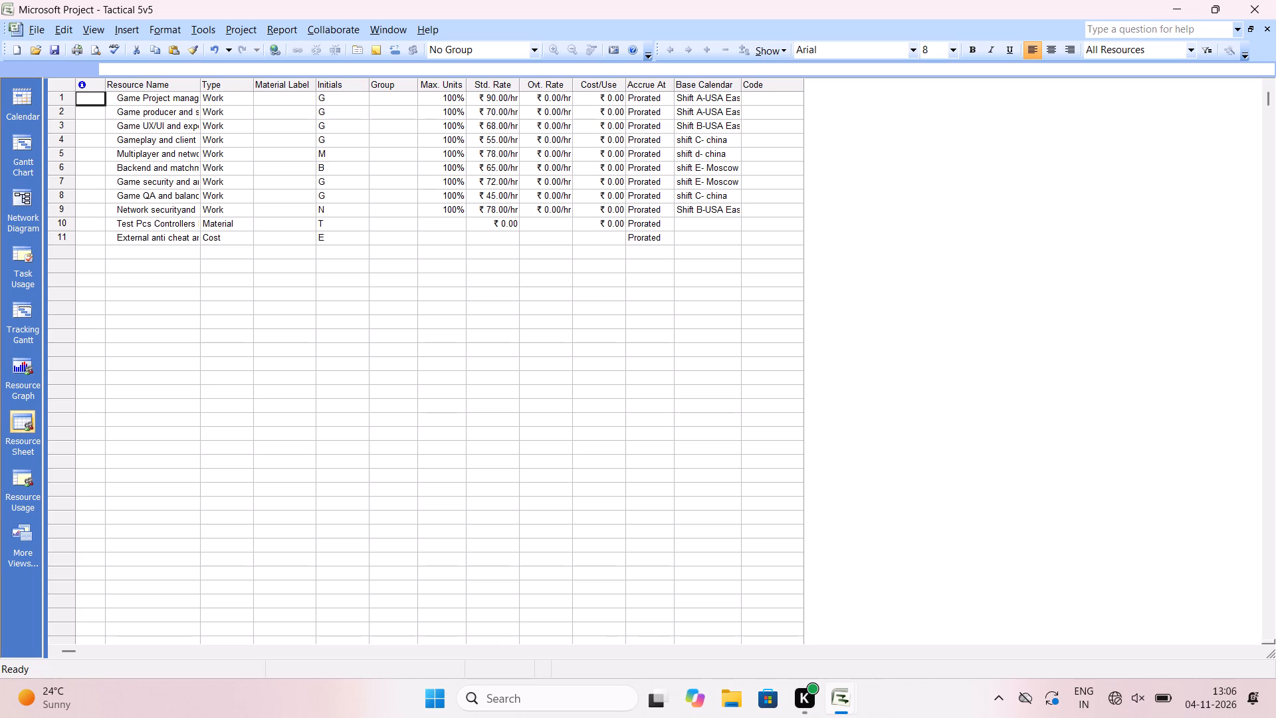
{"action": "left_click", "coordinate": [25, 150]}
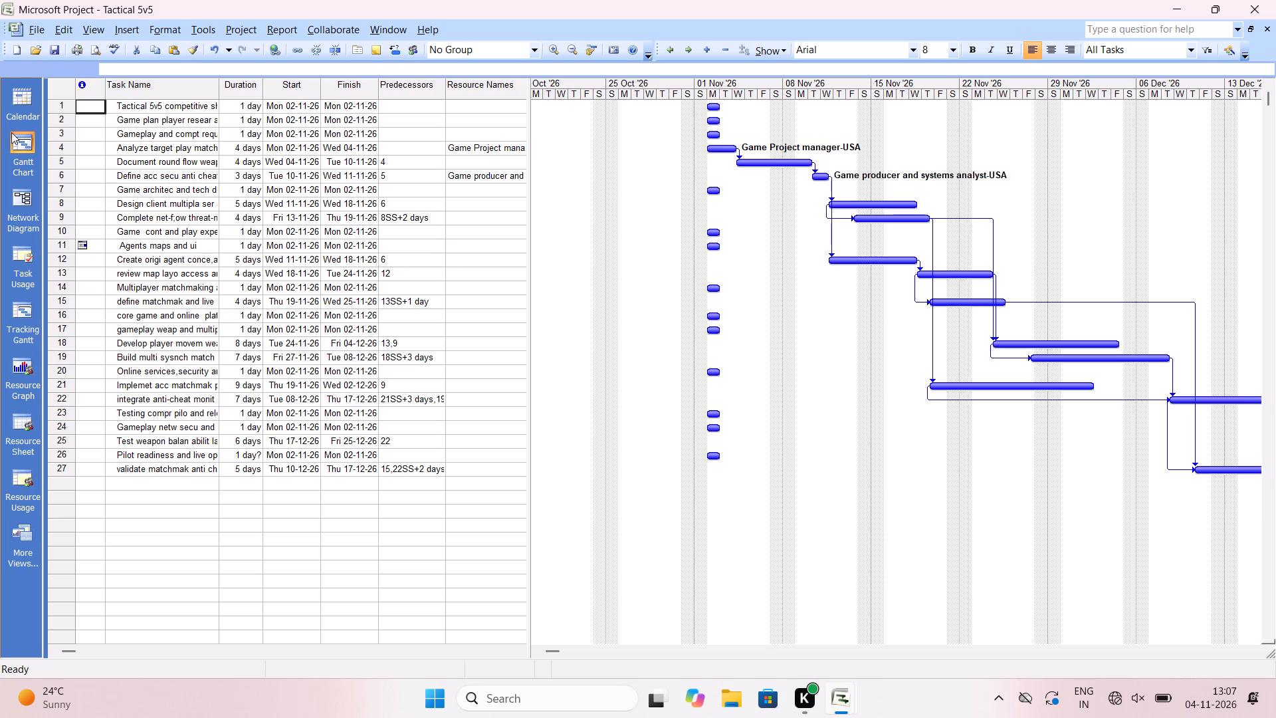
{"action": "left_click", "coordinate": [23, 441]}
{"action": "left_click", "coordinate": [26, 119]}
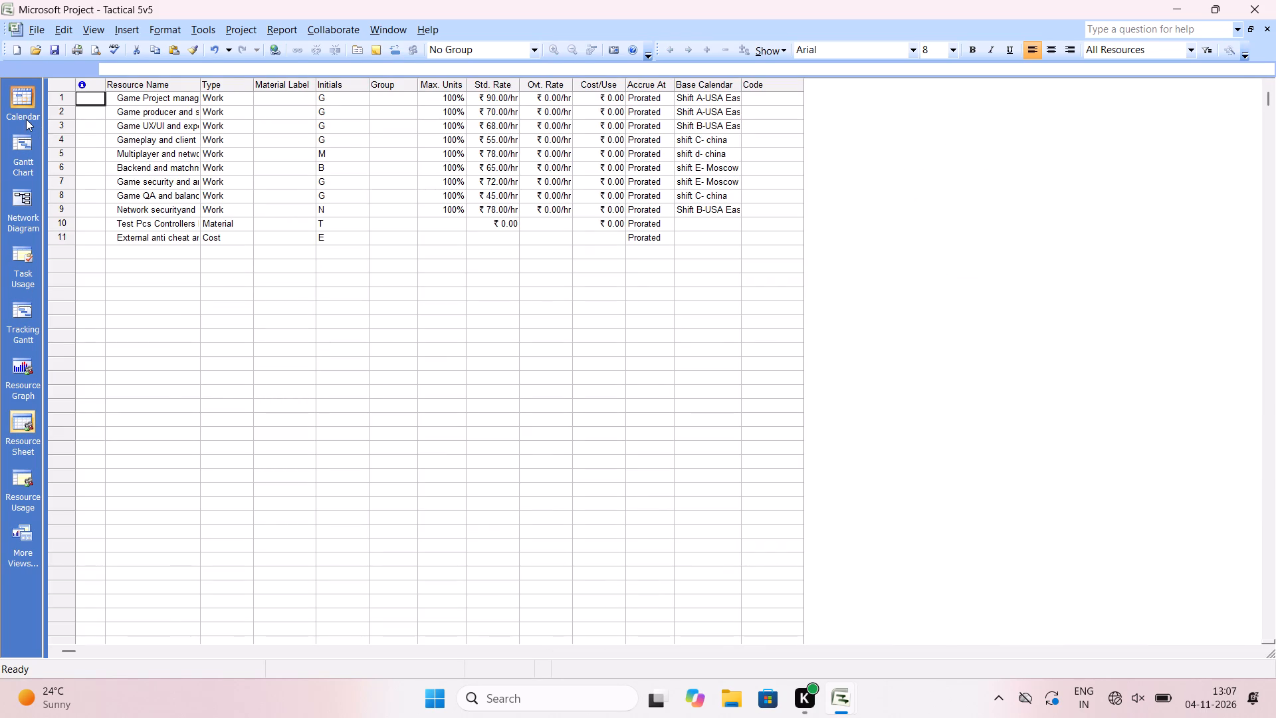
{"action": "left_click", "coordinate": [22, 141]}
{"action": "left_click", "coordinate": [25, 188]}
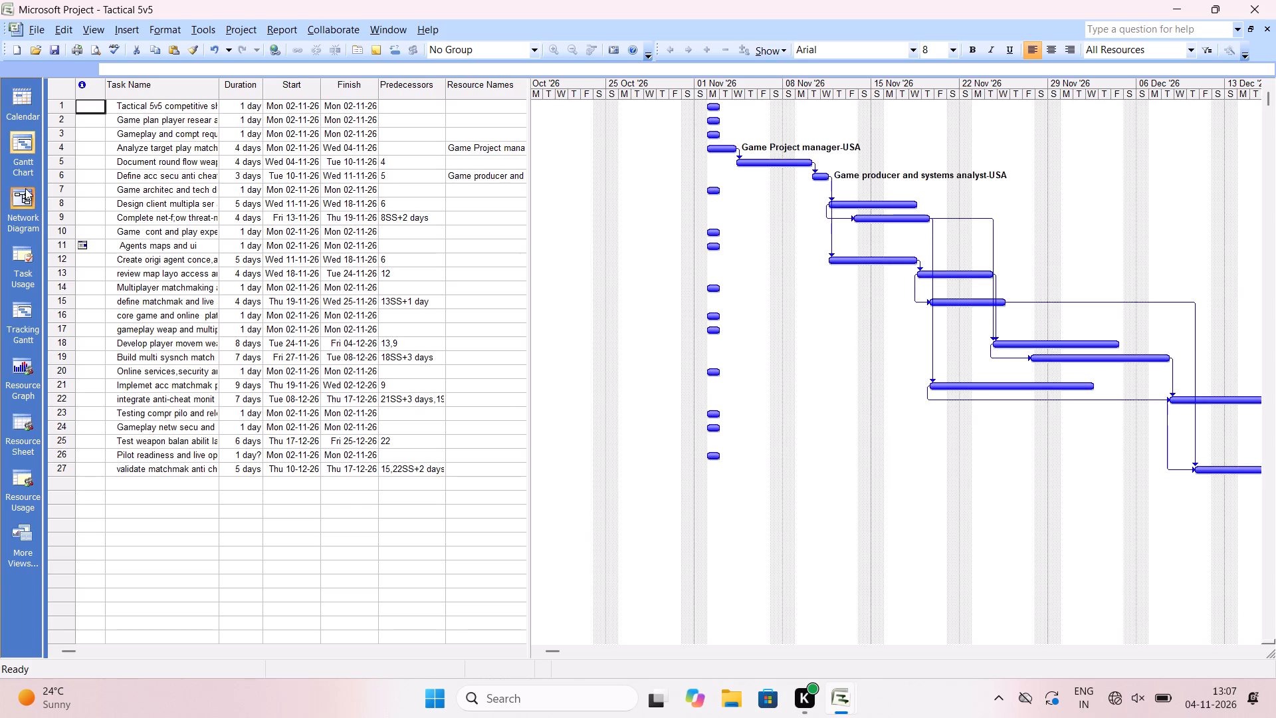
{"action": "left_click", "coordinate": [23, 240]}
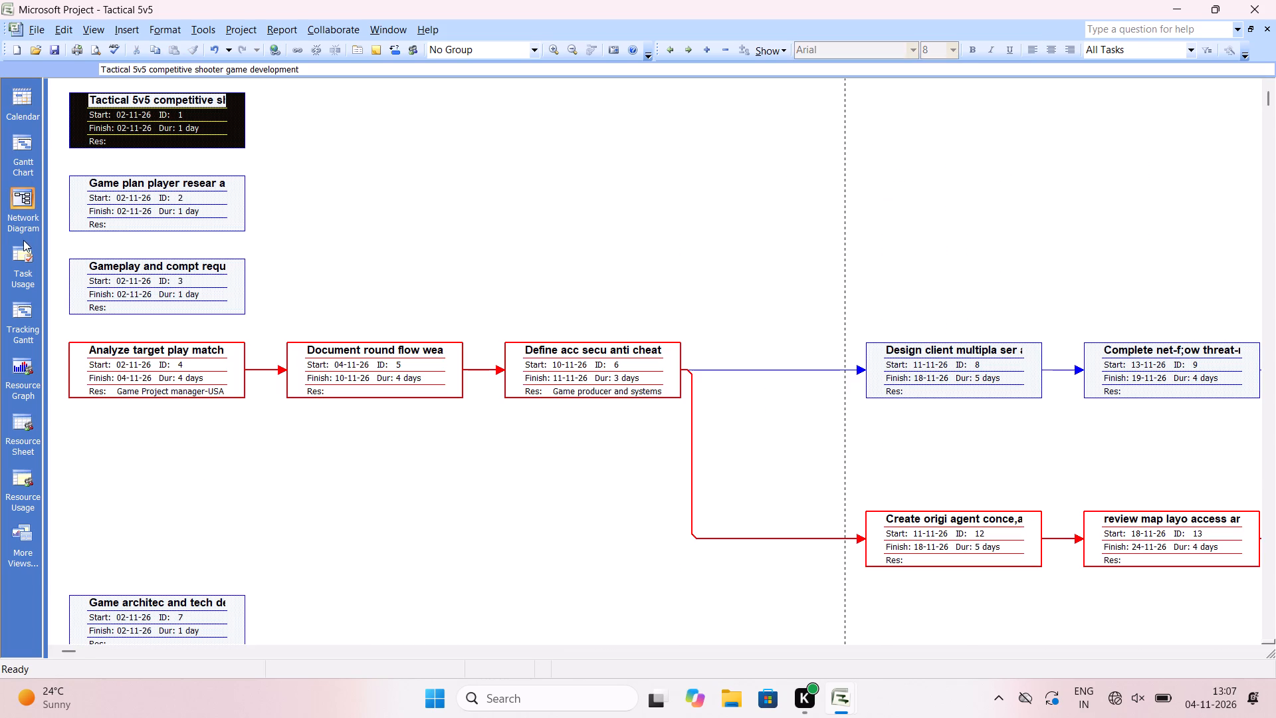
{"action": "left_click", "coordinate": [23, 250]}
{"action": "left_click", "coordinate": [25, 228]}
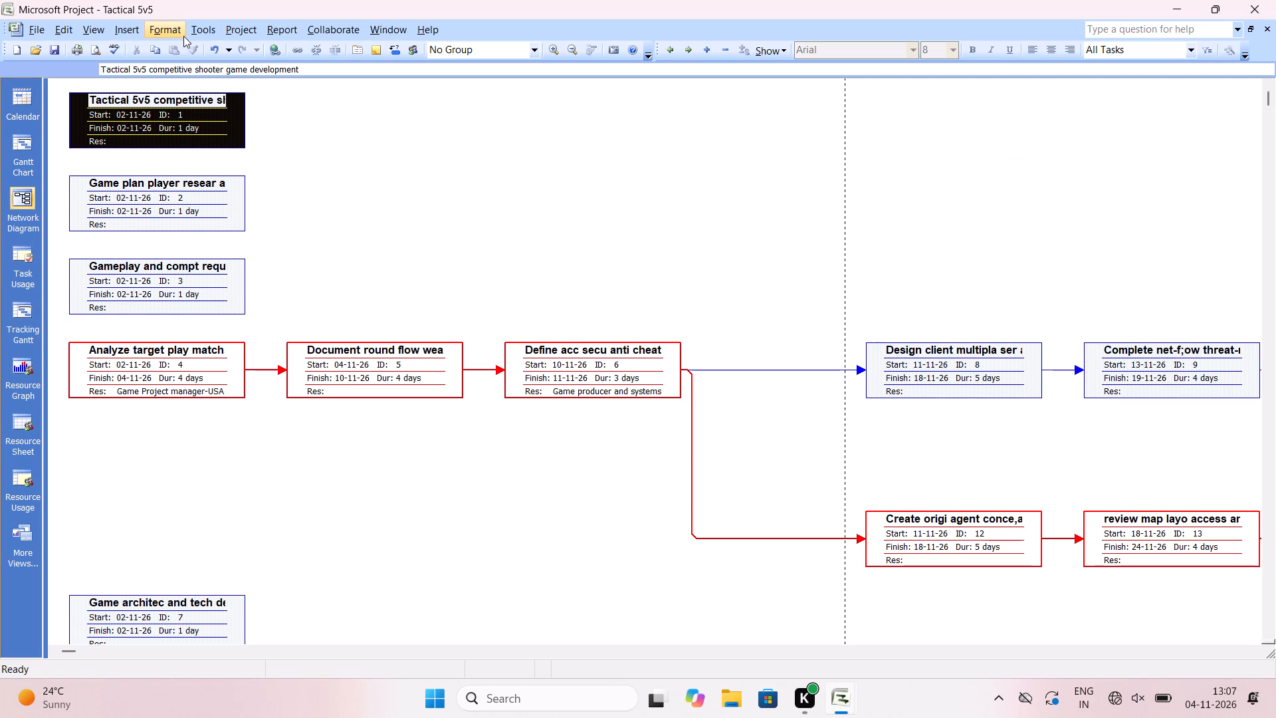
In the Gantt Chart, clear the Game Project manager-USA assignment from task 4, Analyze target play match.
{"action": "left_click", "coordinate": [193, 31]}
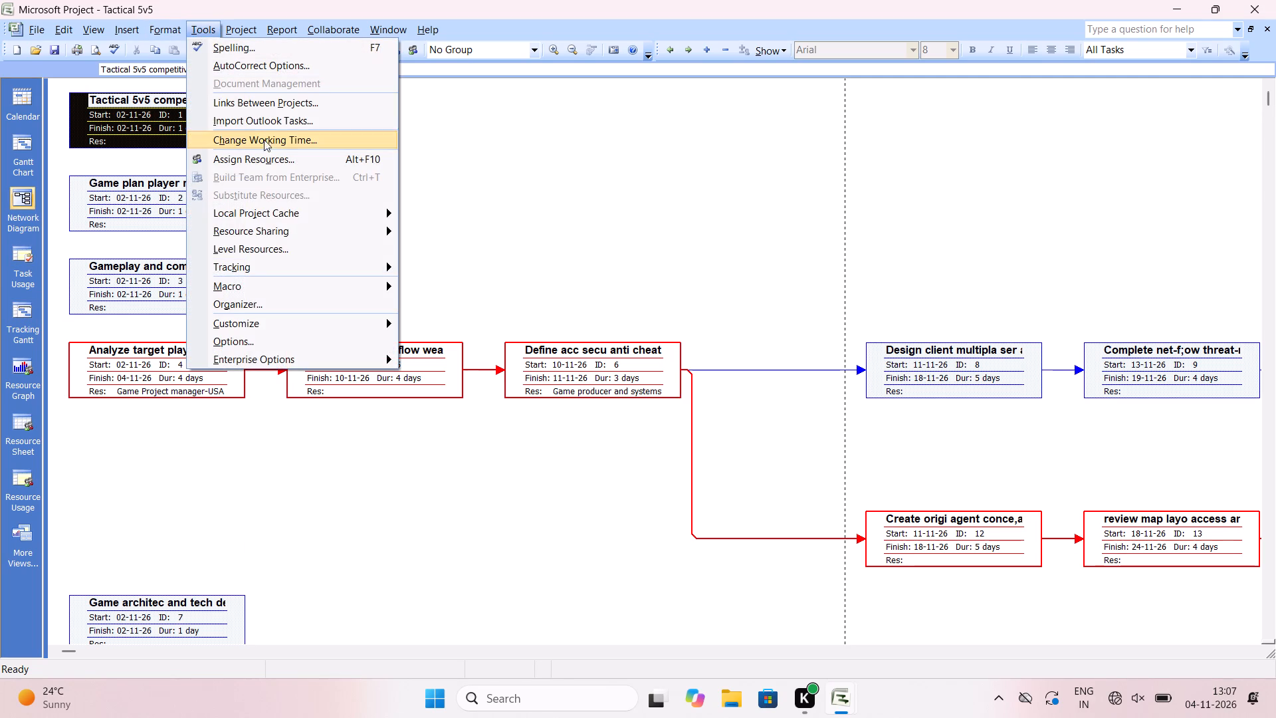
{"action": "left_click", "coordinate": [24, 154]}
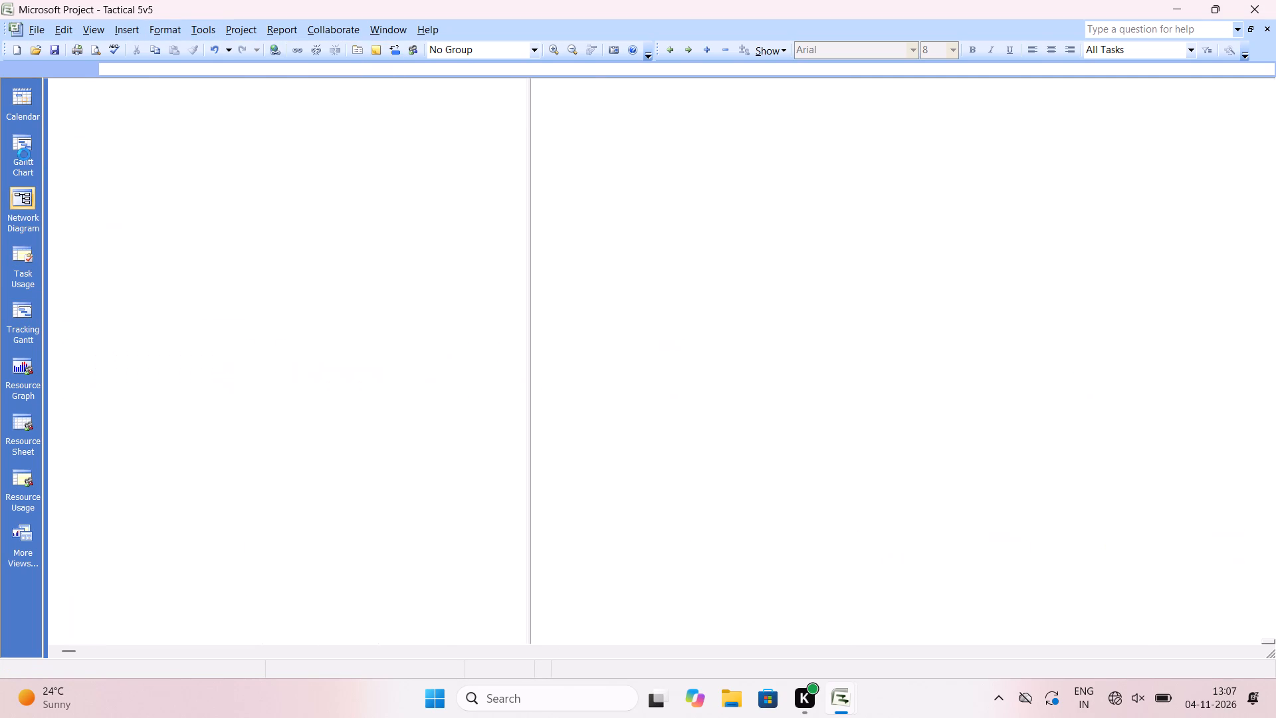
{"action": "left_click", "coordinate": [480, 146]}
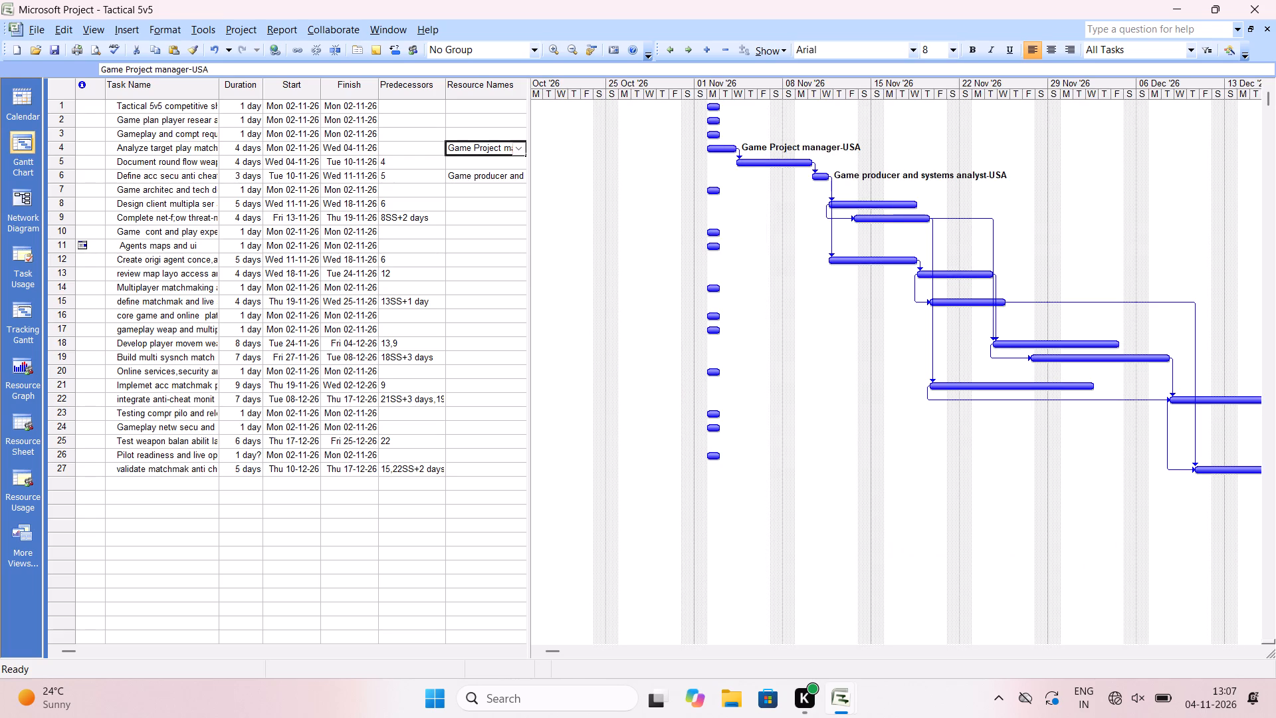
{"action": "left_click", "coordinate": [500, 148]}
{"action": "left_click_drag", "start_coordinate": [508, 146], "coordinate": [469, 152]}
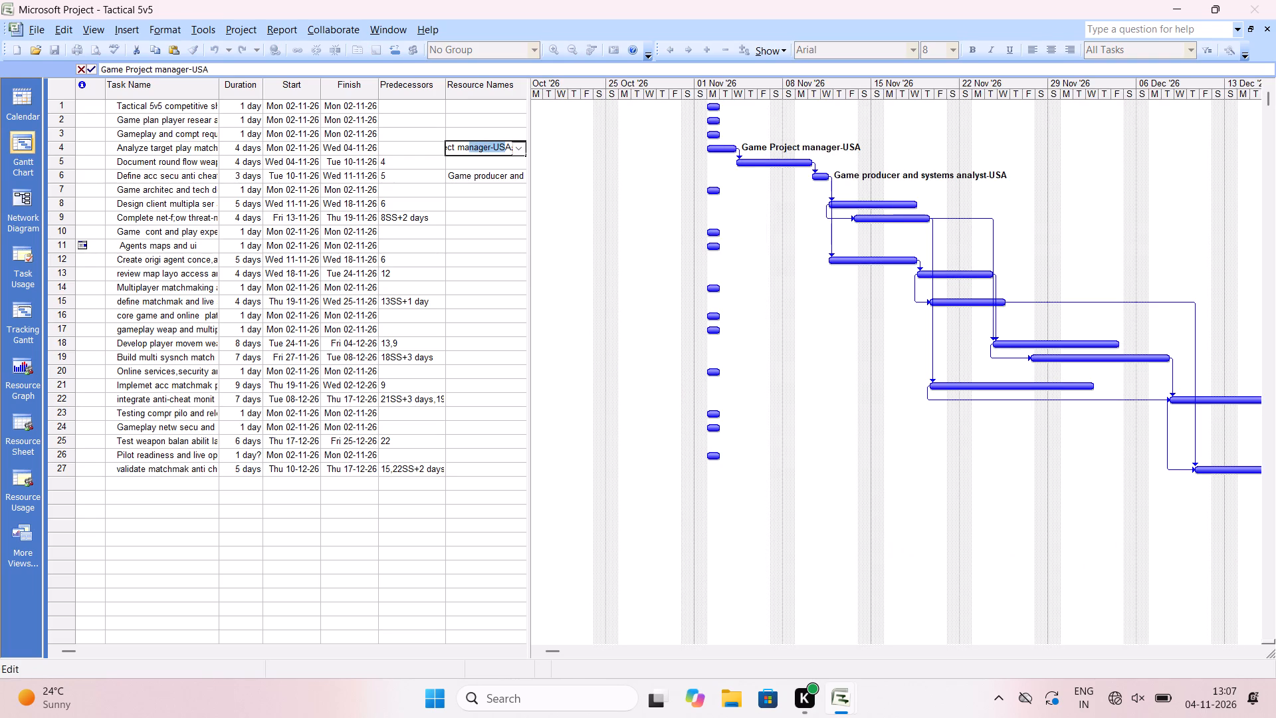
{"action": "left_click_drag", "start_coordinate": [469, 152], "coordinate": [427, 148]}
{"action": "key", "text": "BackSpace"}
{"action": "key", "text": "Right"}
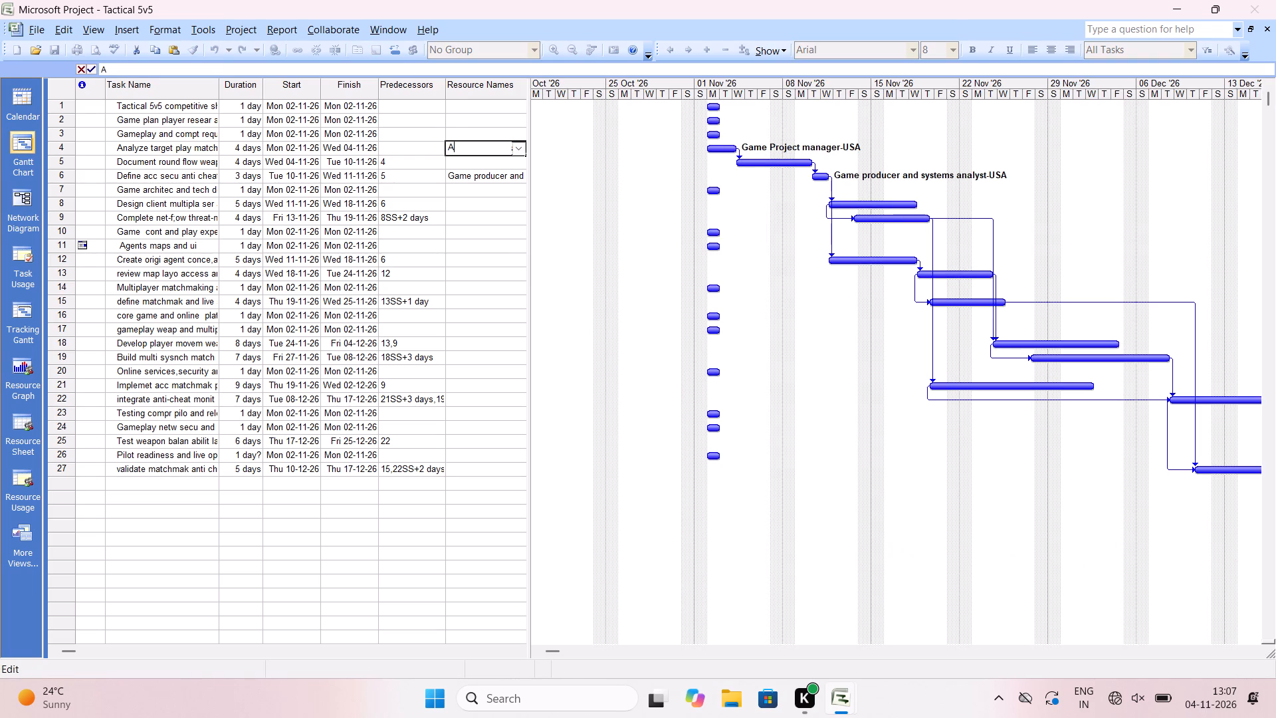
{"action": "key", "text": "BackSpace"}
Clear the Game producer and systems analyst-USA assignment from task 6, Define acc secu anti cheat.
{"action": "left_click", "coordinate": [449, 179]}
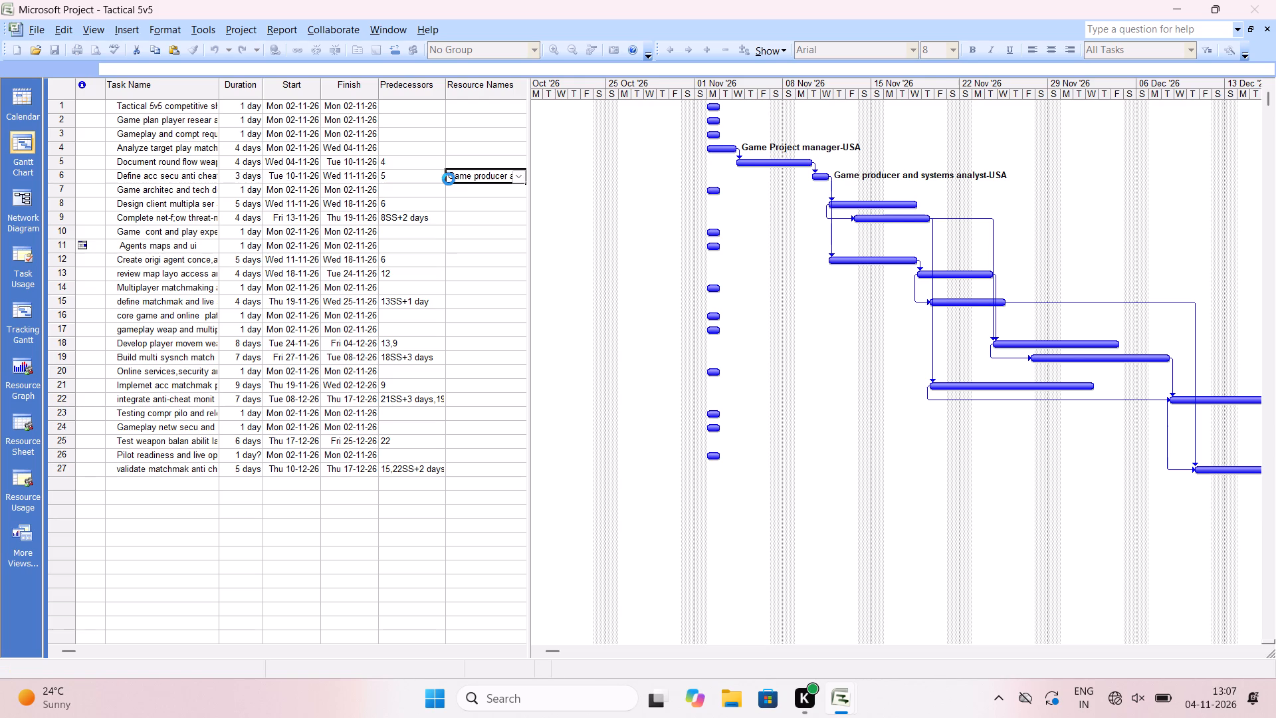
{"action": "left_click_drag", "start_coordinate": [449, 176], "coordinate": [494, 172]}
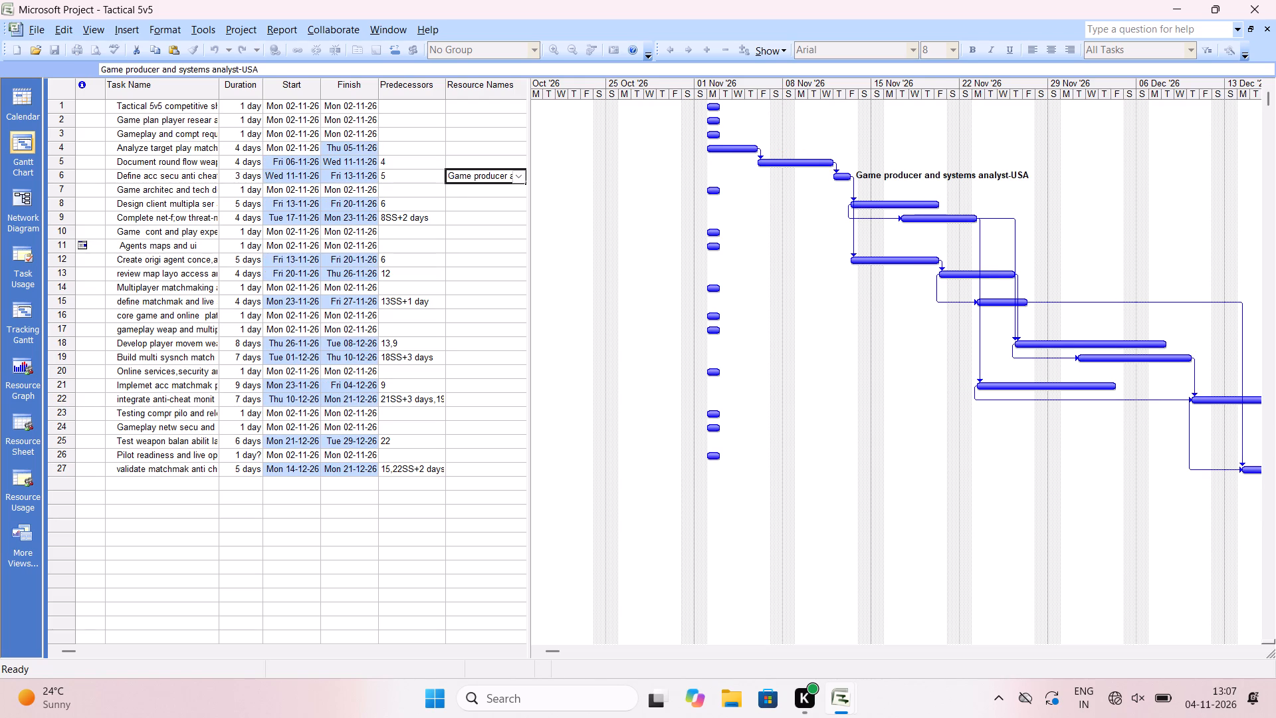
{"action": "left_click_drag", "start_coordinate": [494, 172], "coordinate": [505, 176]}
{"action": "left_click", "coordinate": [505, 176]}
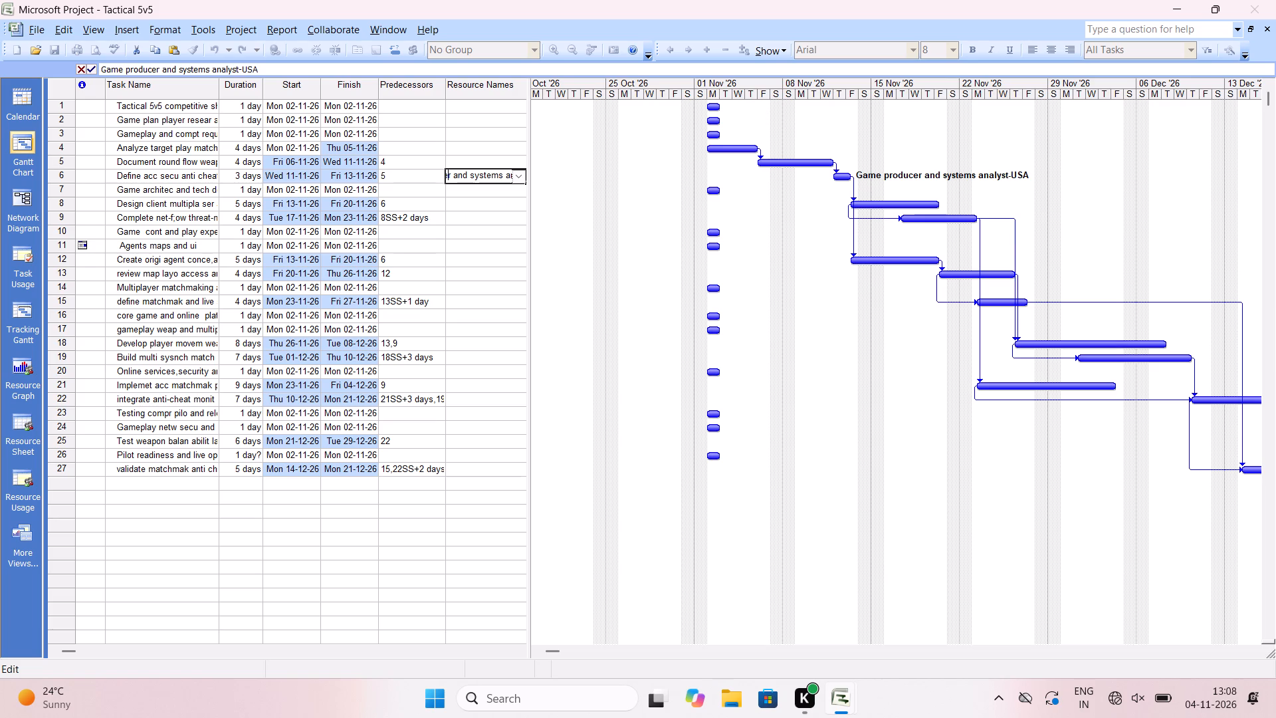
{"action": "left_click_drag", "start_coordinate": [454, 178], "coordinate": [534, 170]}
{"action": "key", "text": "BackSpace"}
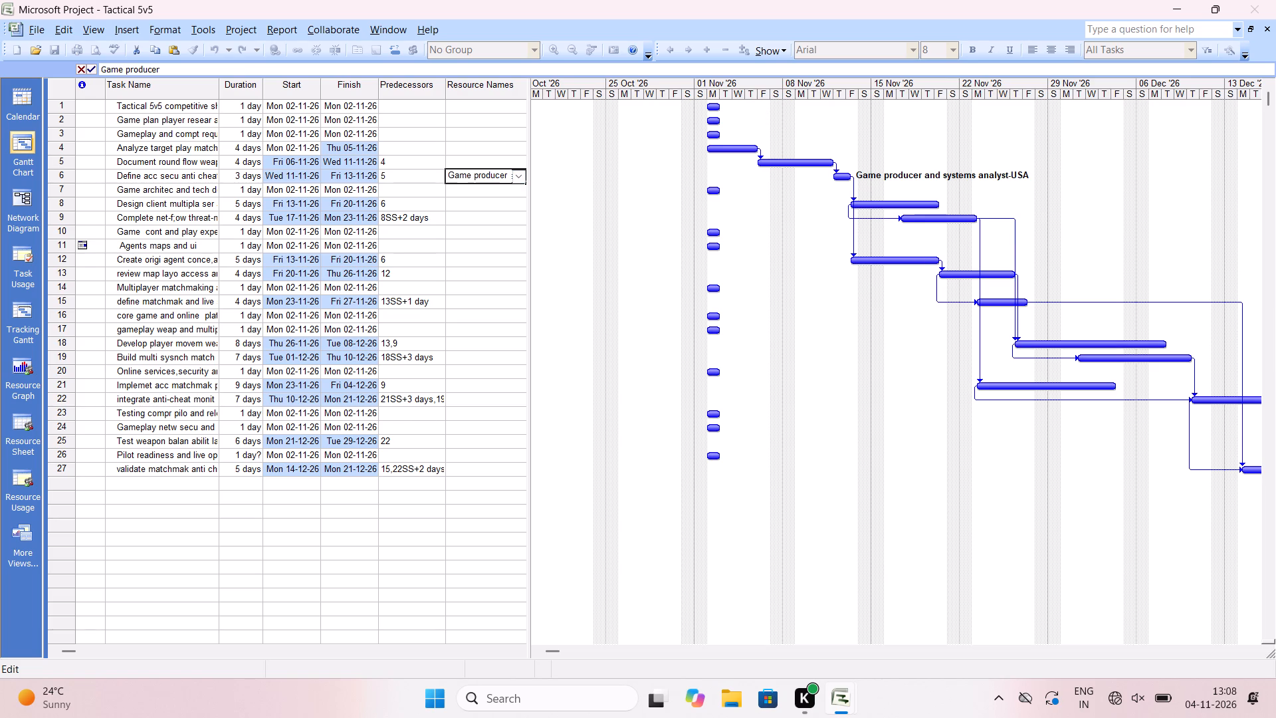
{"action": "left_click_drag", "start_coordinate": [449, 176], "coordinate": [508, 179]}
{"action": "left_click_drag", "start_coordinate": [508, 179], "coordinate": [508, 179]}
{"action": "key", "text": "BackSpace"}
{"action": "key", "text": "Return"}
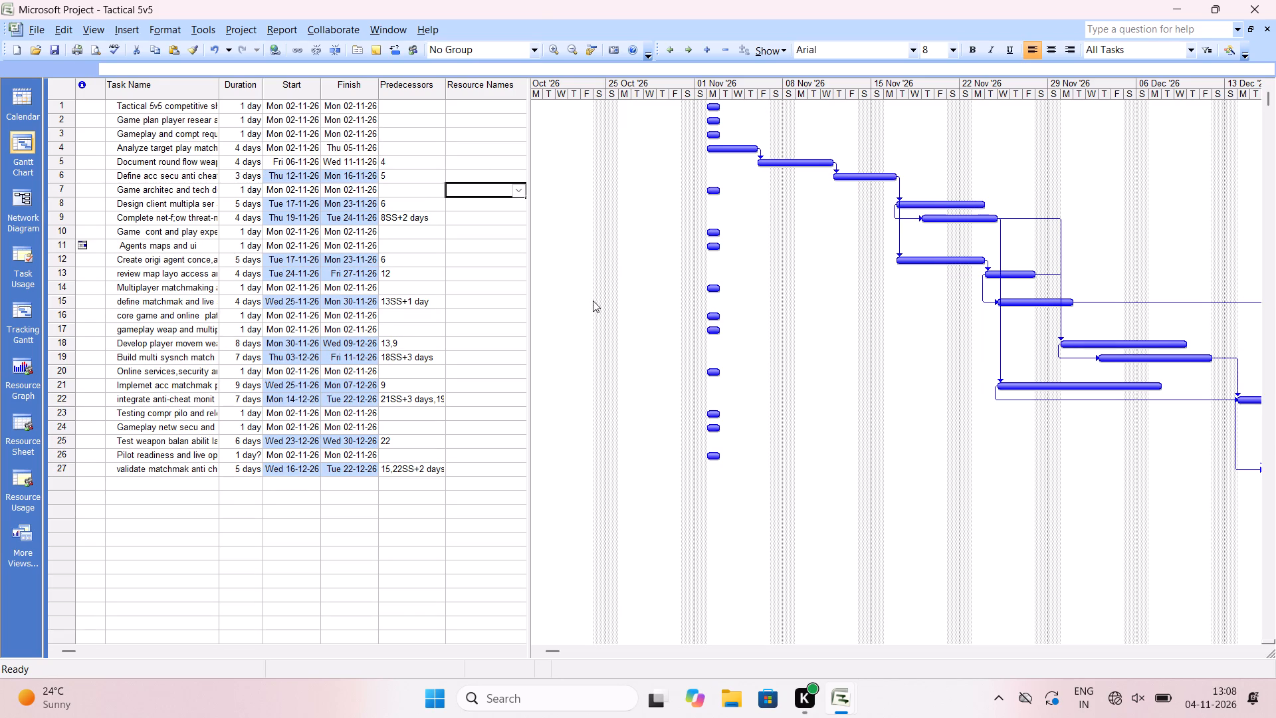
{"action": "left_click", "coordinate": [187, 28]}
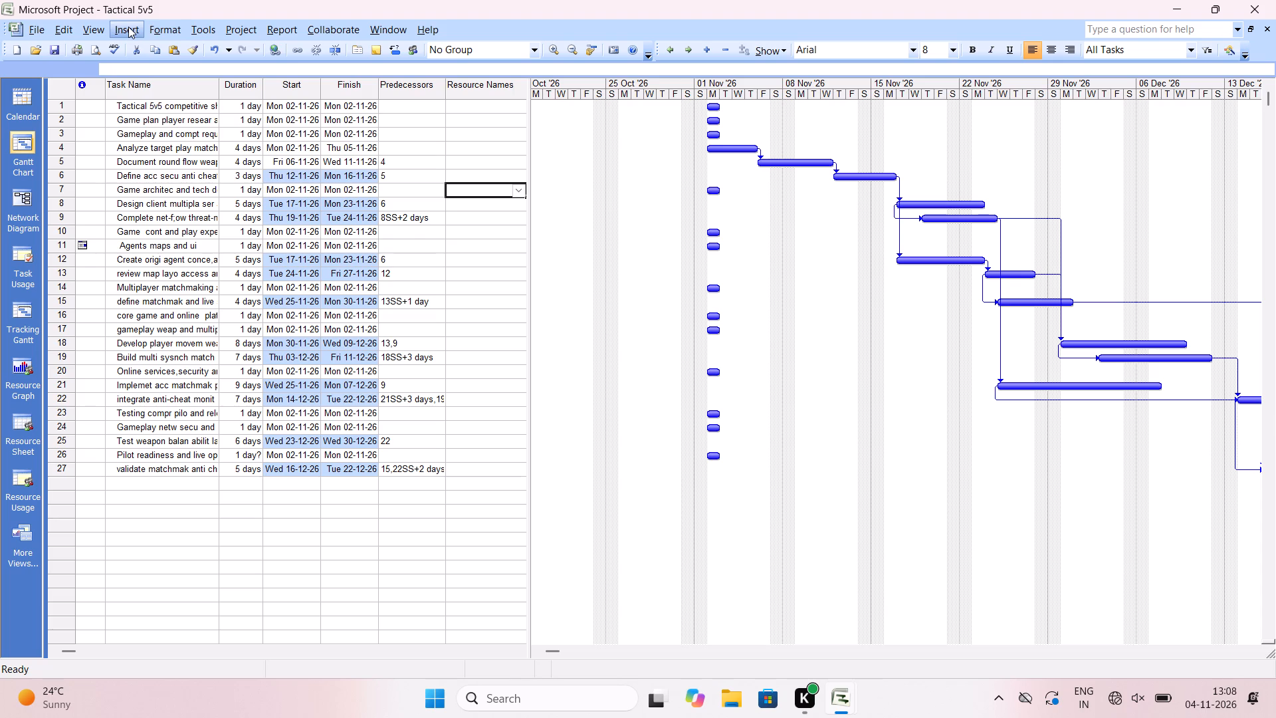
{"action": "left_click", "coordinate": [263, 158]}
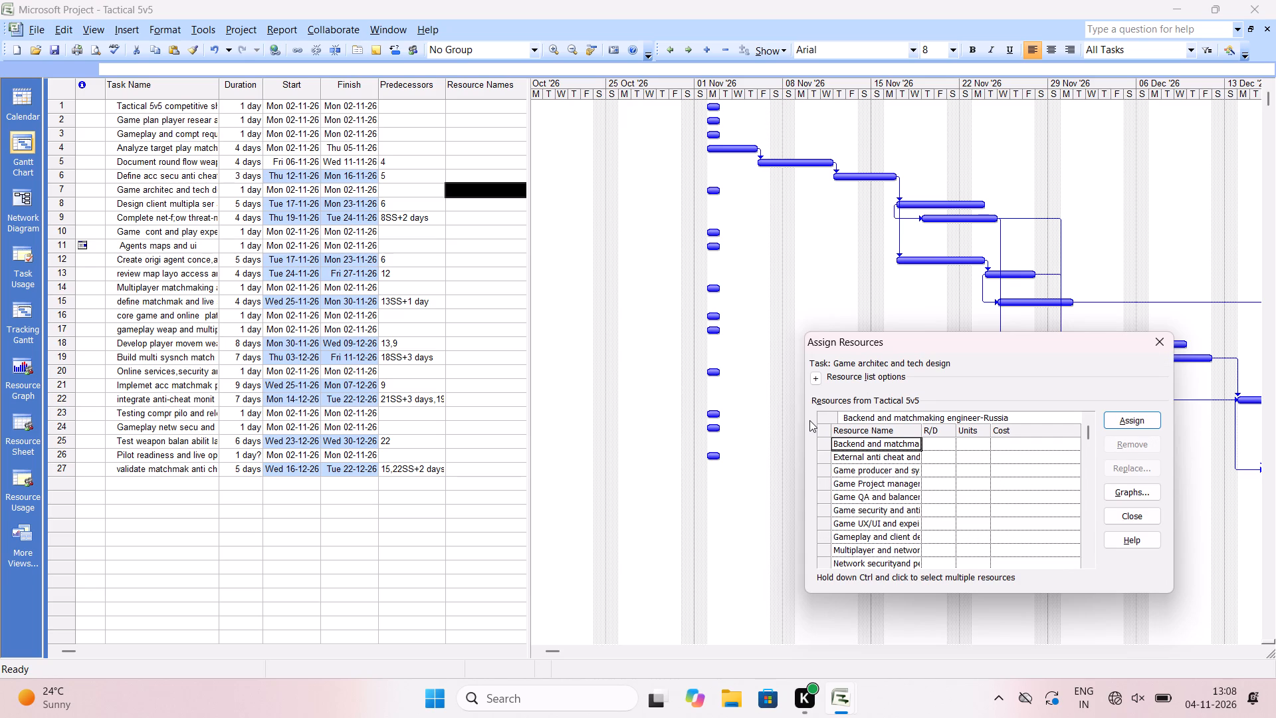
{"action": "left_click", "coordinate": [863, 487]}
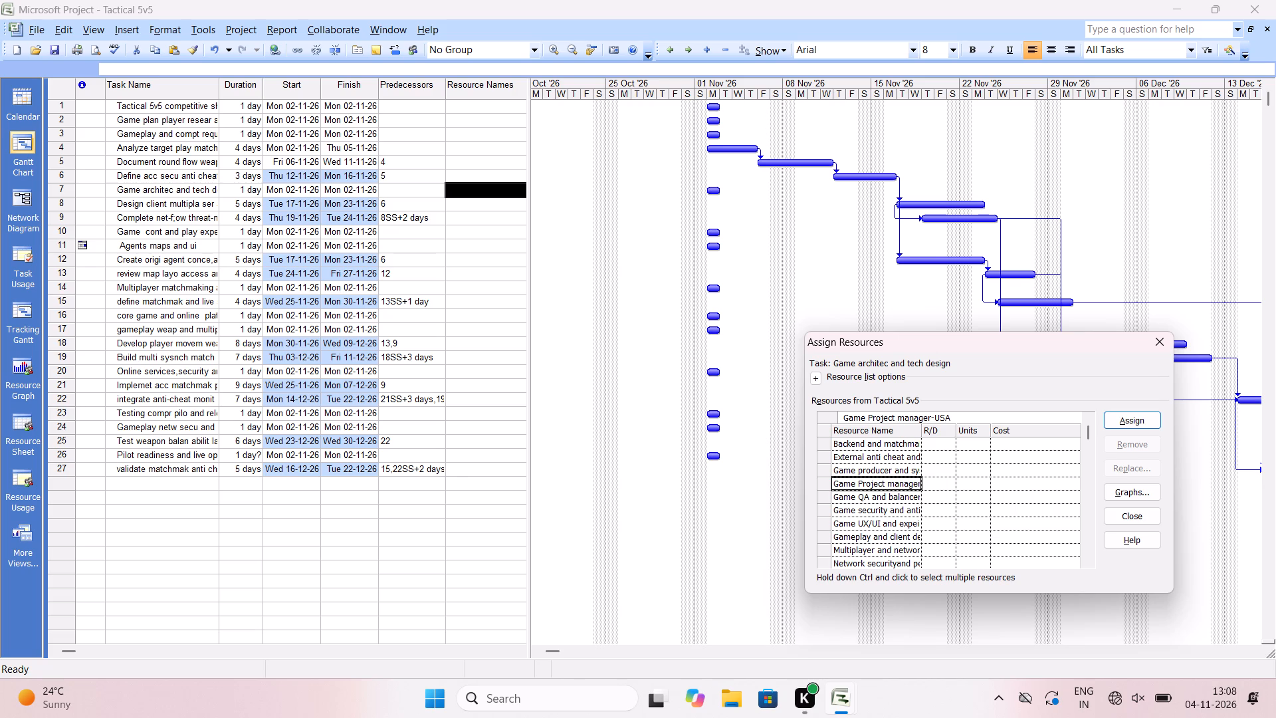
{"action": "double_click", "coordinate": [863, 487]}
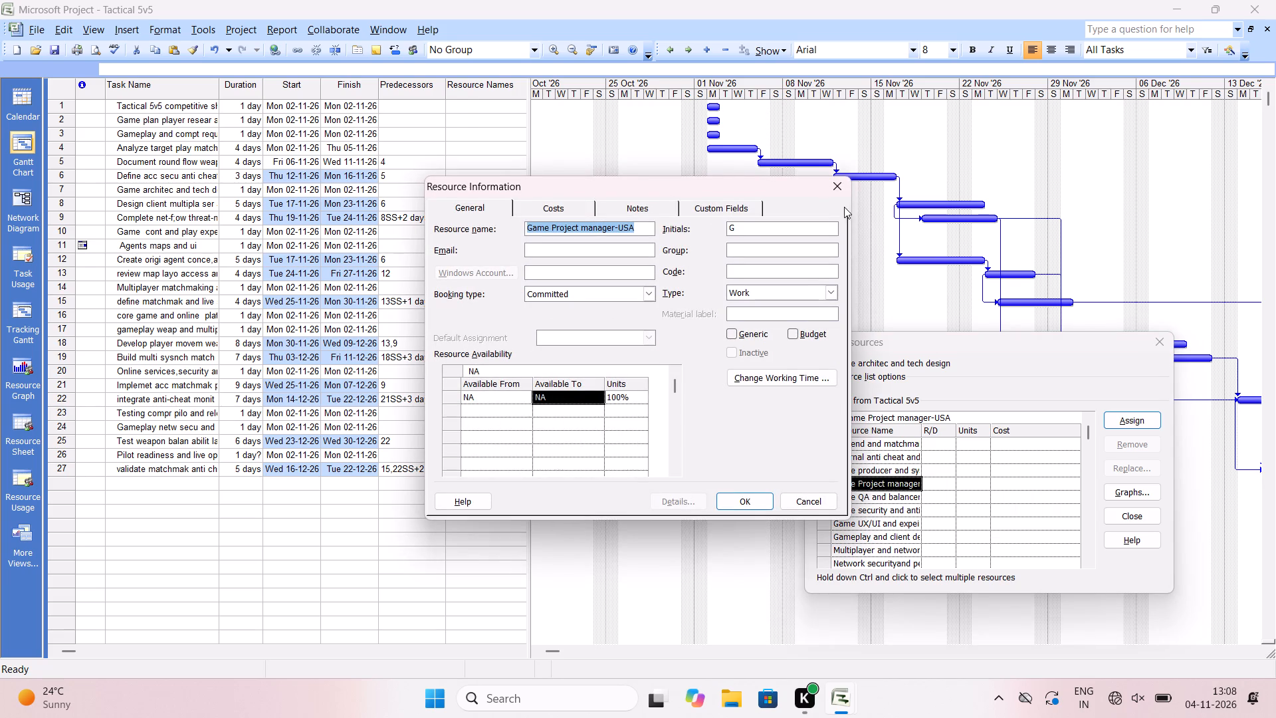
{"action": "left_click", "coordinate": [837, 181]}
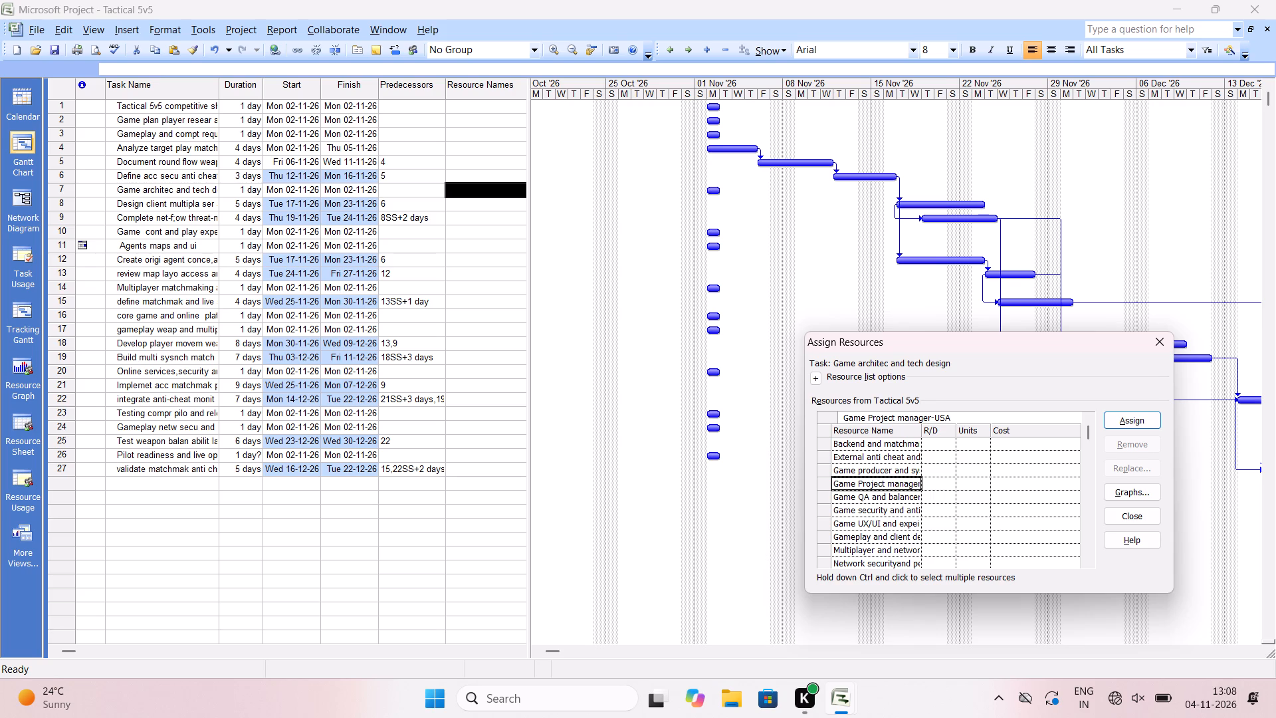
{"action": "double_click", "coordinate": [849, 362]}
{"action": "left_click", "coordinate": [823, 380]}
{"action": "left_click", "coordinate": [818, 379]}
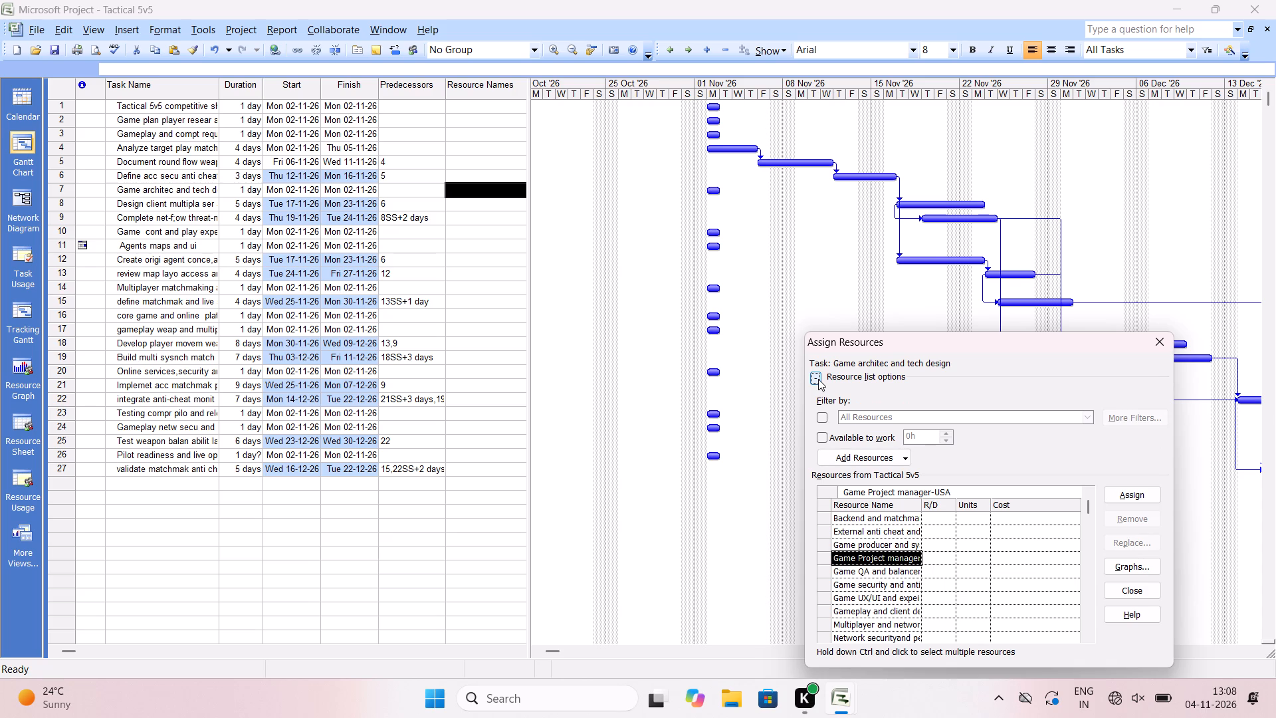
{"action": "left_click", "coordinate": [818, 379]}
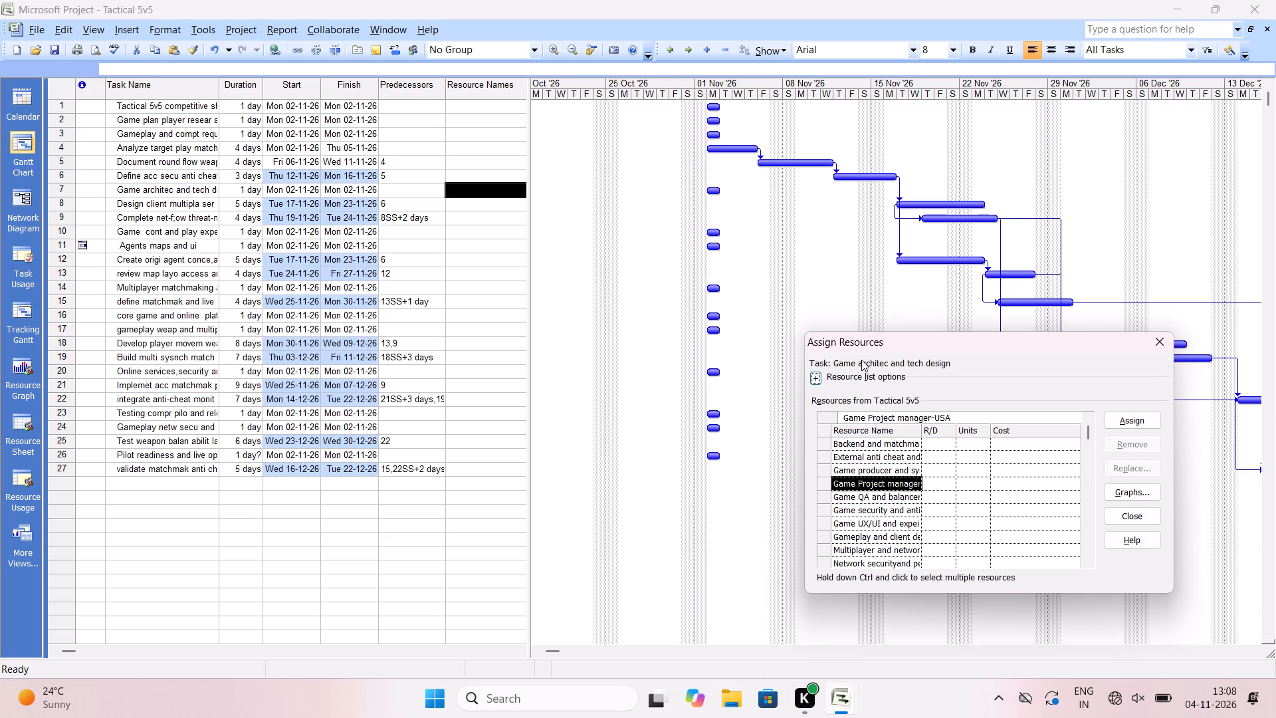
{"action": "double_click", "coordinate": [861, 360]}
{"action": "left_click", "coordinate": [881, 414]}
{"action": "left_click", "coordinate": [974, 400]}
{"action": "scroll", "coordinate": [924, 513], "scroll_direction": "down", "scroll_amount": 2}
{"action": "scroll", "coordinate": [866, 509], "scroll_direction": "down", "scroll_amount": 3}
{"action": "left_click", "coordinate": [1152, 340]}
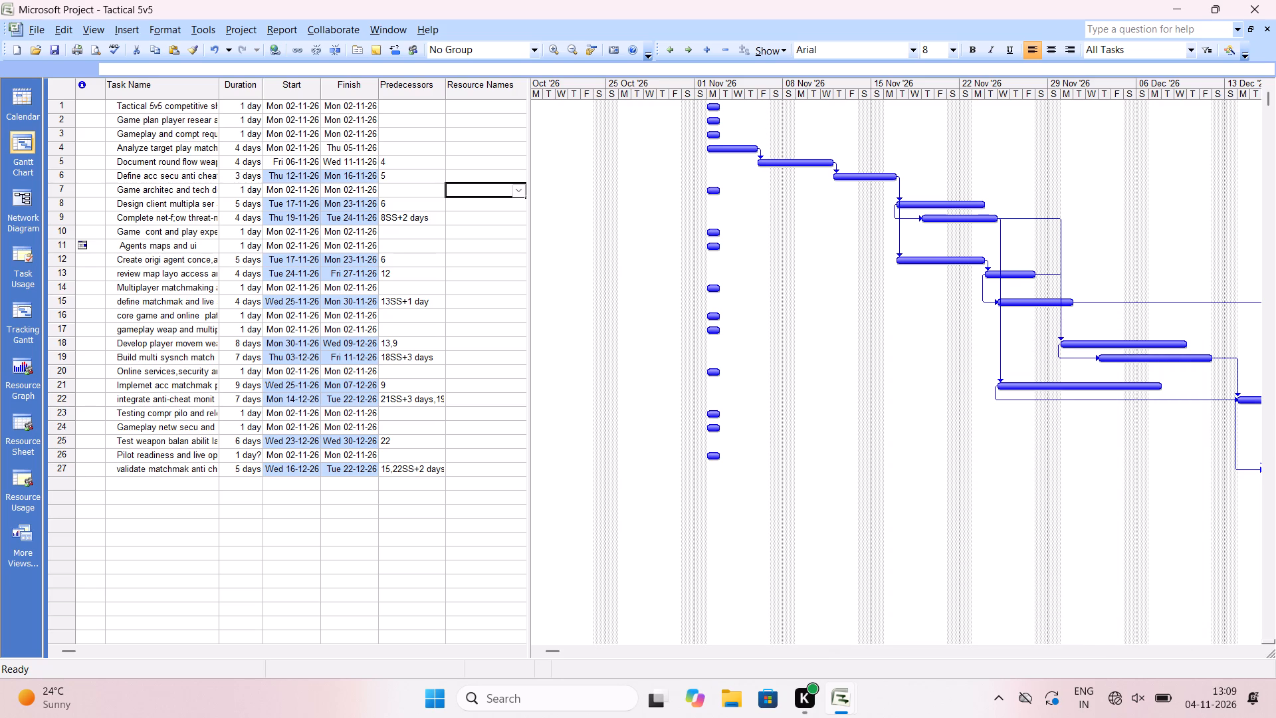
Through its task information, assign Game Project manager-USA and Game producer and systems analyst-USA to task 4, Analyze target play match.
{"action": "double_click", "coordinate": [66, 146]}
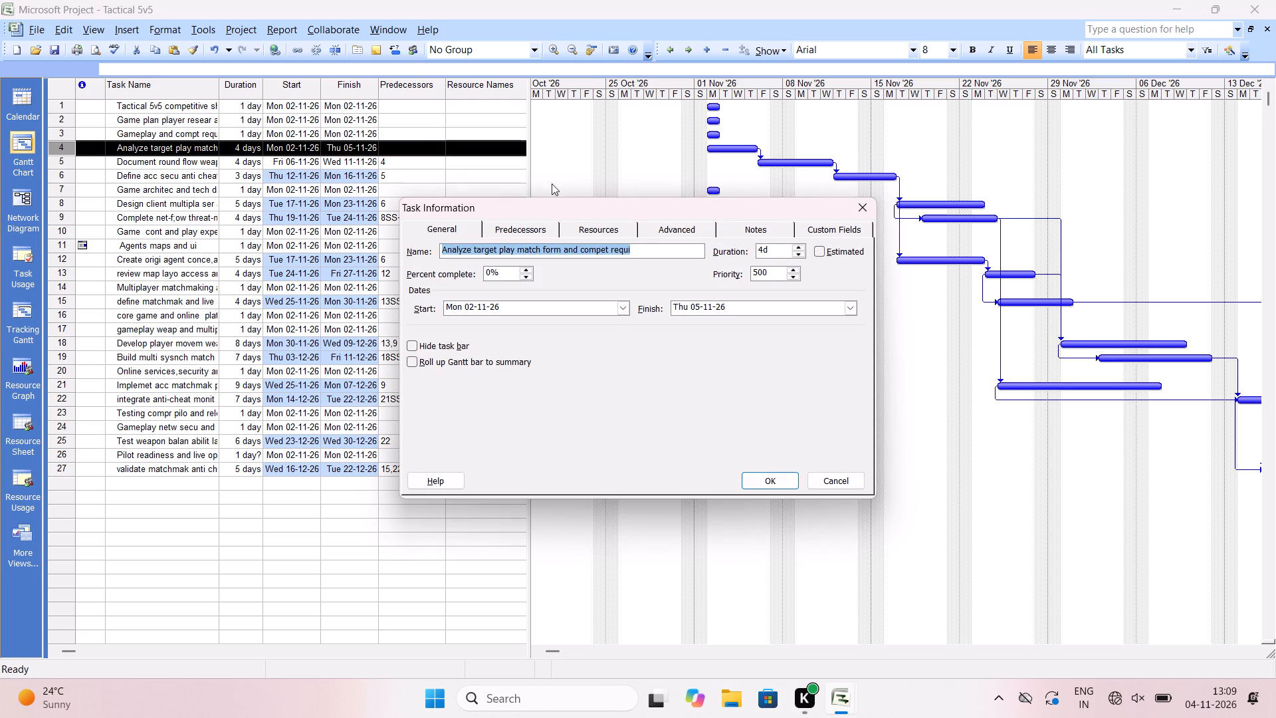
{"action": "left_click", "coordinate": [603, 223]}
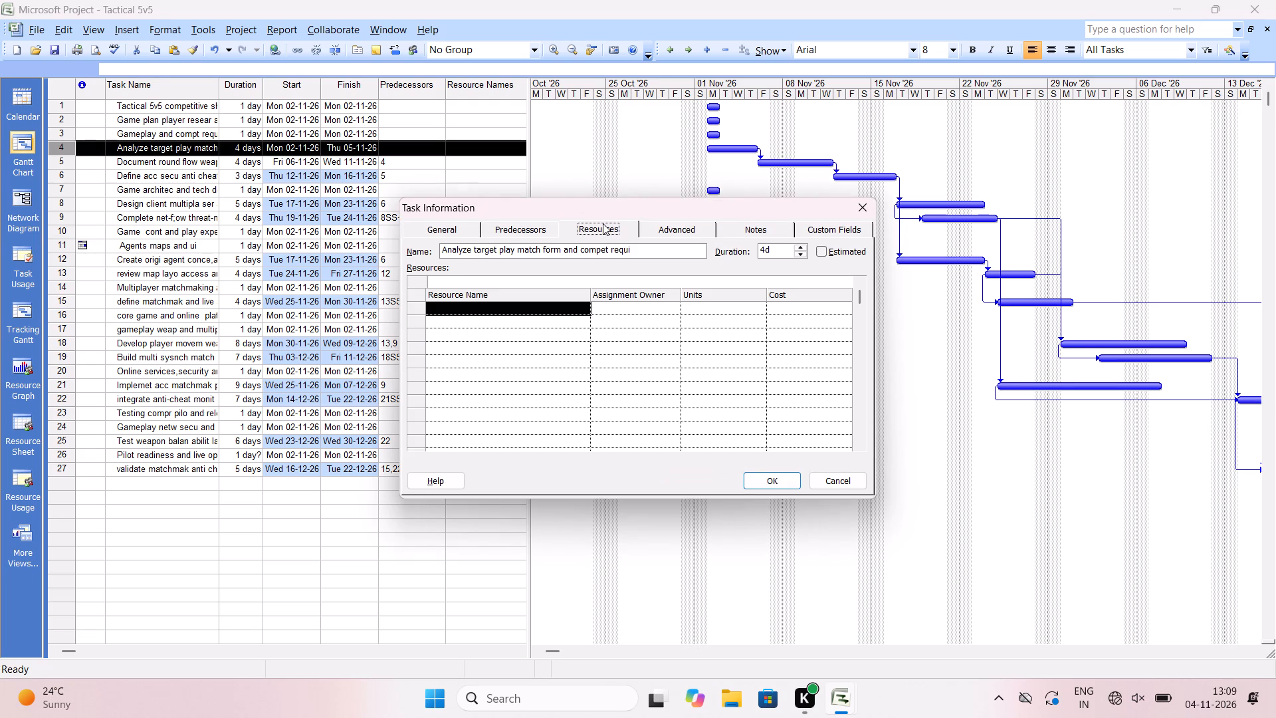
{"action": "left_click", "coordinate": [646, 252]}
{"action": "left_click", "coordinate": [538, 310]}
{"action": "double_click", "coordinate": [538, 310]}
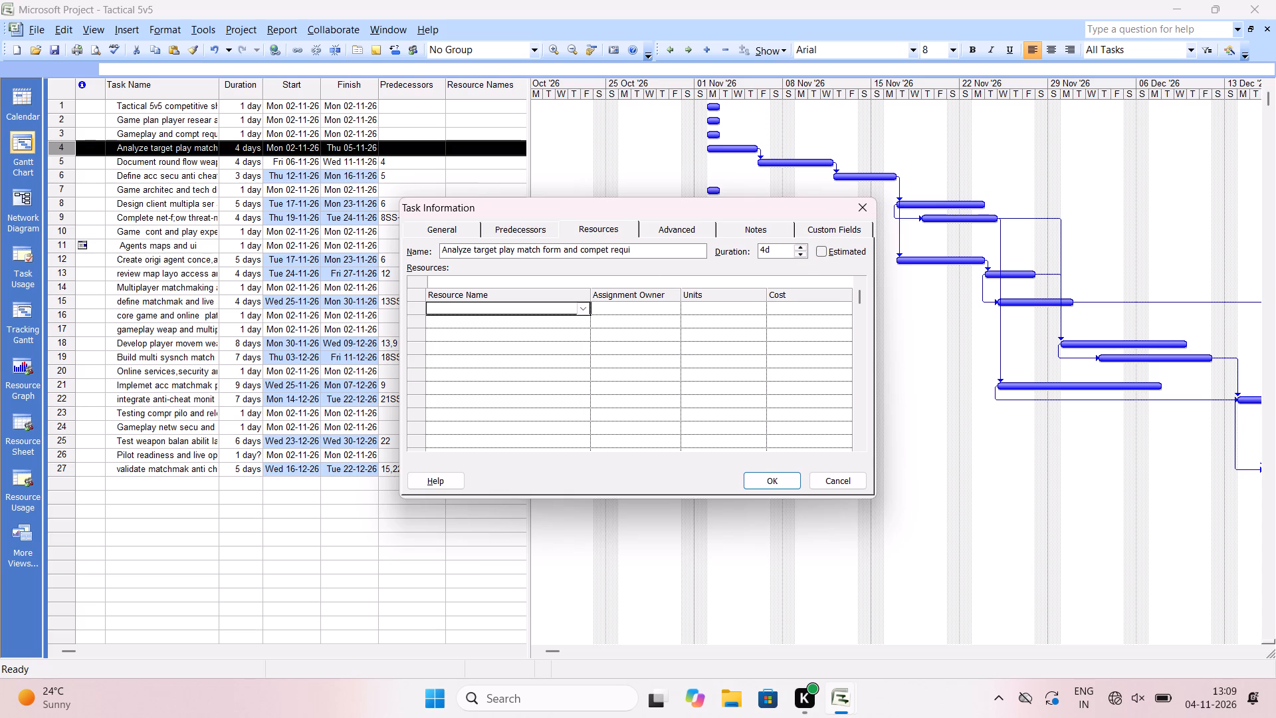
{"action": "left_click", "coordinate": [582, 306]}
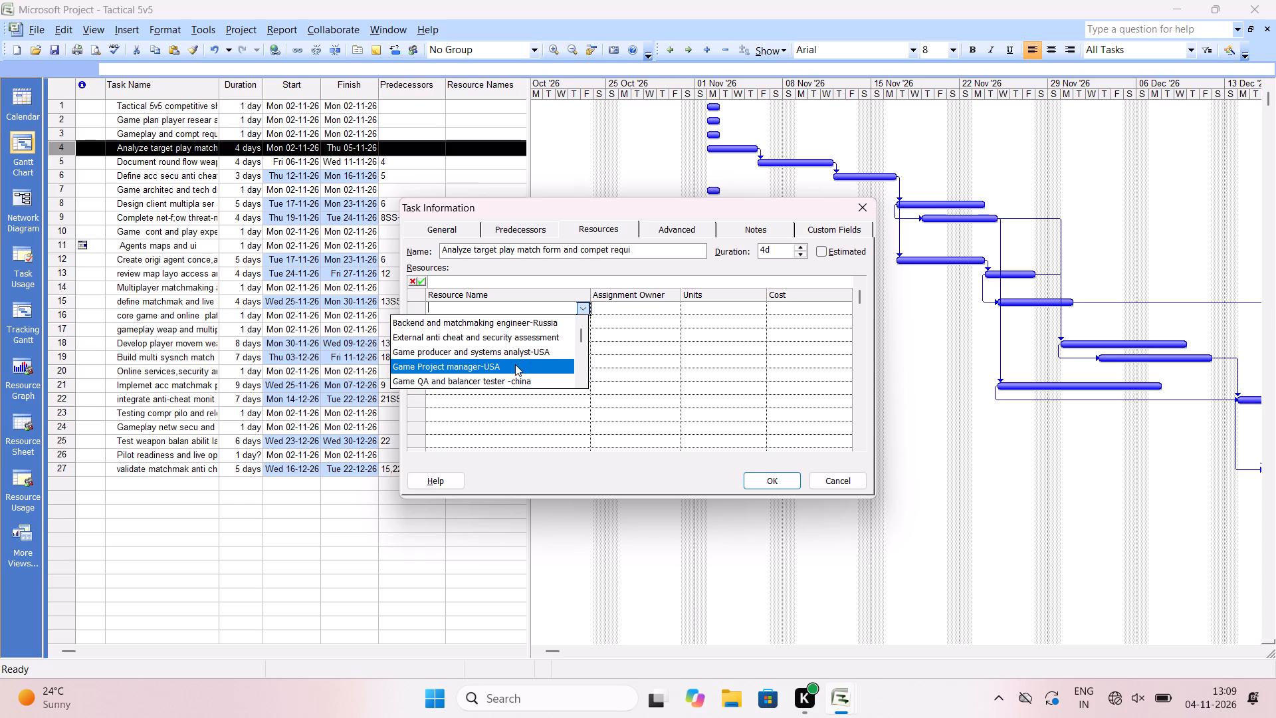
{"action": "left_click", "coordinate": [515, 364]}
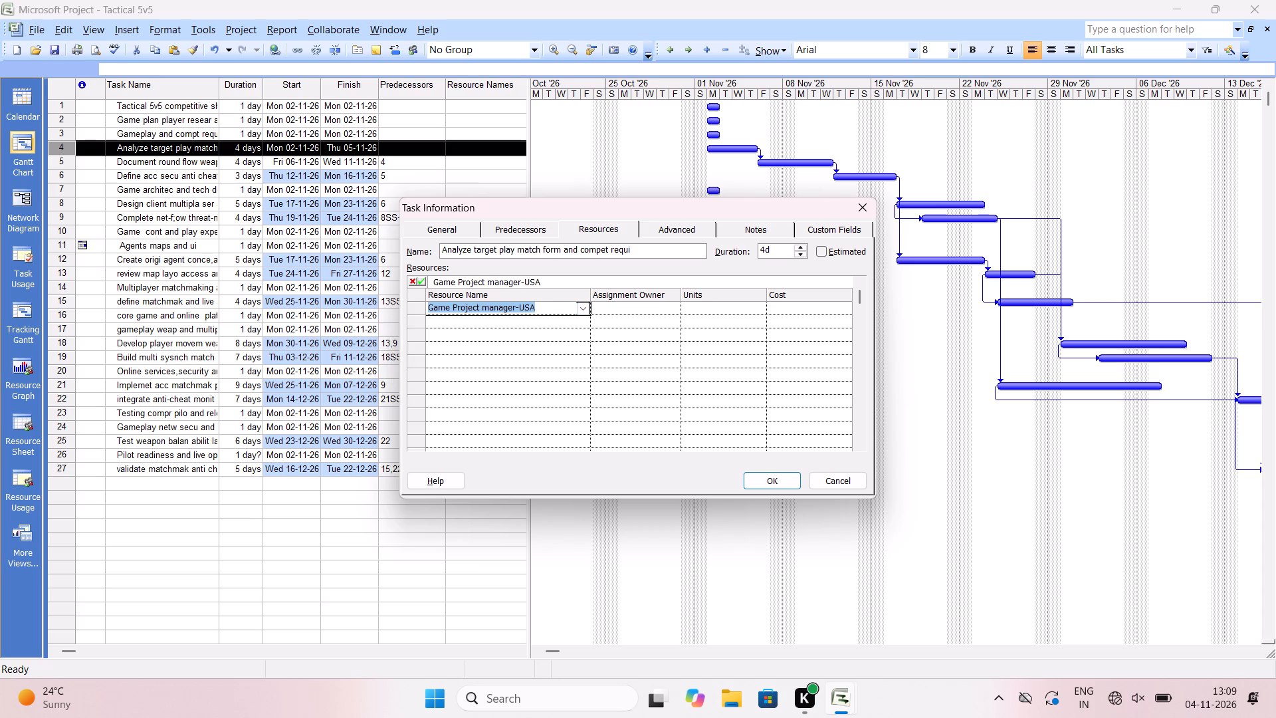
{"action": "key", "text": "Return"}
{"action": "left_click", "coordinate": [585, 324]}
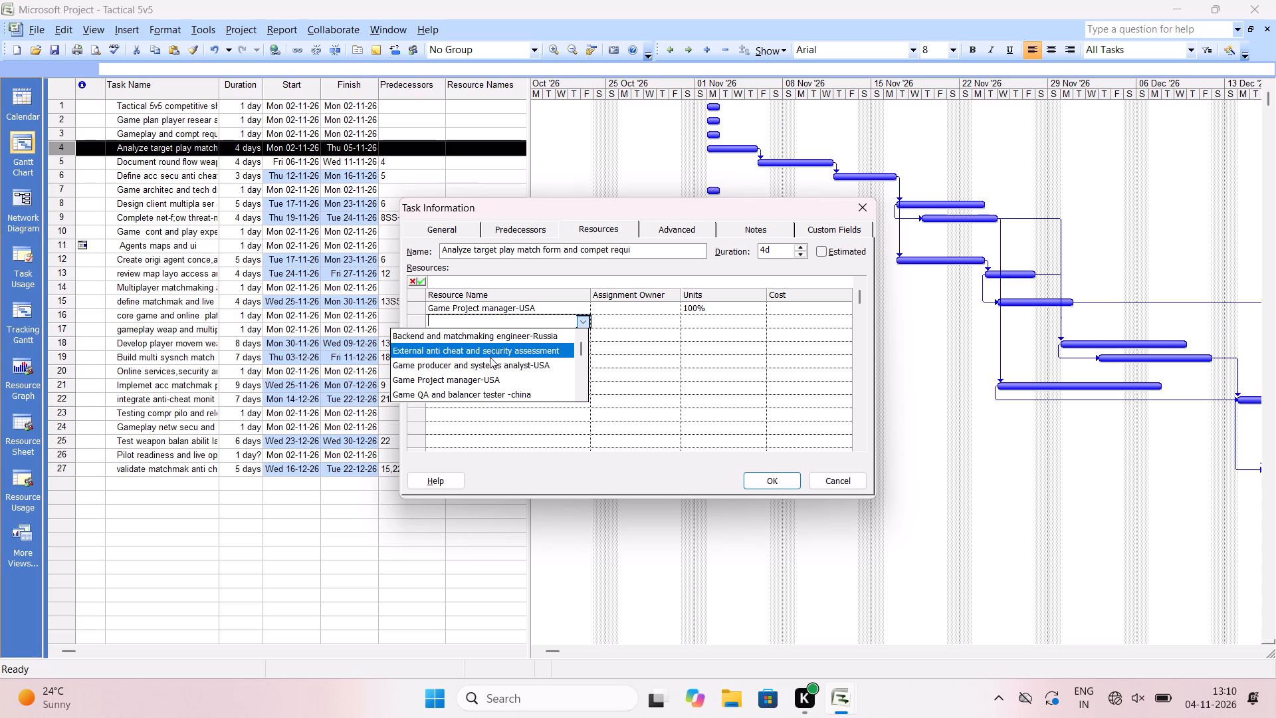
{"action": "left_click", "coordinate": [490, 363]}
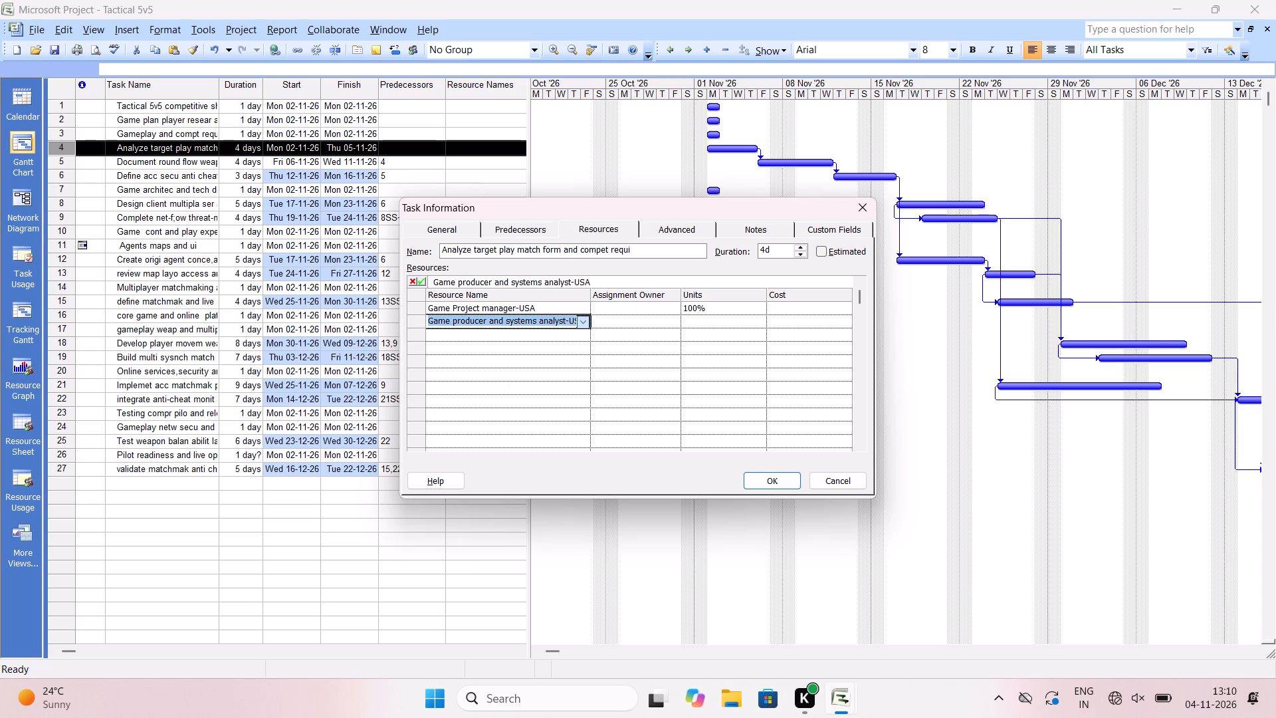
{"action": "key", "text": "Return"}
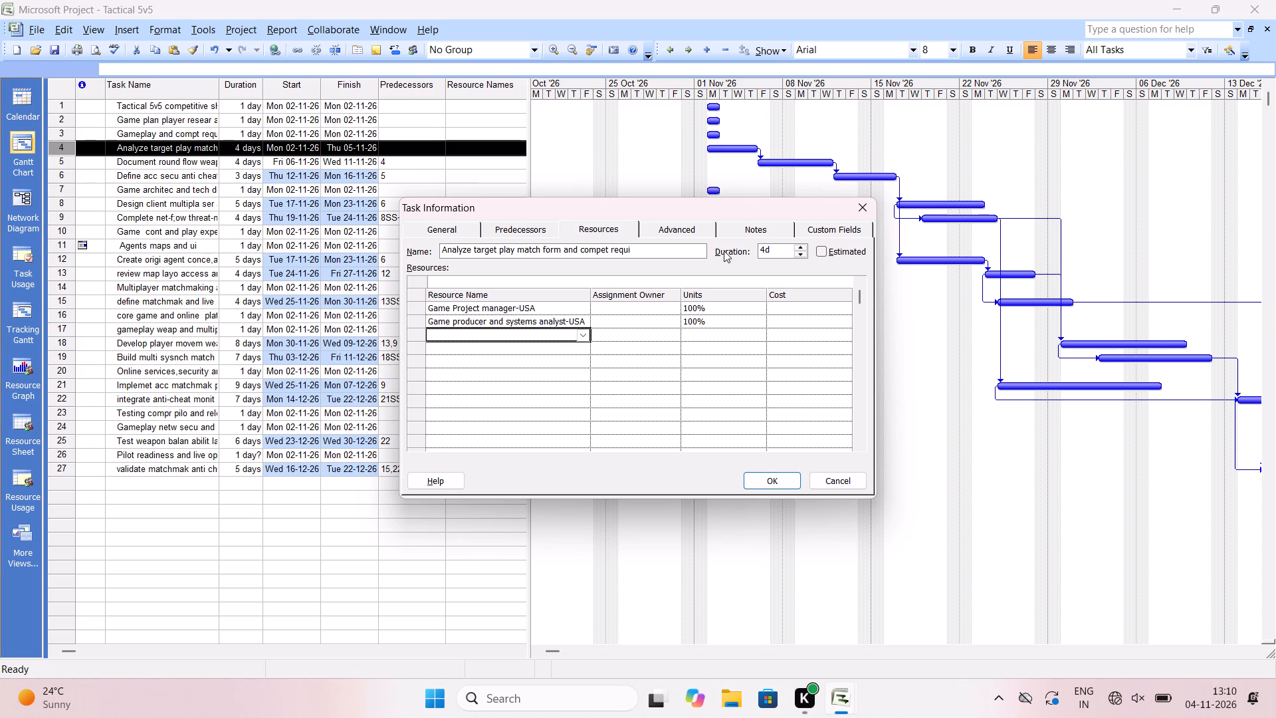
{"action": "left_click", "coordinate": [784, 480]}
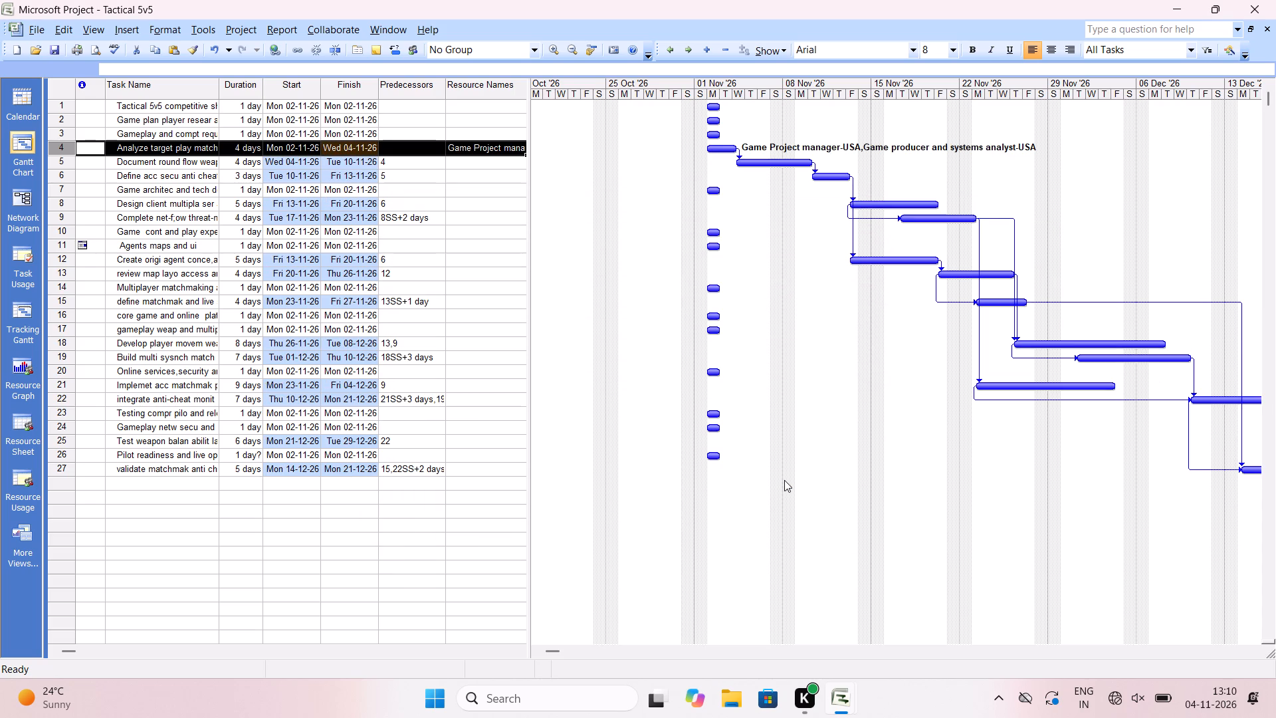
Through its task information, assign Game Project manager-USA and Game producer and systems analyst-USA to task 6, Define acc secu anti cheat.
{"action": "left_click", "coordinate": [130, 179]}
{"action": "double_click", "coordinate": [130, 179]}
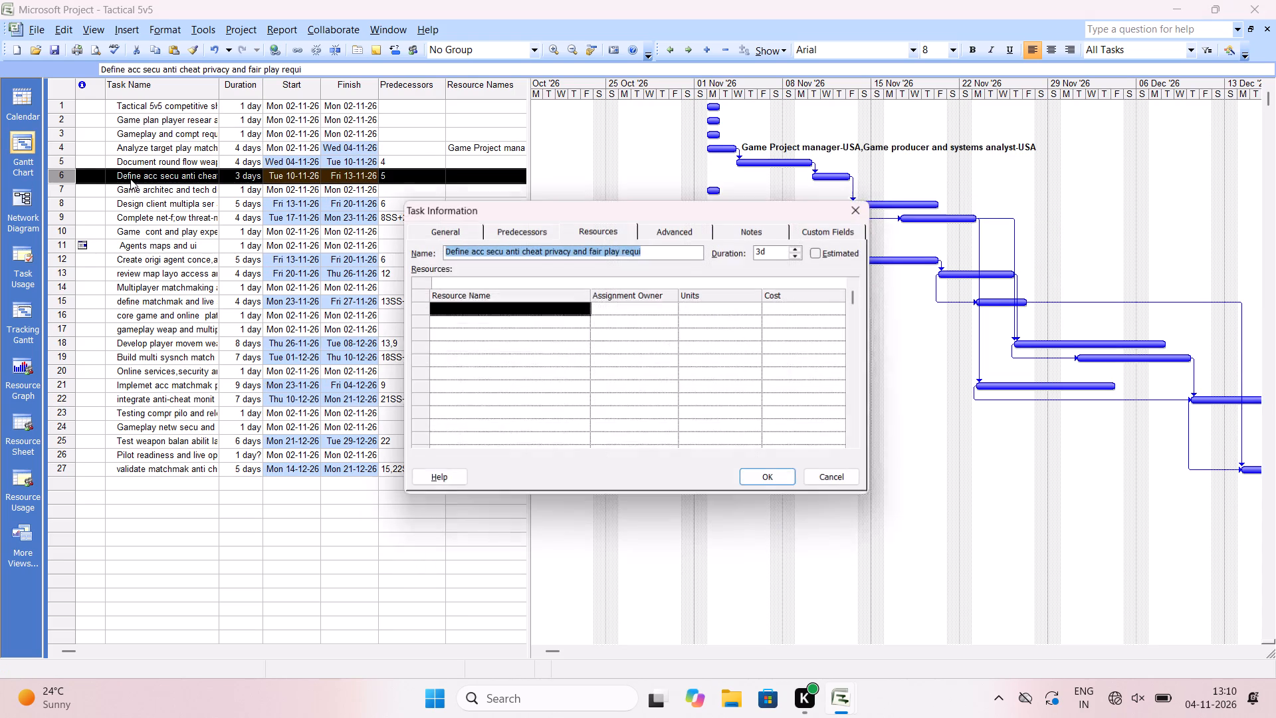
{"action": "left_click", "coordinate": [588, 221]}
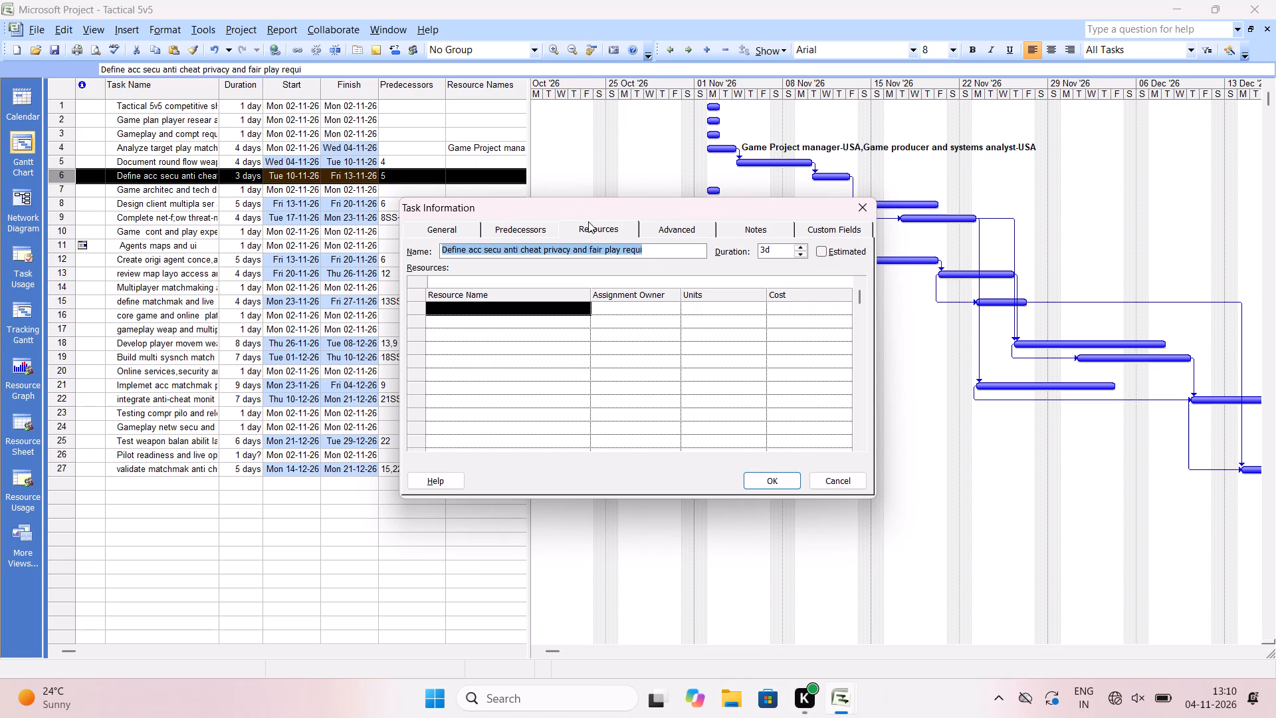
{"action": "triple_click", "coordinate": [595, 226]}
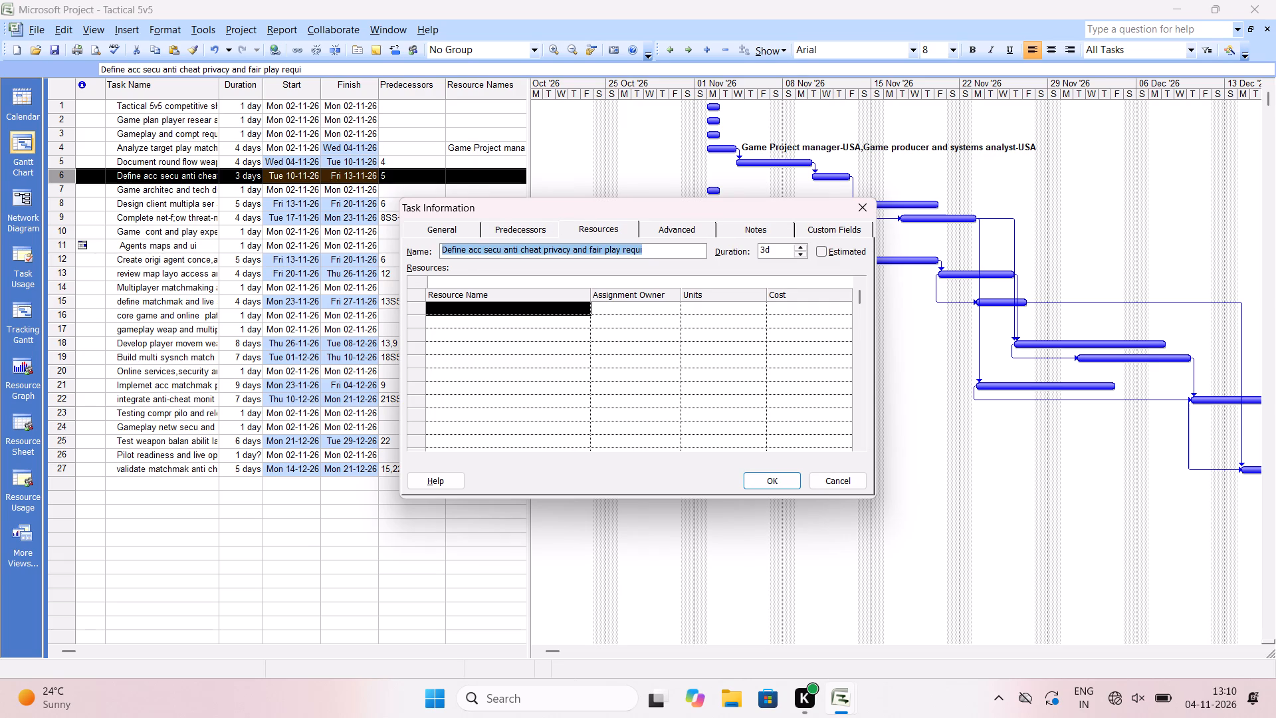
{"action": "left_click", "coordinate": [516, 312]}
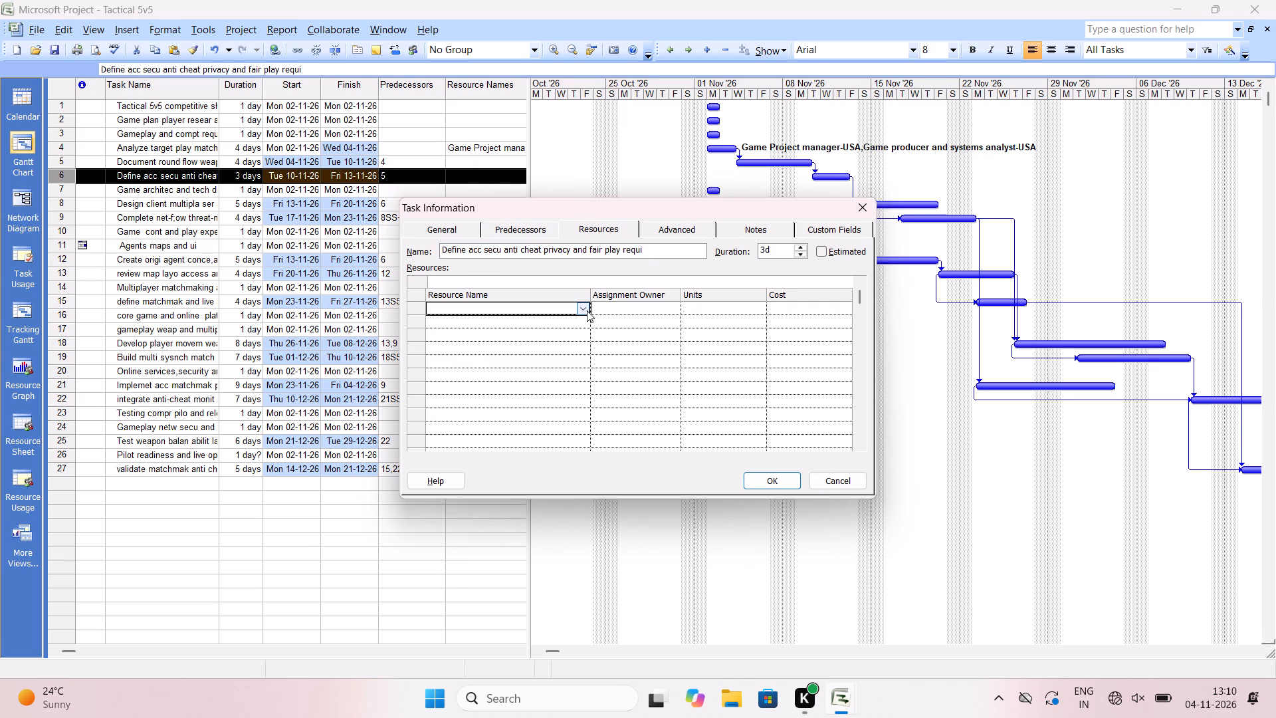
{"action": "left_click", "coordinate": [584, 311]}
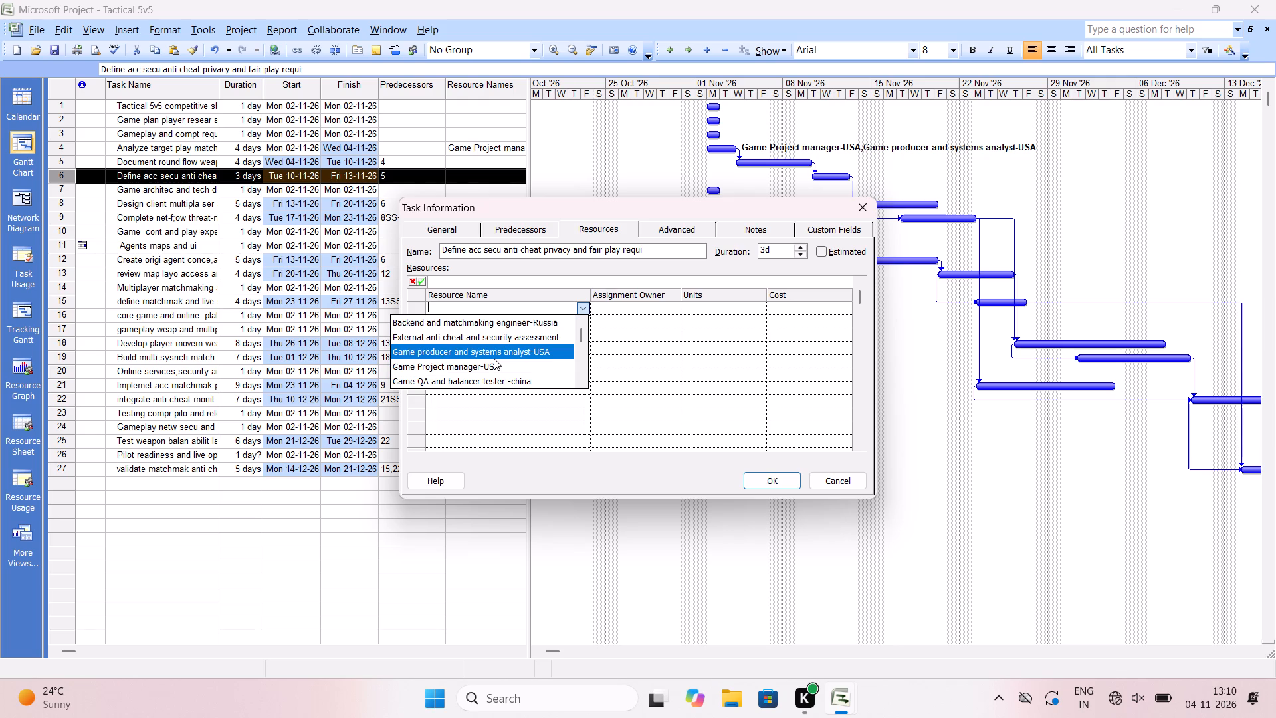
{"action": "left_click", "coordinate": [494, 364]}
{"action": "key", "text": "Return"}
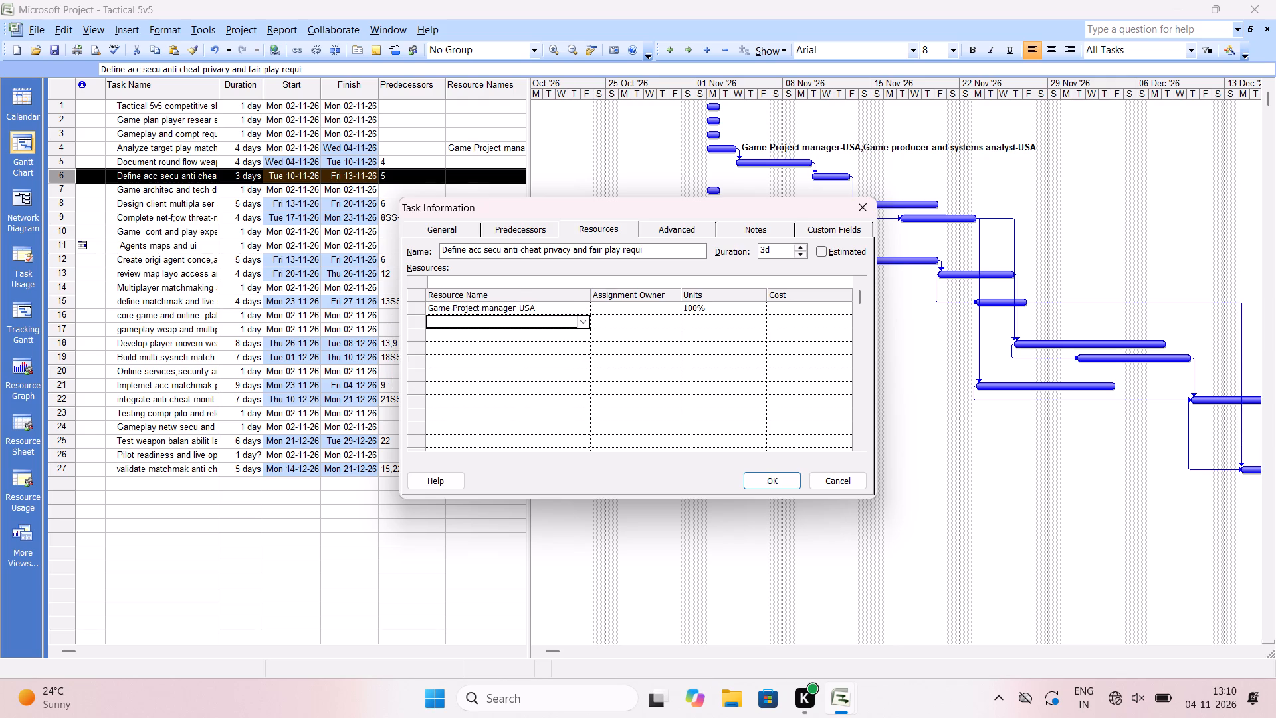
{"action": "left_click", "coordinate": [591, 323]}
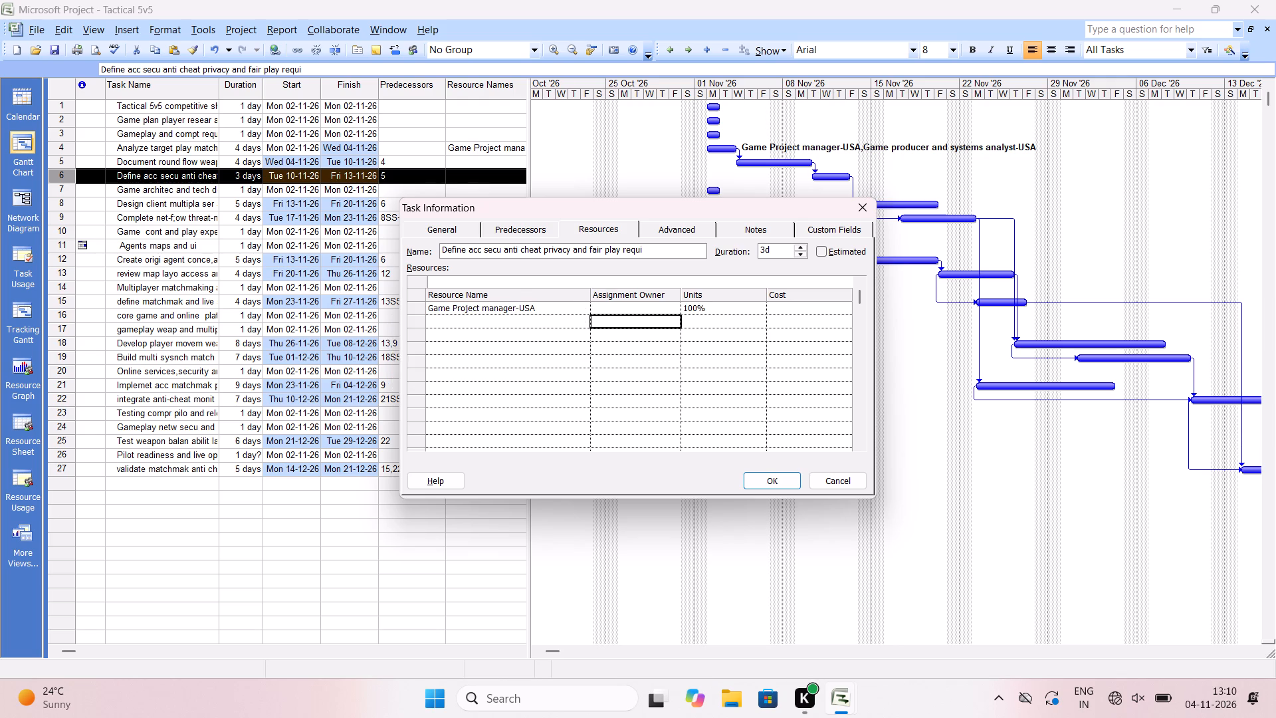
{"action": "left_click", "coordinate": [586, 323]}
{"action": "left_click", "coordinate": [586, 323]}
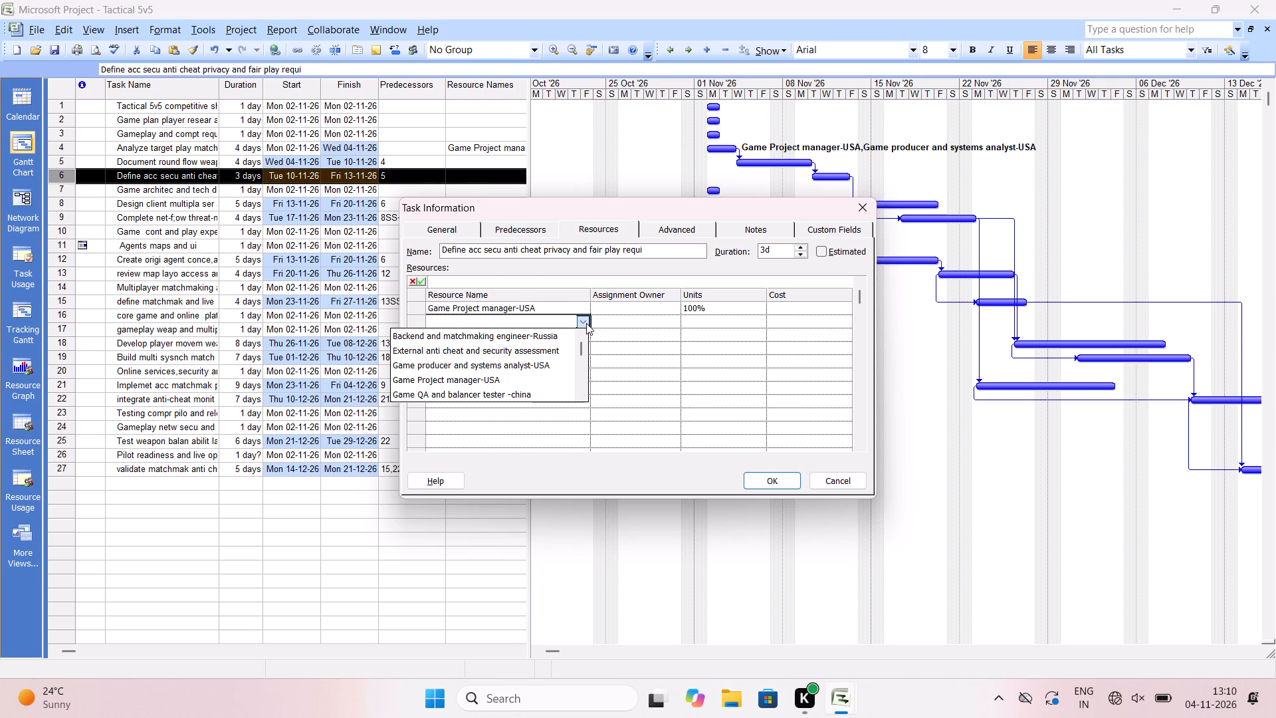
{"action": "left_click", "coordinate": [532, 362]}
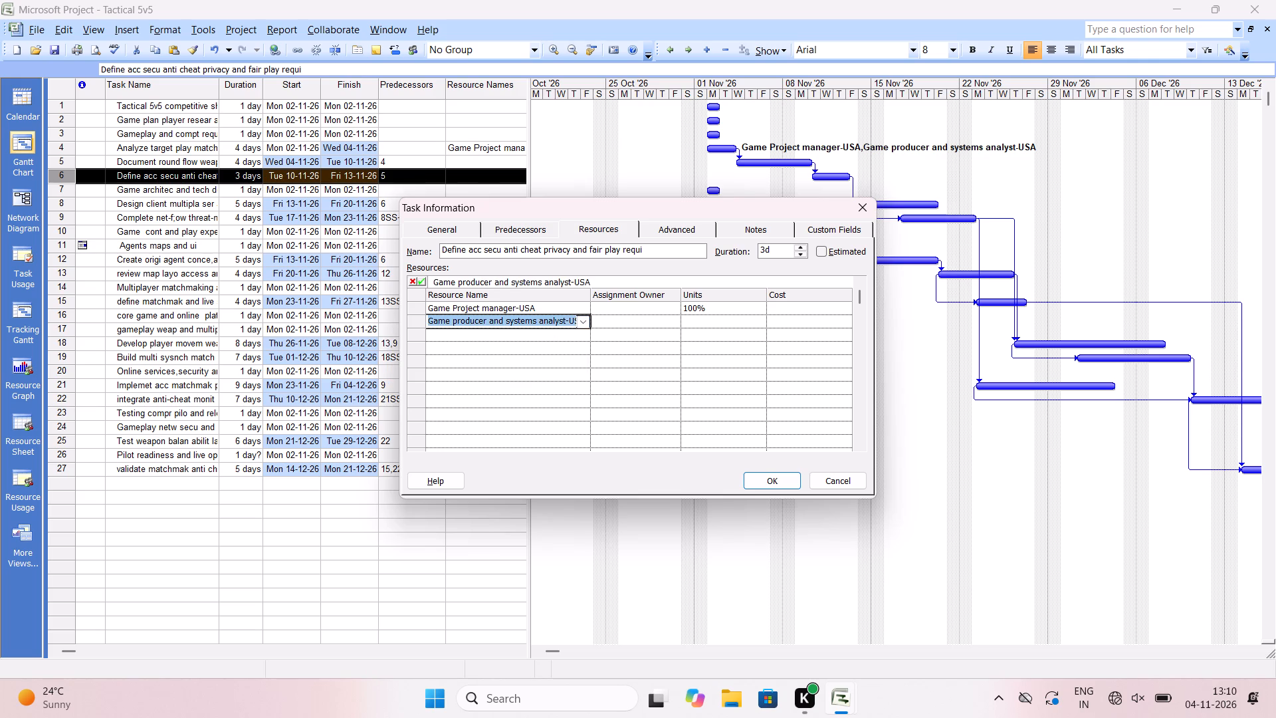
{"action": "key", "text": "Return"}
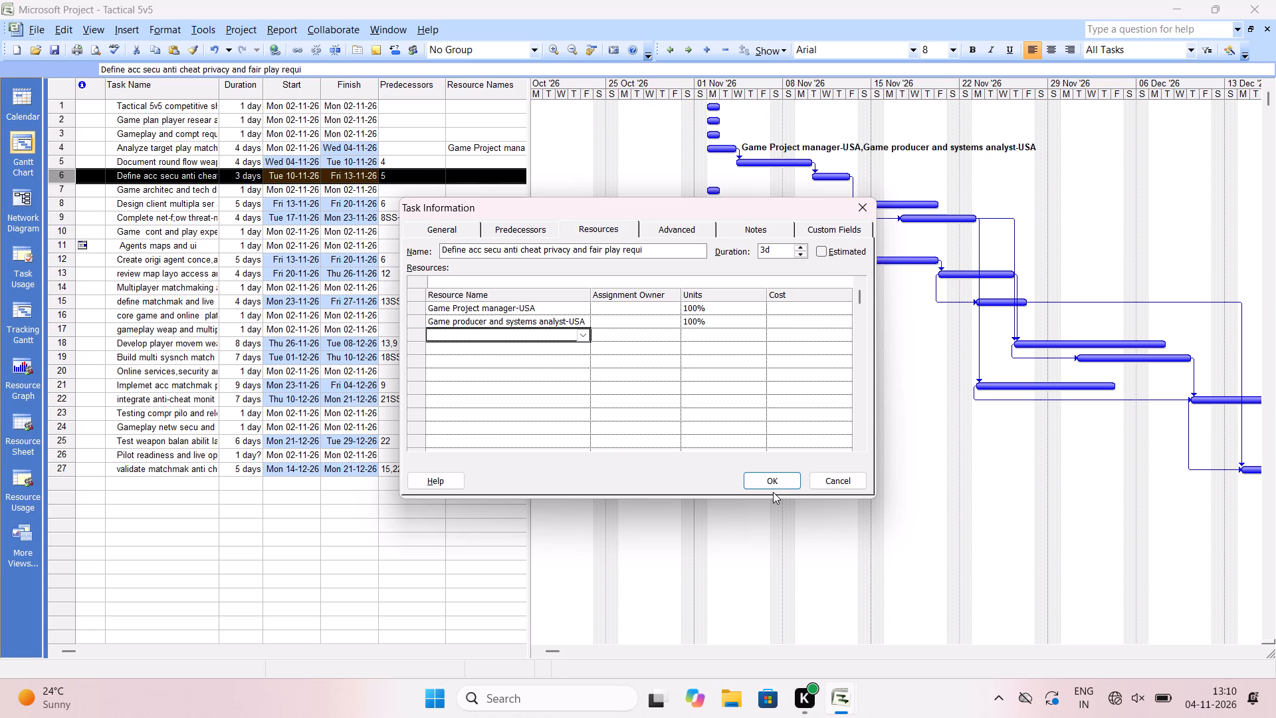
{"action": "left_click", "coordinate": [803, 306]}
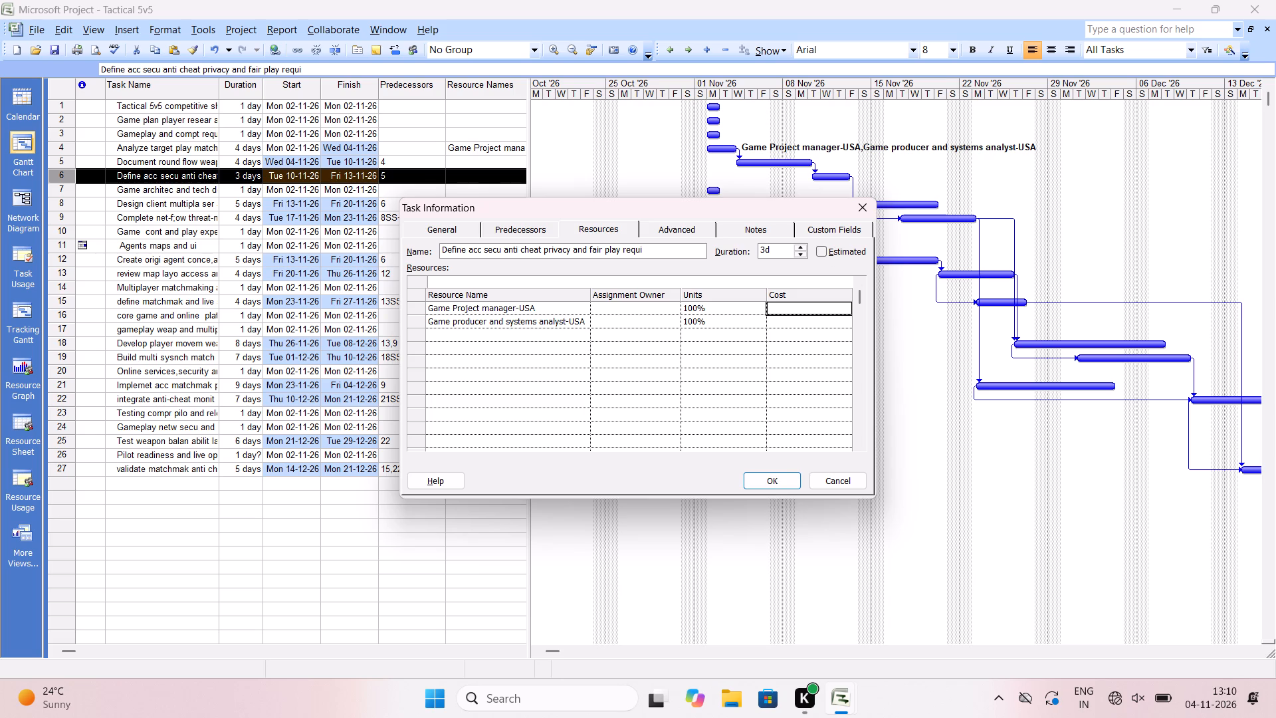
{"action": "double_click", "coordinate": [785, 481]}
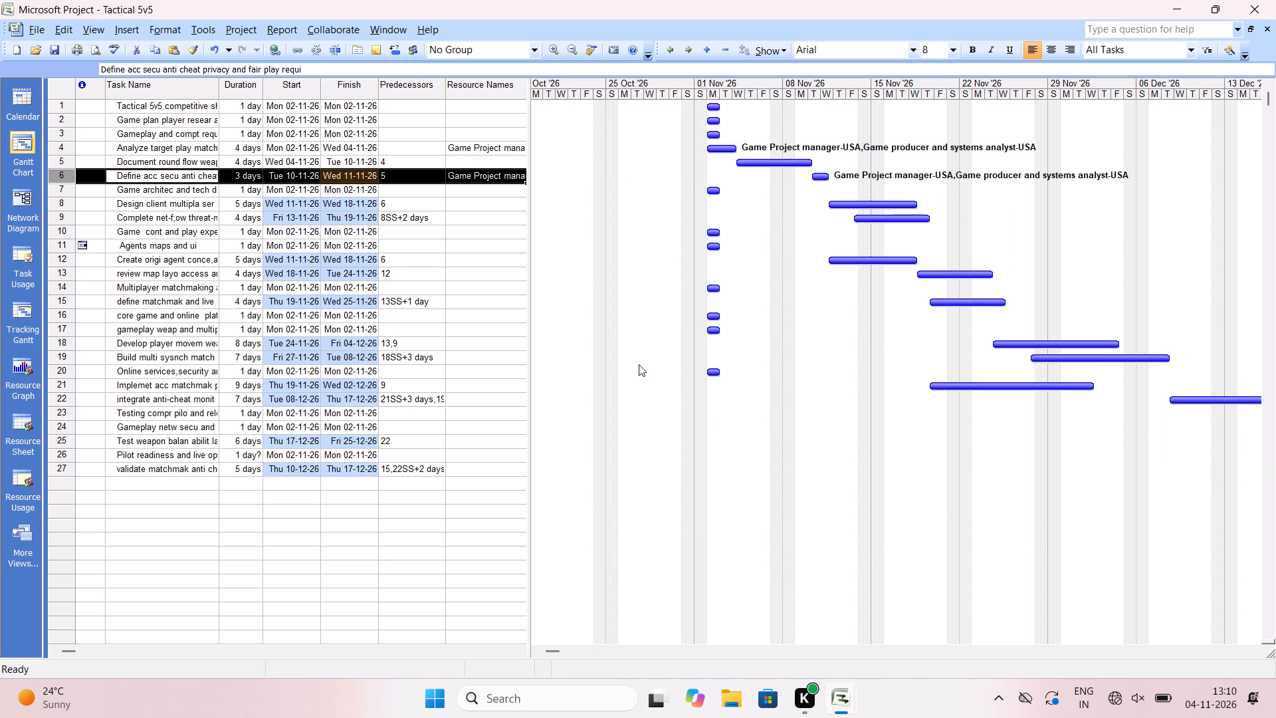
{"action": "left_click", "coordinate": [583, 372]}
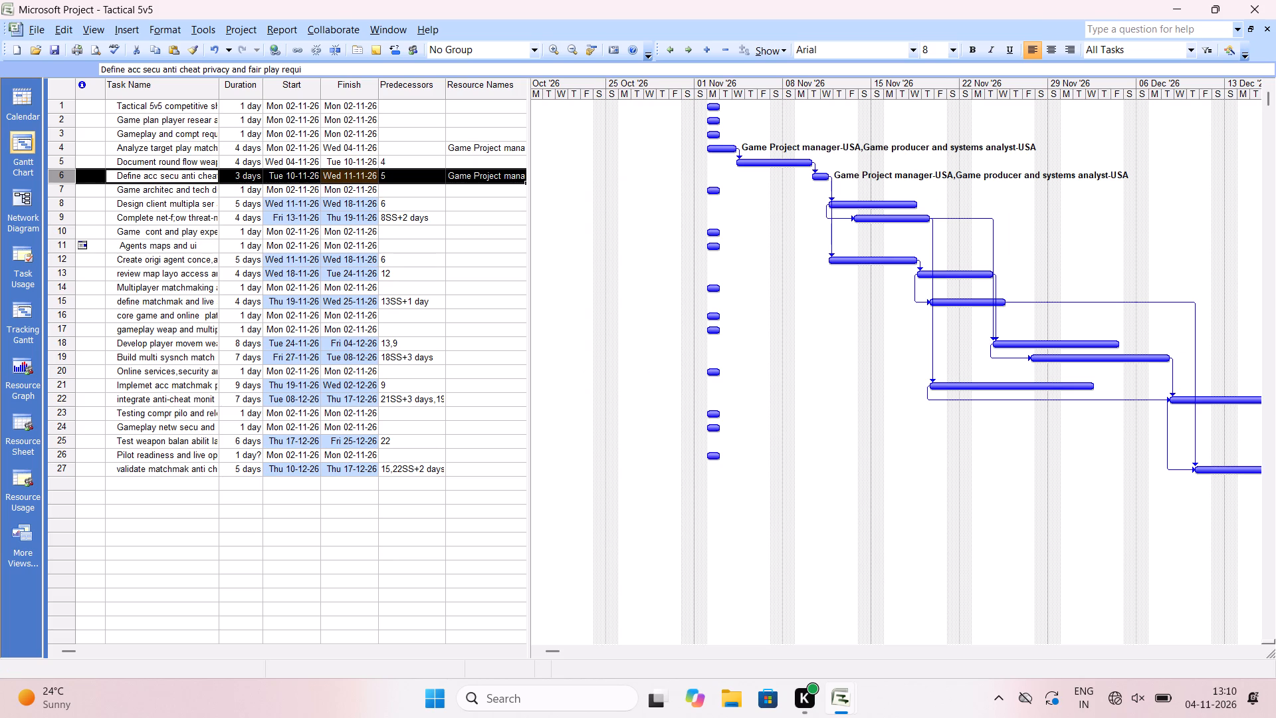
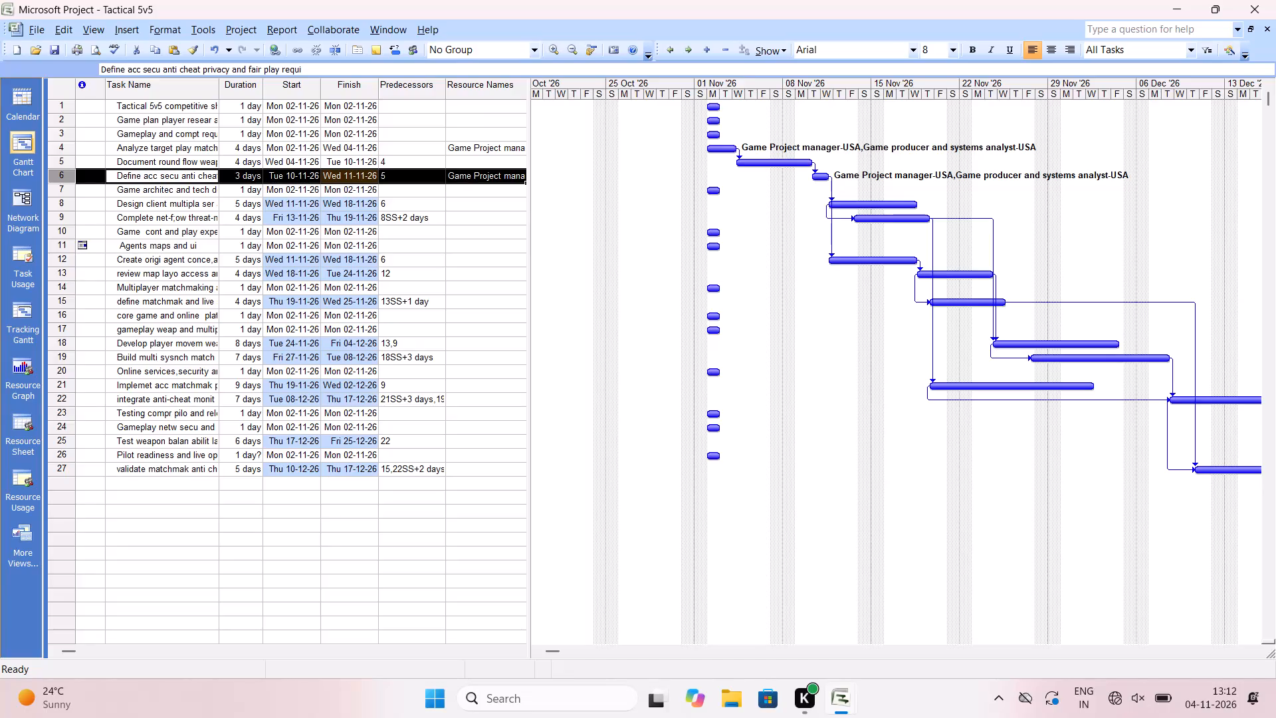
Assign Game producer and systems analyst-USA and Backend and matchmaking engineer-Russia to task 8, the client, multiplayer server and backend architecture design.
{"action": "double_click", "coordinate": [164, 208]}
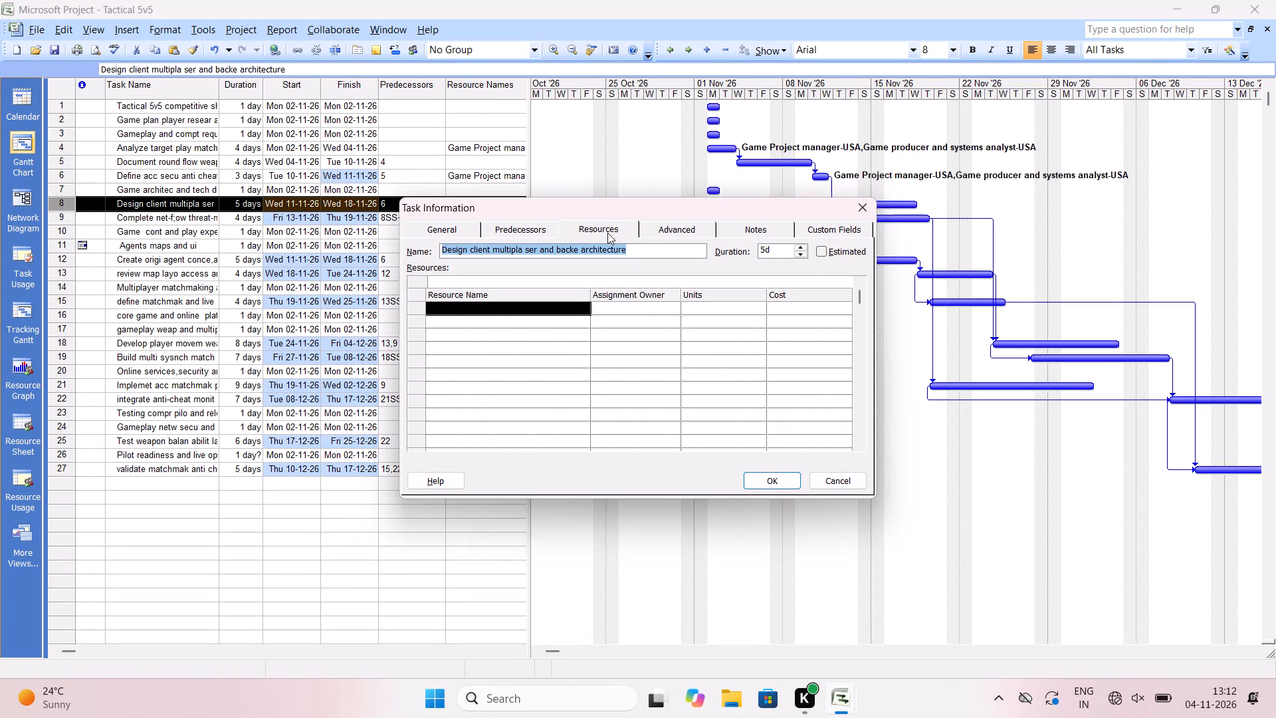
{"action": "left_click", "coordinate": [604, 226]}
{"action": "left_click", "coordinate": [496, 313]}
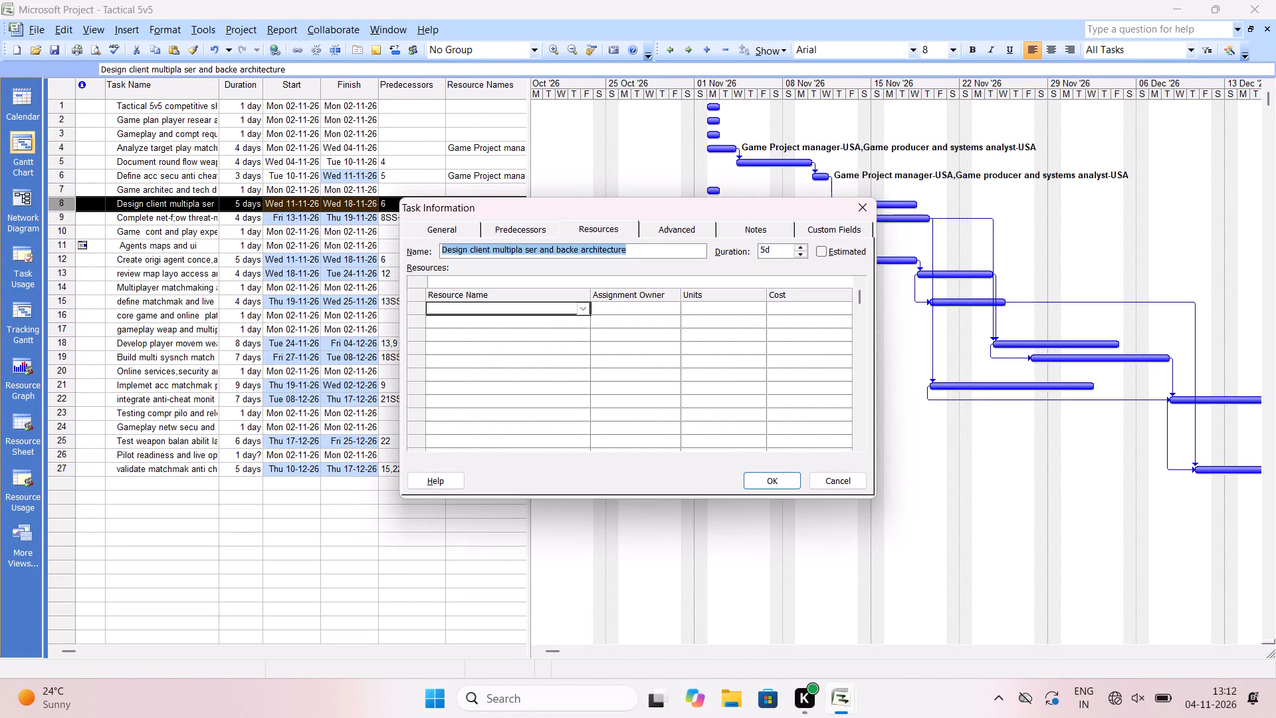
{"action": "left_click", "coordinate": [579, 310]}
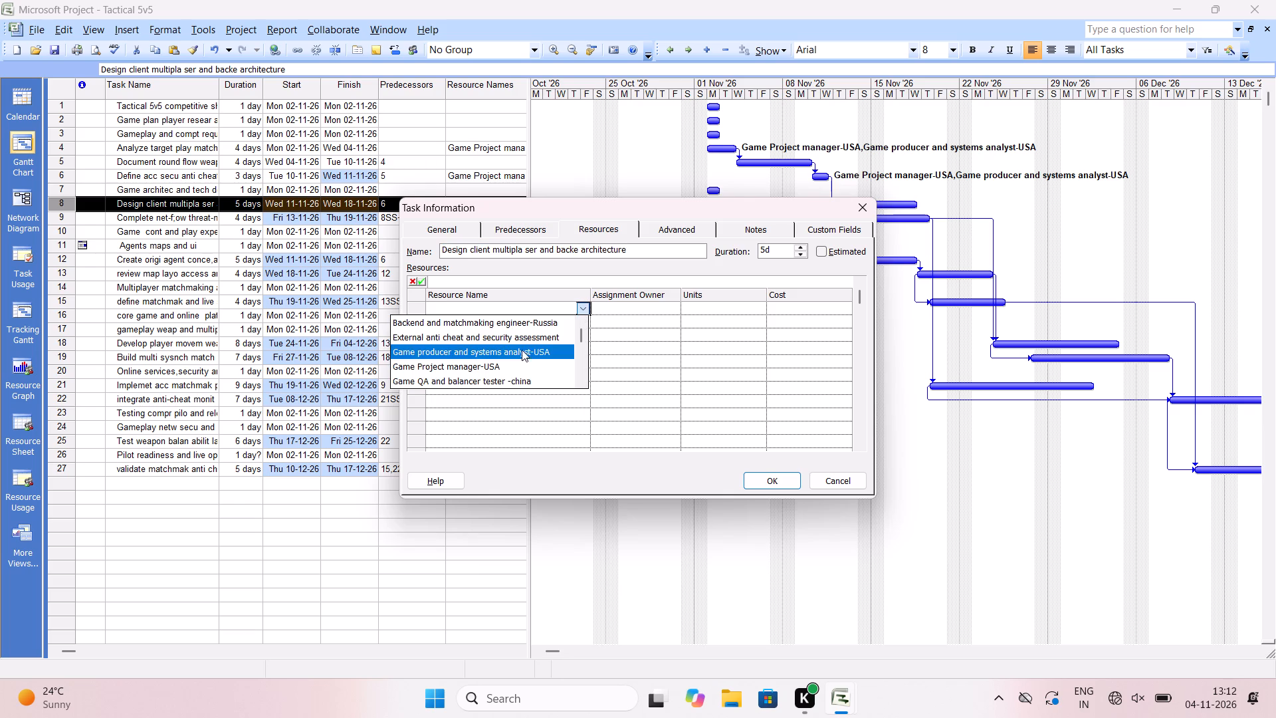
{"action": "left_click", "coordinate": [520, 351]}
{"action": "key", "text": "Return"}
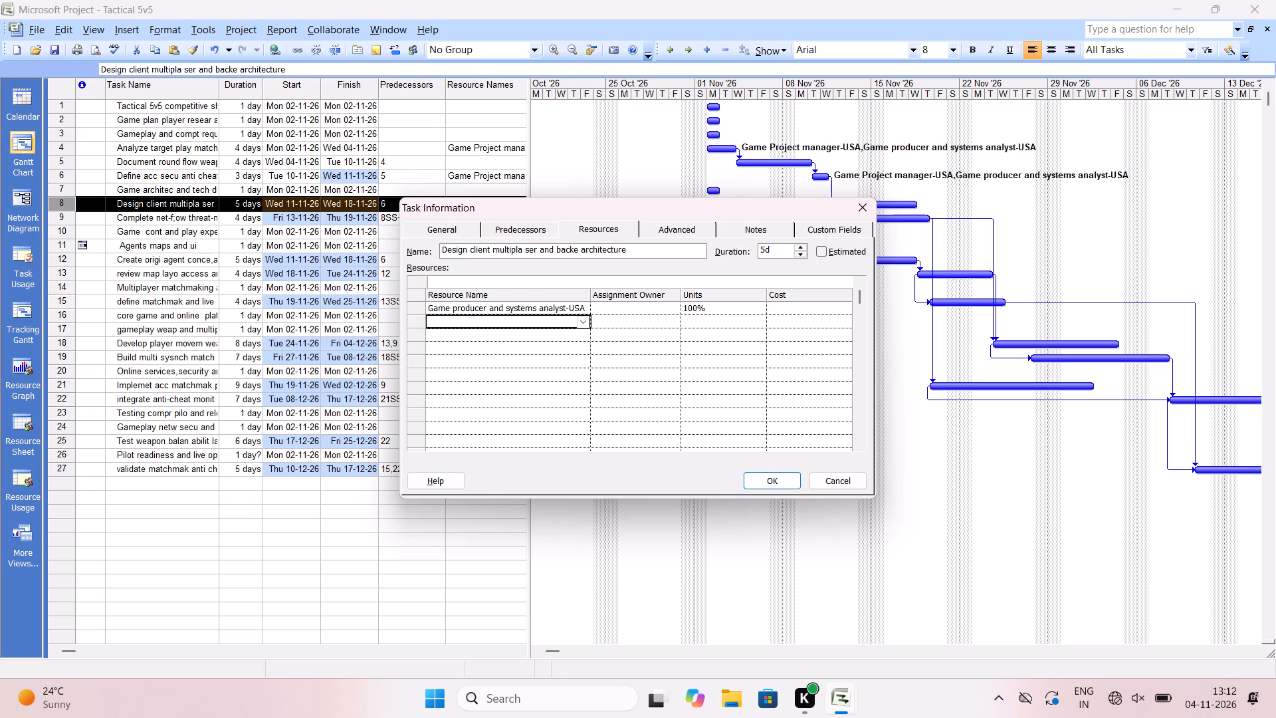
{"action": "left_click", "coordinate": [586, 325]}
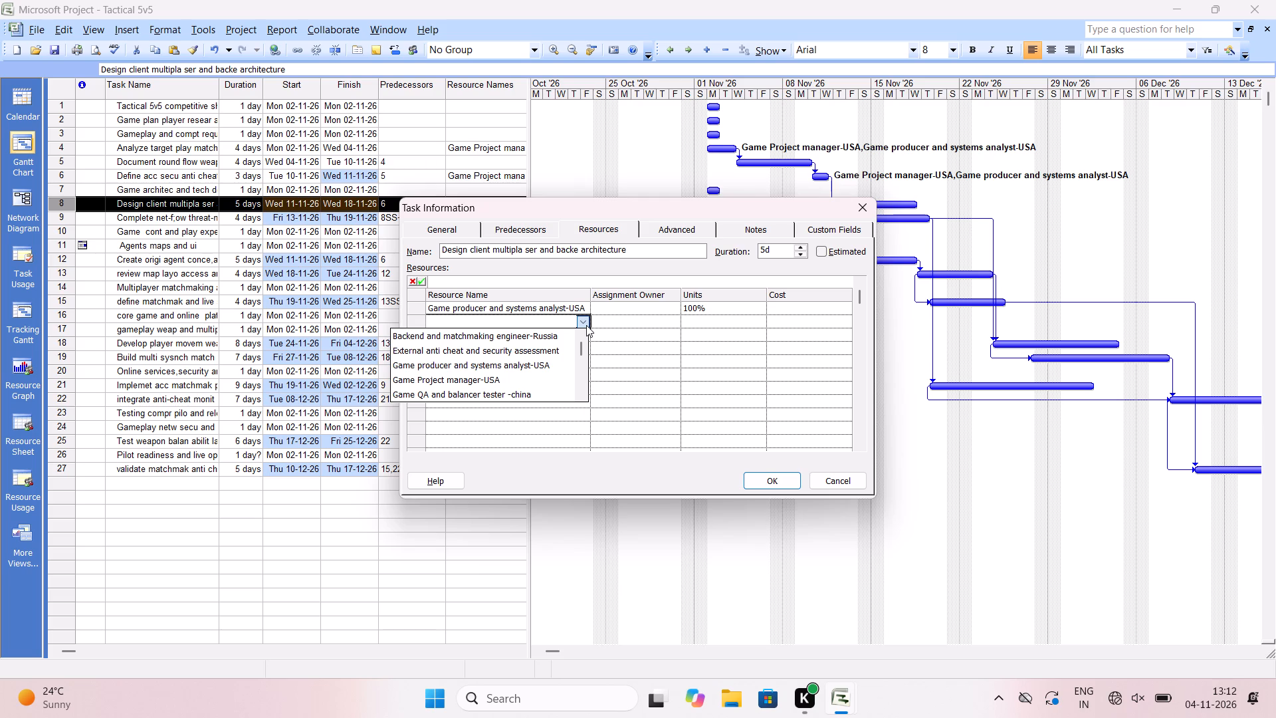
{"action": "left_click", "coordinate": [506, 338]}
{"action": "key", "text": "Return"}
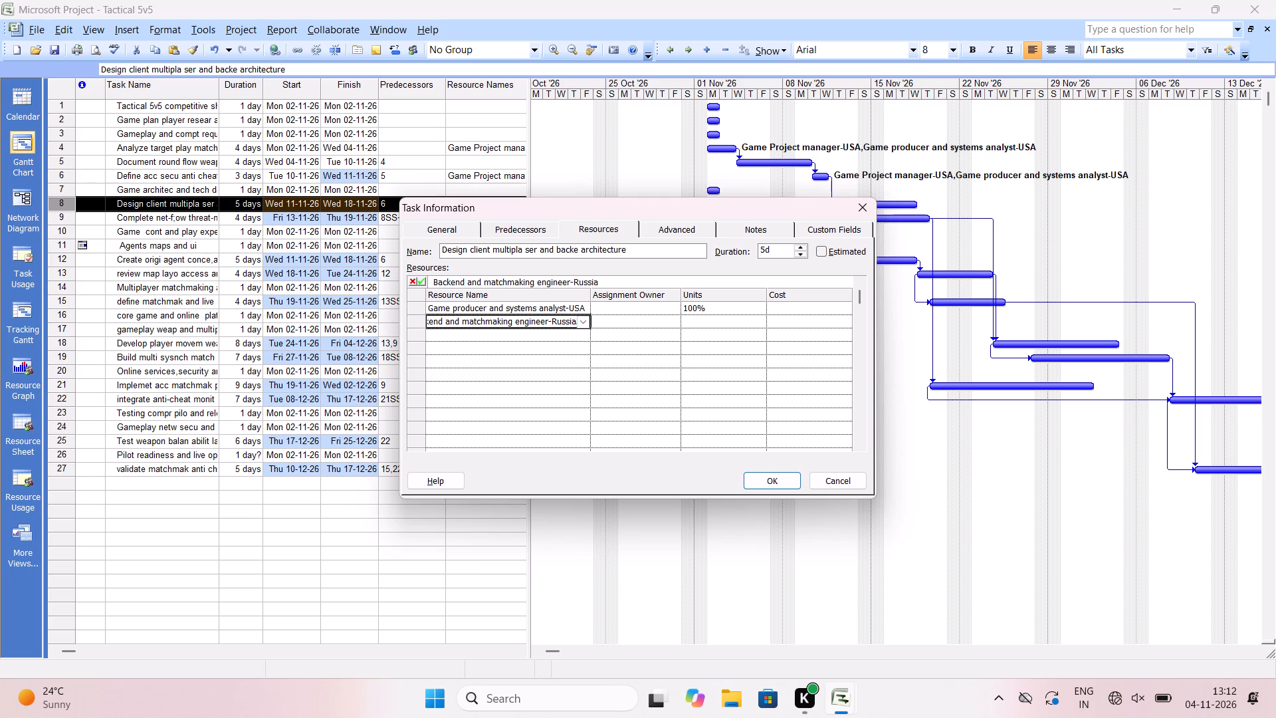
{"action": "left_click", "coordinate": [767, 479]}
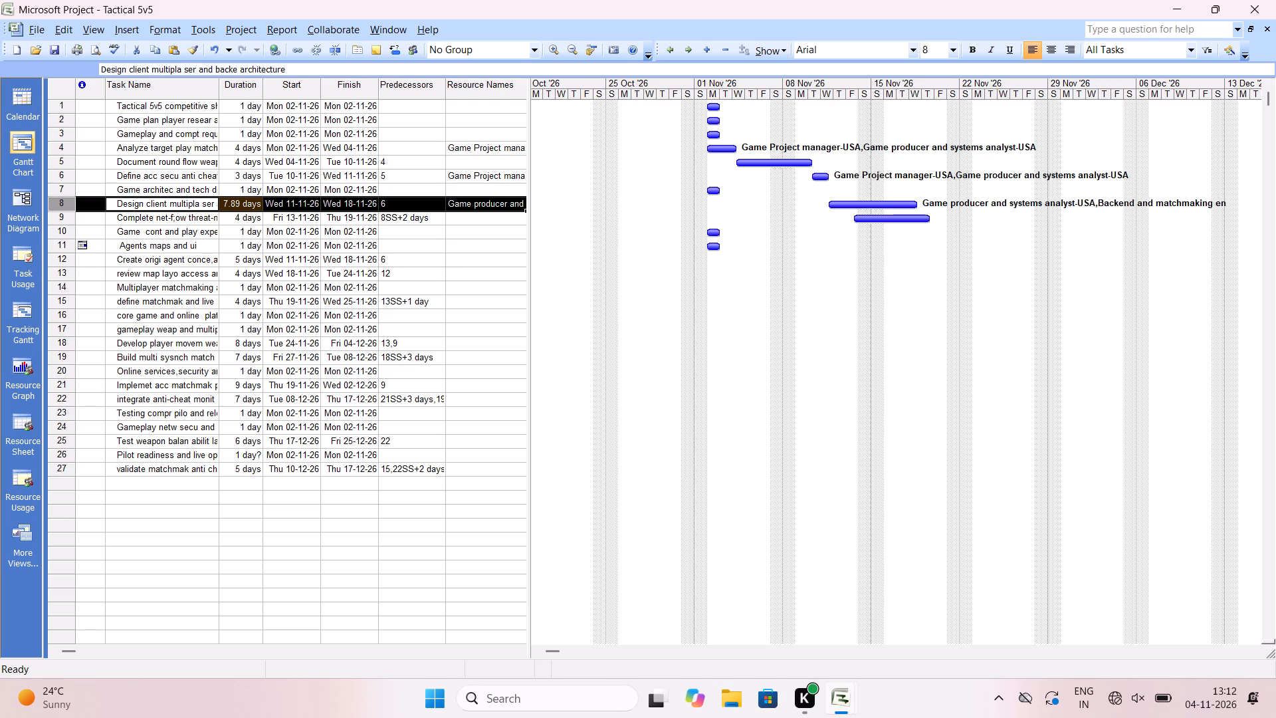
Assign Game producer and systems analyst-USA and Backend and matchmaking engineer-Russia to task 9, the net-flow, threat-model and progress systems task.
{"action": "double_click", "coordinate": [144, 219]}
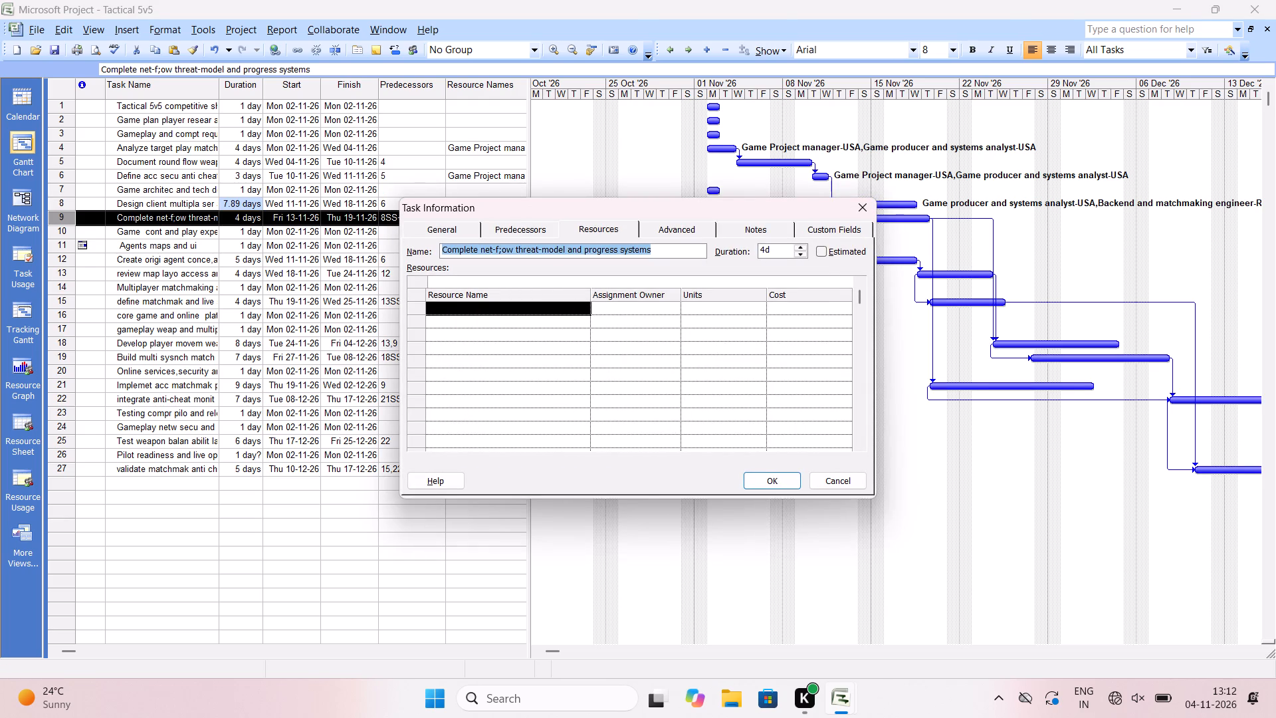
{"action": "left_click", "coordinate": [558, 304]}
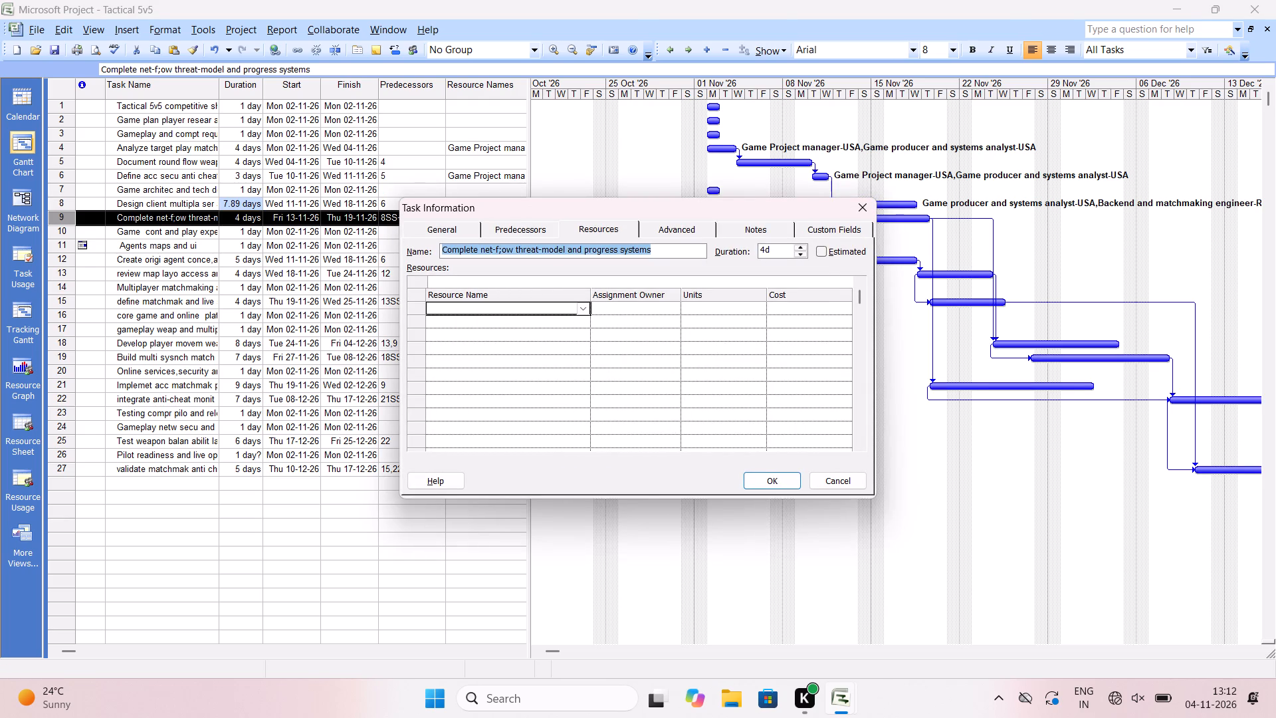
{"action": "left_click", "coordinate": [587, 314]}
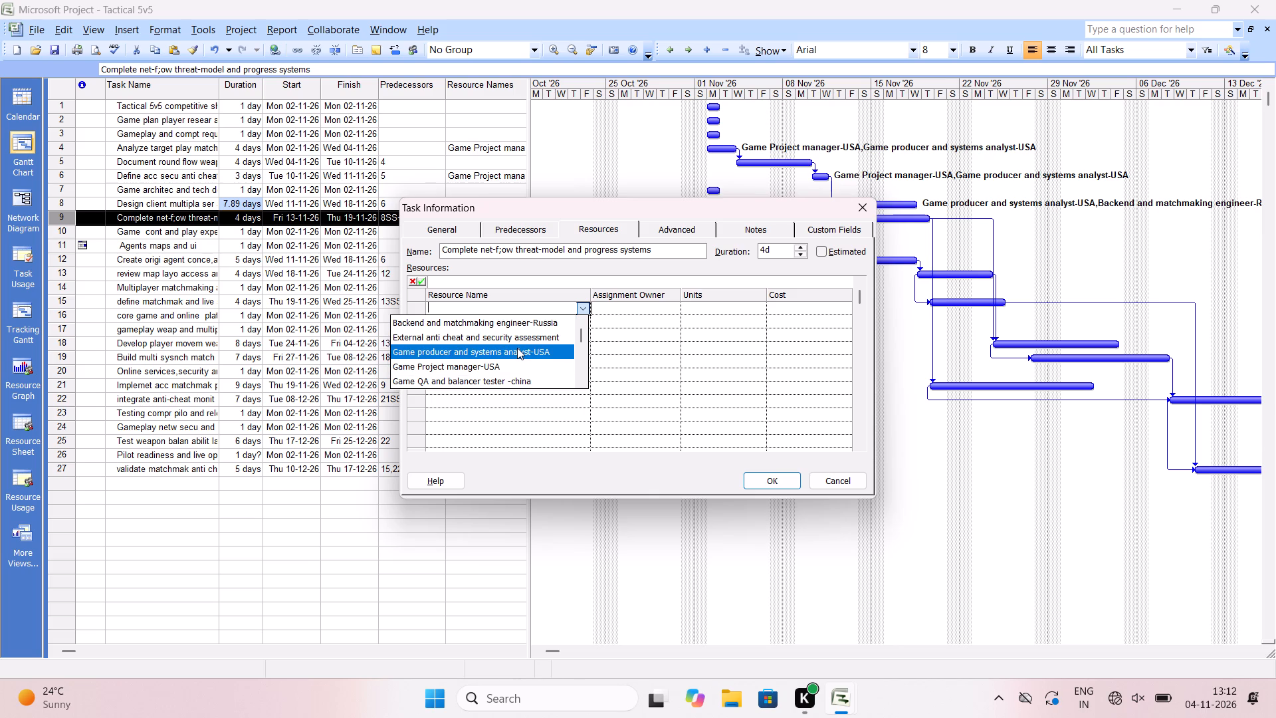
{"action": "left_click", "coordinate": [517, 348]}
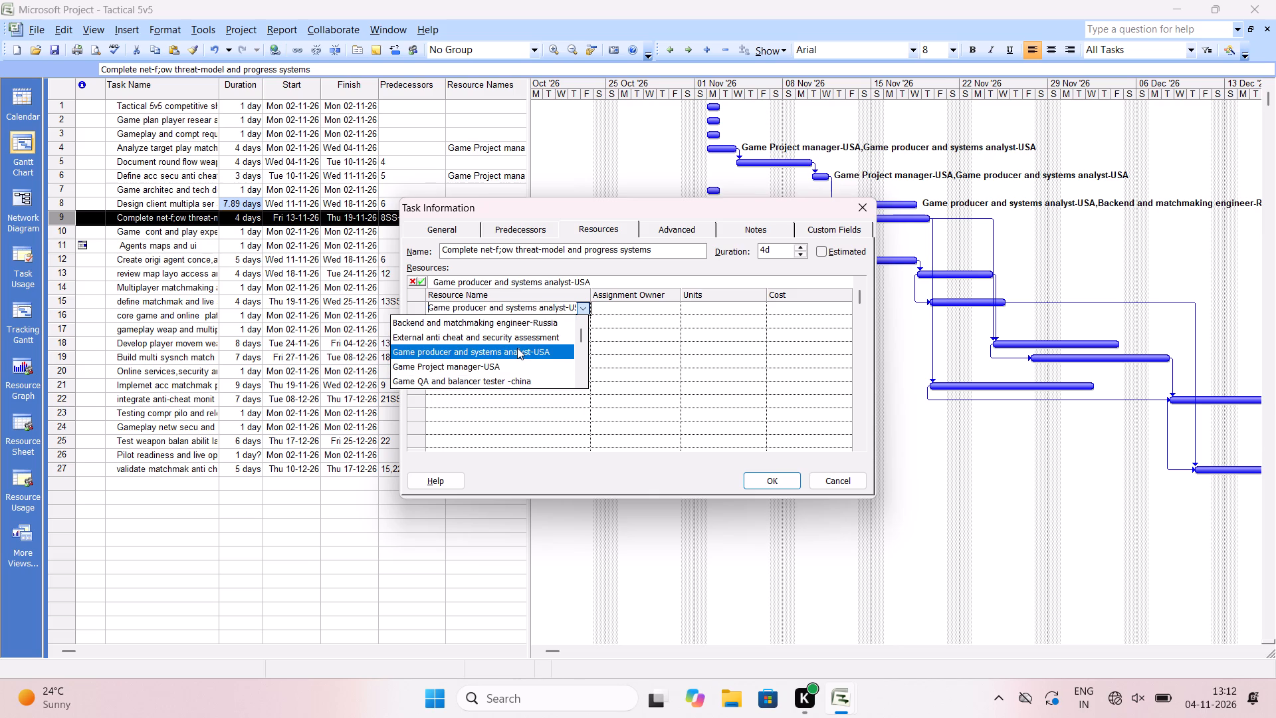
{"action": "key", "text": "Return"}
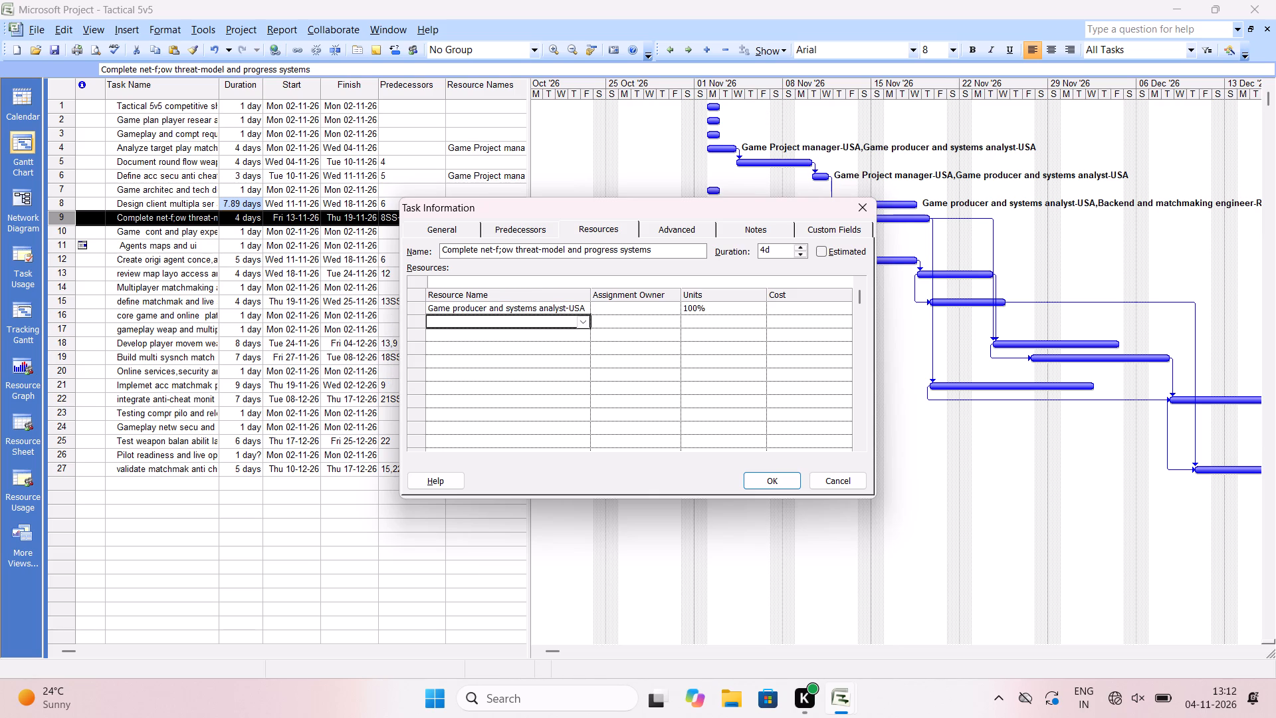
{"action": "left_click", "coordinate": [584, 319]}
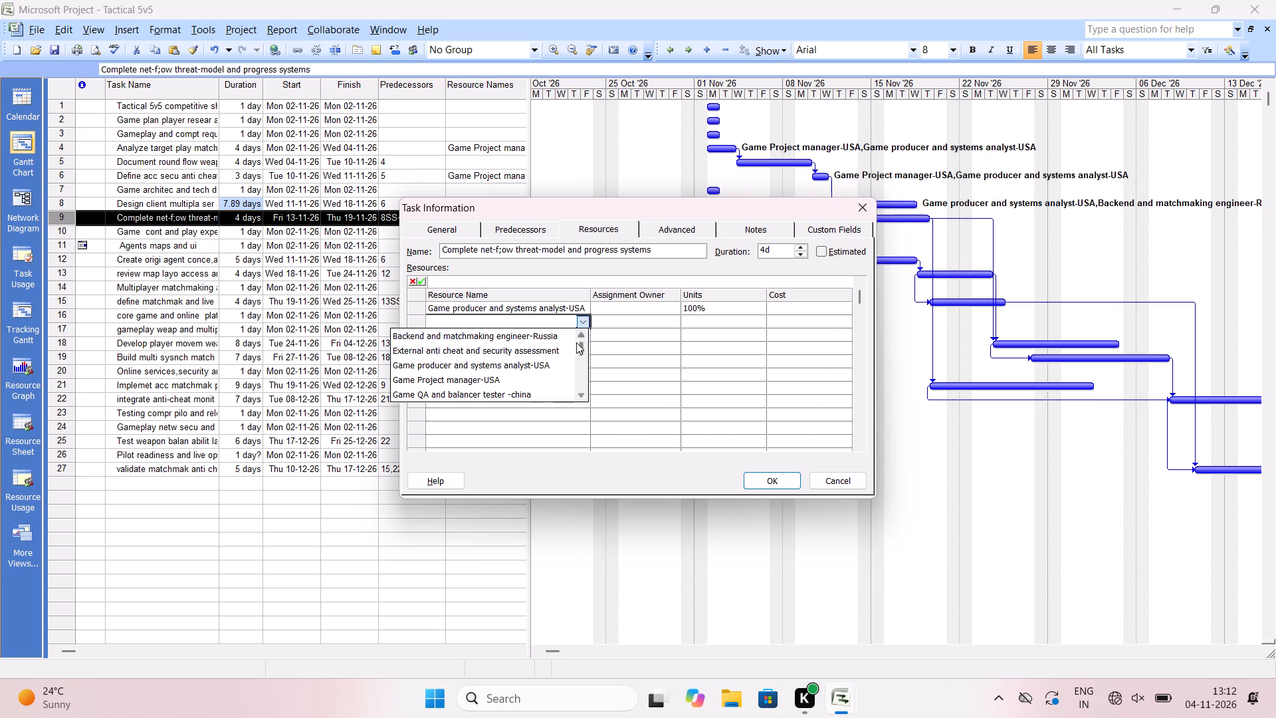
{"action": "left_click", "coordinate": [549, 334]}
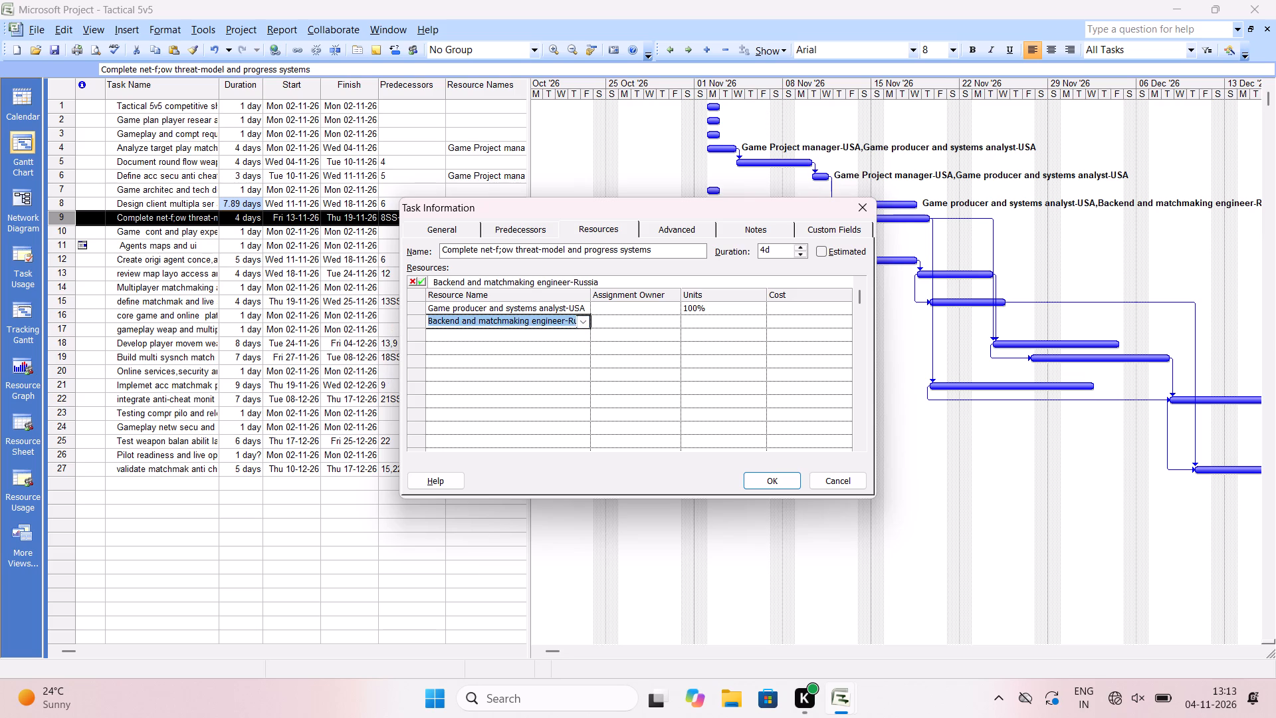
{"action": "key", "text": "Return"}
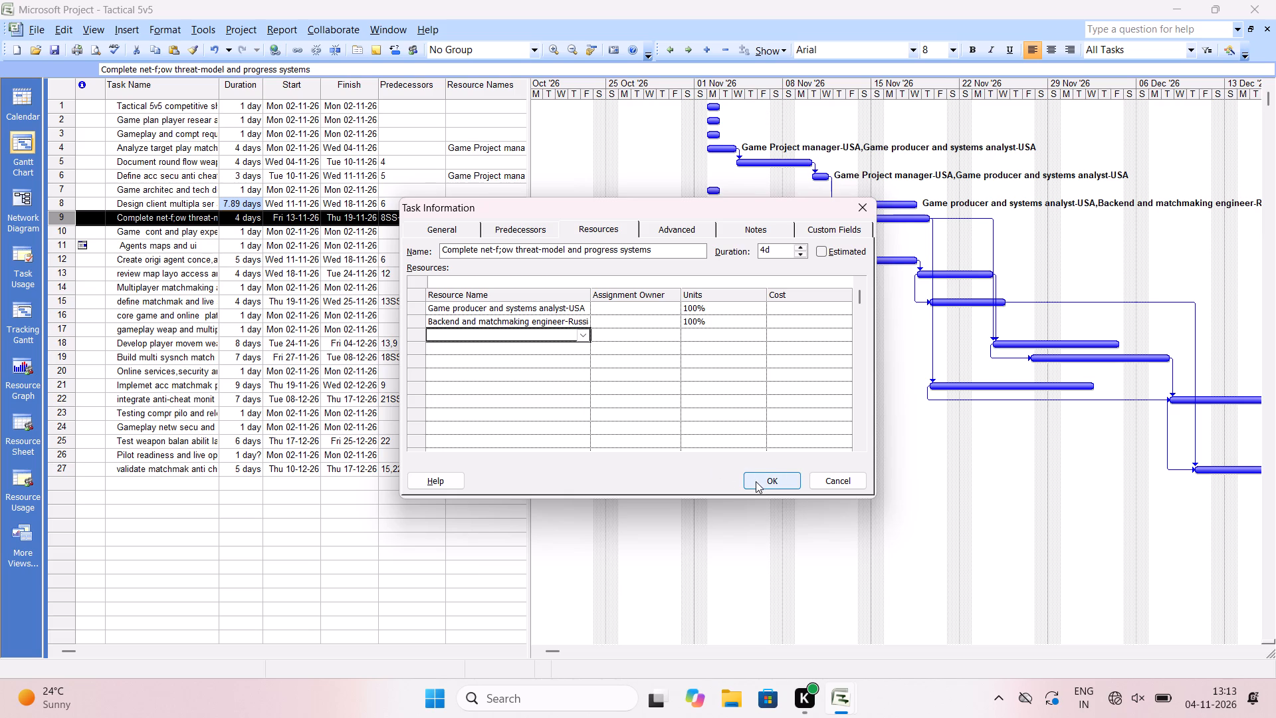
{"action": "left_click", "coordinate": [756, 481]}
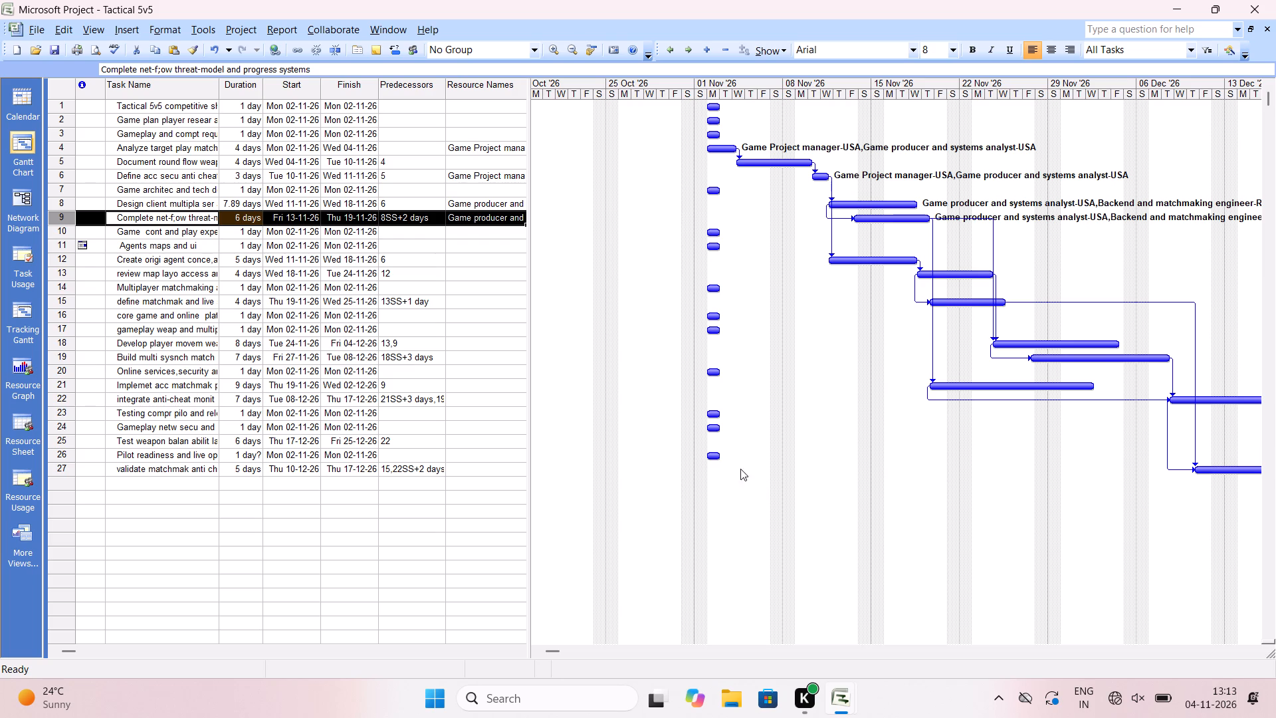
Examine the general, predecessor, resource, advanced, notes and custom field settings of task 7, "Game architec and tech design".
{"action": "double_click", "coordinate": [154, 191]}
{"action": "left_click", "coordinate": [154, 191]}
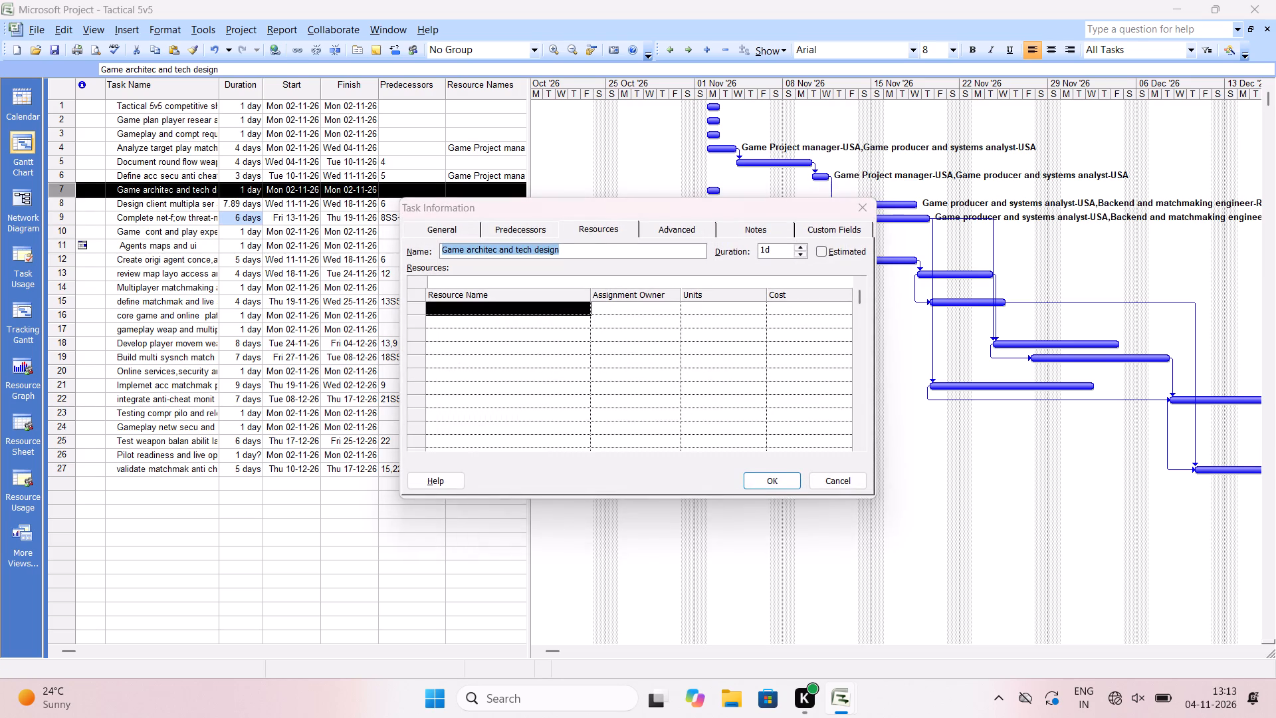
{"action": "left_click", "coordinate": [687, 233]}
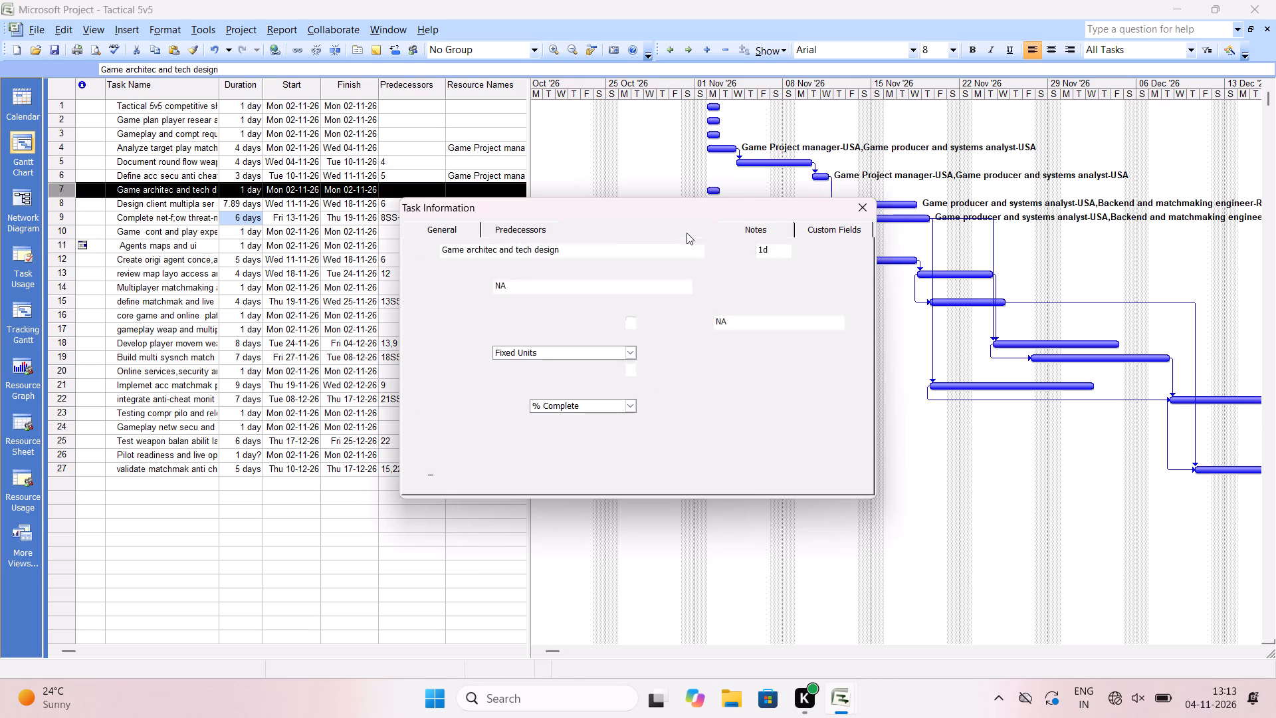
{"action": "left_click", "coordinate": [608, 229]}
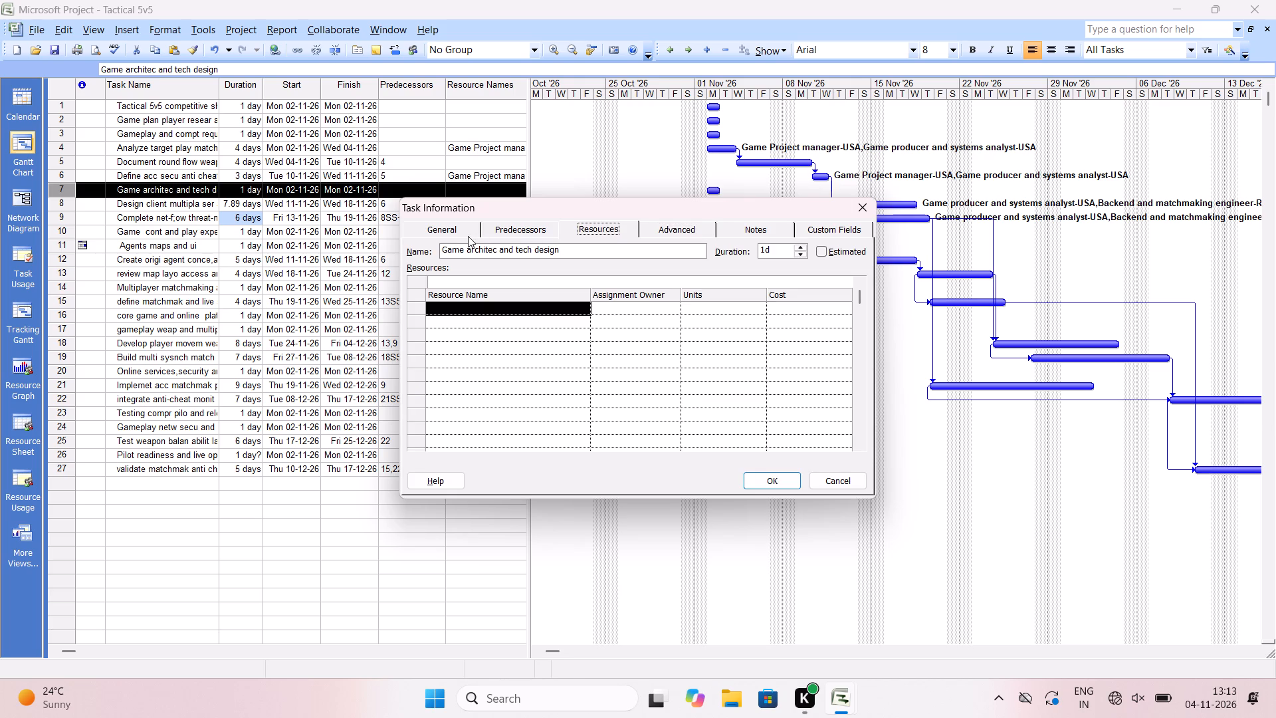
{"action": "left_click", "coordinate": [457, 233]}
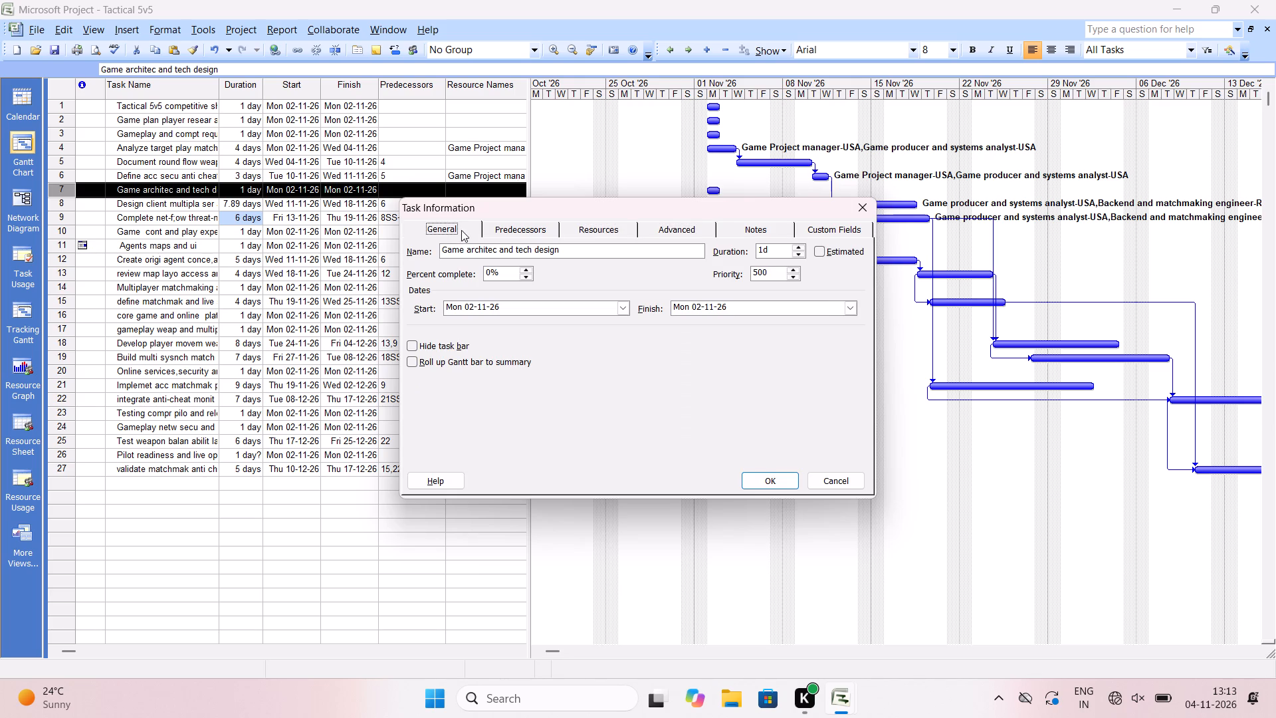
{"action": "left_click", "coordinate": [506, 223]}
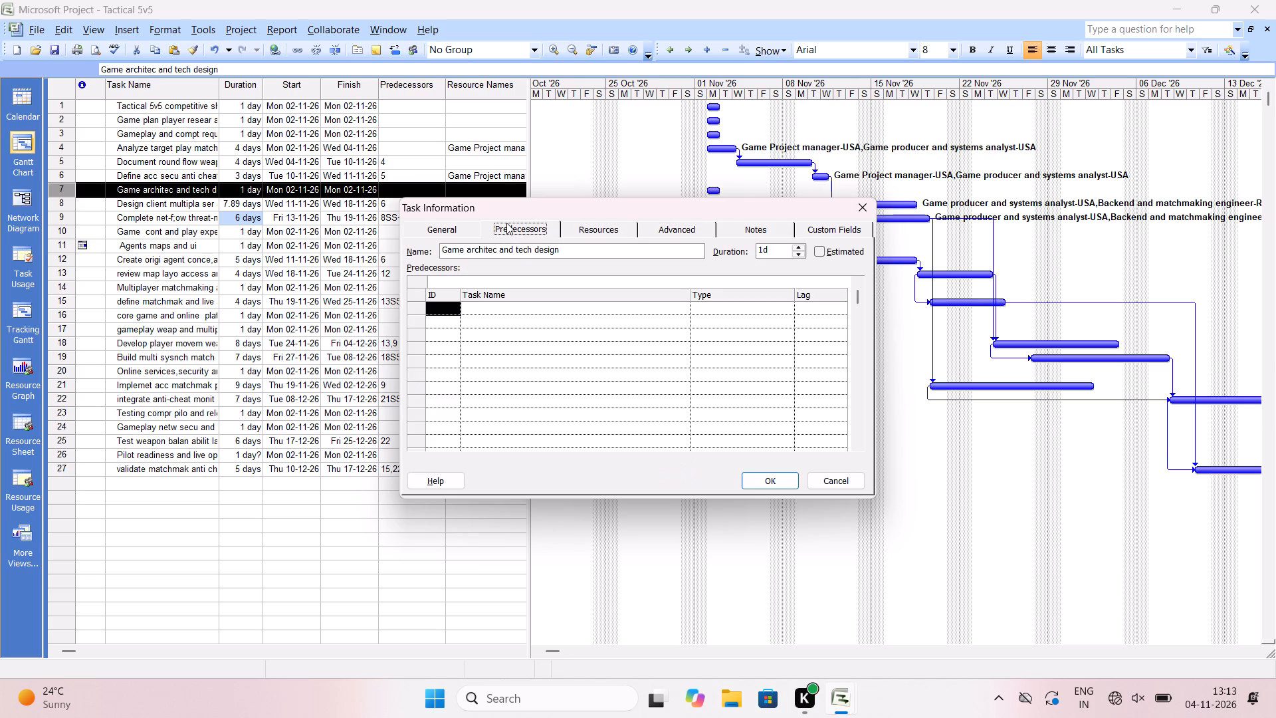
{"action": "left_click", "coordinate": [589, 230]}
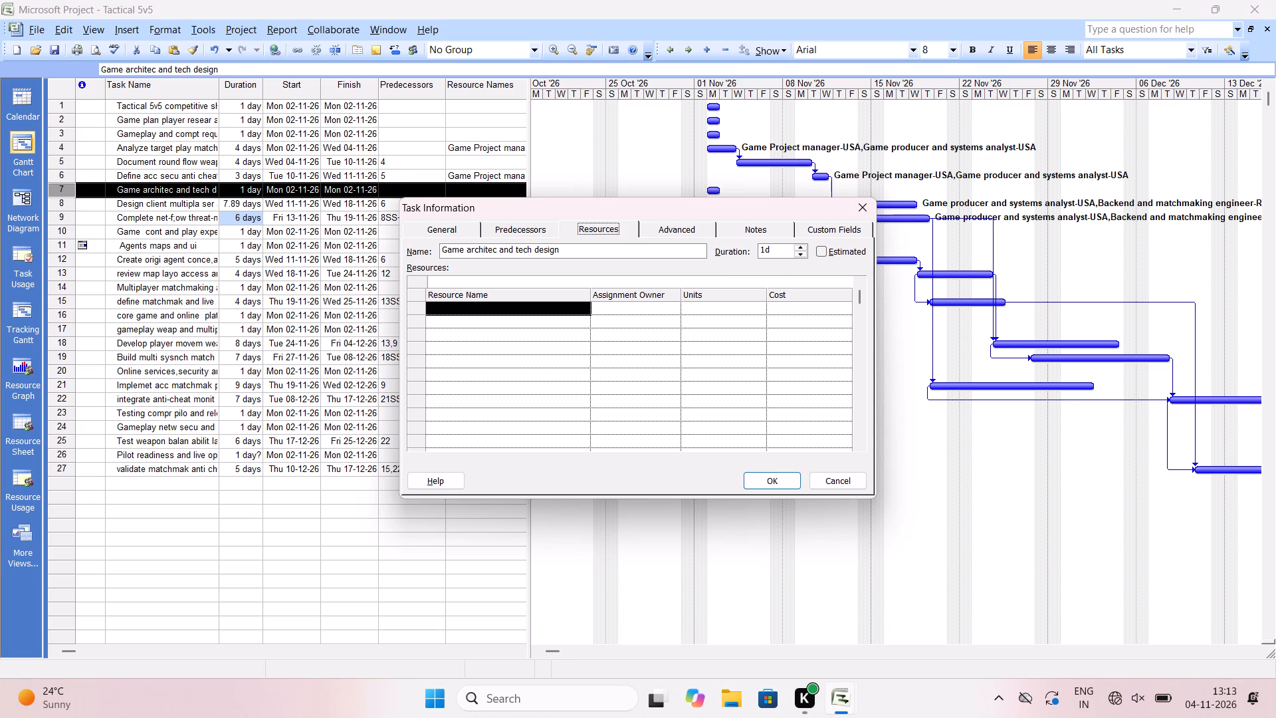
{"action": "left_click", "coordinate": [689, 236]}
{"action": "left_click", "coordinate": [682, 223]}
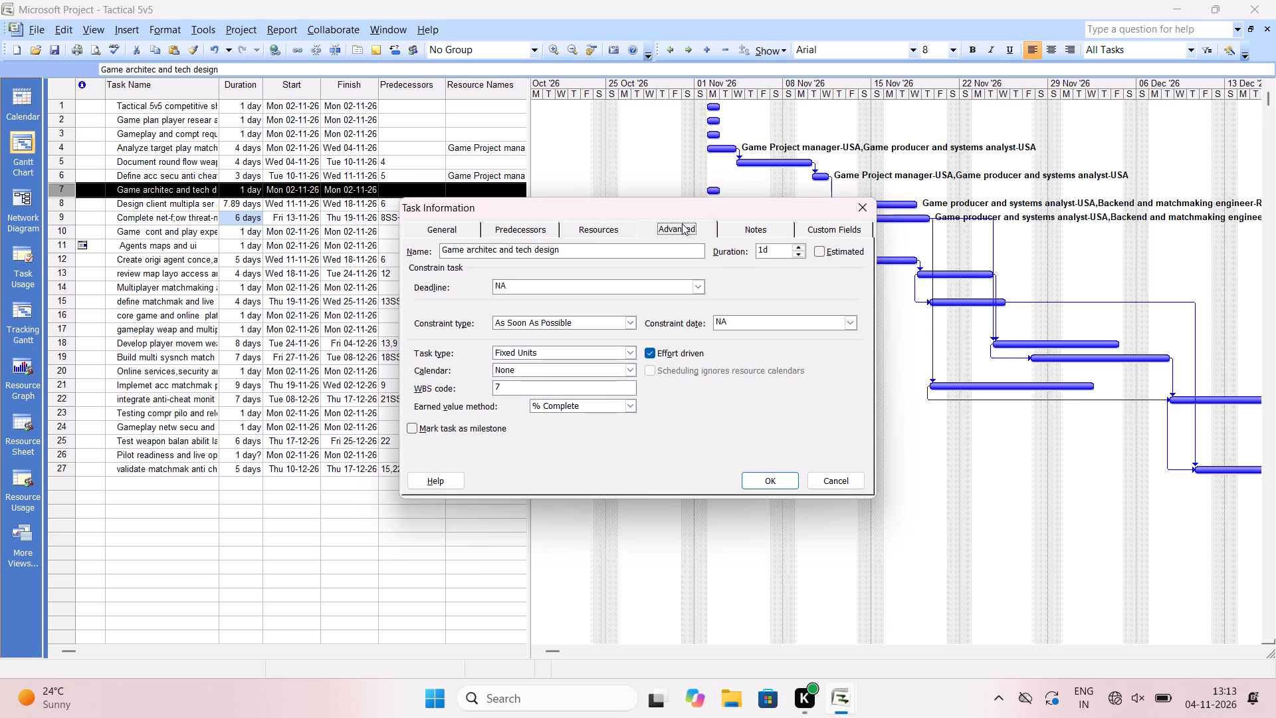
{"action": "scroll", "coordinate": [647, 287], "scroll_direction": "down", "scroll_amount": 2}
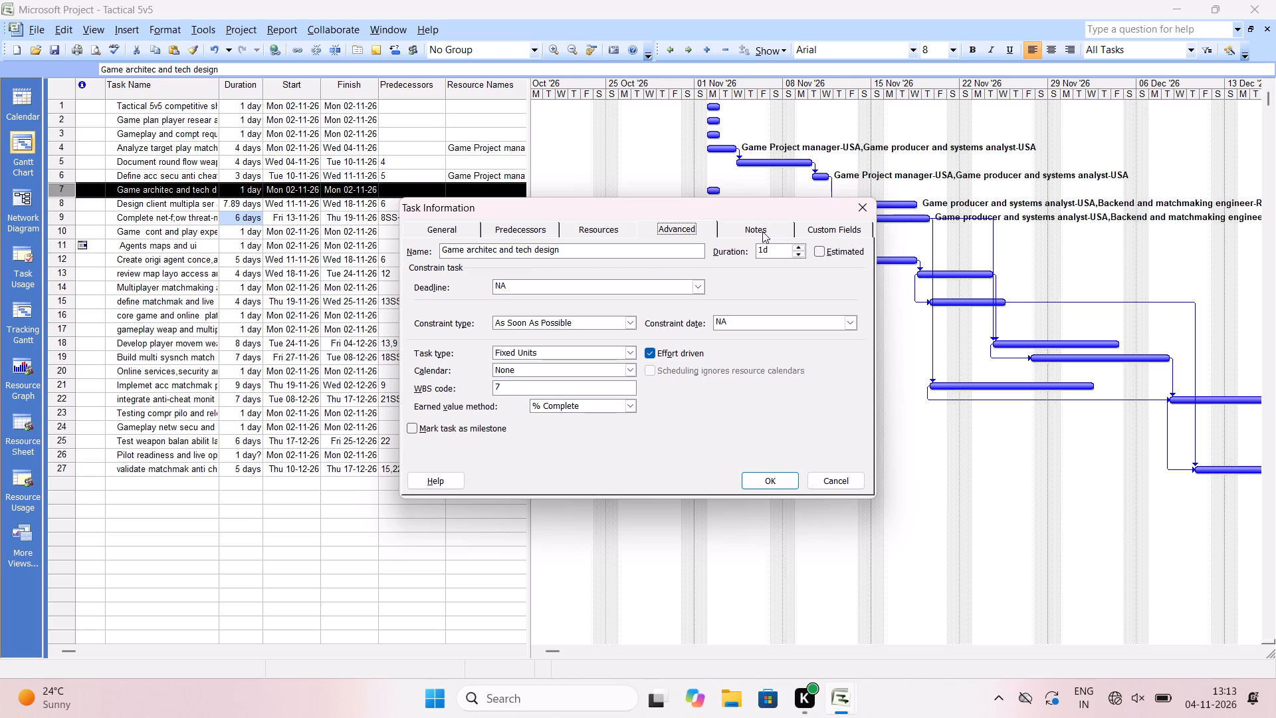
{"action": "left_click", "coordinate": [762, 231]}
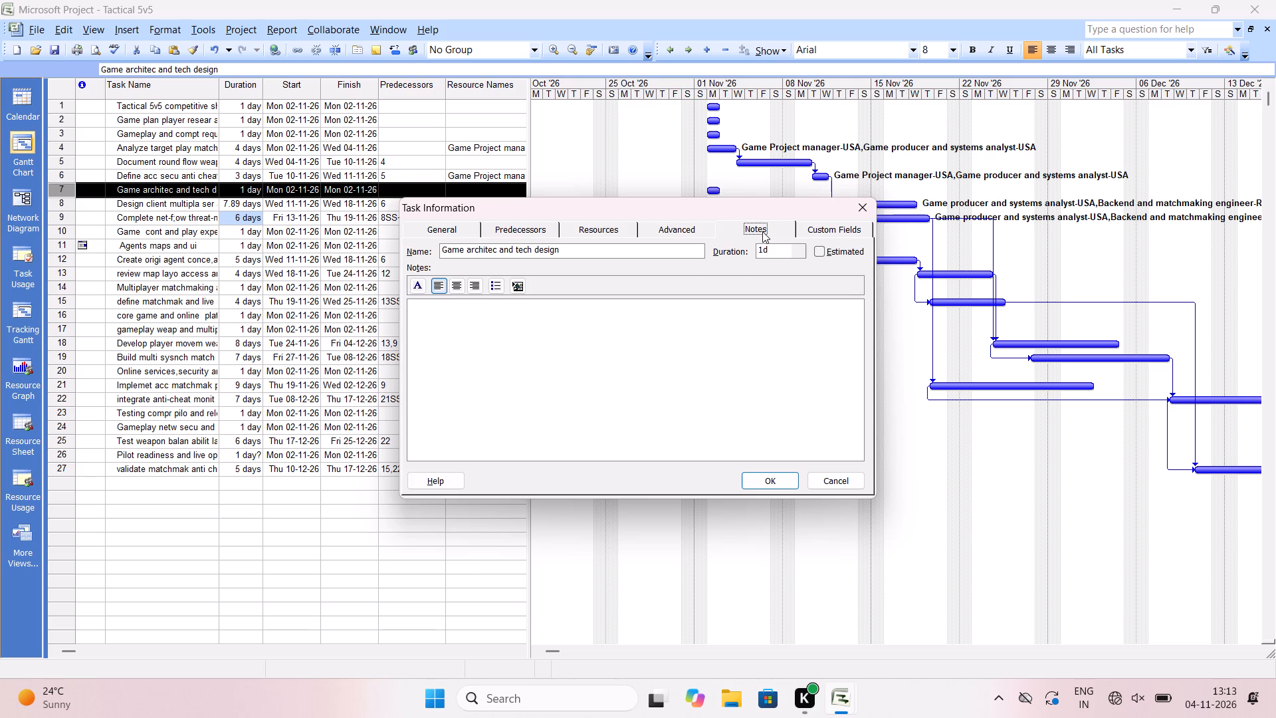
{"action": "left_click", "coordinate": [687, 235]}
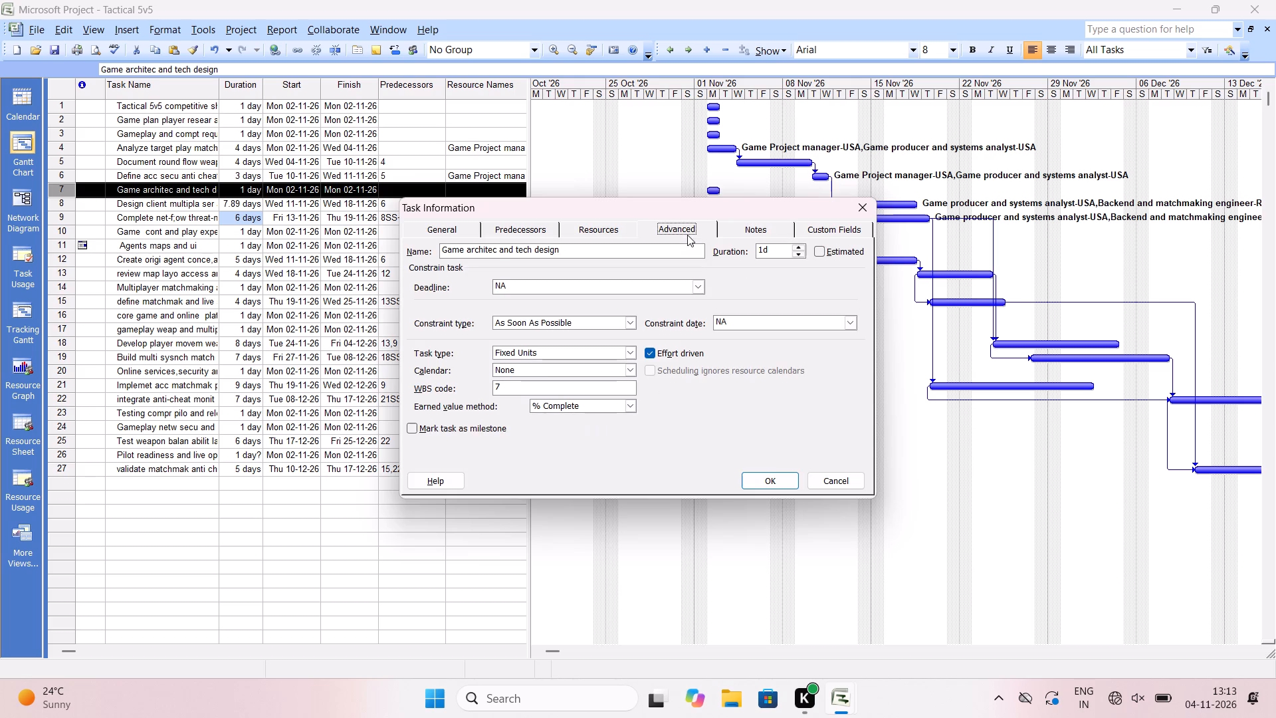
{"action": "left_click", "coordinate": [728, 225]}
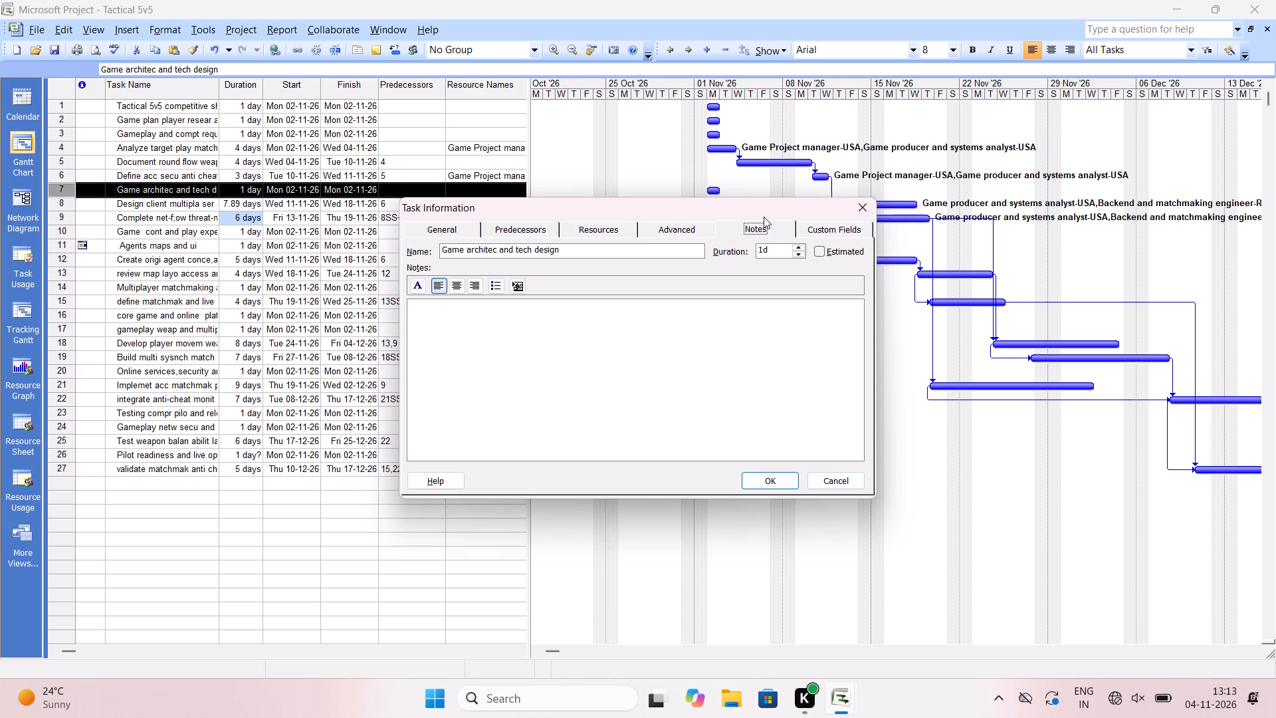
{"action": "left_click", "coordinate": [805, 228]}
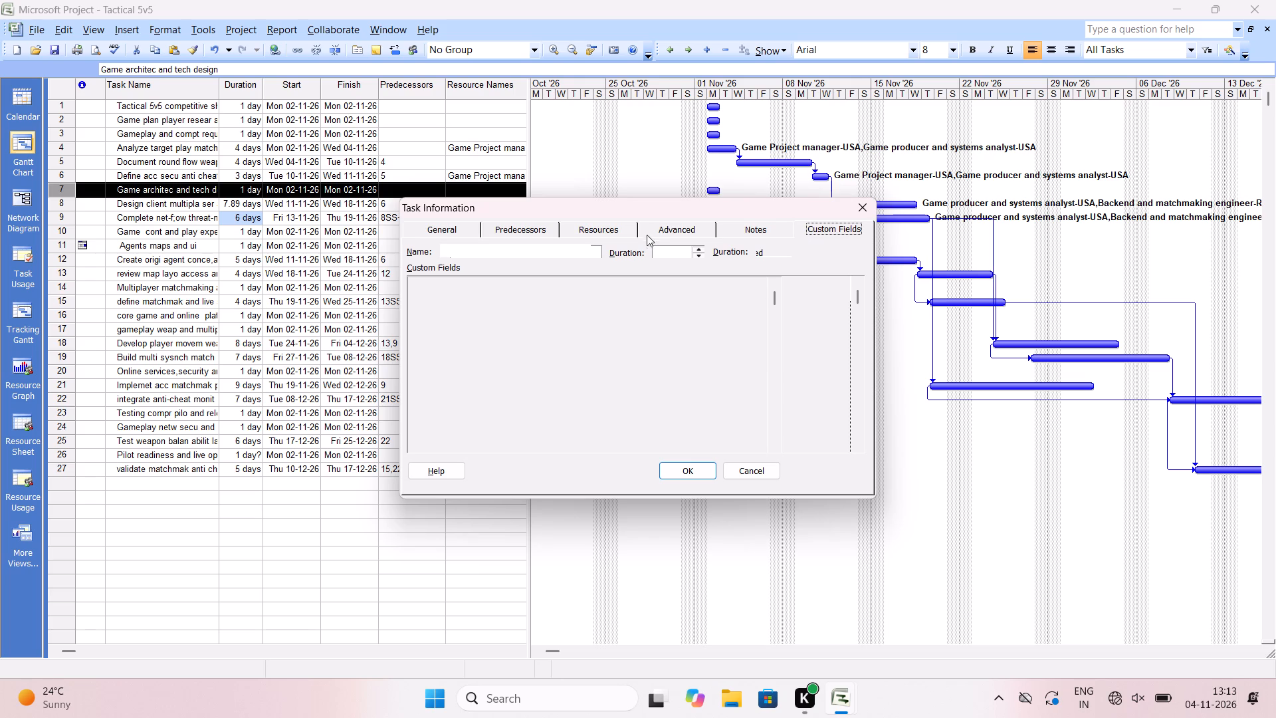
{"action": "left_click", "coordinate": [611, 229]}
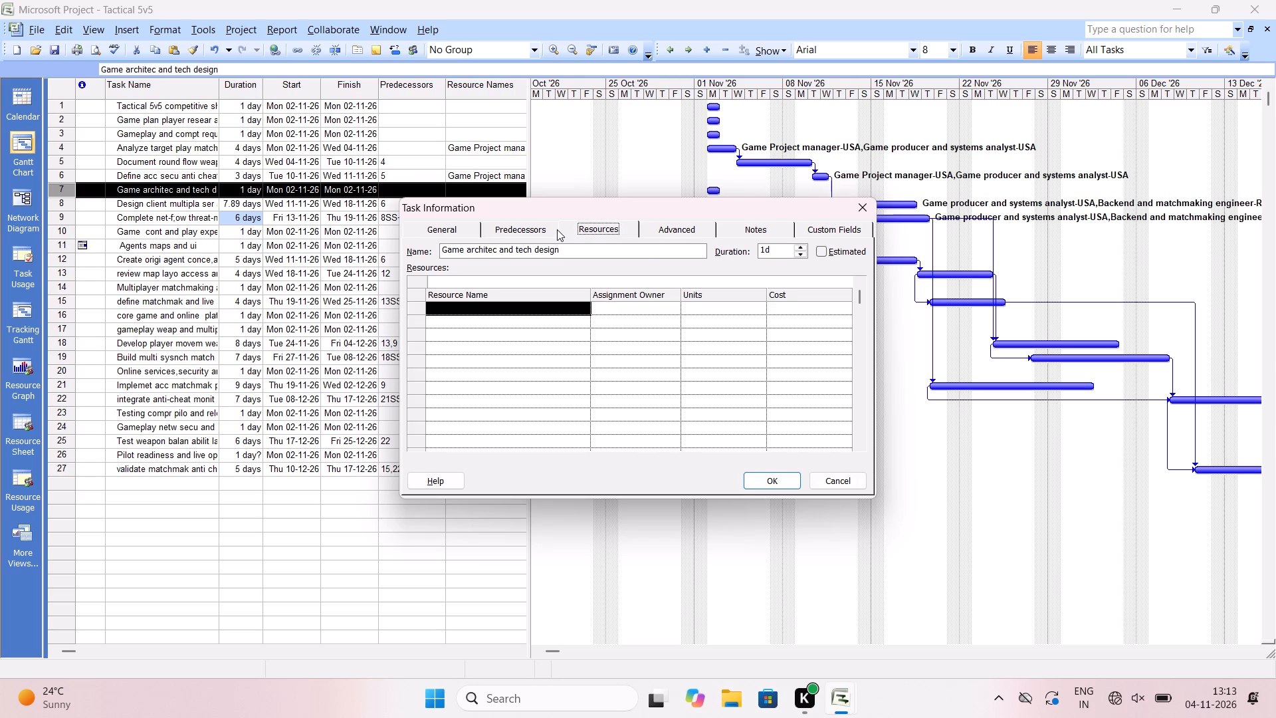
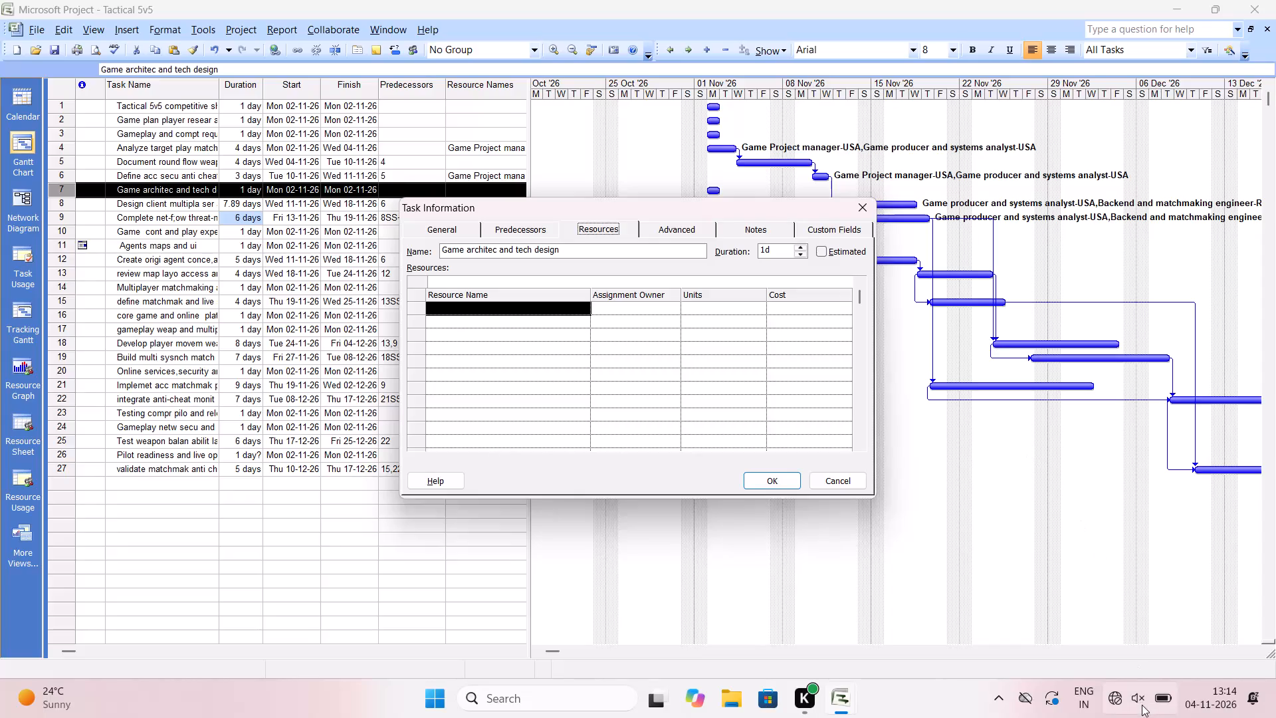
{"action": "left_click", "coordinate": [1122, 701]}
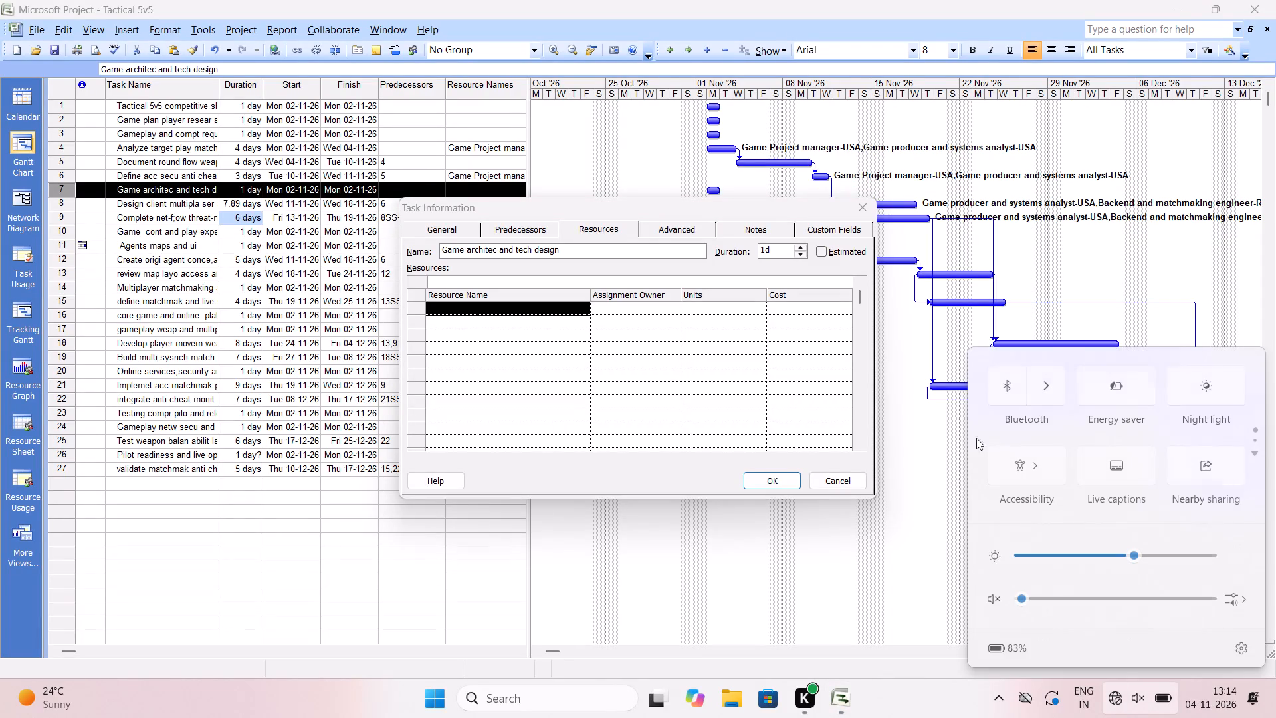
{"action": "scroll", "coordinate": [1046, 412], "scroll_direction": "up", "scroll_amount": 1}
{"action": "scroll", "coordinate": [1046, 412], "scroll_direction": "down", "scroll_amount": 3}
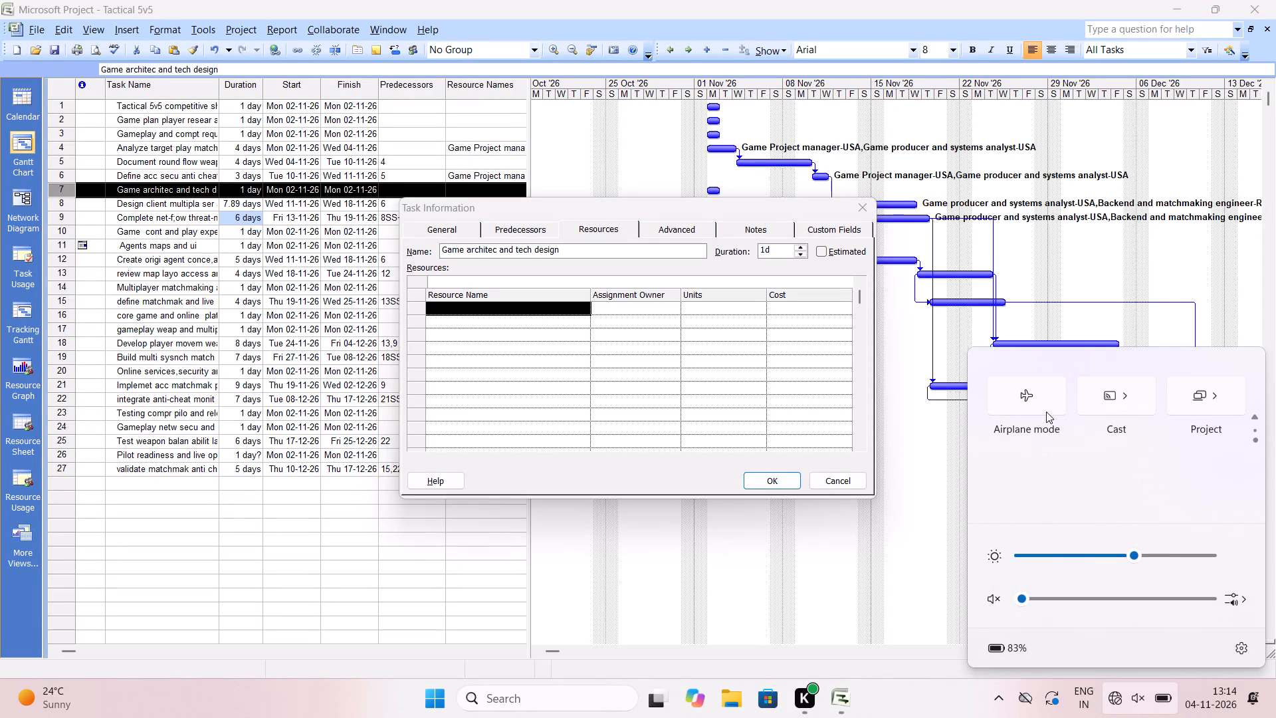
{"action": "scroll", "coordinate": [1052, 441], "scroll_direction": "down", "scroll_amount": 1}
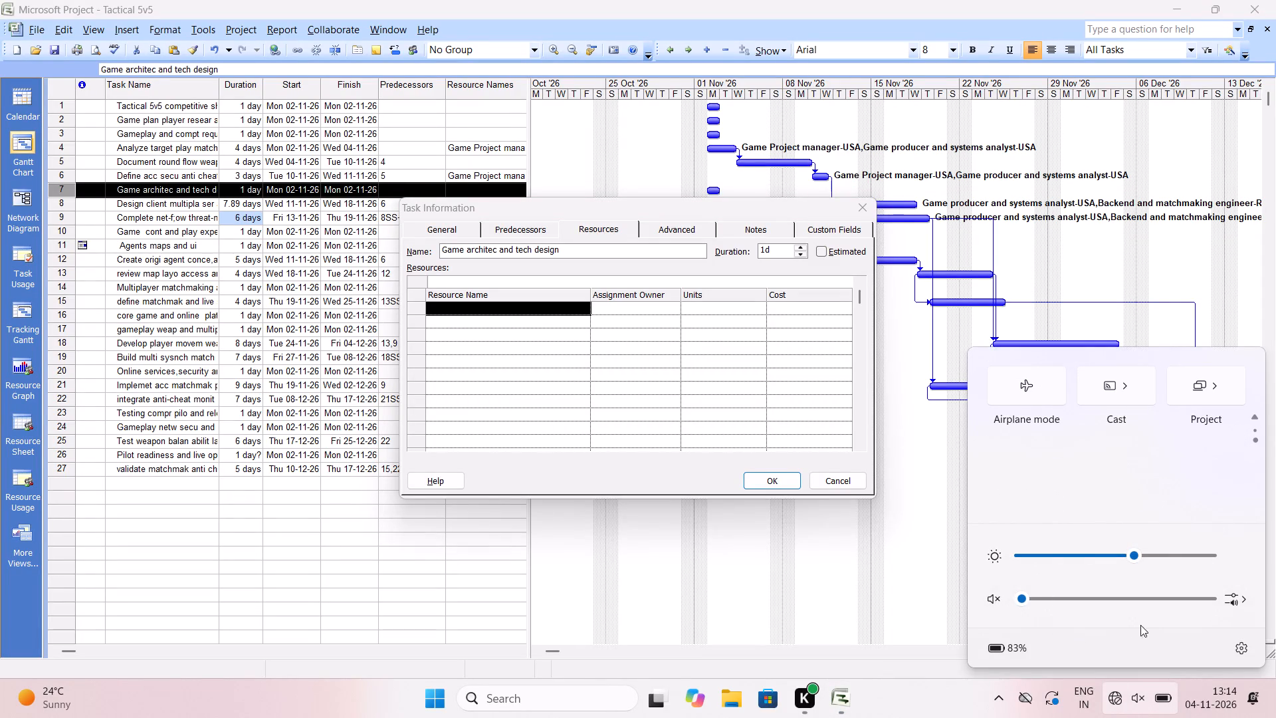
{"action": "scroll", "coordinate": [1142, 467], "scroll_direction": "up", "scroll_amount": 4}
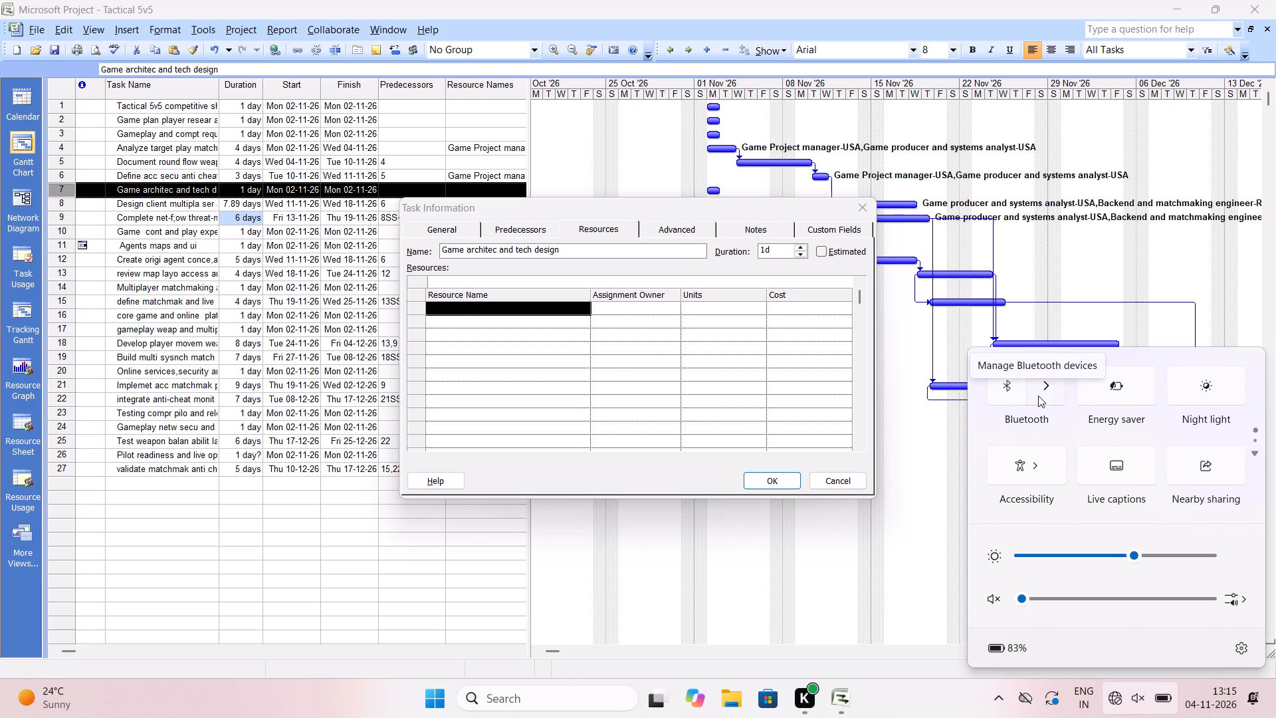
Close the Task Information of task 7, "Game architec and tech design", without assigning any resource.
{"action": "left_click", "coordinate": [863, 202]}
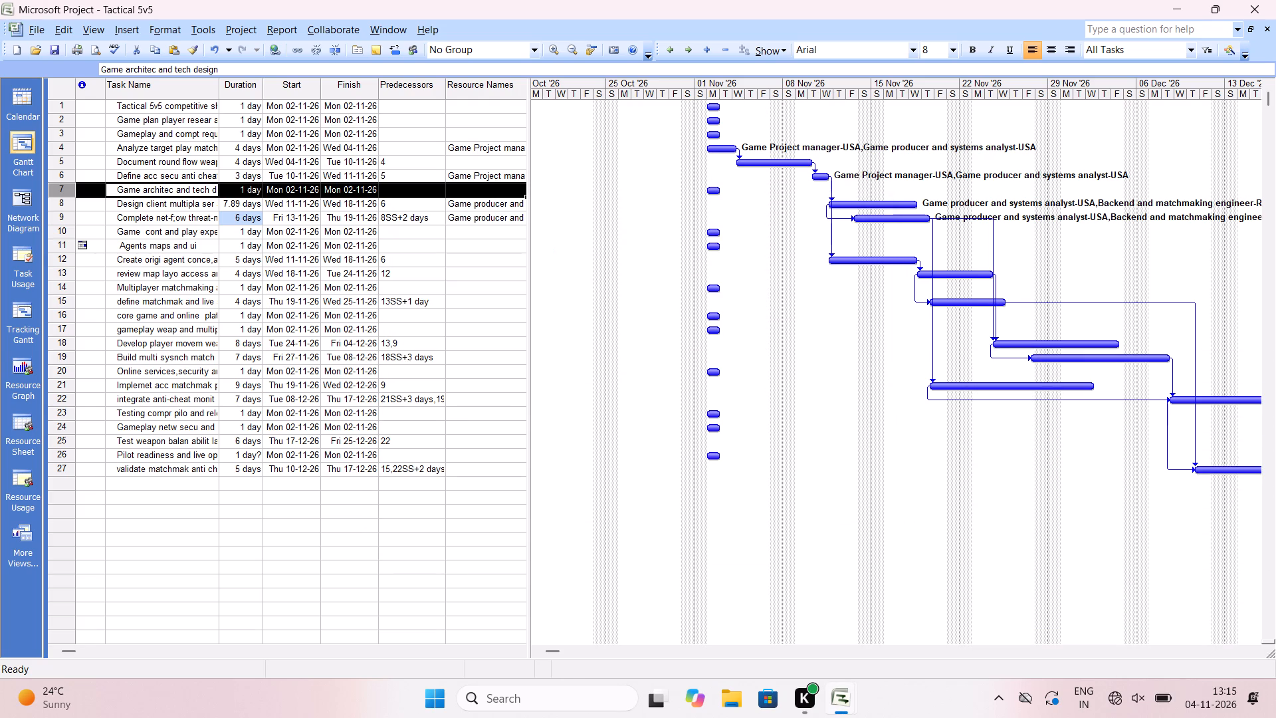
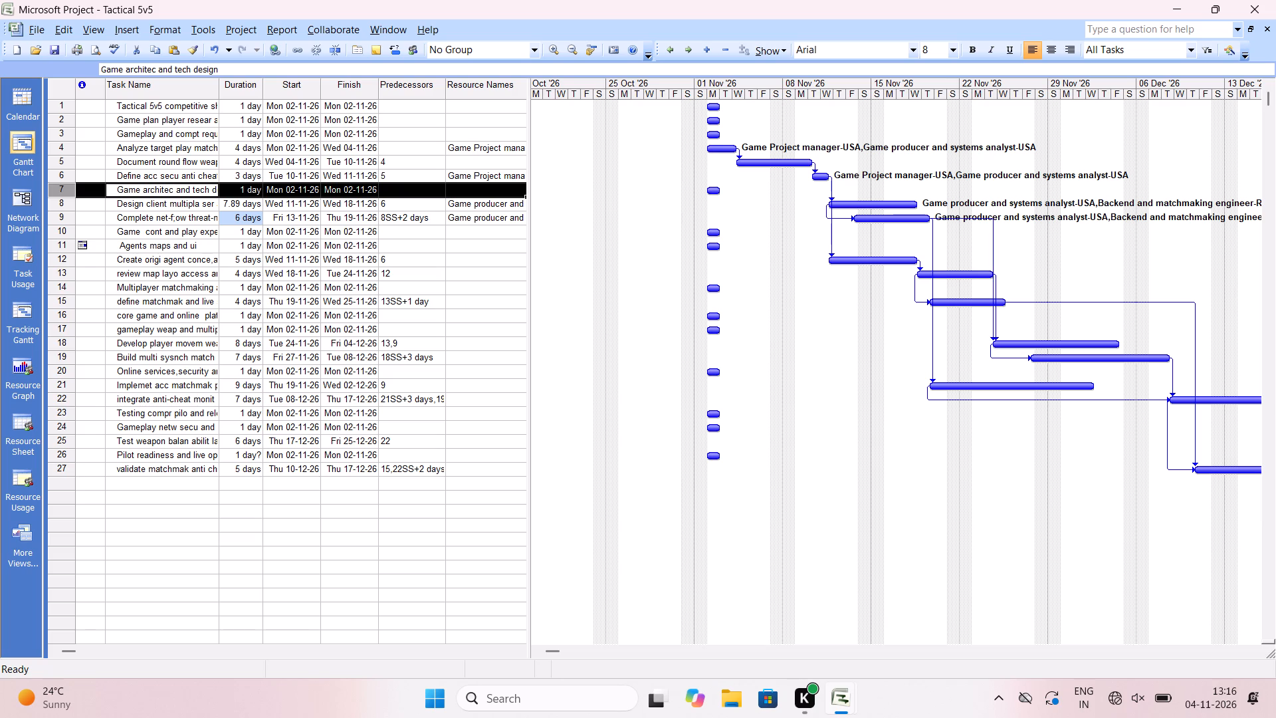
Examine the Resource Information of the flagged Game producer and systems analyst in the Resource Sheet, and return to the Gantt Chart.
{"action": "left_click", "coordinate": [23, 405]}
{"action": "left_click", "coordinate": [35, 438]}
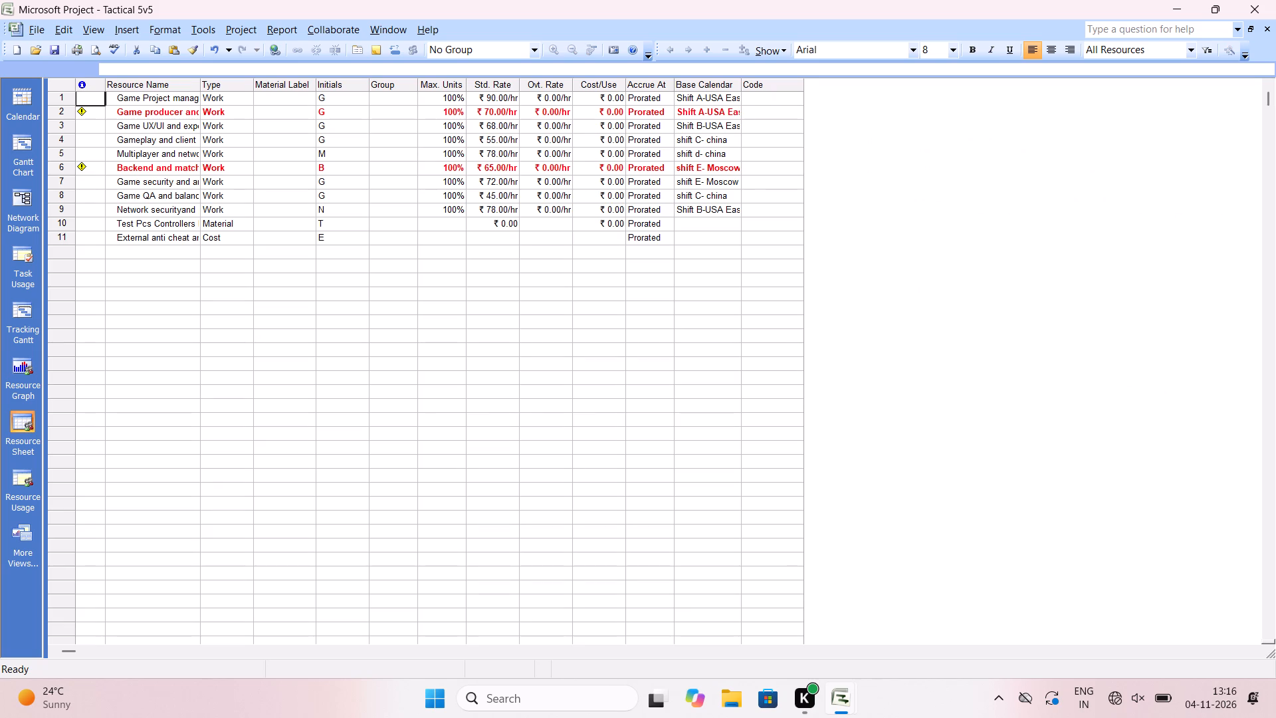
{"action": "left_click", "coordinate": [82, 113]}
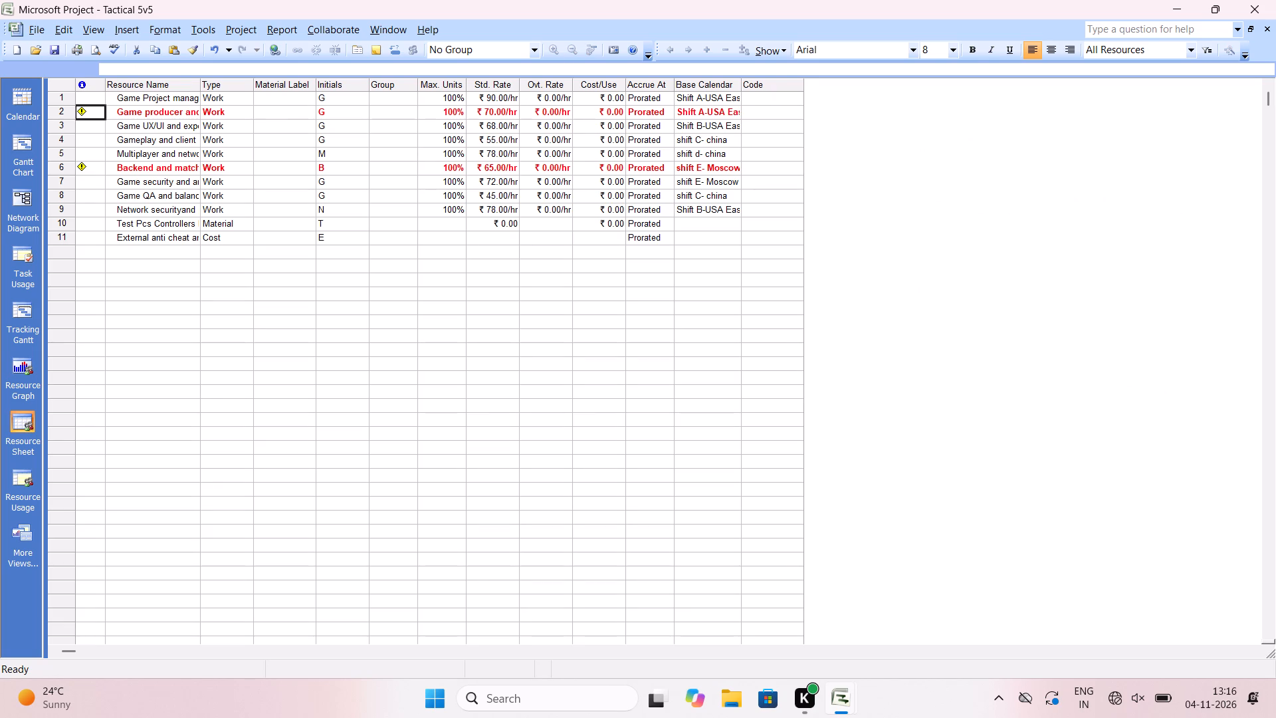
{"action": "double_click", "coordinate": [82, 113]}
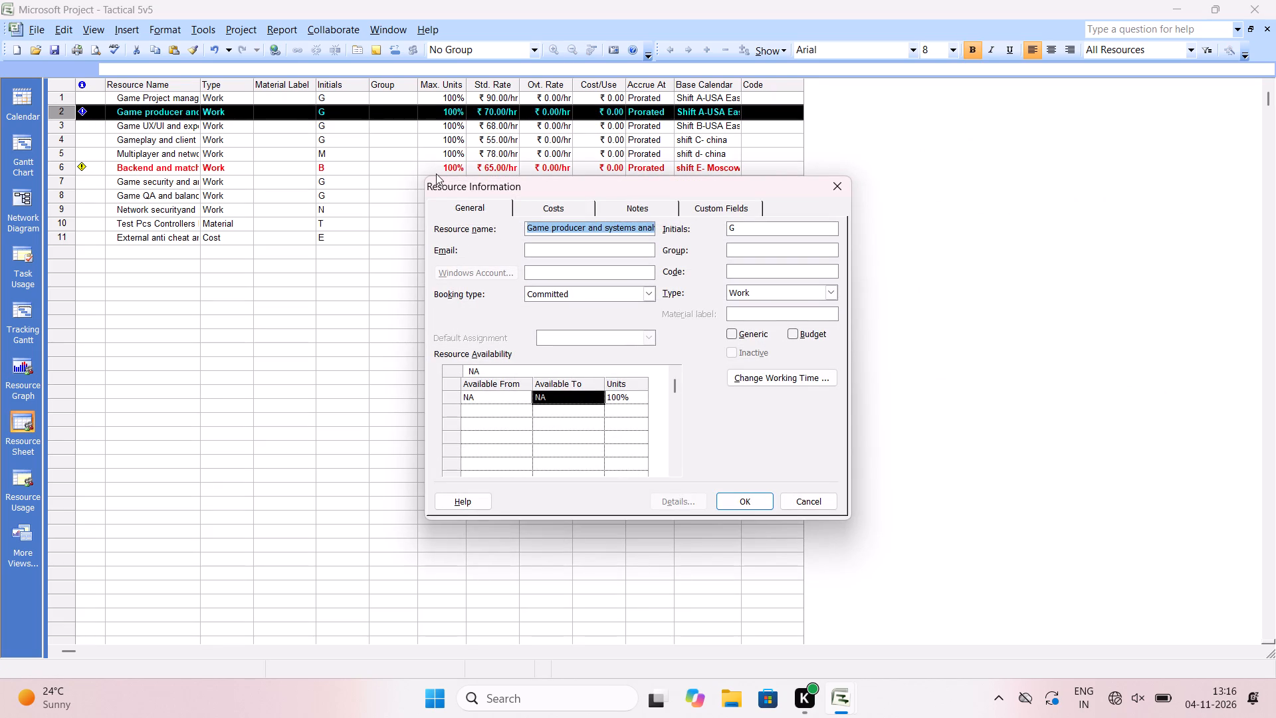
{"action": "left_click", "coordinate": [835, 194]}
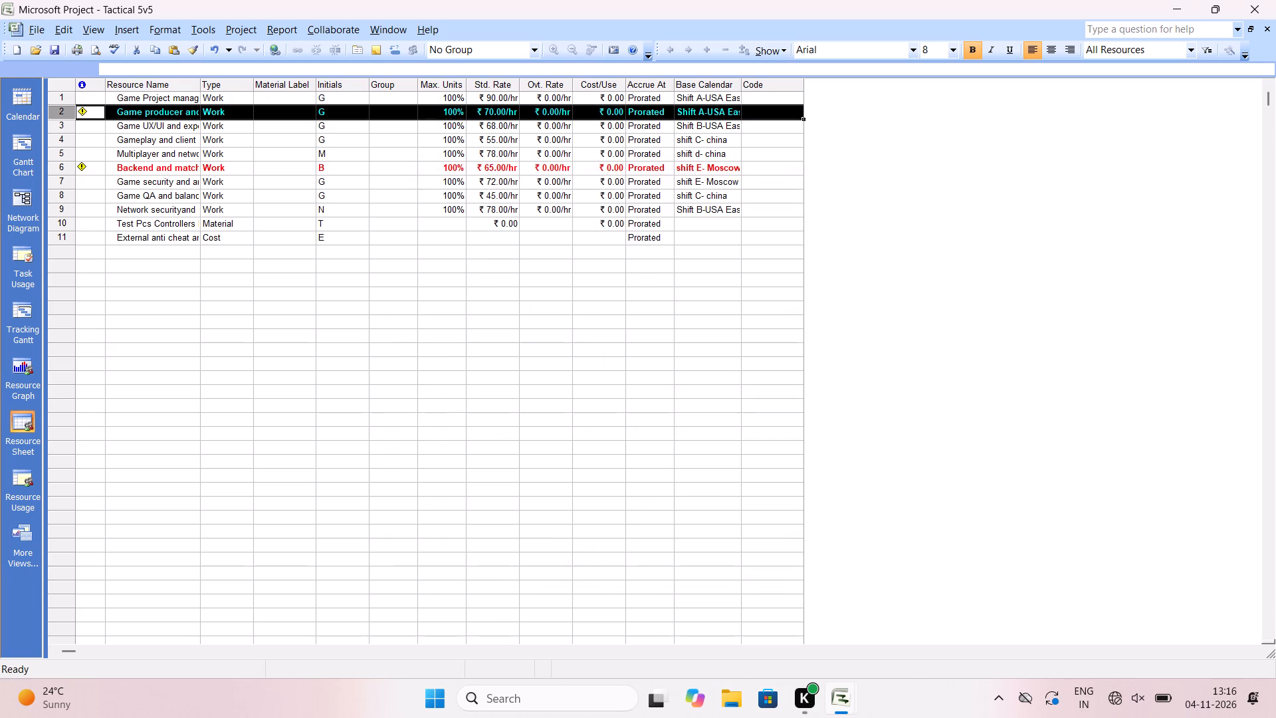
{"action": "left_click", "coordinate": [5, 166]}
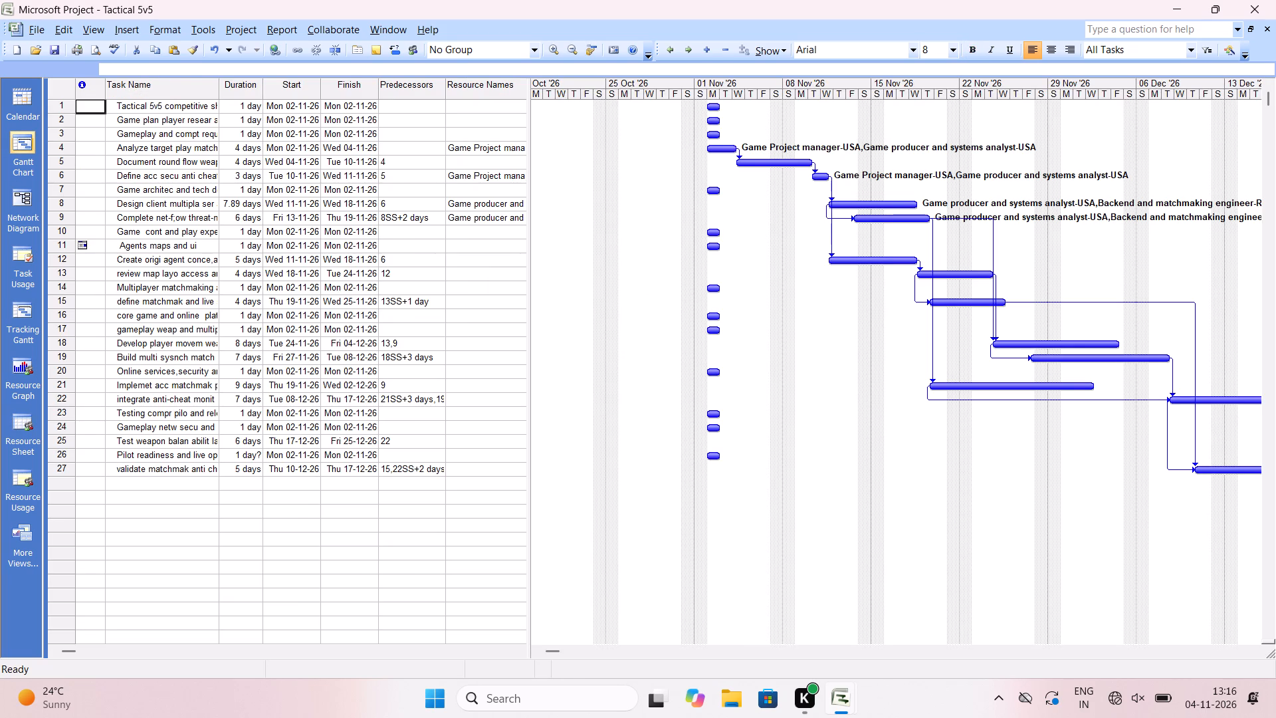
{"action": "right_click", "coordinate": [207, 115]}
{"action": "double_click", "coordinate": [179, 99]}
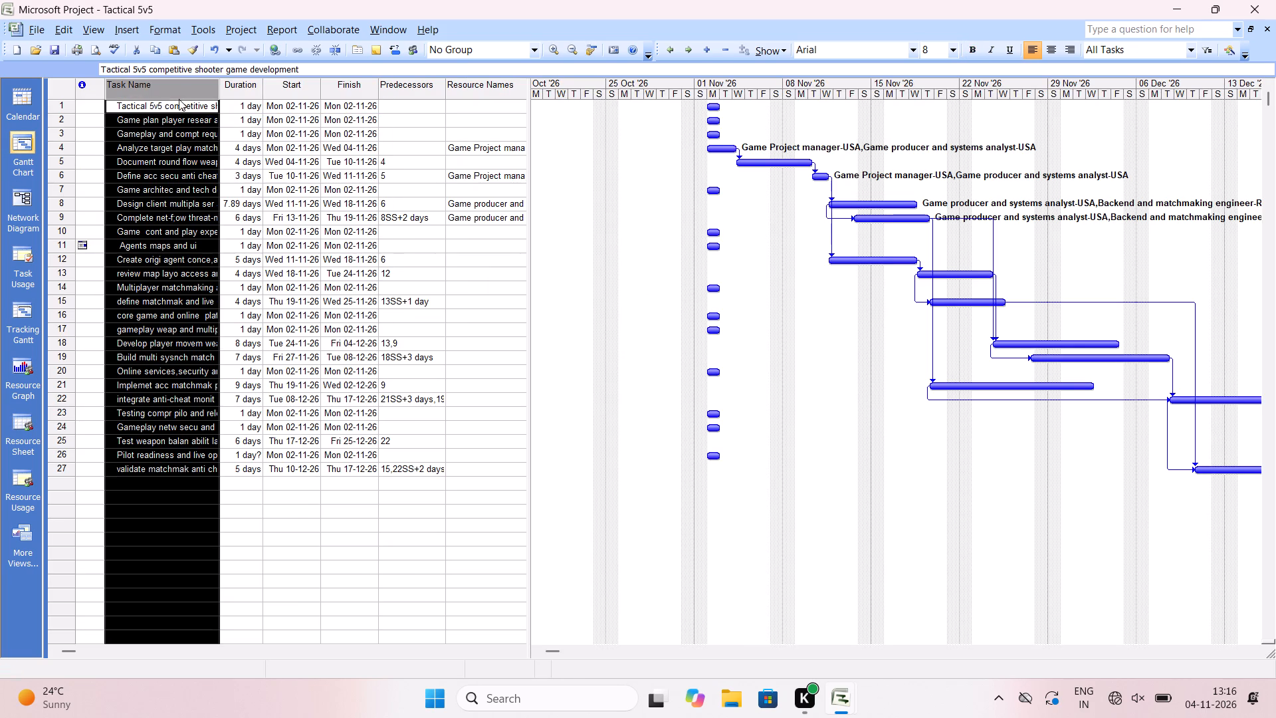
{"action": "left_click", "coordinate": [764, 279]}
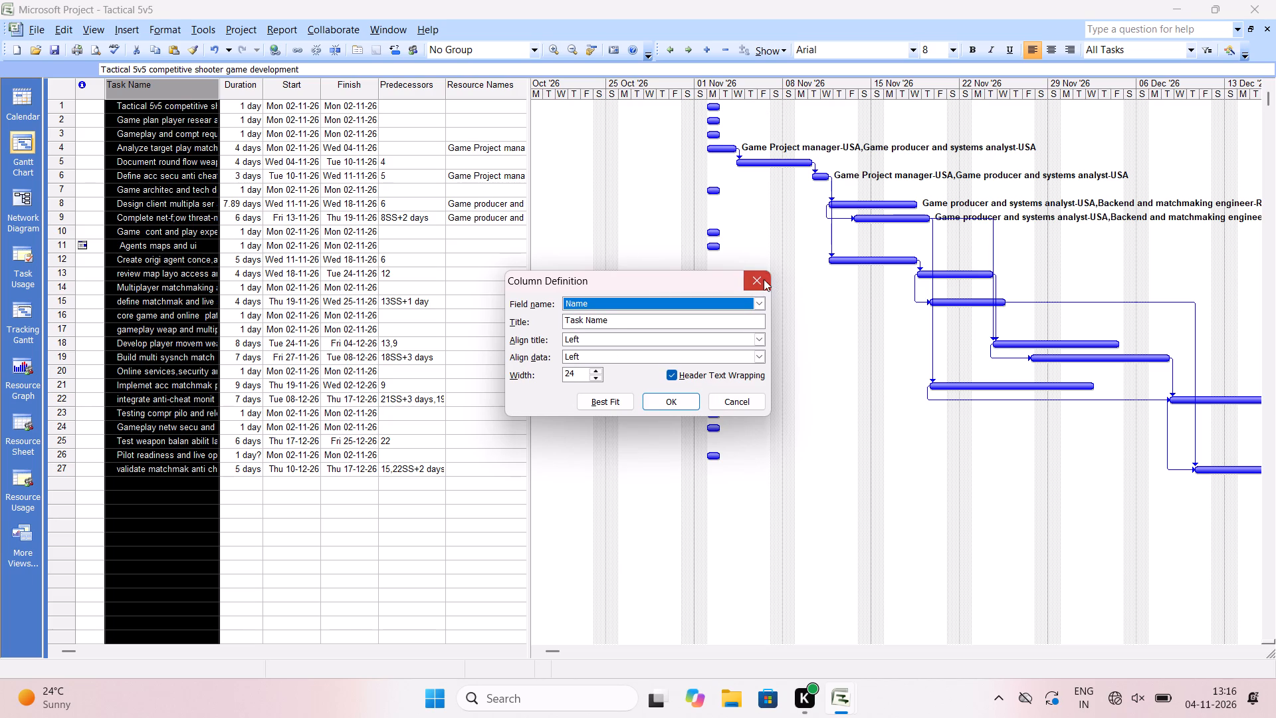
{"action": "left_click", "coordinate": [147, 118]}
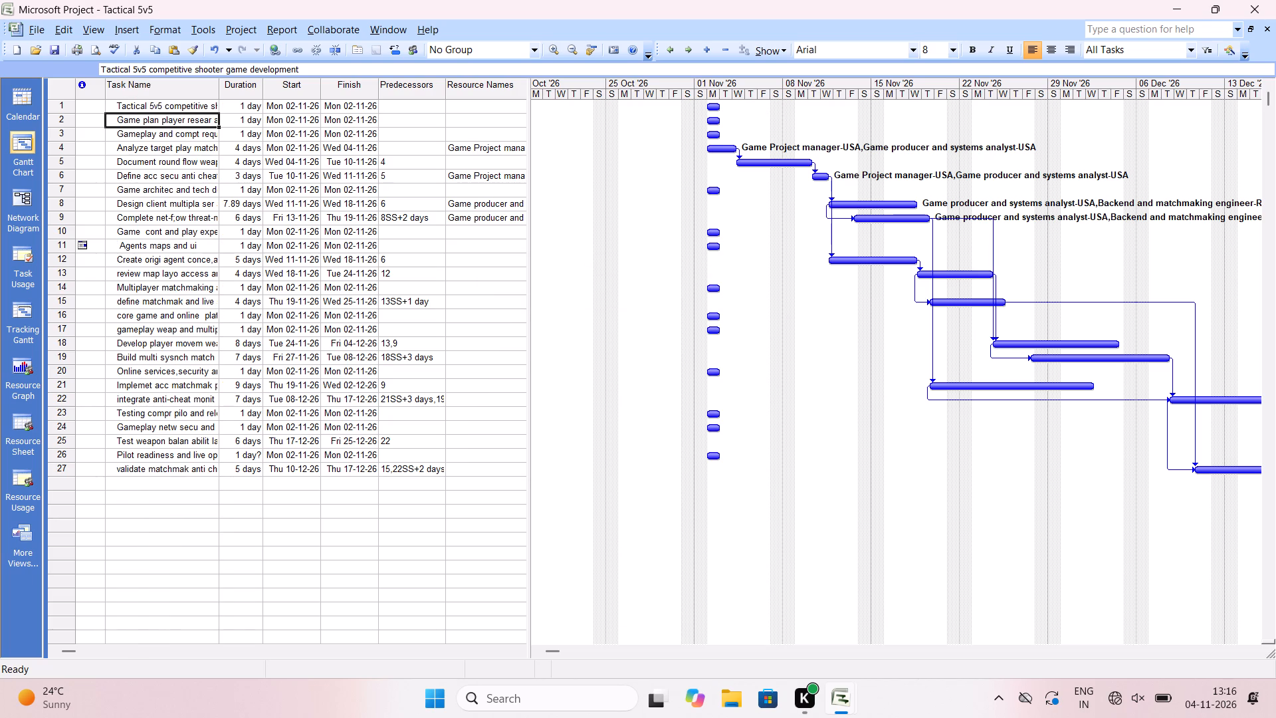
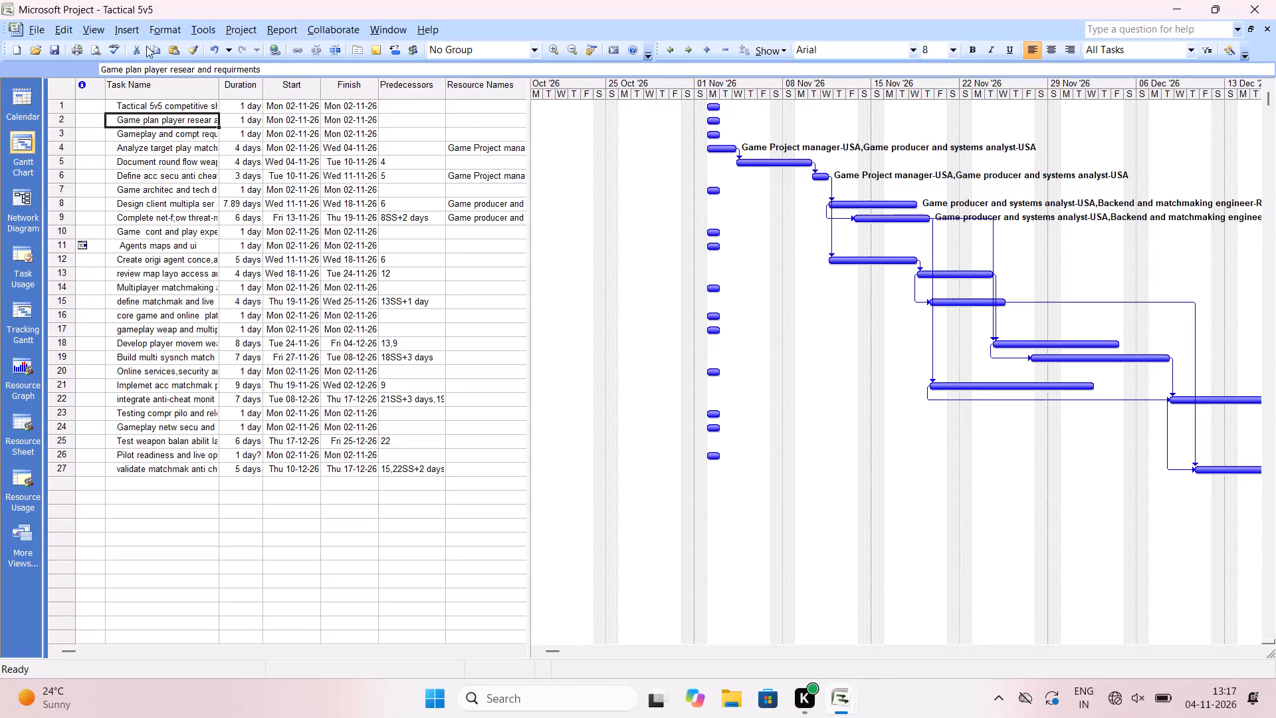
Look through the Network Diagram, Task Usage, Tracking Gantt, Resource Graph, Resource Sheet and Resource Usage views, and return to the Gantt Chart.
{"action": "left_click", "coordinate": [29, 196]}
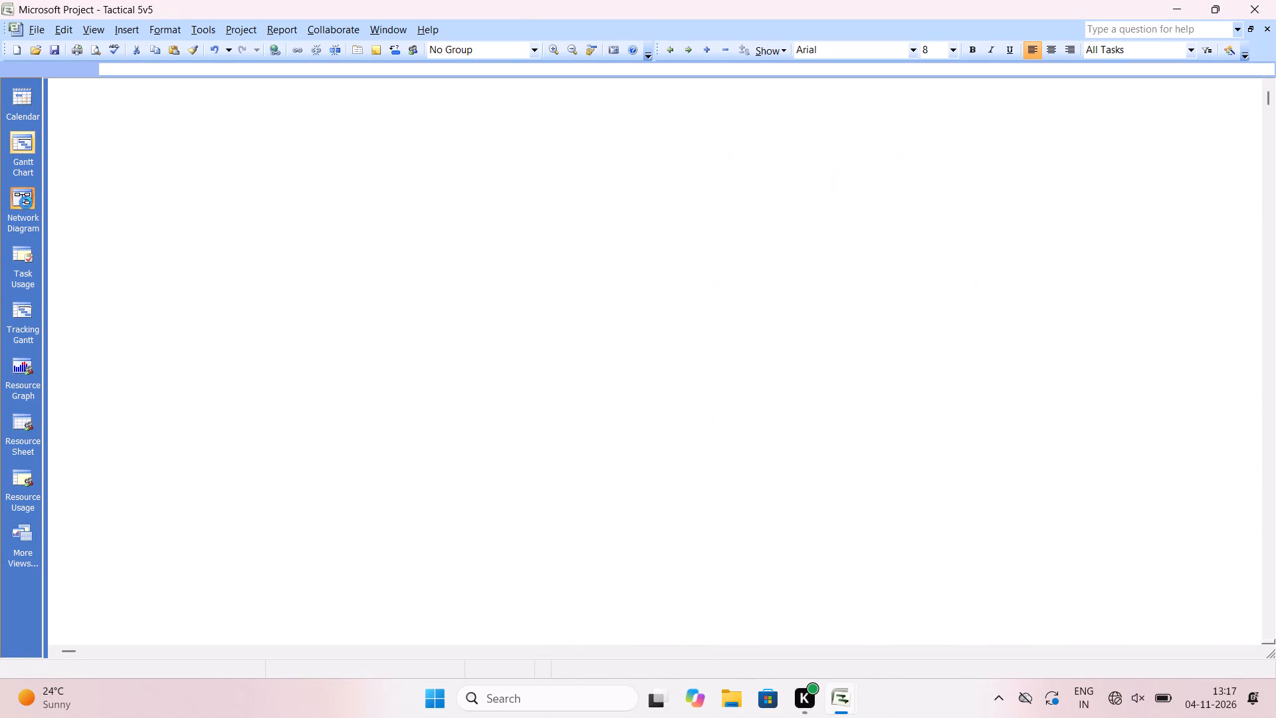
{"action": "left_click", "coordinate": [11, 260]}
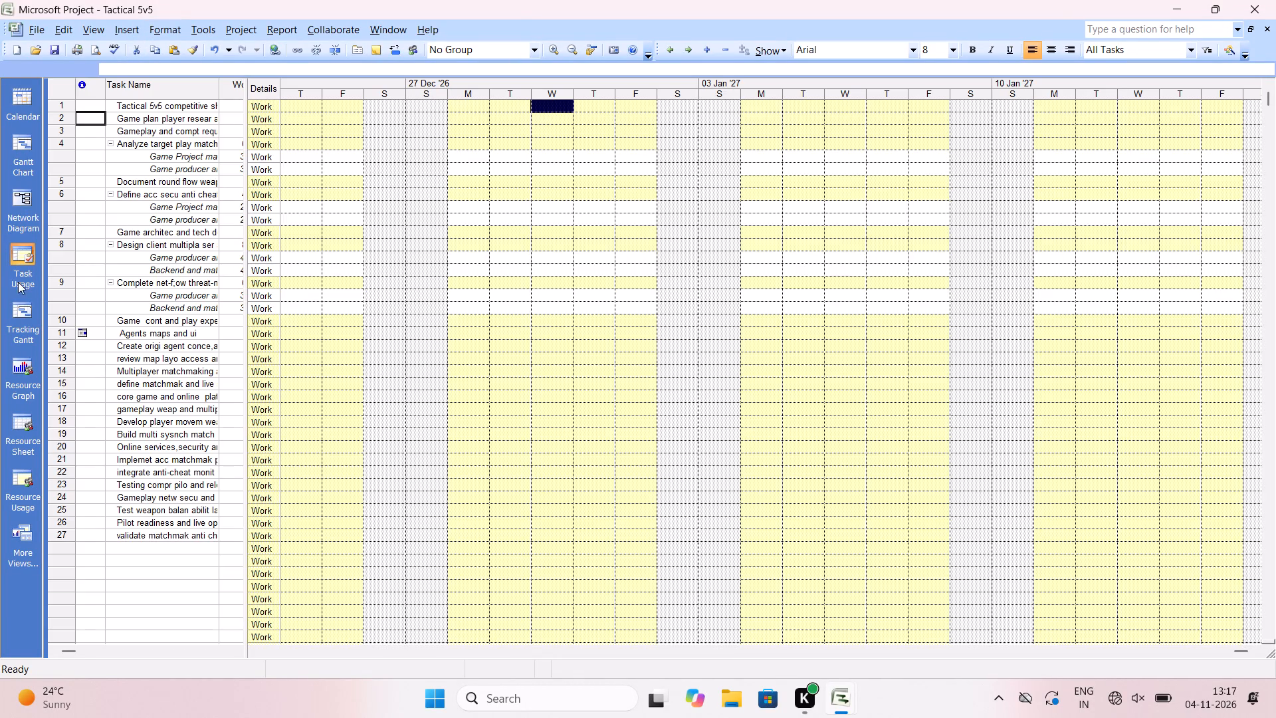
{"action": "left_click", "coordinate": [14, 305]}
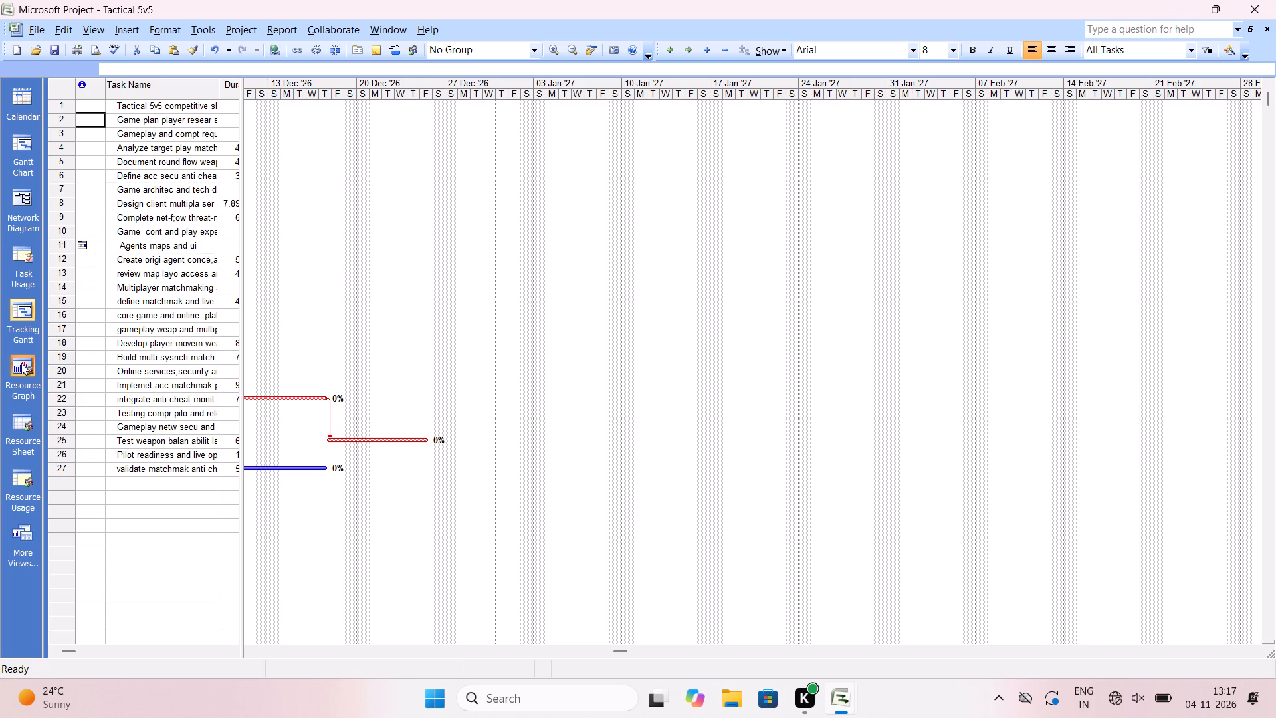
{"action": "left_click", "coordinate": [21, 363]}
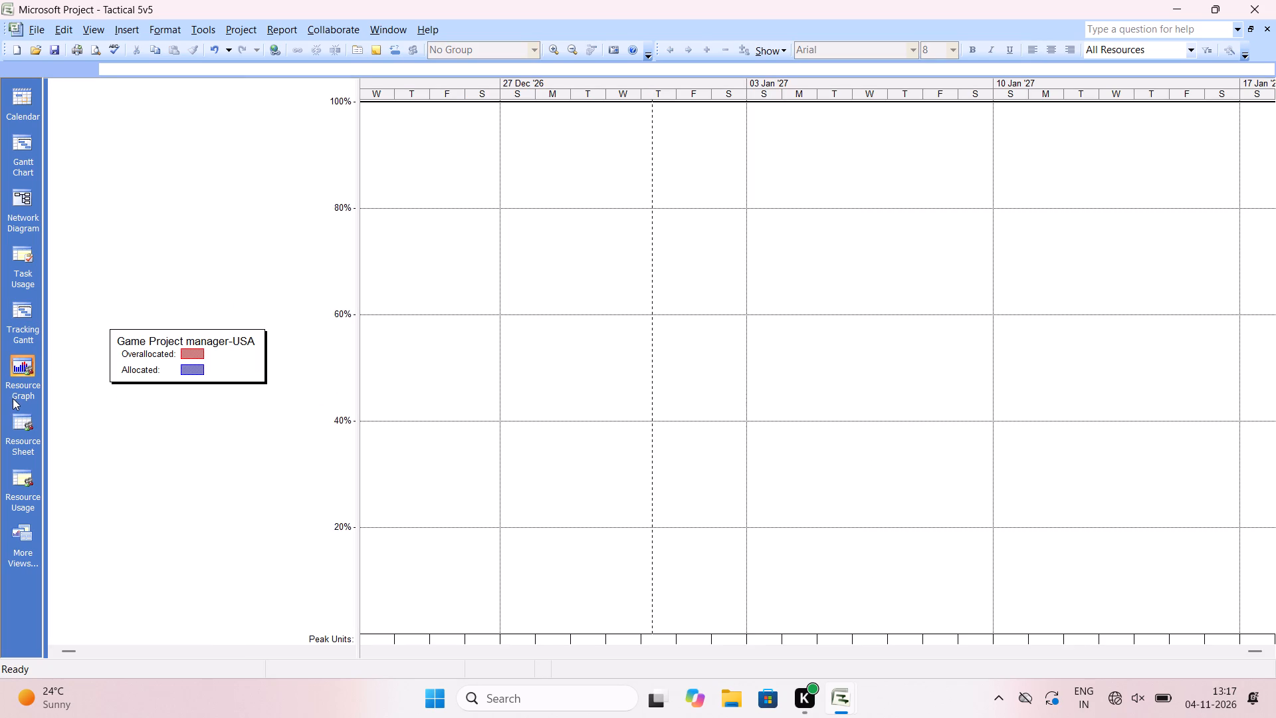
{"action": "left_click", "coordinate": [13, 419]}
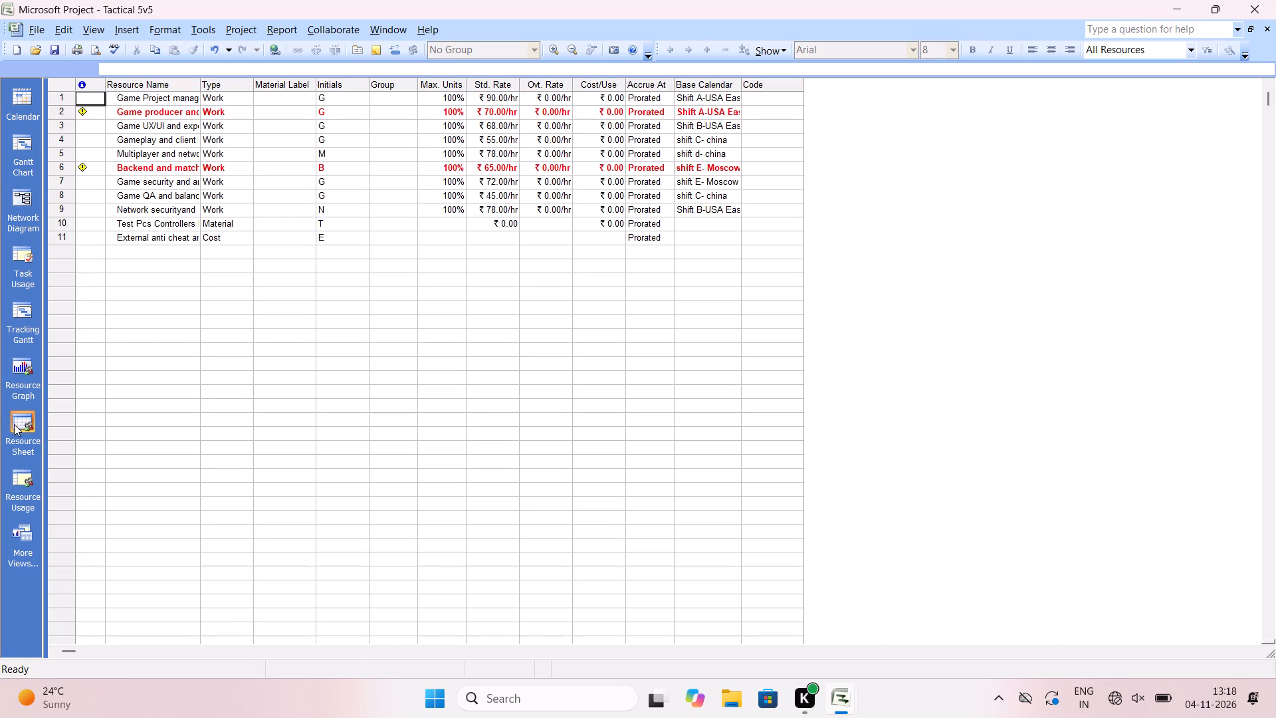
{"action": "left_click", "coordinate": [15, 473]}
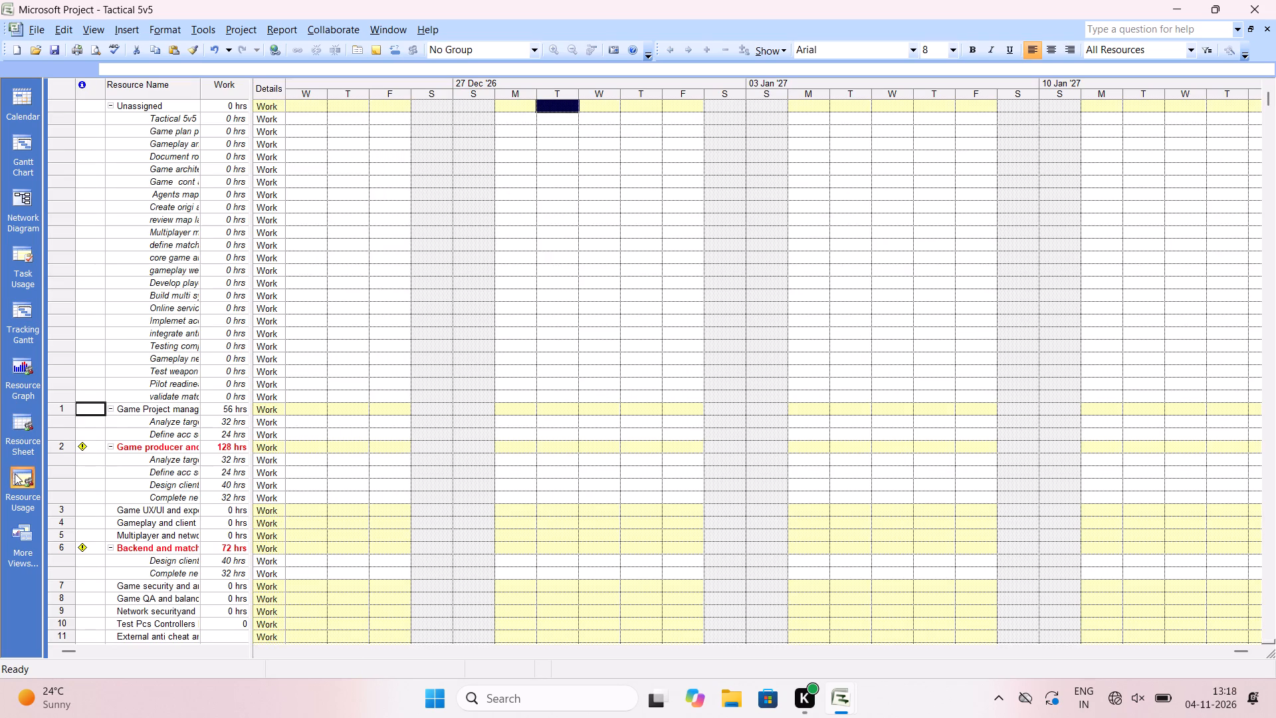
{"action": "left_click", "coordinate": [21, 524]}
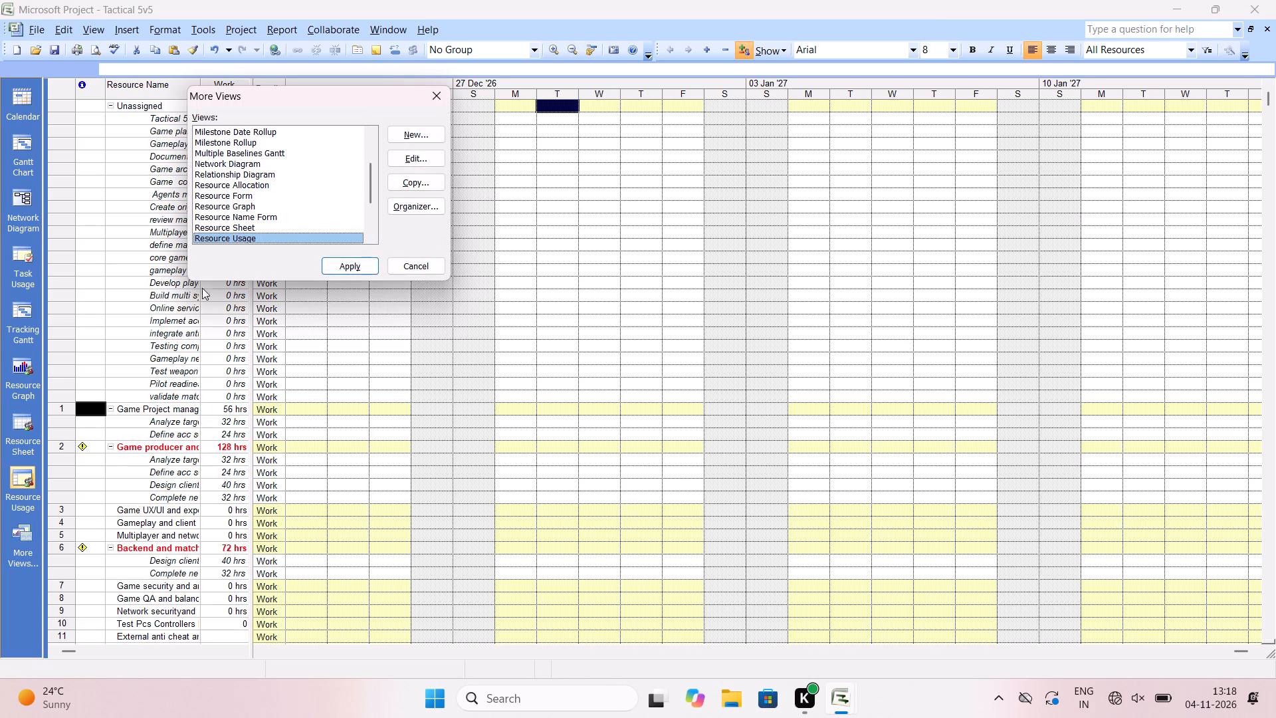
{"action": "left_click", "coordinate": [439, 98]}
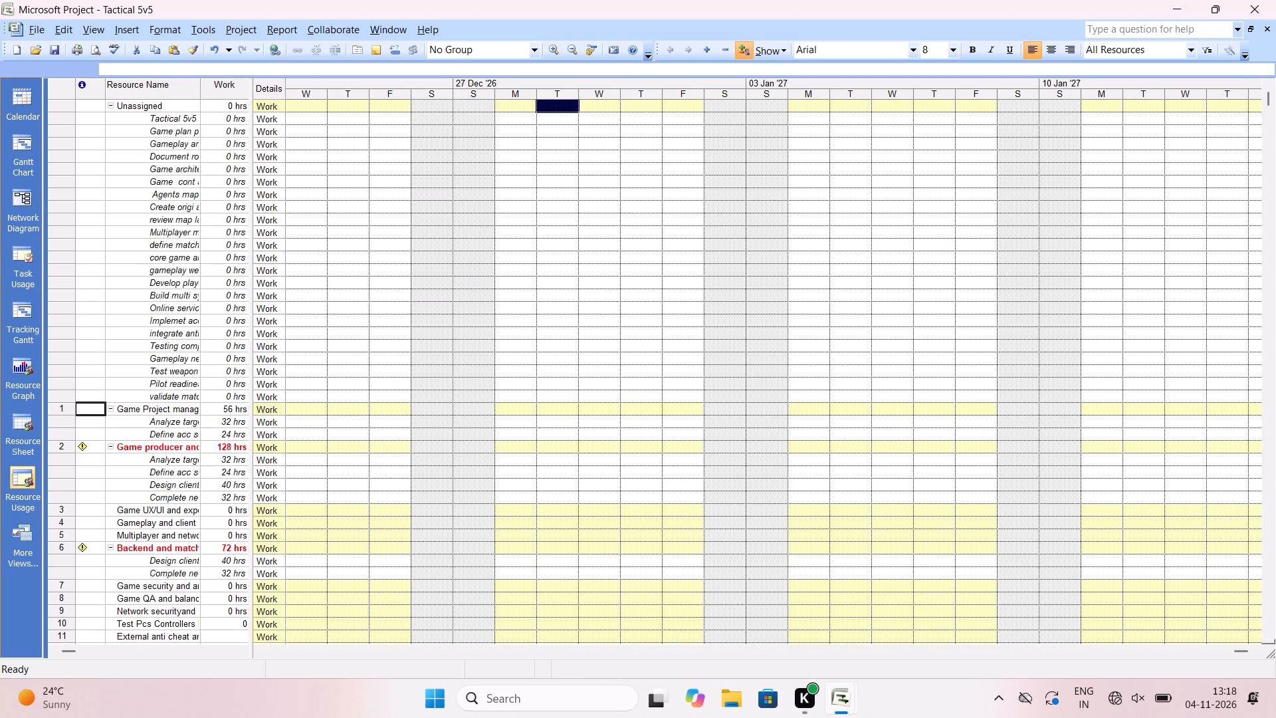
{"action": "left_click", "coordinate": [20, 148]}
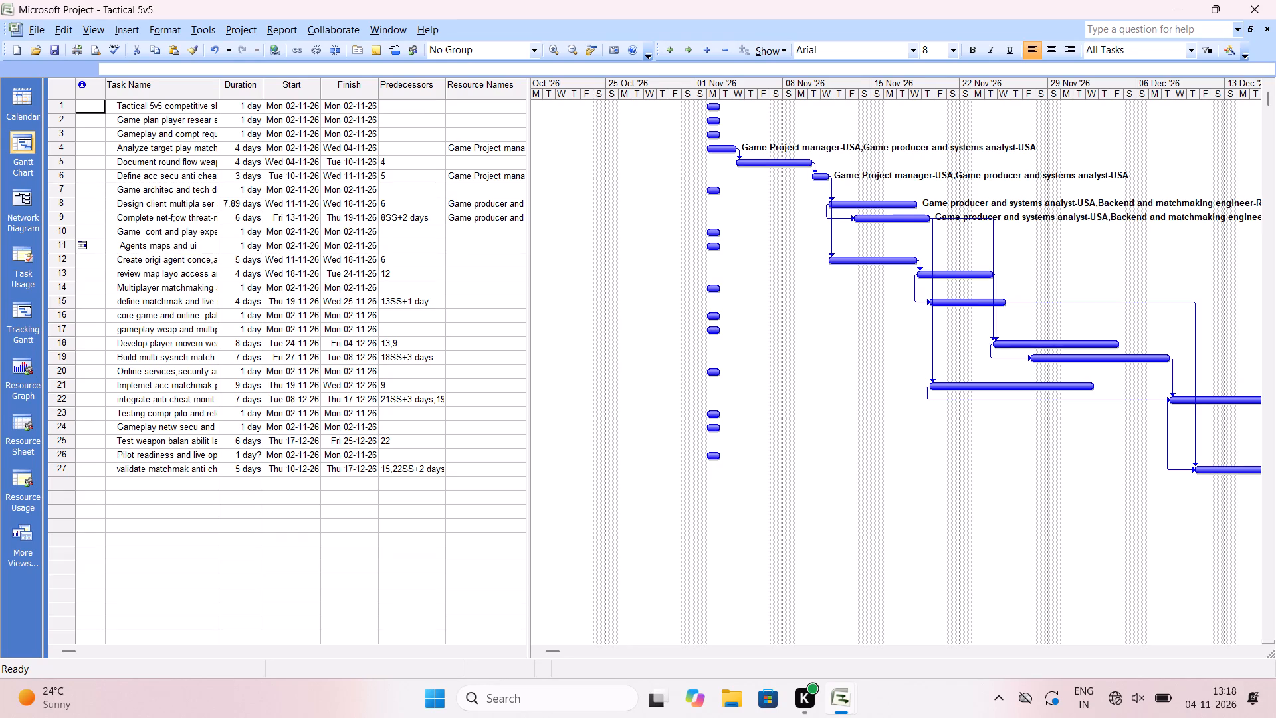
Show the project in the Calendar view for November 2026 and capture a full-screen screenshot of it.
{"action": "left_click", "coordinate": [13, 100]}
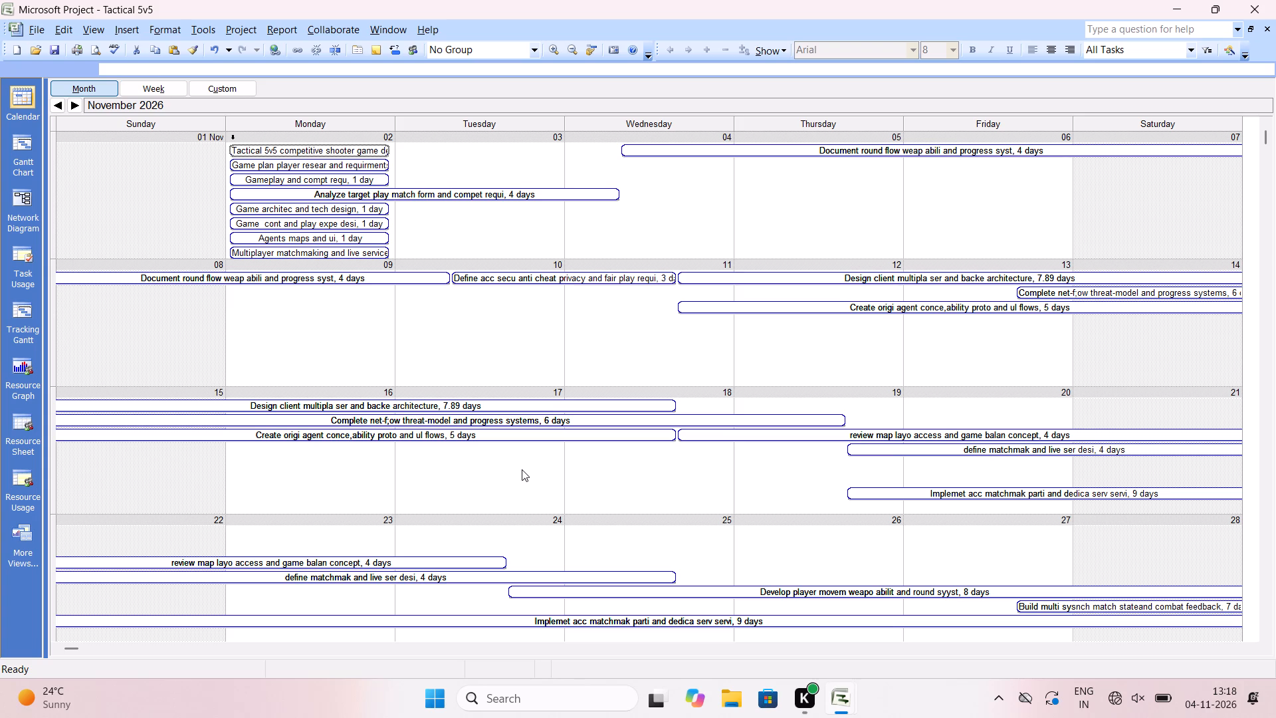
{"action": "key", "text": "Print"}
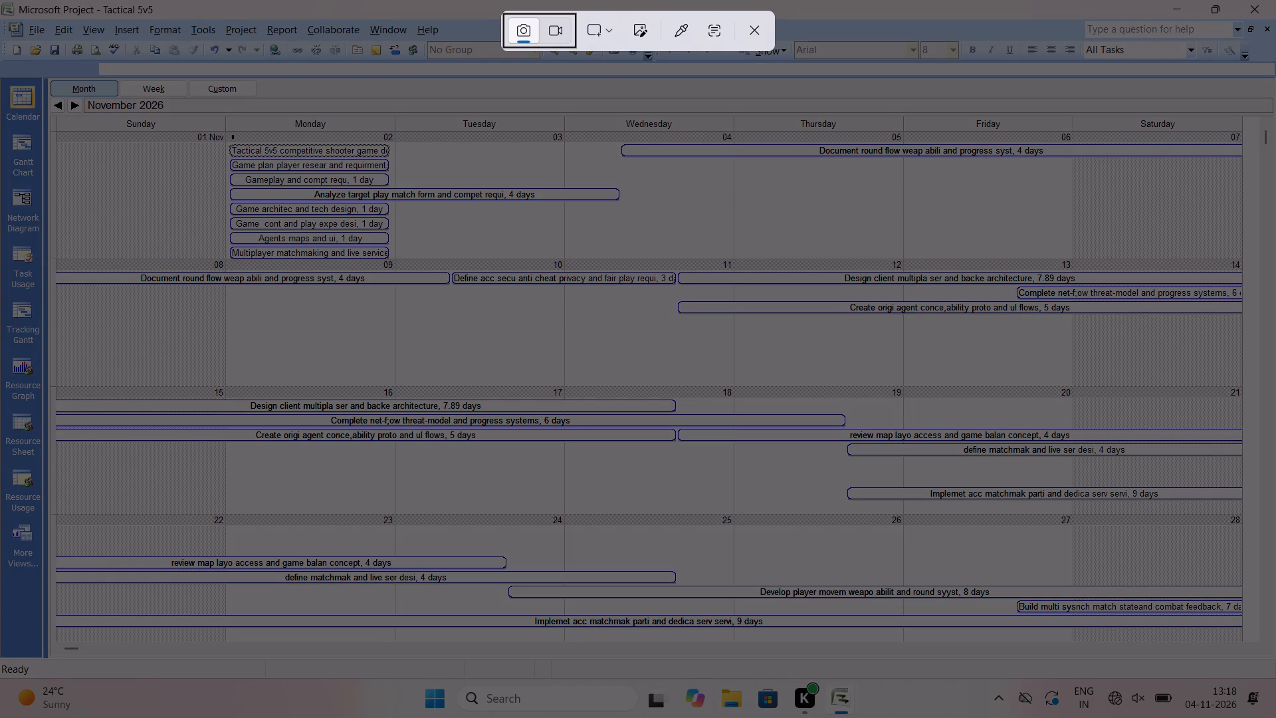
{"action": "left_click_drag", "start_coordinate": [0, 0], "coordinate": [833, 509]}
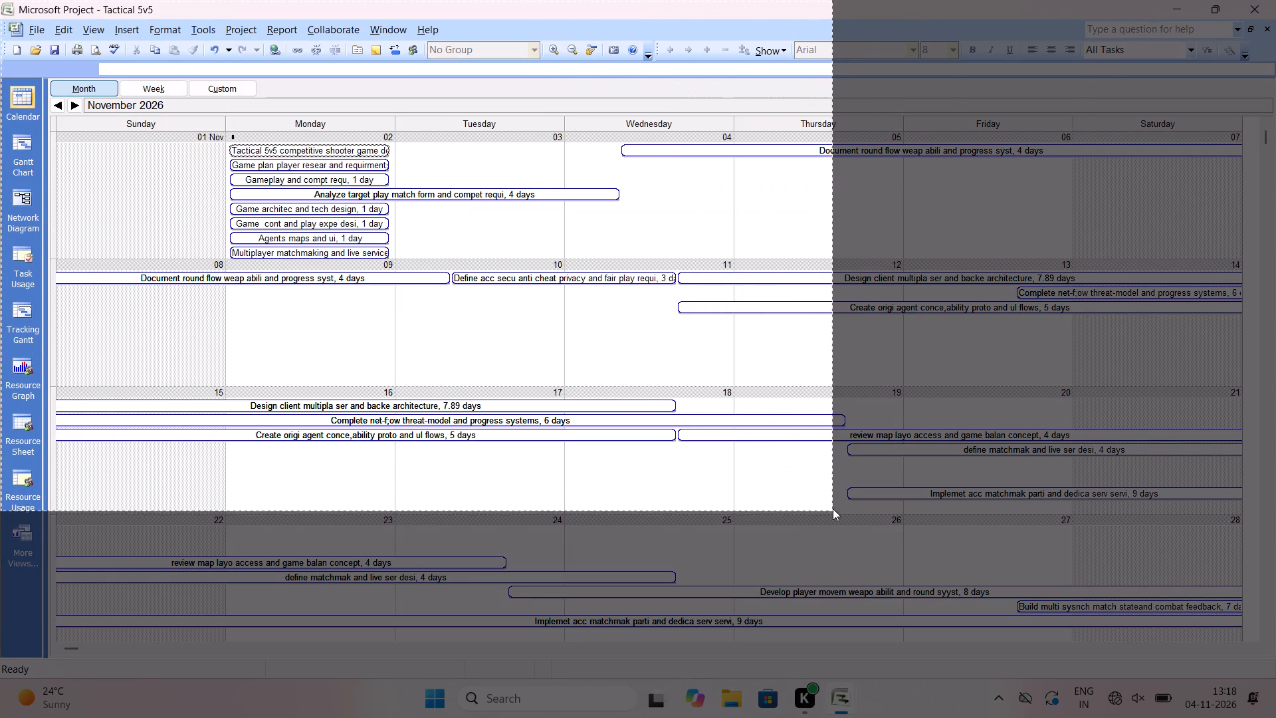
{"action": "left_click_drag", "start_coordinate": [833, 509], "coordinate": [1275, 717]}
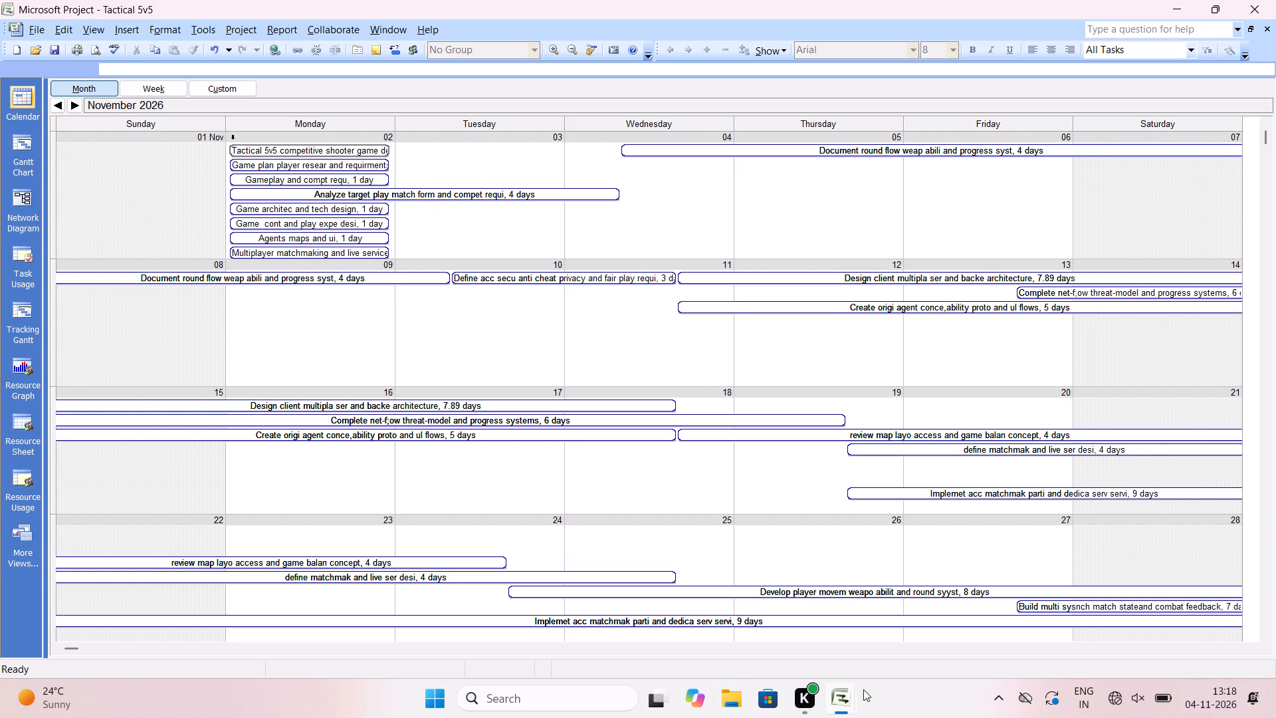
Show the Gantt Chart view and capture a full-screen screenshot of the task table and bars.
{"action": "left_click", "coordinate": [17, 158]}
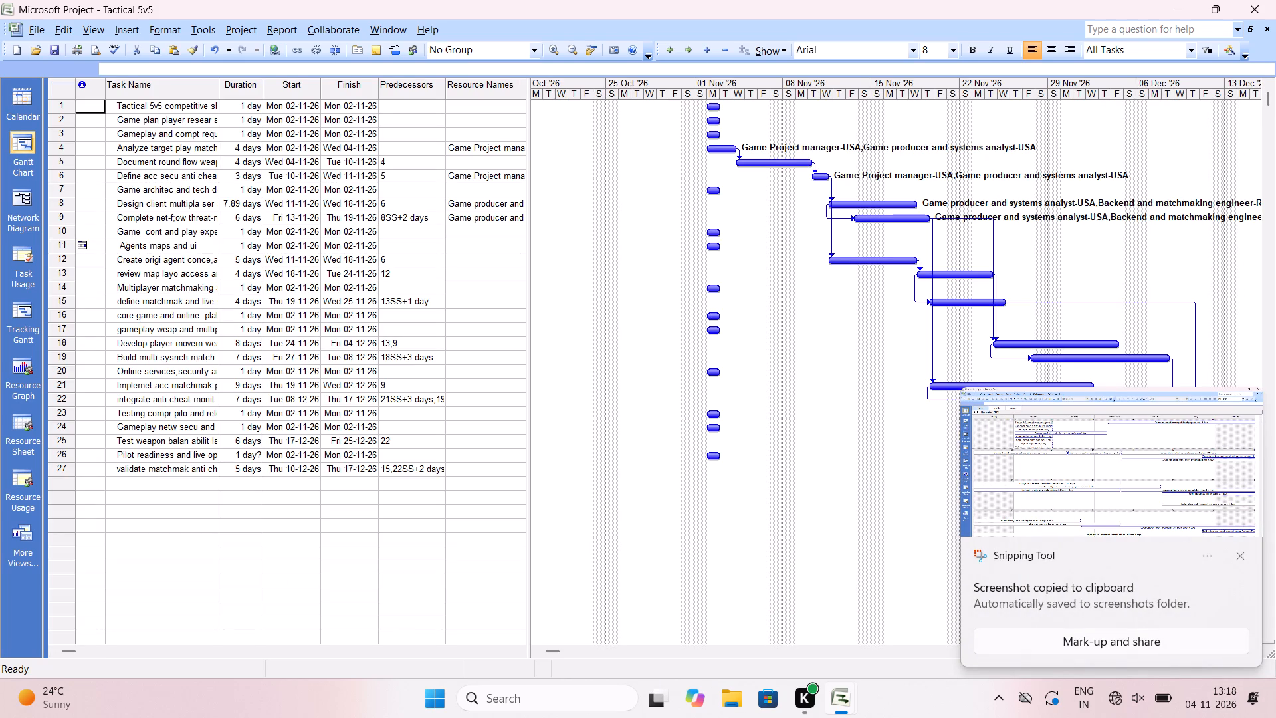
{"action": "key", "text": "Print"}
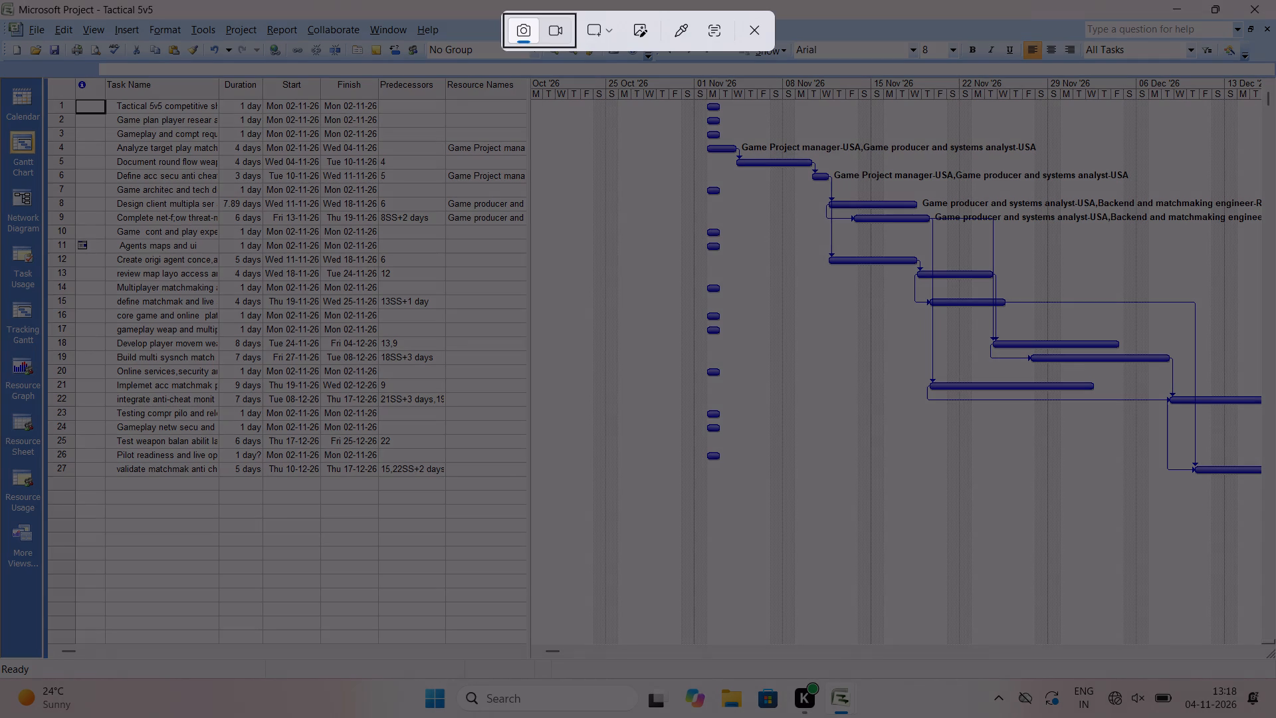
{"action": "left_click_drag", "start_coordinate": [0, 0], "coordinate": [1198, 663]}
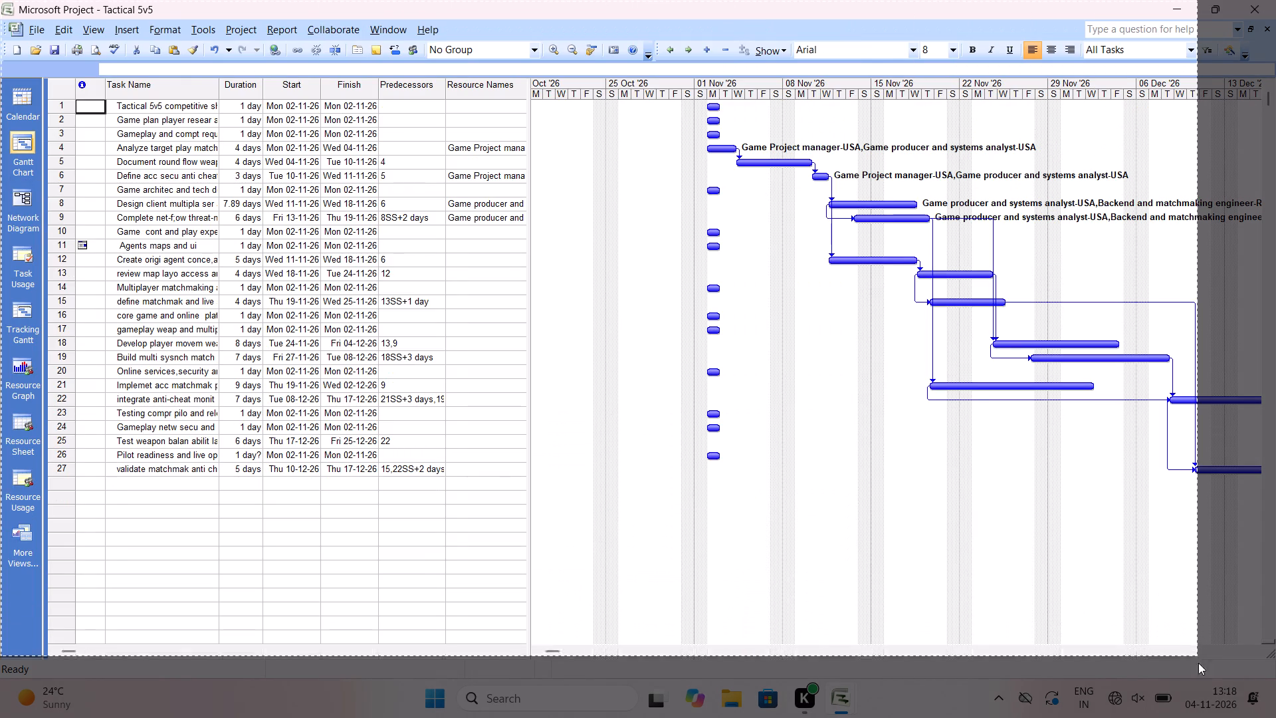
{"action": "left_click_drag", "start_coordinate": [1198, 663], "coordinate": [1275, 717]}
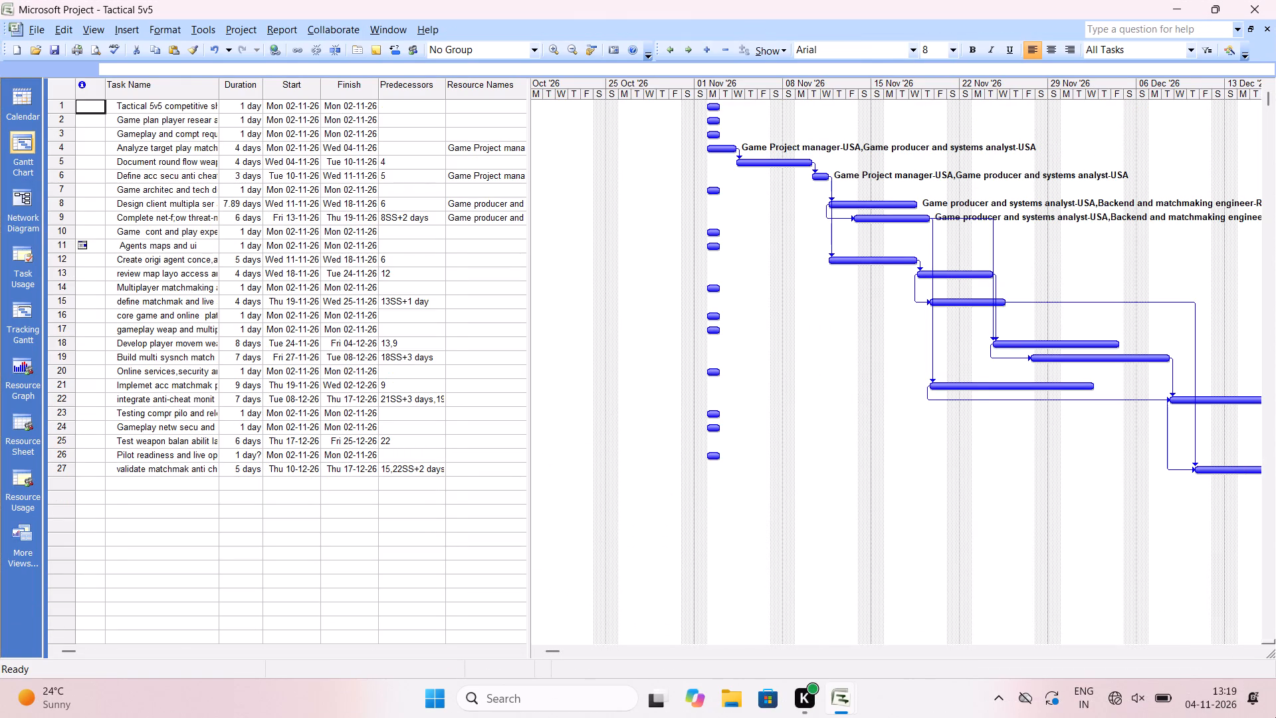
Show the Network Diagram view and capture a full-screen screenshot of its first tasks.
{"action": "key", "text": "Down"}
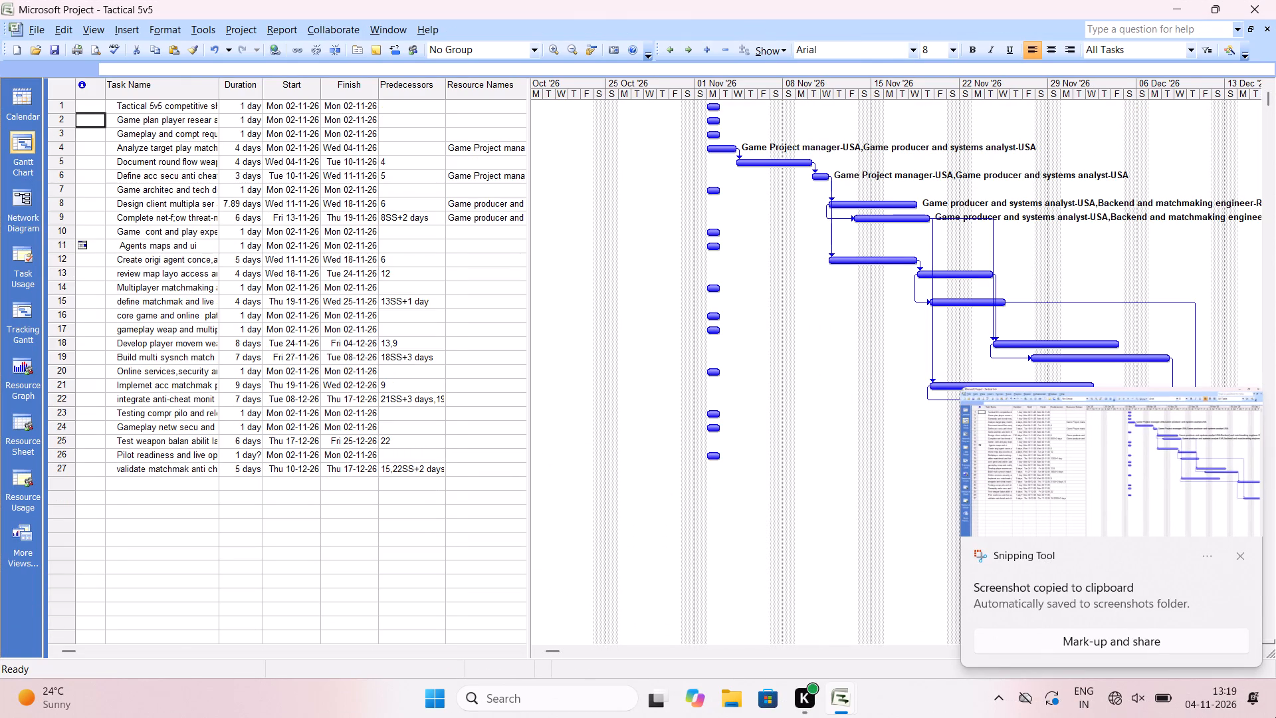
{"action": "left_click", "coordinate": [22, 191]}
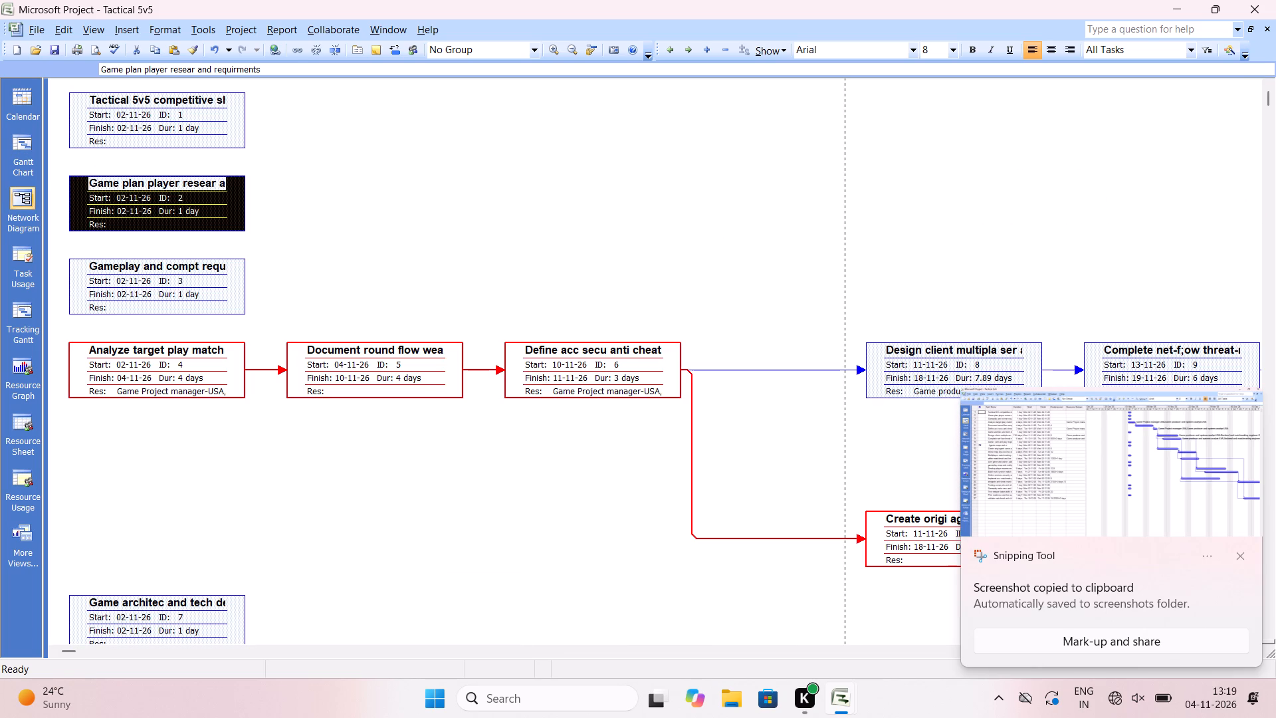
{"action": "scroll", "coordinate": [348, 316], "scroll_direction": "left", "scroll_amount": 1}
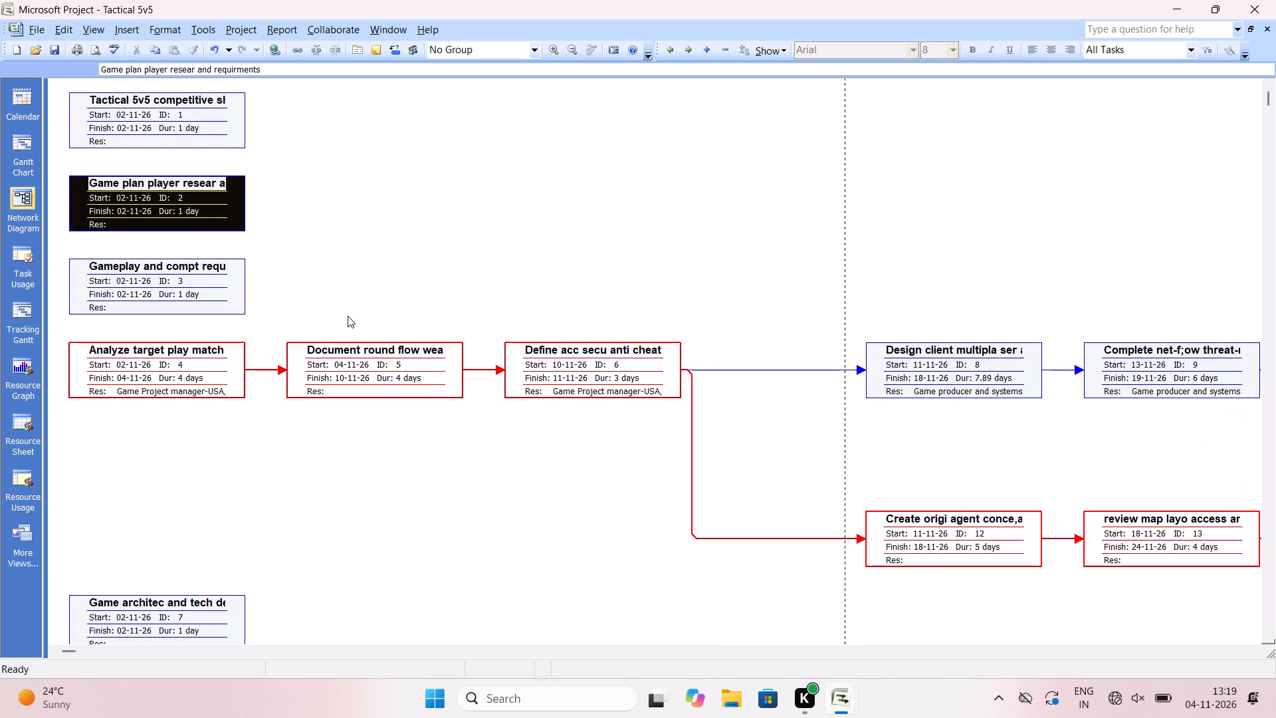
{"action": "scroll", "coordinate": [348, 316], "scroll_direction": "left", "scroll_amount": 1}
{"action": "scroll", "coordinate": [348, 316], "scroll_direction": "down", "scroll_amount": 19}
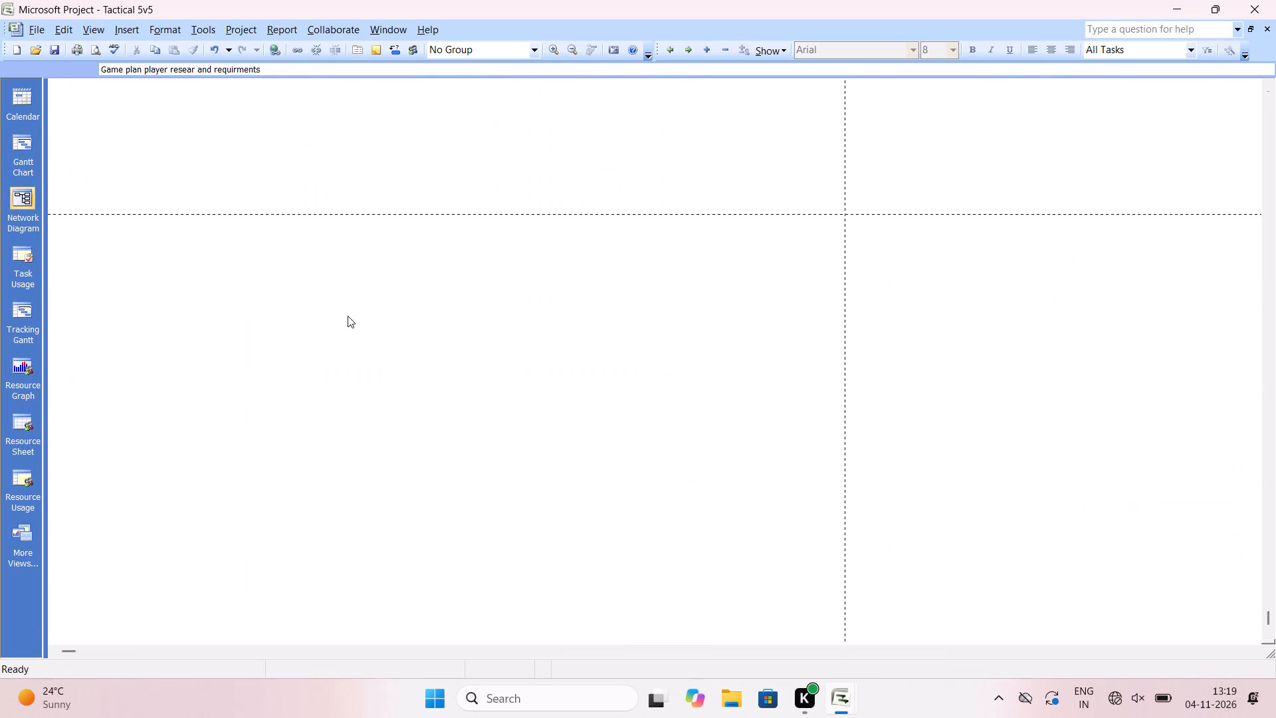
{"action": "scroll", "coordinate": [348, 316], "scroll_direction": "up", "scroll_amount": 10}
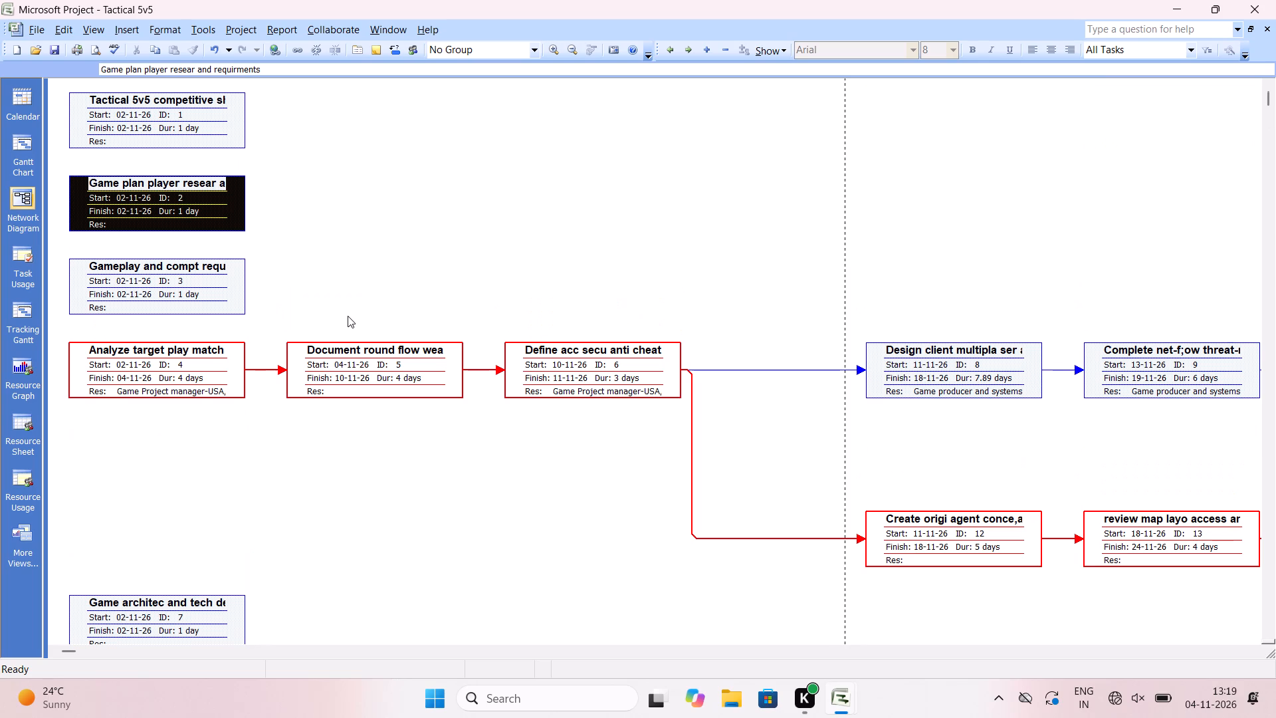
{"action": "key", "text": "Print"}
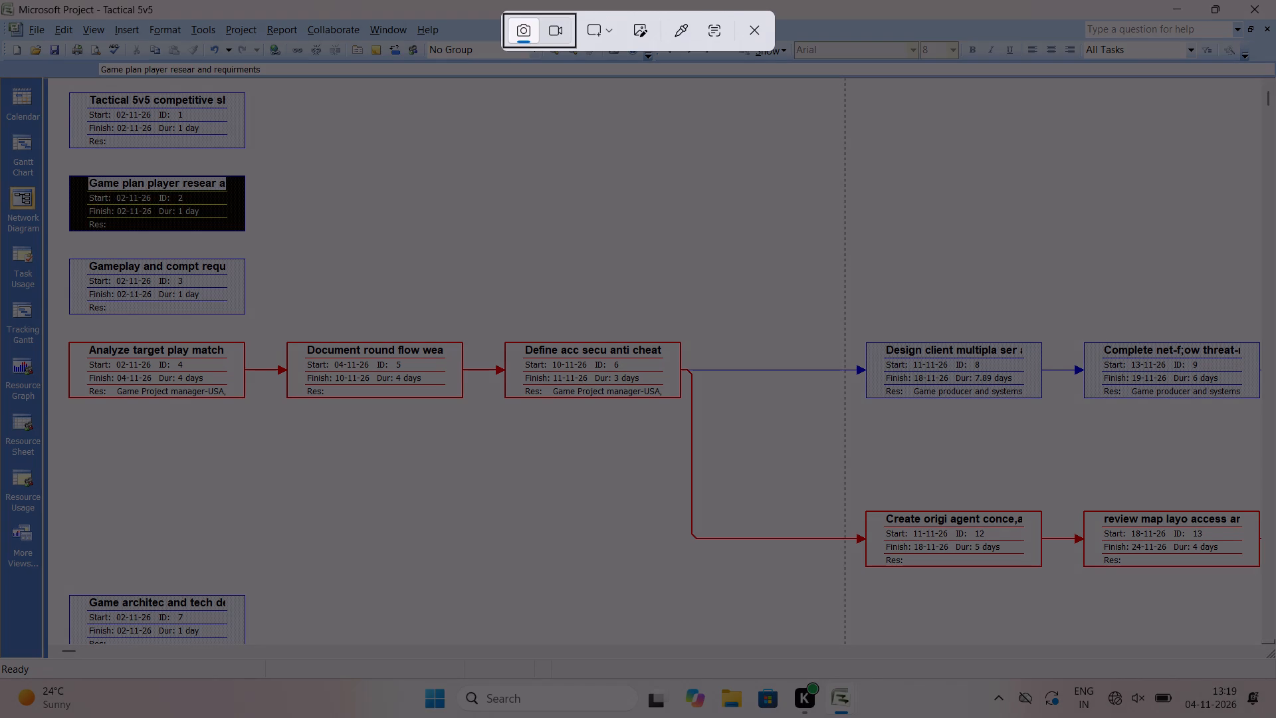
{"action": "left_click_drag", "start_coordinate": [0, 0], "coordinate": [448, 299]}
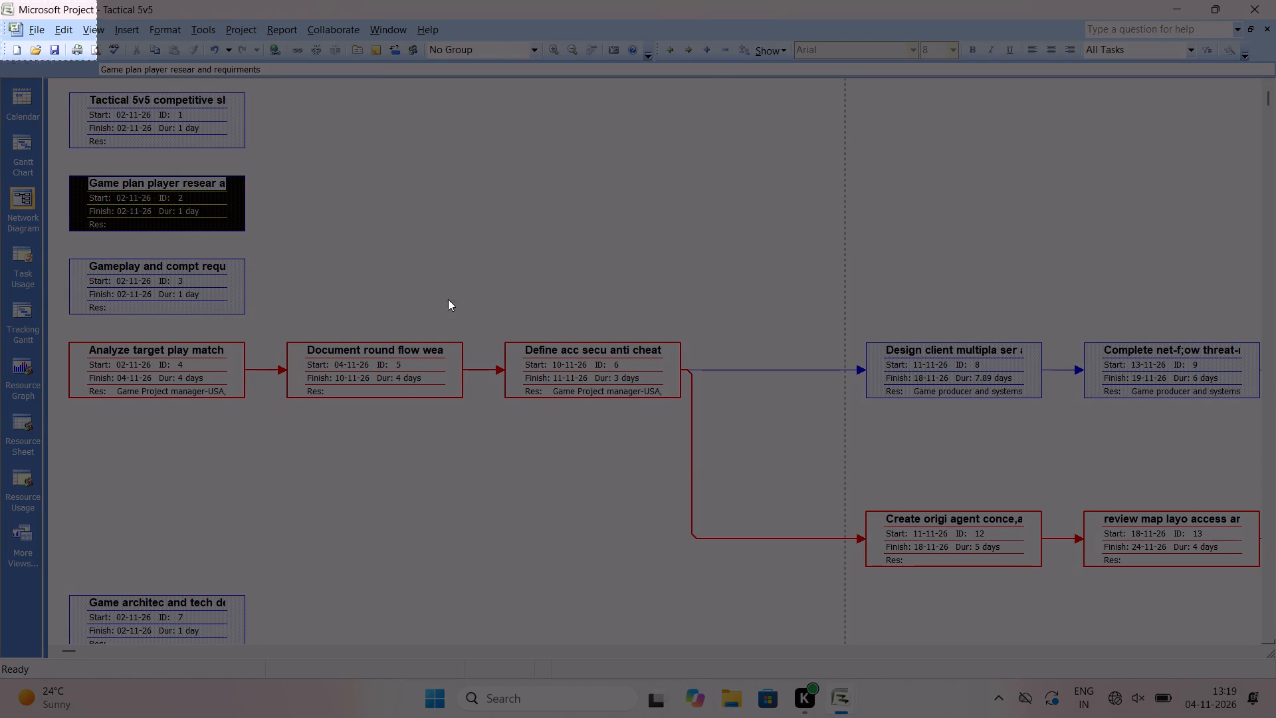
{"action": "left_click_drag", "start_coordinate": [448, 299], "coordinate": [1275, 715]}
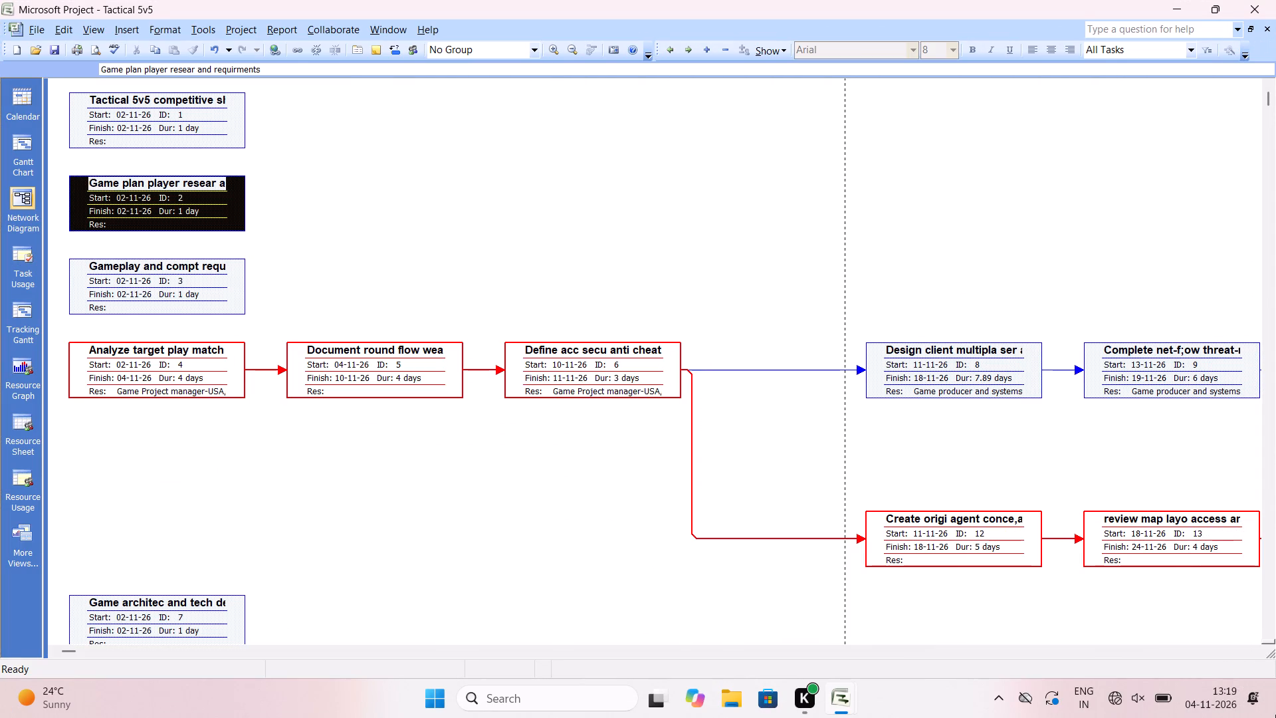
Show the Task Usage view and capture a full-screen screenshot of it.
{"action": "left_click", "coordinate": [14, 254]}
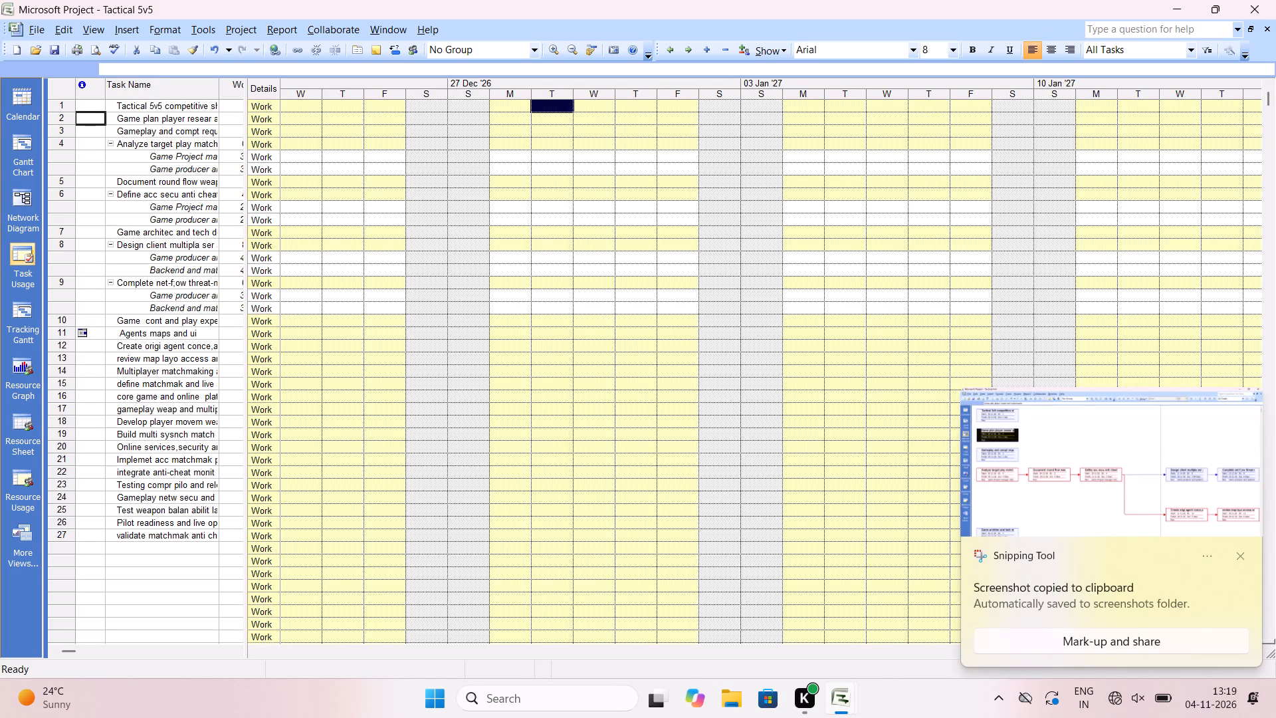
{"action": "key", "text": "Print"}
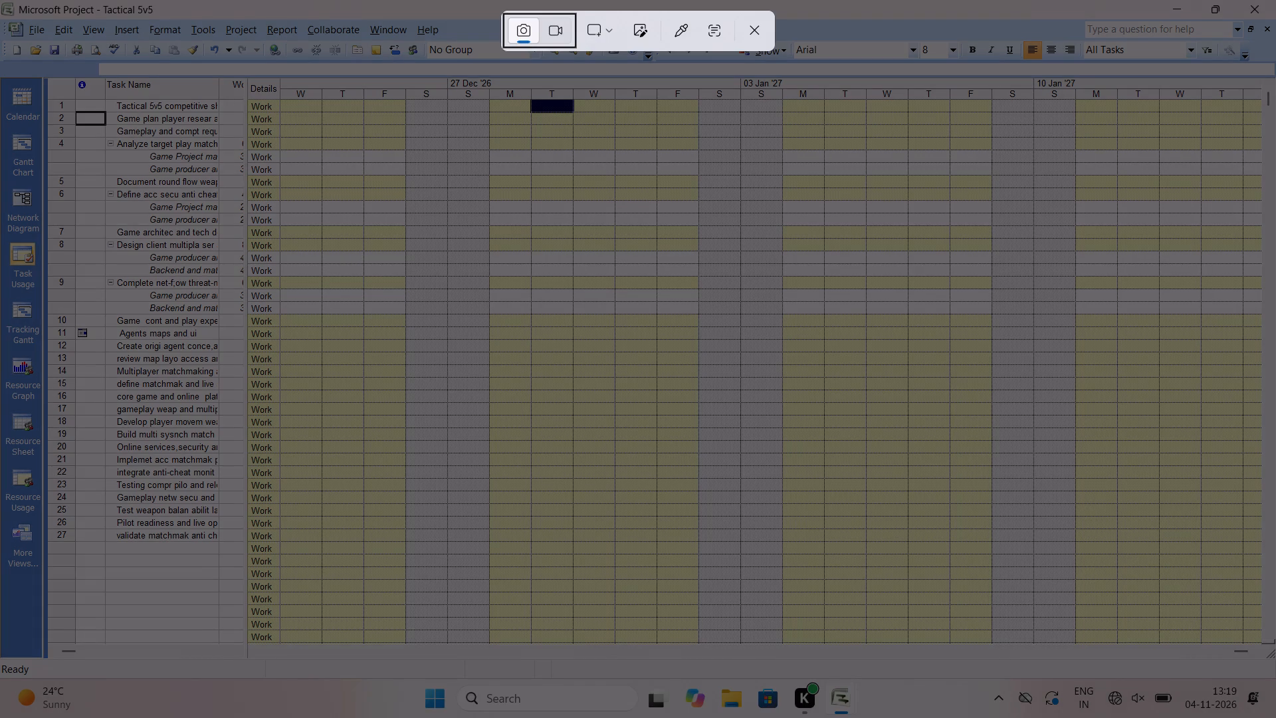
{"action": "left_click_drag", "start_coordinate": [0, 0], "coordinate": [1000, 675]}
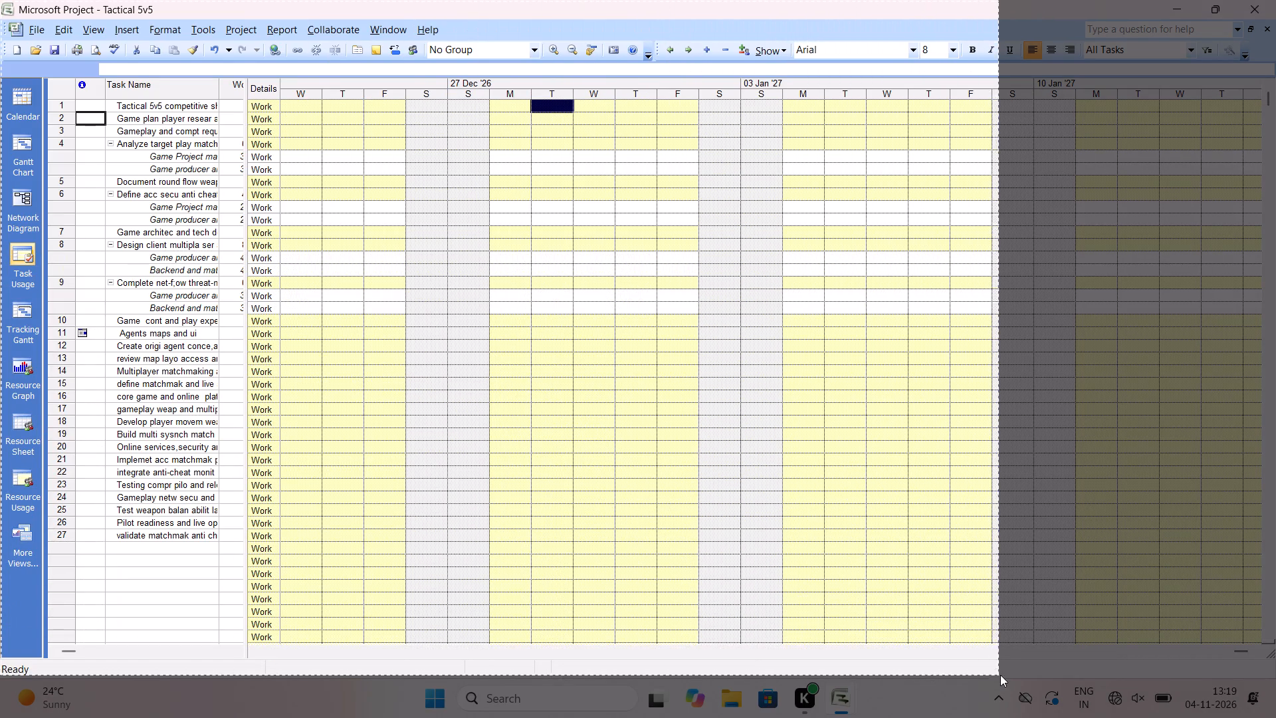
{"action": "left_click_drag", "start_coordinate": [1000, 675], "coordinate": [1275, 713]}
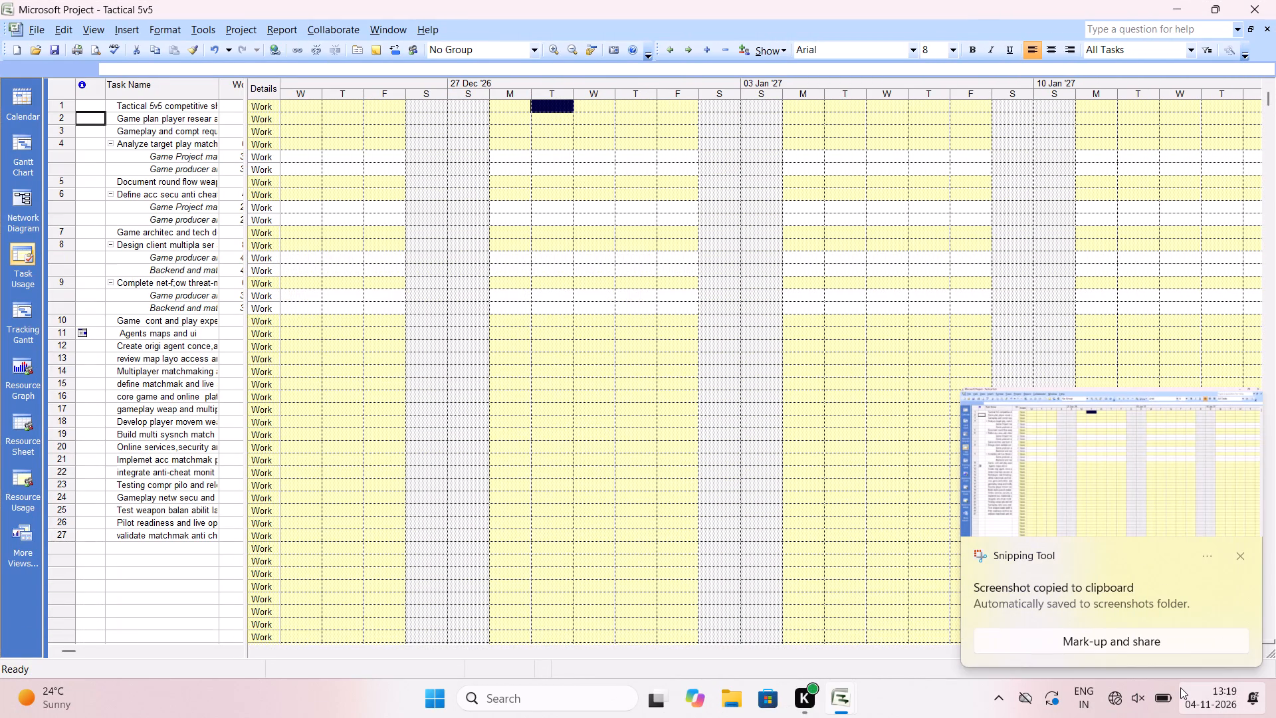
Show the Tracking Gantt view and capture a full-screen screenshot of it.
{"action": "left_click", "coordinate": [33, 318]}
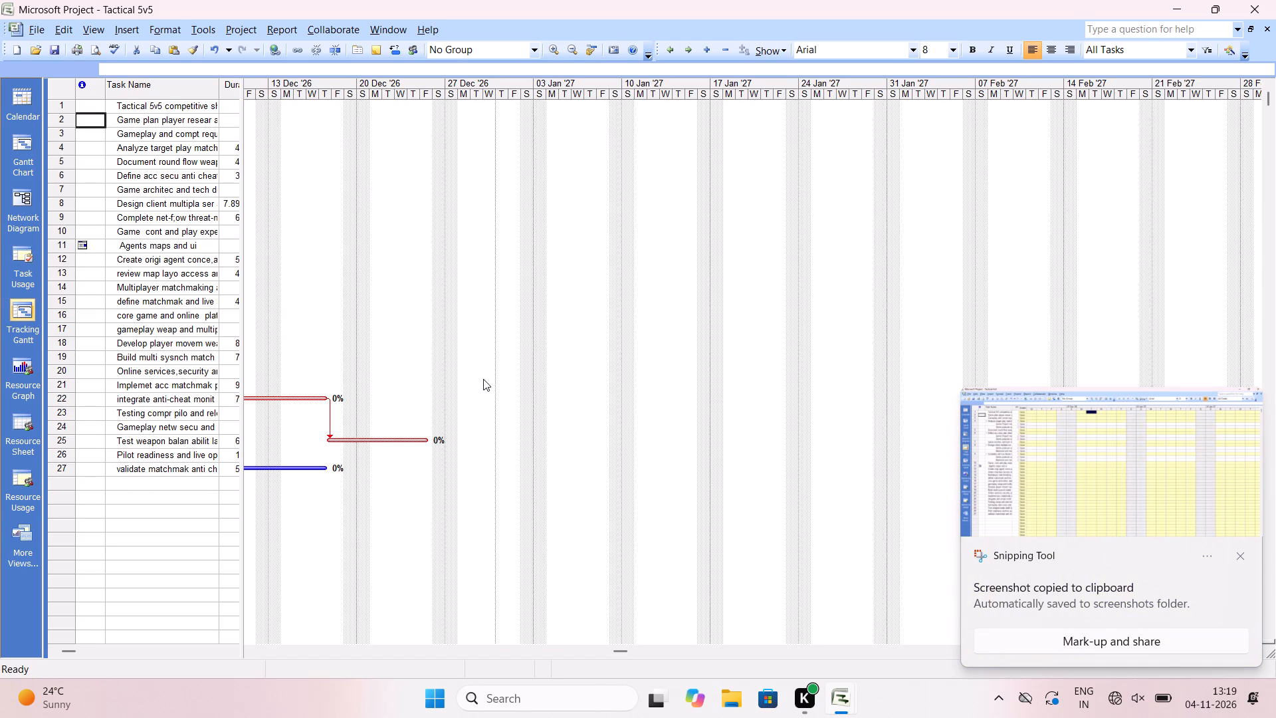
{"action": "key", "text": "Print"}
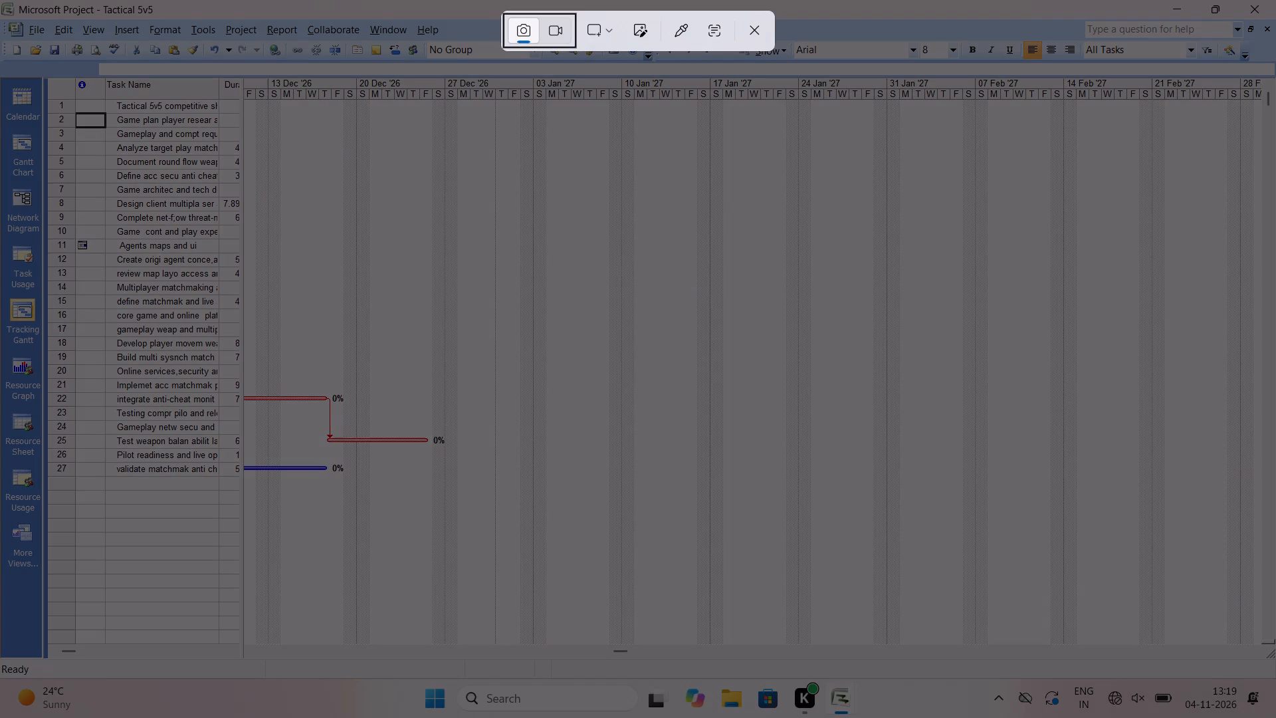
{"action": "left_click_drag", "start_coordinate": [0, 0], "coordinate": [1275, 717]}
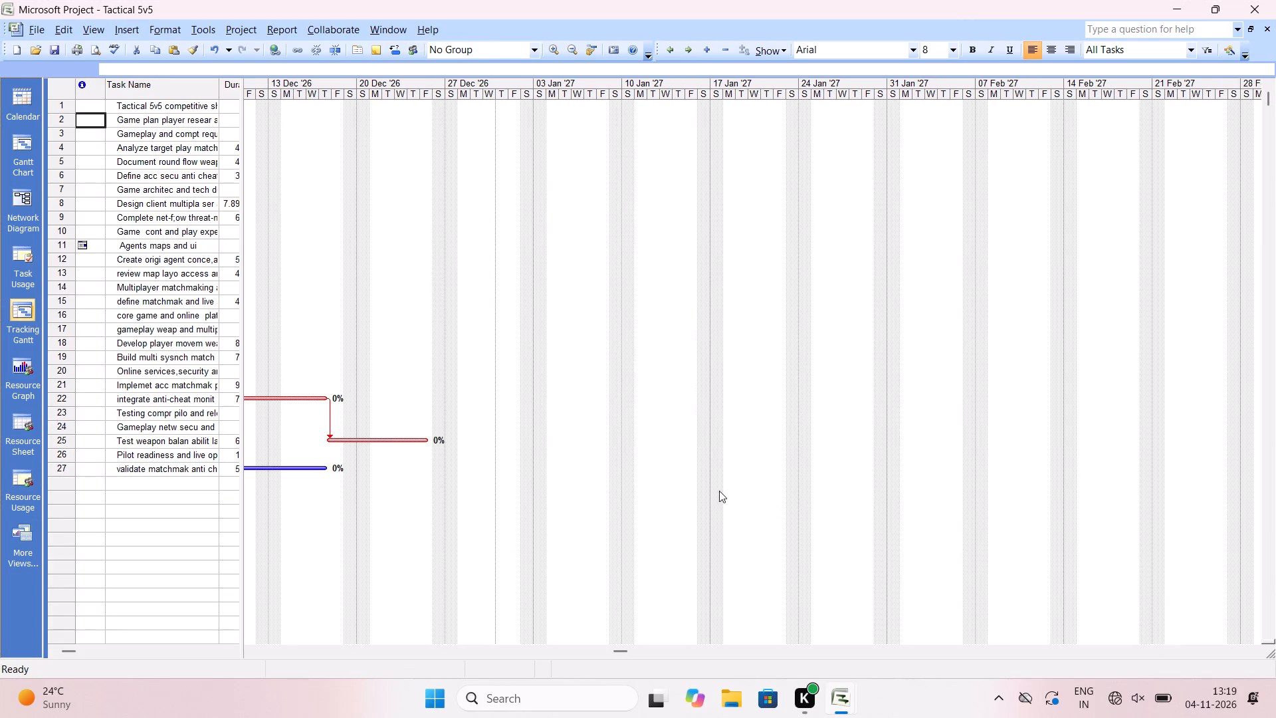
Show the Resource Graph view for Game Project manager-USA and capture a screenshot of it.
{"action": "left_click", "coordinate": [28, 362]}
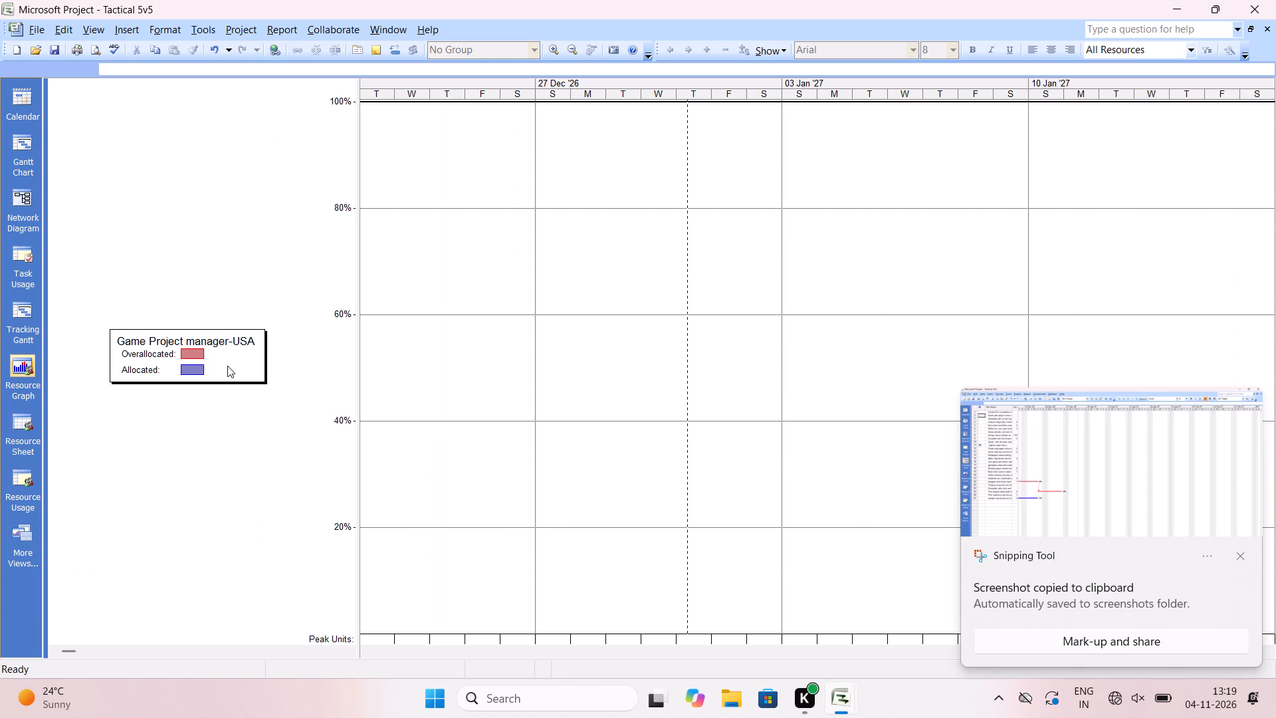
{"action": "key", "text": "Print"}
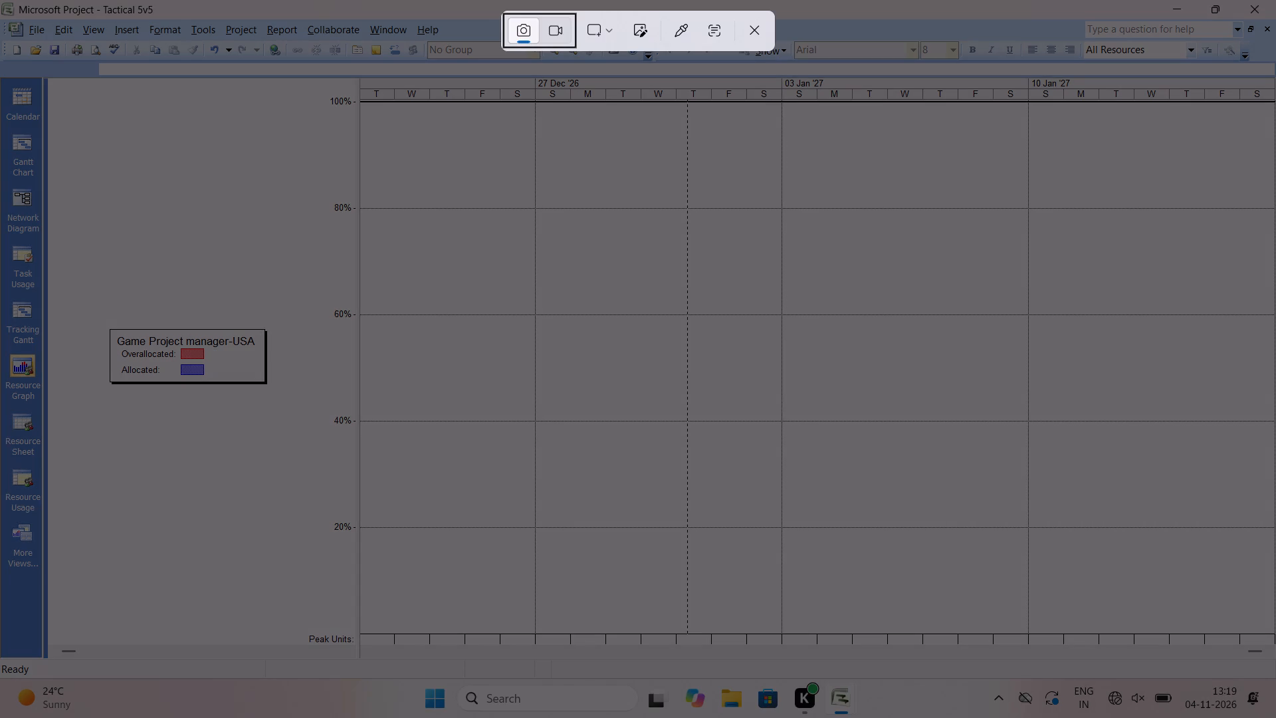
{"action": "left_click_drag", "start_coordinate": [0, 0], "coordinate": [504, 360]}
{"action": "scroll", "coordinate": [501, 360], "scroll_direction": "right", "scroll_amount": 5}
{"action": "left_click_drag", "start_coordinate": [504, 360], "coordinate": [1069, 568]}
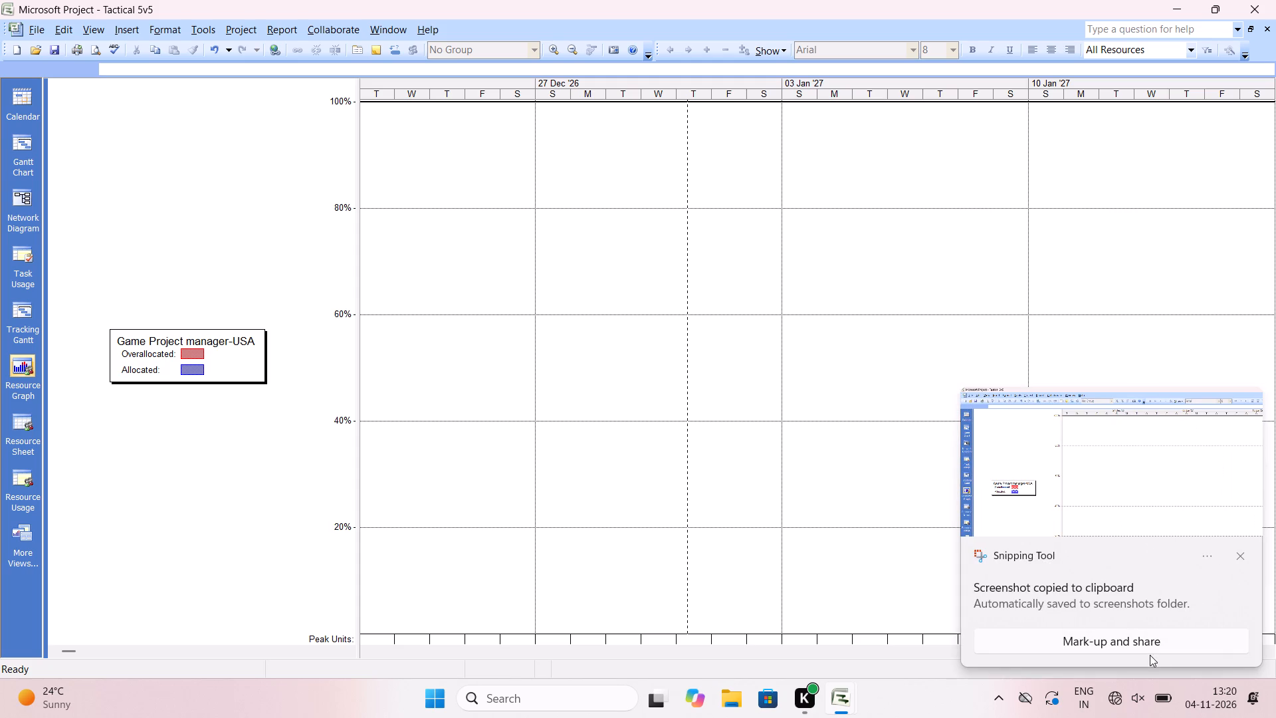
Show the Resource Sheet view of the project.
{"action": "left_click", "coordinate": [1210, 556]}
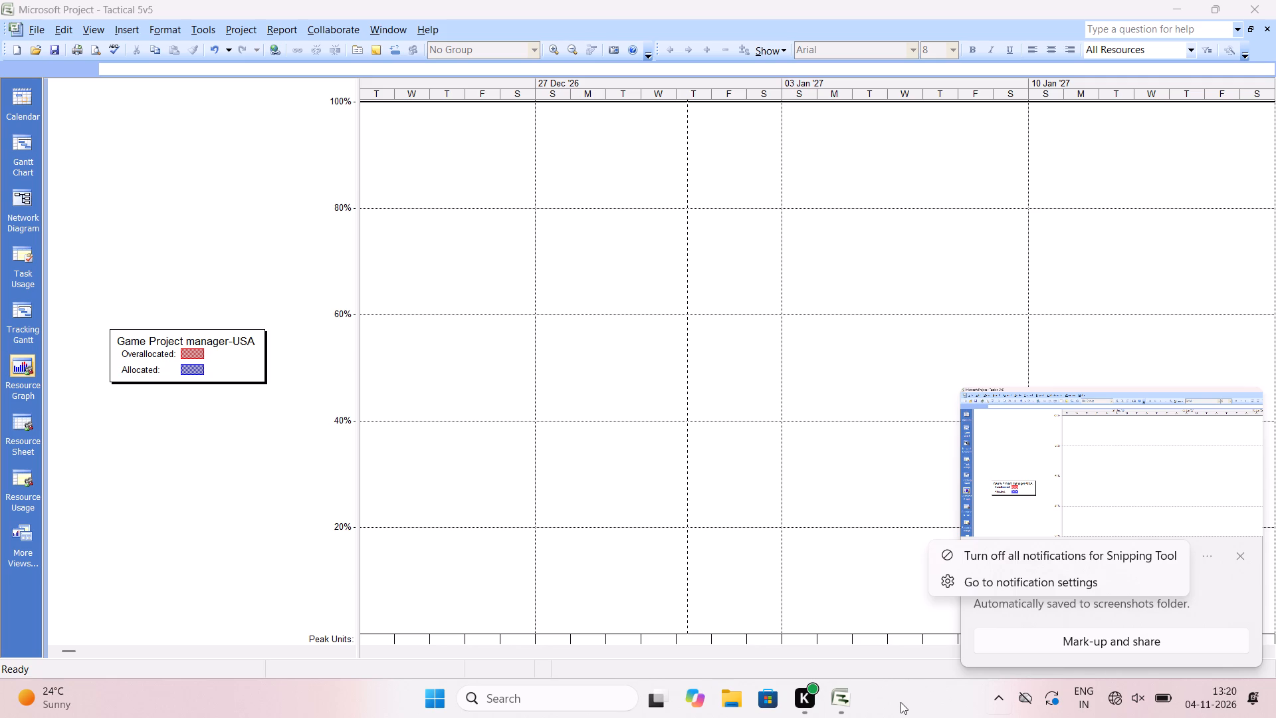
{"action": "left_click", "coordinate": [17, 425]}
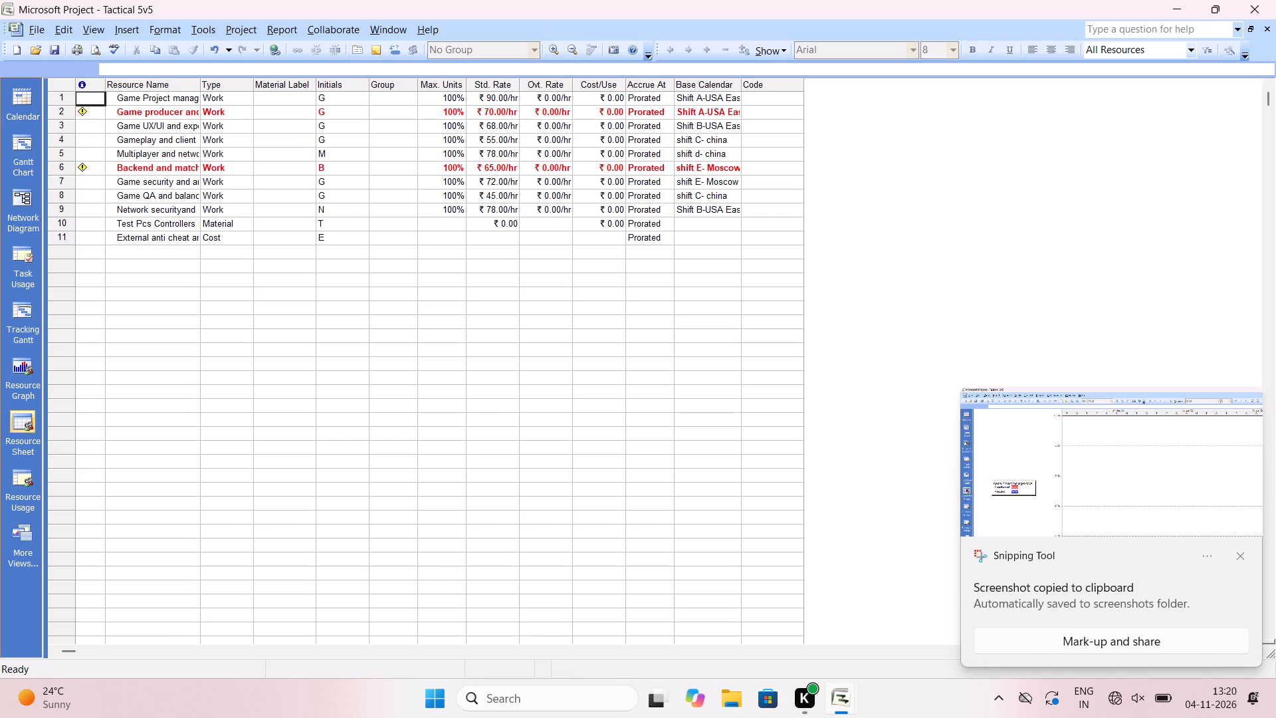
Inspect the general resource information of the backend and matchmaking resource in row 6, leaving its settings as they are.
{"action": "left_click", "coordinate": [83, 169]}
{"action": "left_click", "coordinate": [83, 169]}
{"action": "left_click", "coordinate": [1242, 554]}
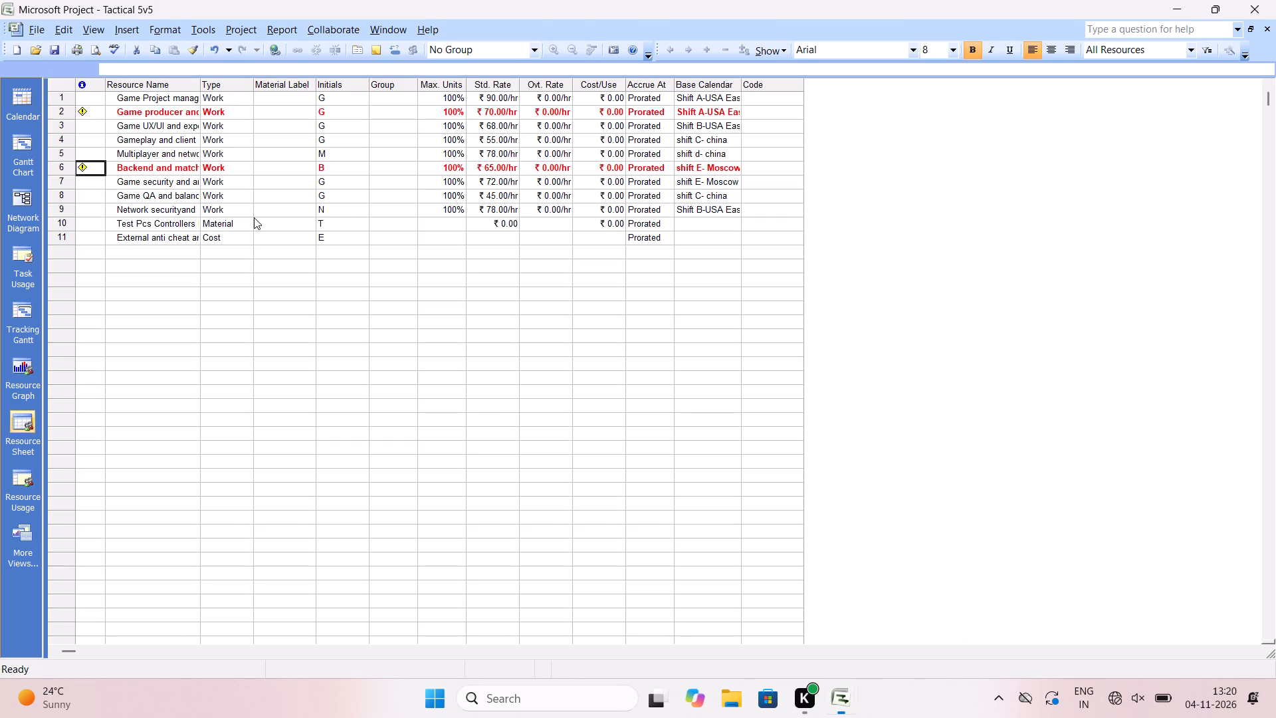
{"action": "left_click", "coordinate": [84, 165]}
{"action": "triple_click", "coordinate": [84, 165]}
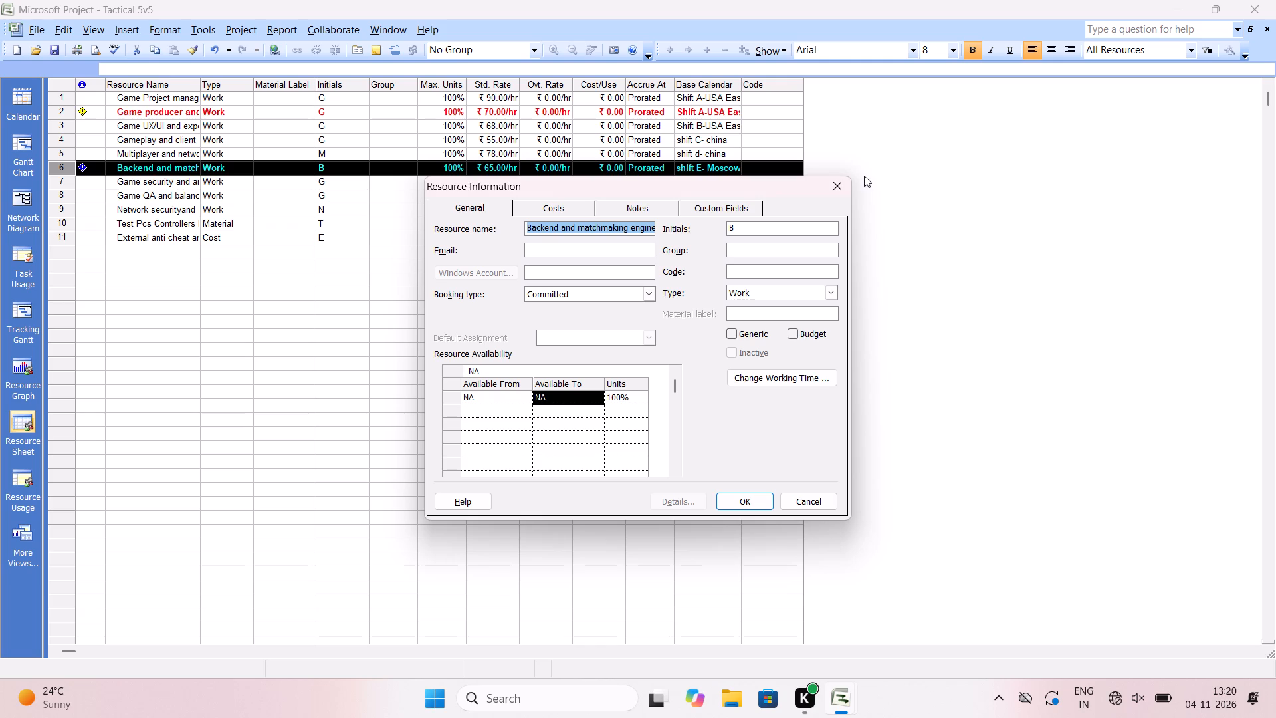
{"action": "left_click", "coordinate": [837, 184]}
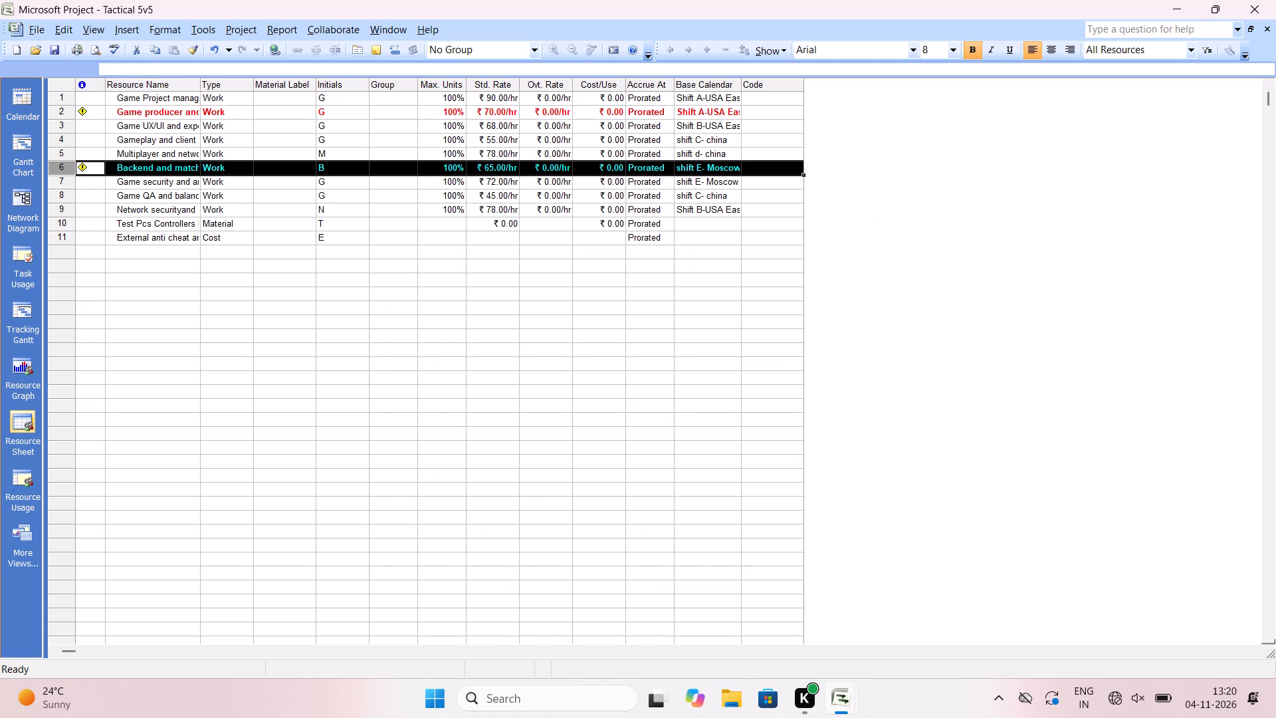
Deselect the resource row and capture a full-screen screenshot of the Resource Sheet view.
{"action": "left_click", "coordinate": [1052, 221]}
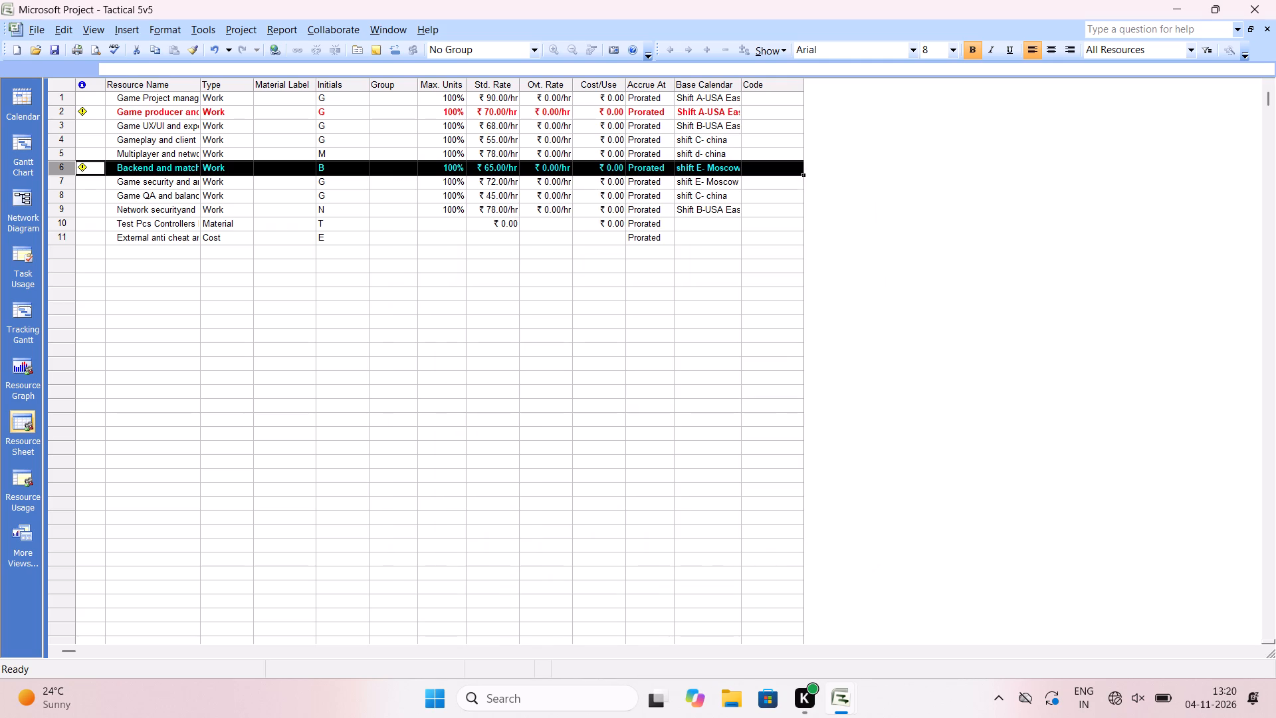
{"action": "left_click", "coordinate": [719, 344]}
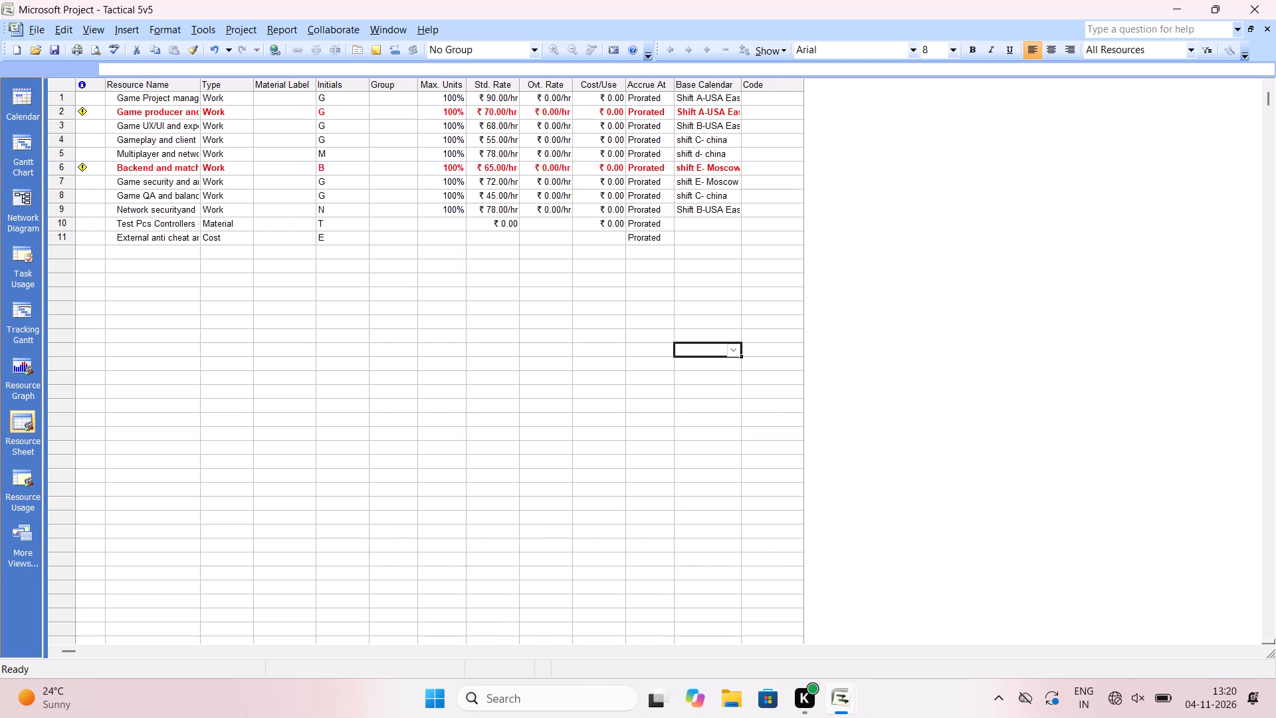
{"action": "key", "text": "Print"}
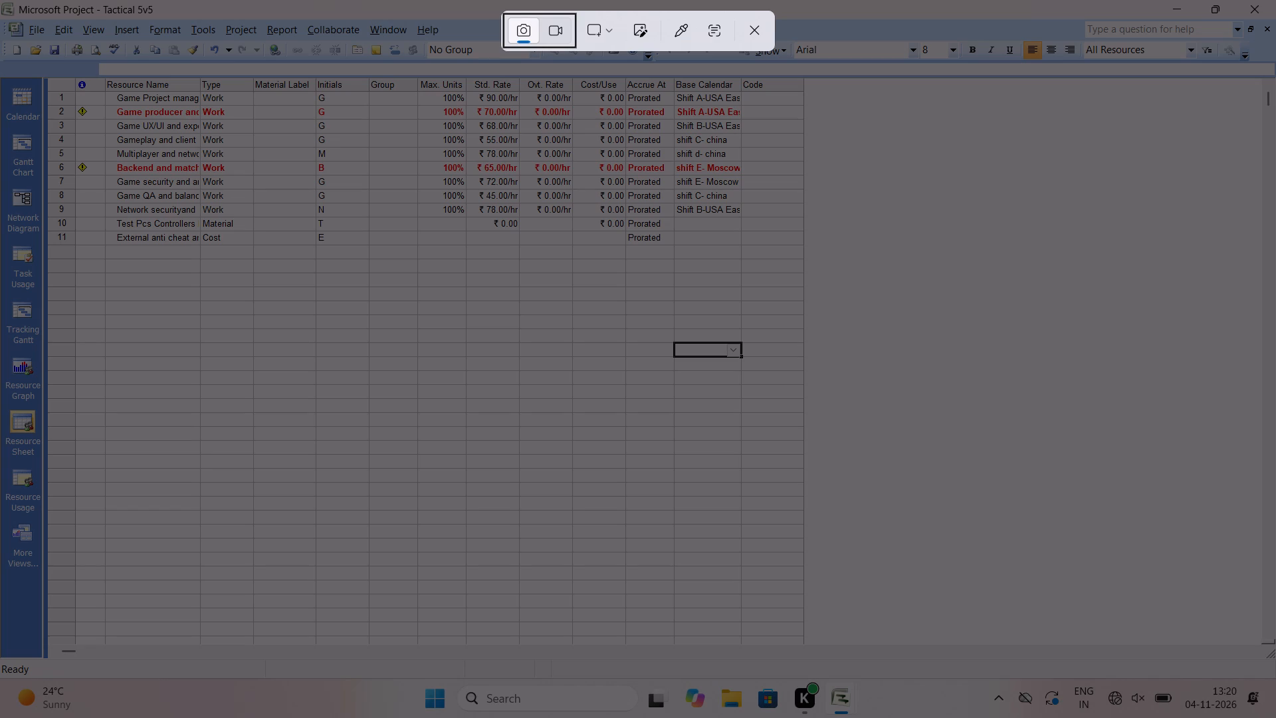
{"action": "left_click_drag", "start_coordinate": [0, 0], "coordinate": [1275, 717]}
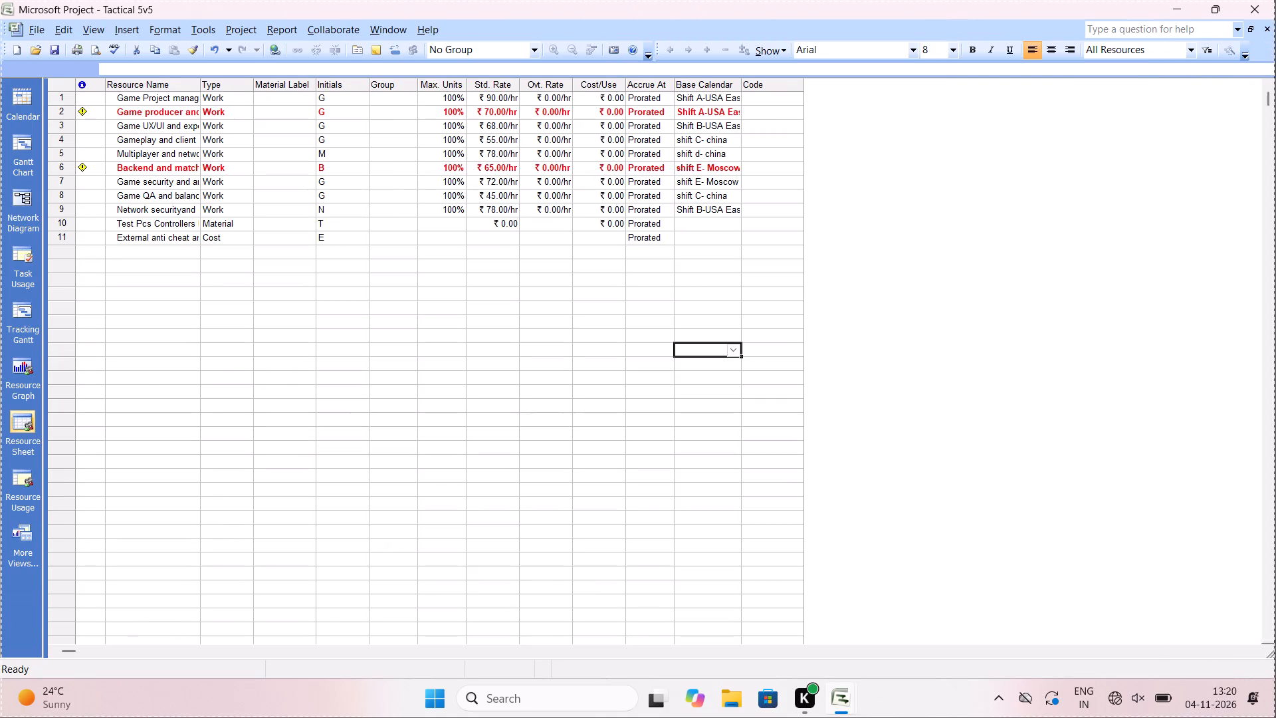
{"action": "left_click_drag", "start_coordinate": [1275, 717], "coordinate": [1275, 711]}
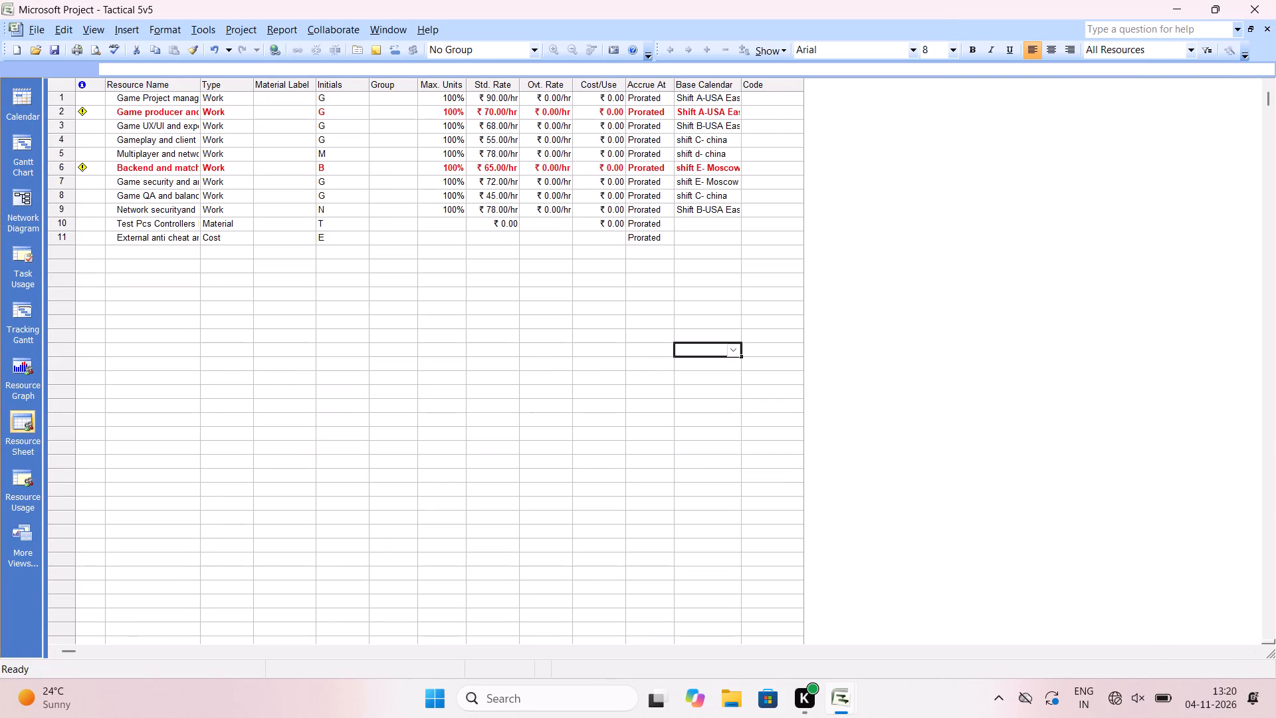
Show the Resource Usage view from its first rows and capture a full-screen screenshot of it.
{"action": "left_click", "coordinate": [17, 496]}
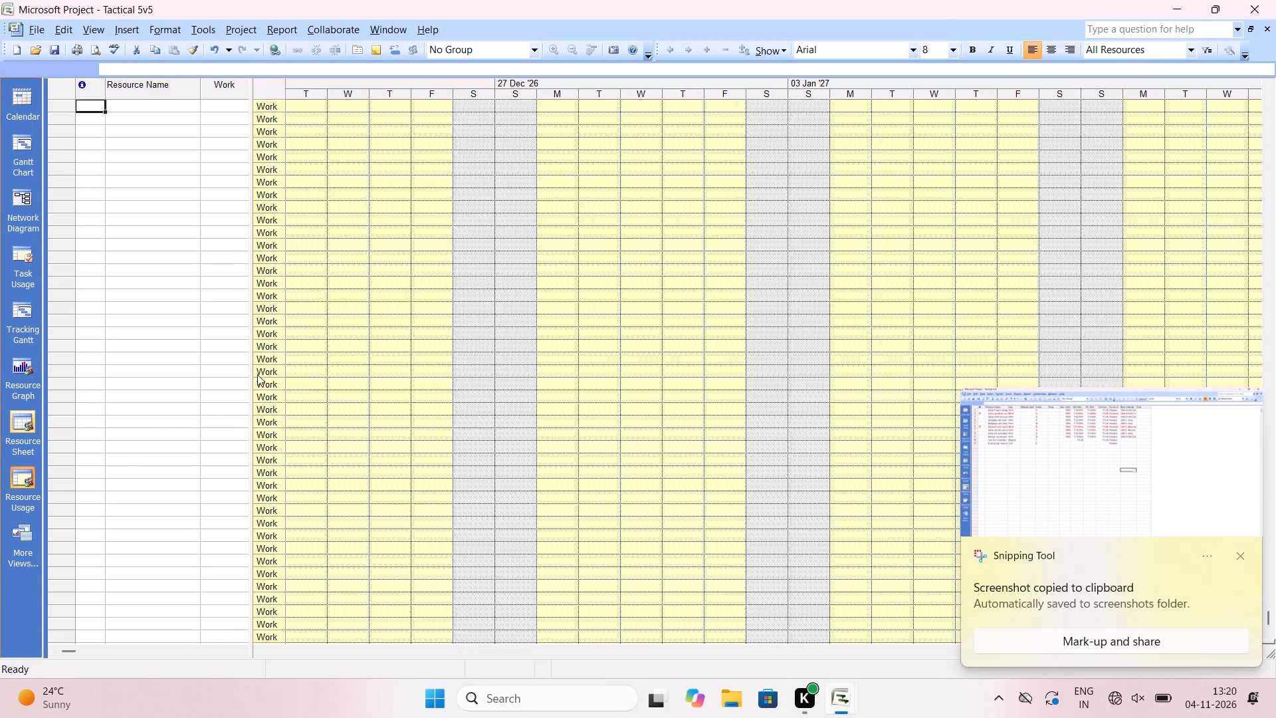
{"action": "scroll", "coordinate": [97, 360], "scroll_direction": "down", "scroll_amount": 9}
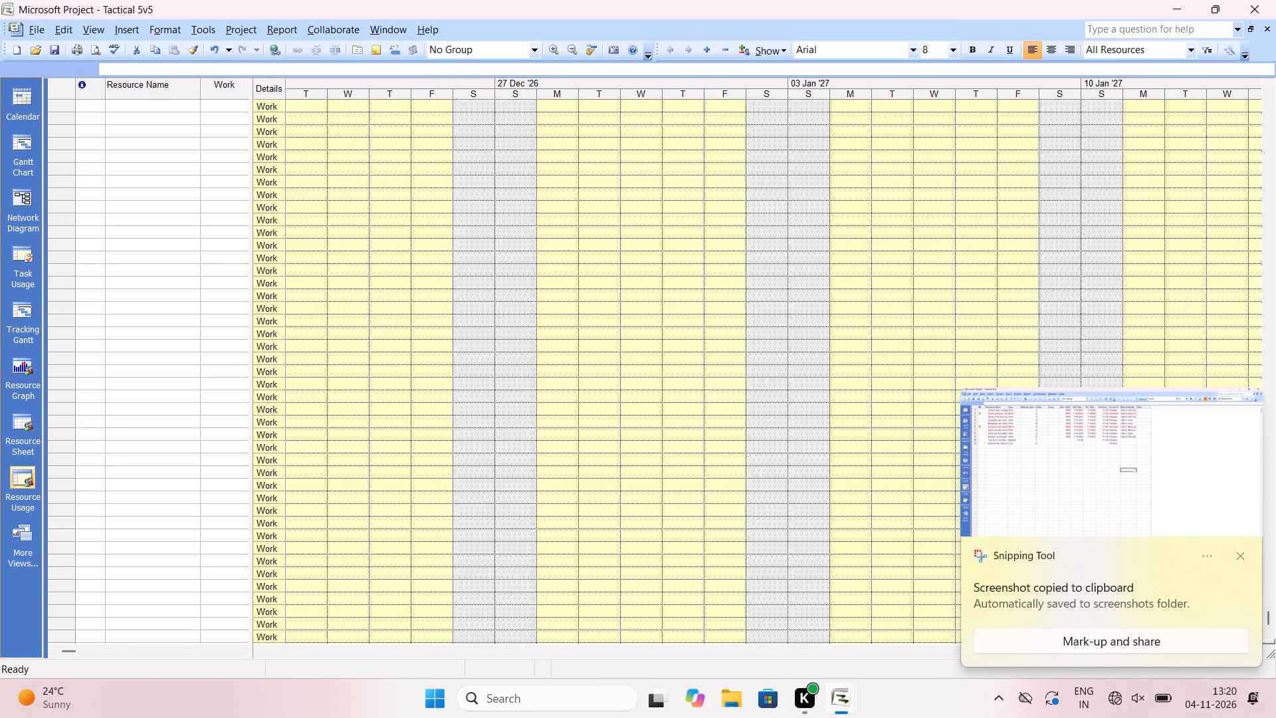
{"action": "scroll", "coordinate": [97, 360], "scroll_direction": "up", "scroll_amount": 7}
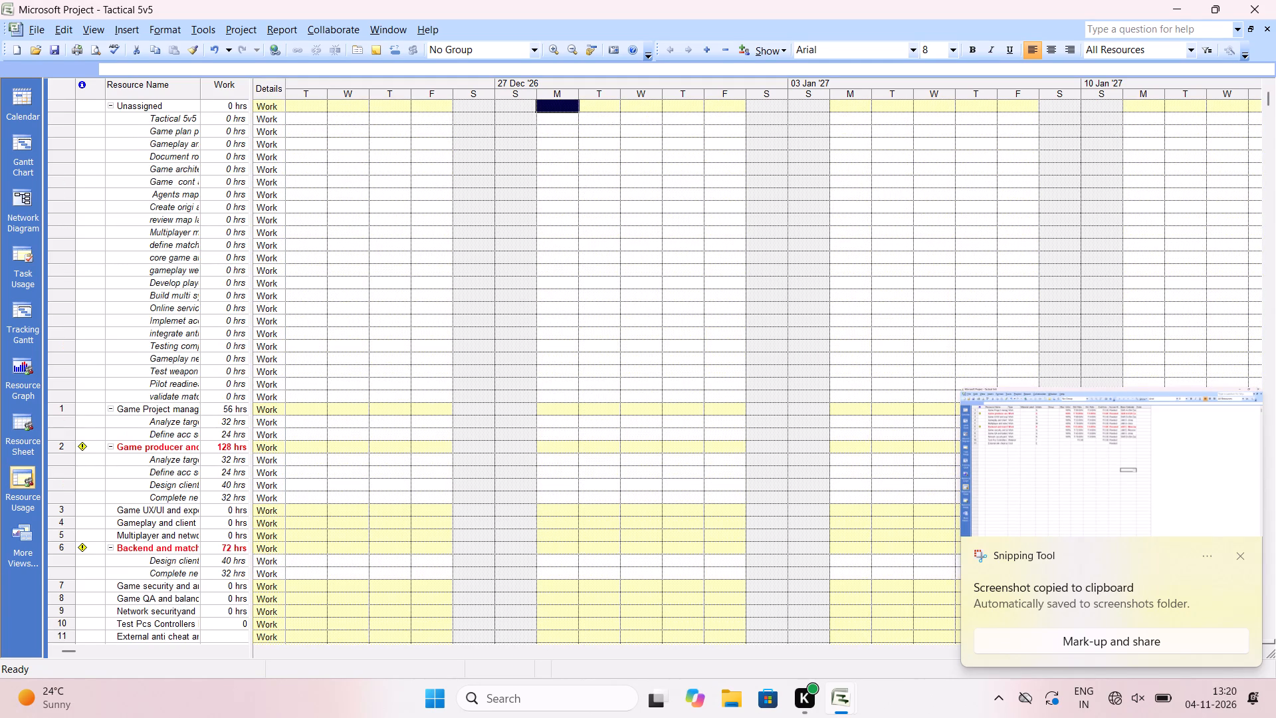
{"action": "scroll", "coordinate": [155, 346], "scroll_direction": "up", "scroll_amount": 1}
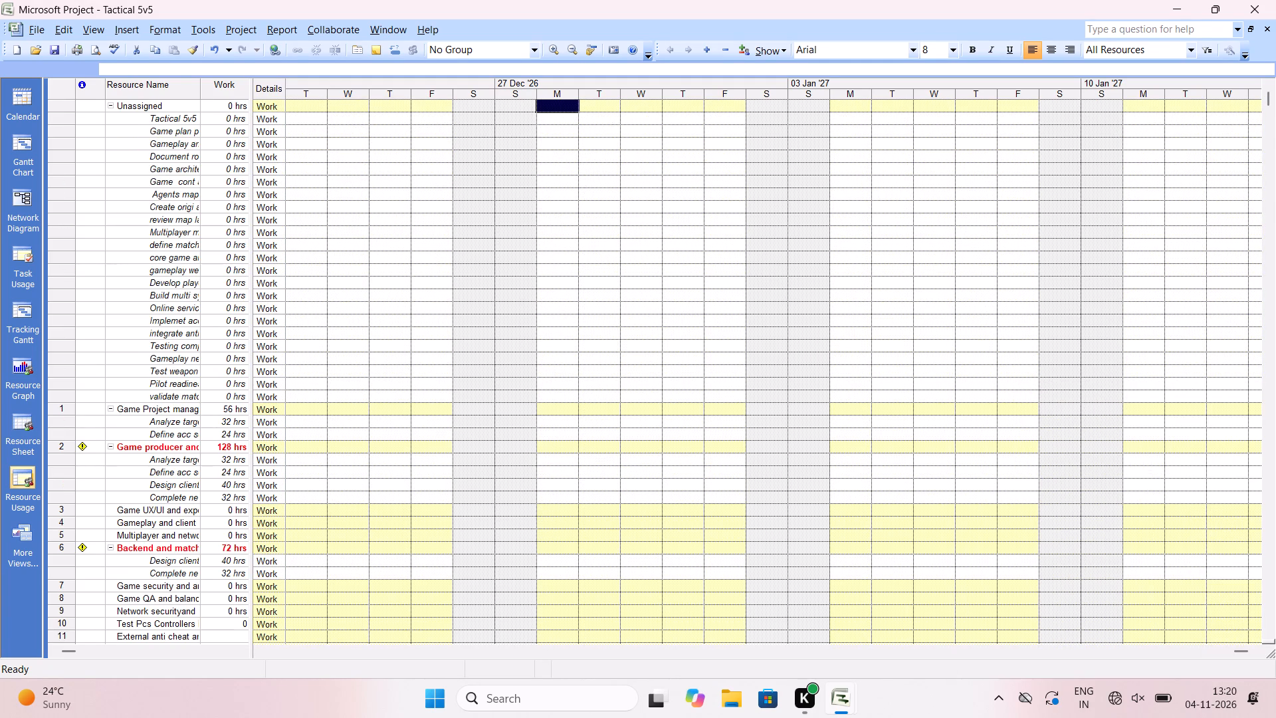
{"action": "key", "text": "Print"}
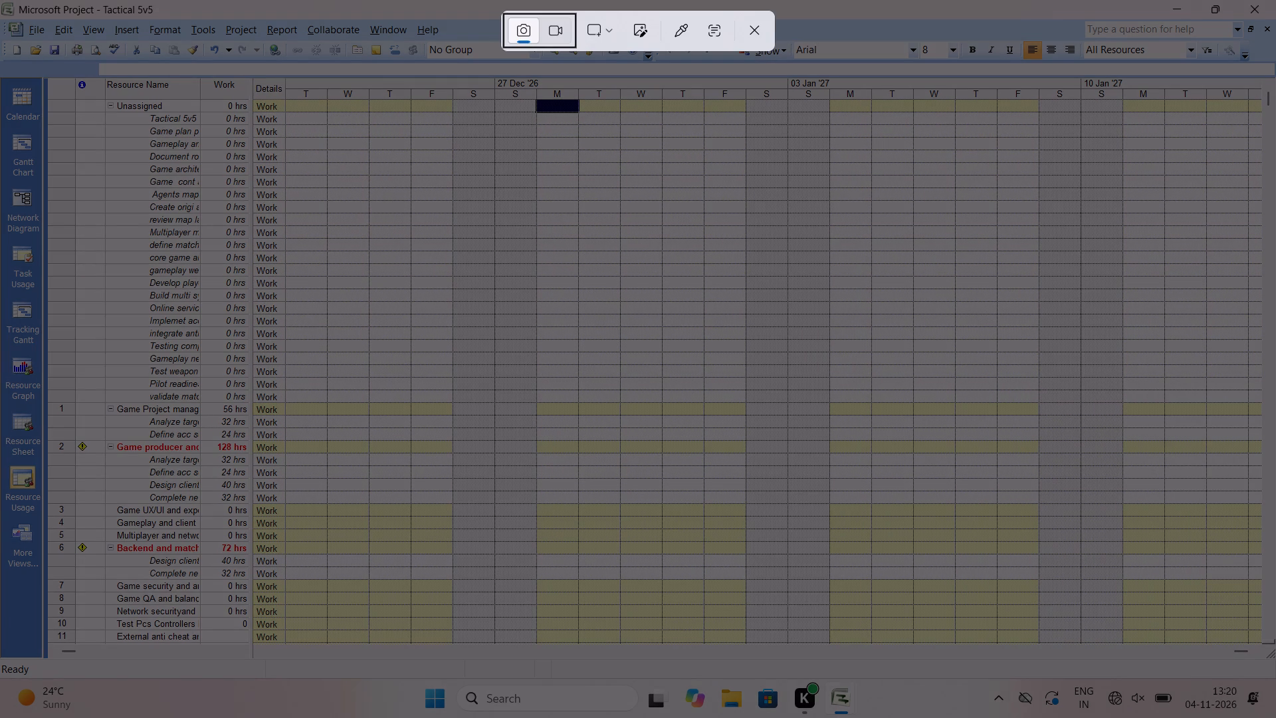
{"action": "left_click_drag", "start_coordinate": [0, 0], "coordinate": [998, 521]}
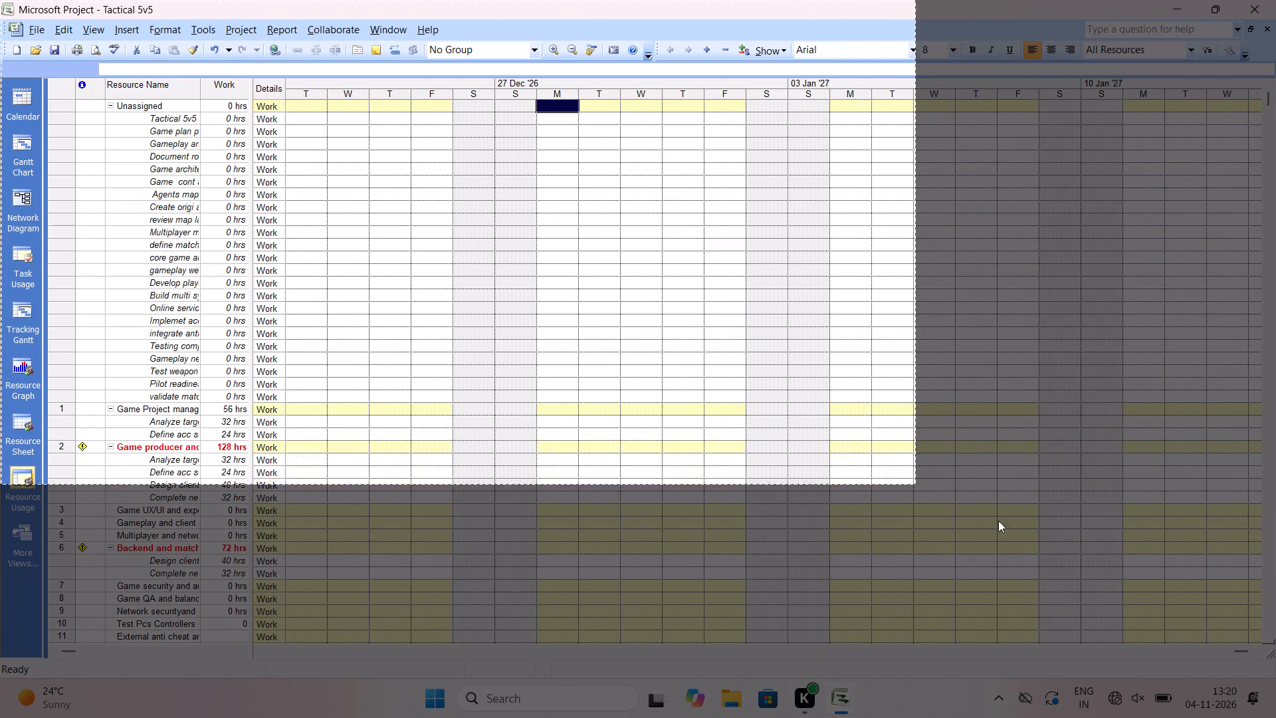
{"action": "left_click_drag", "start_coordinate": [998, 521], "coordinate": [1275, 717]}
{"action": "scroll", "coordinate": [1133, 609], "scroll_direction": "right", "scroll_amount": 2}
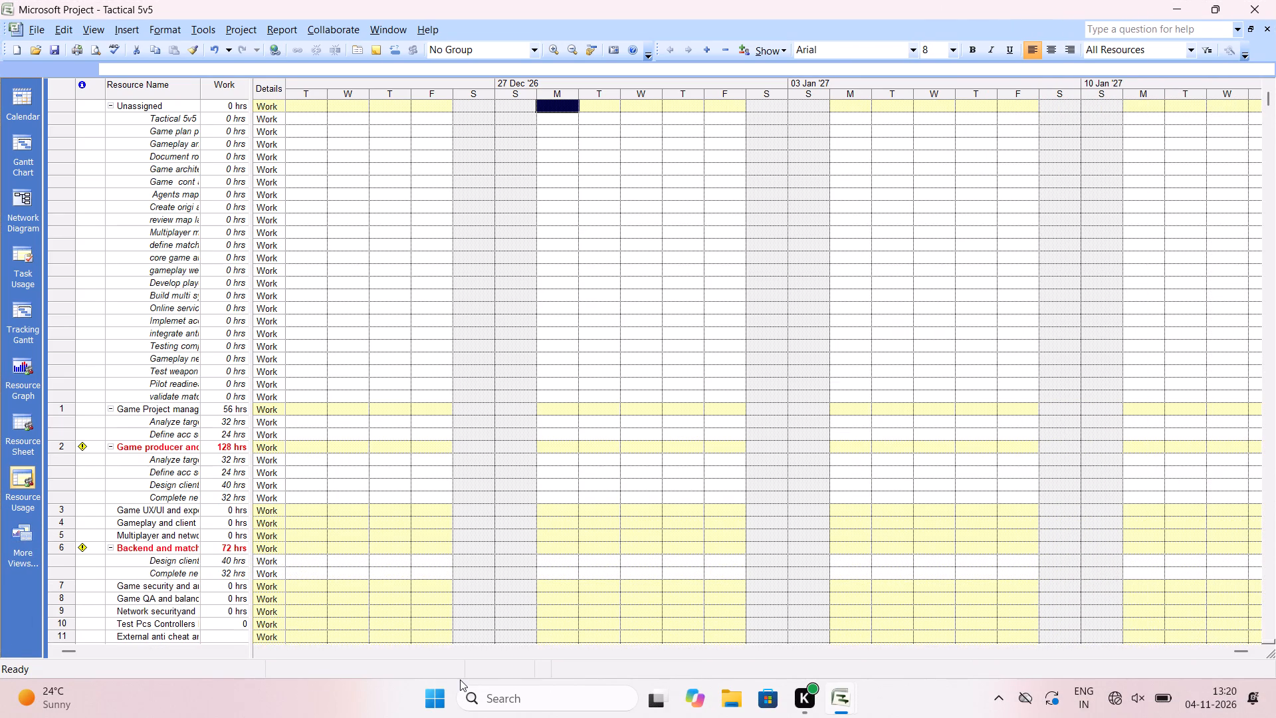
Look over the list of additional project views without applying any of them.
{"action": "left_click", "coordinate": [17, 525]}
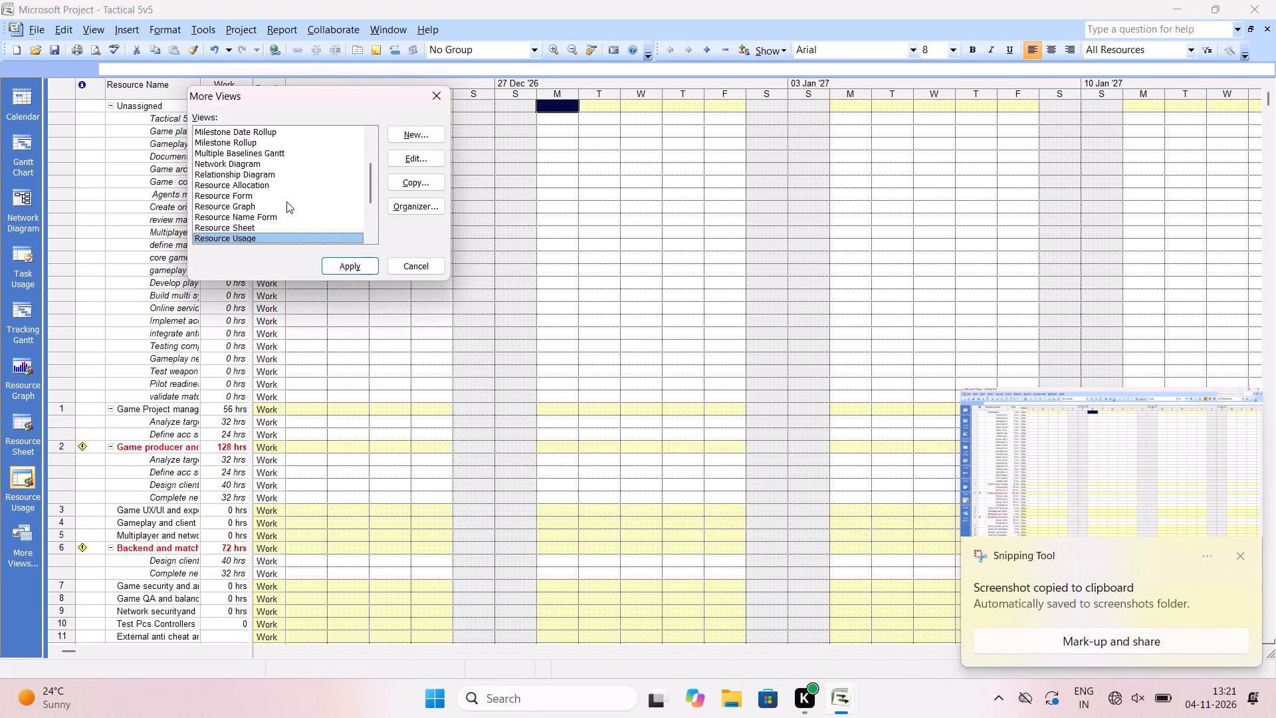
{"action": "left_click", "coordinate": [436, 100]}
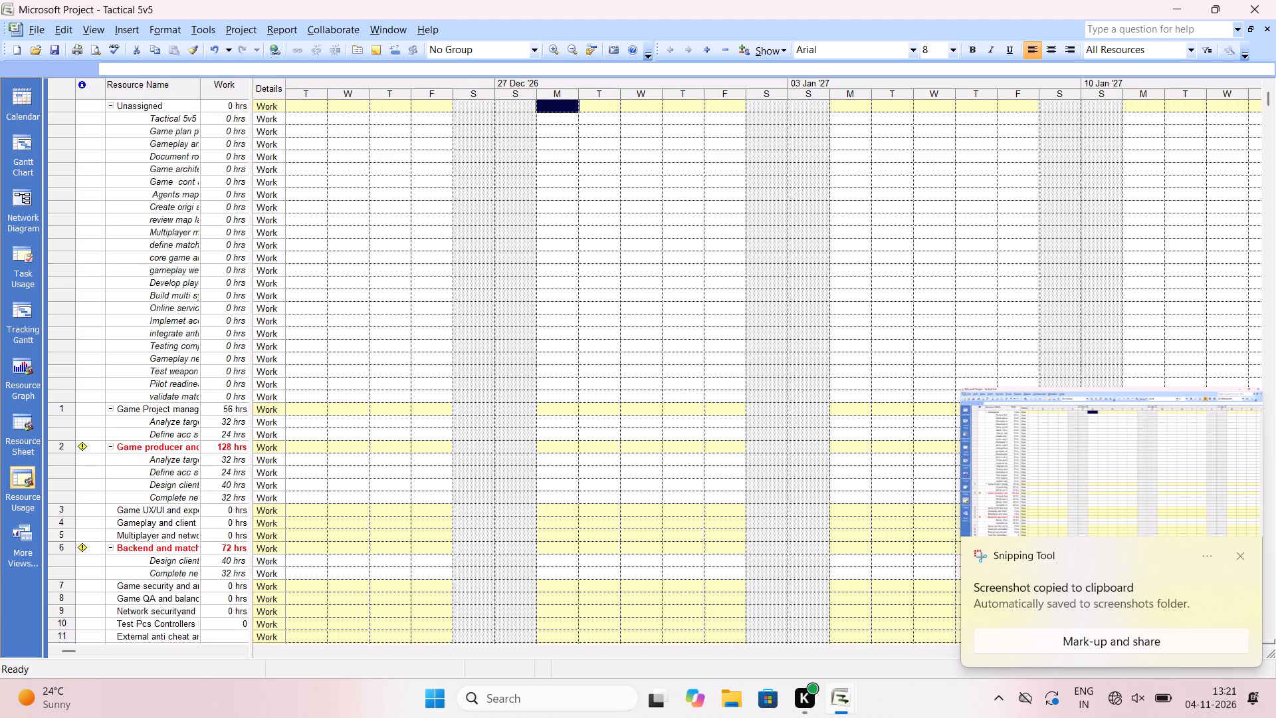
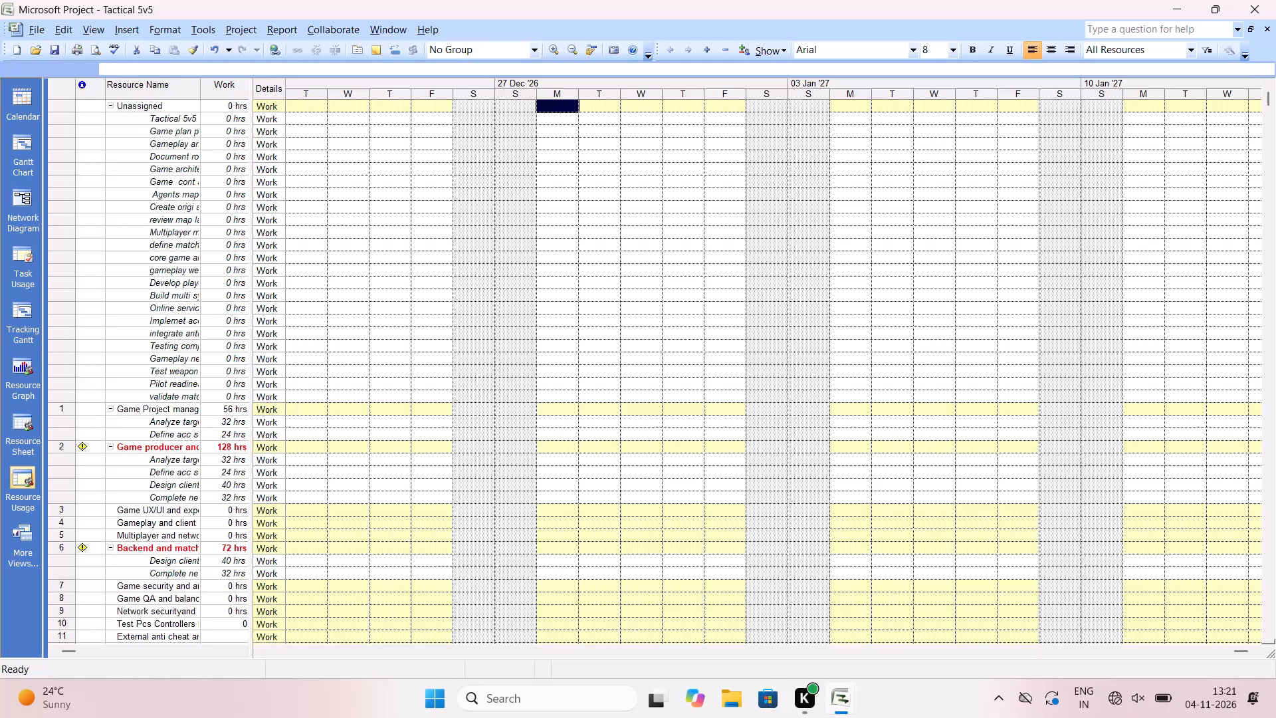
Look through the Calendar and Resource Sheet views, including the row 2 resource indicator, and return to the Gantt Chart view.
{"action": "left_click", "coordinate": [9, 150]}
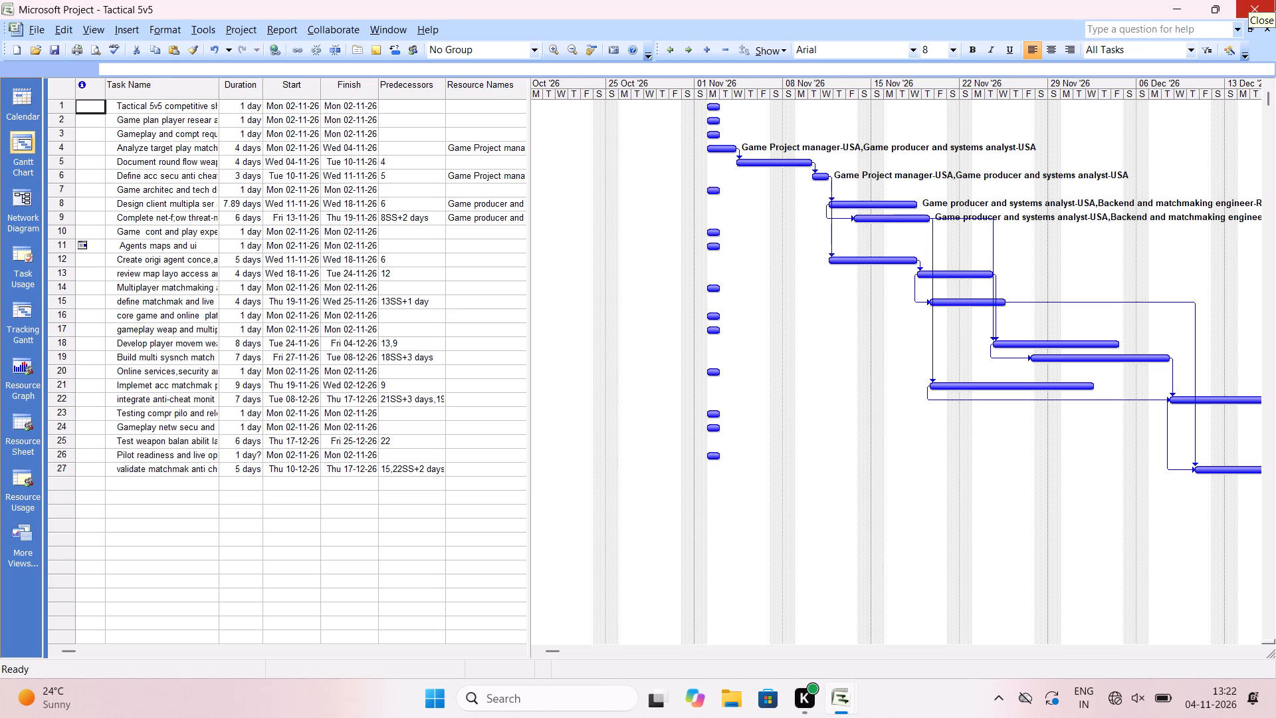
{"action": "left_click", "coordinate": [14, 102]}
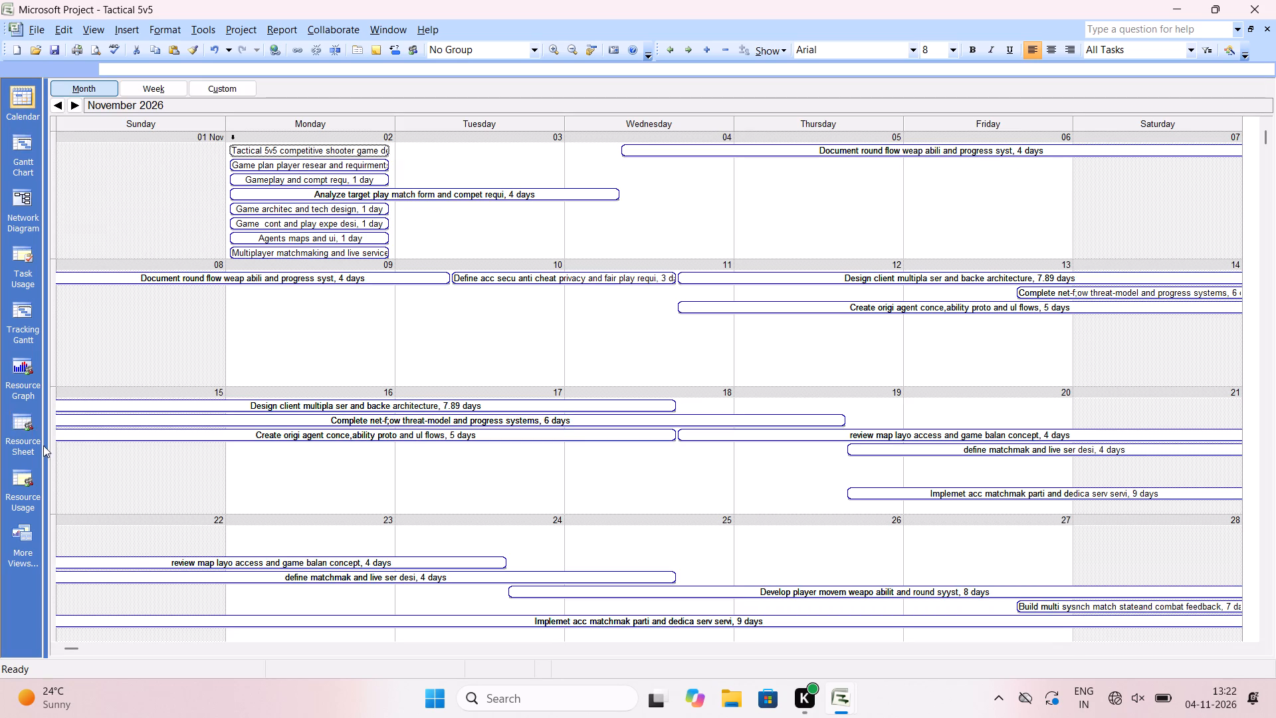
{"action": "left_click", "coordinate": [25, 420]}
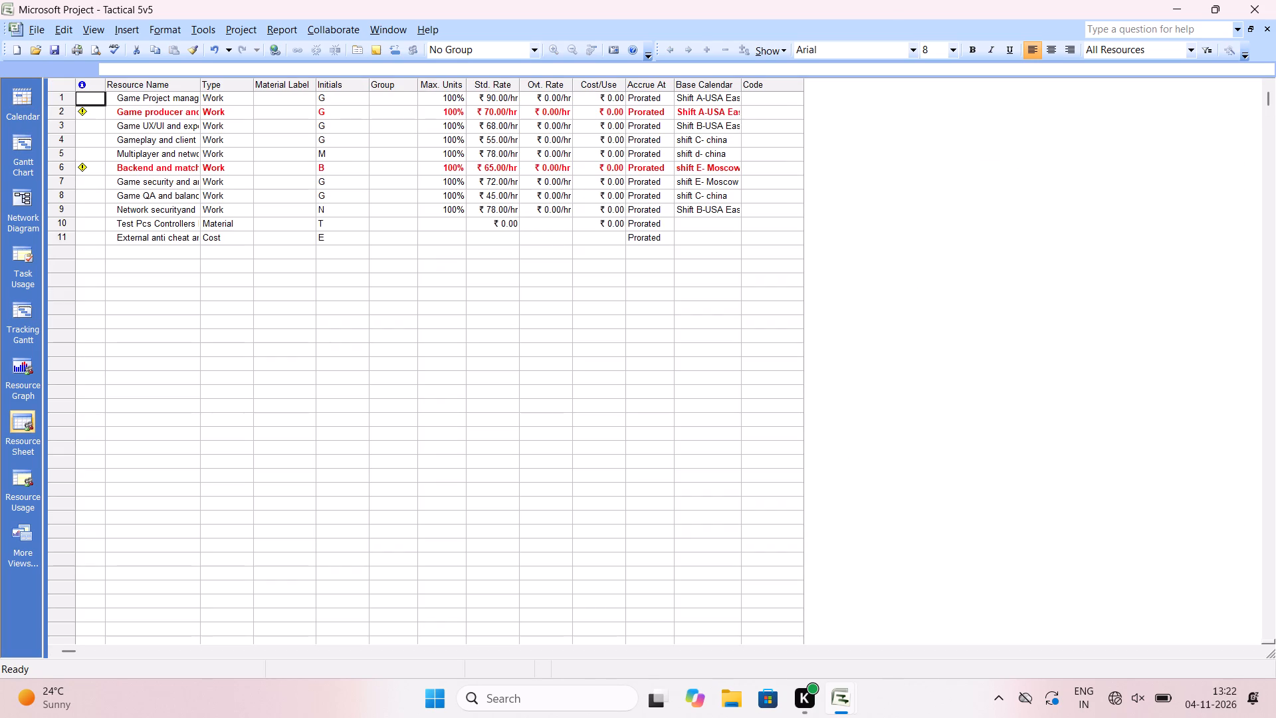
{"action": "left_click", "coordinate": [79, 116]}
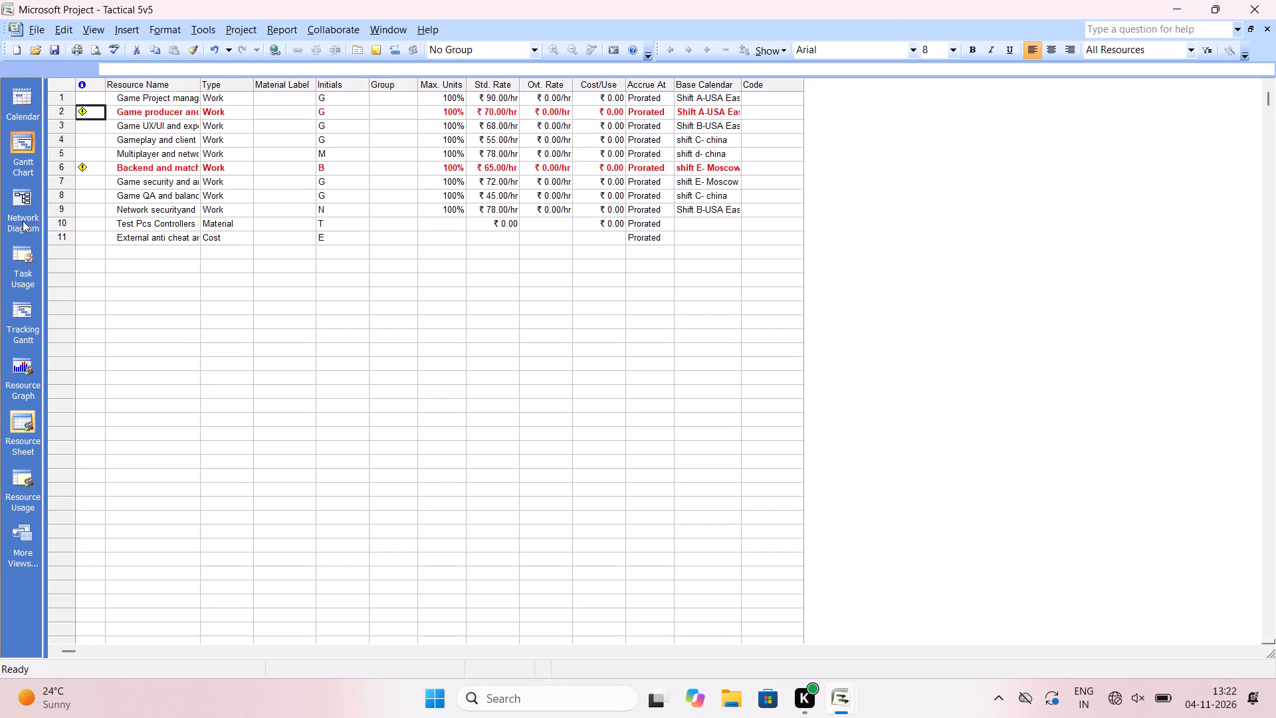
{"action": "left_click", "coordinate": [24, 326]}
{"action": "left_click", "coordinate": [30, 148]}
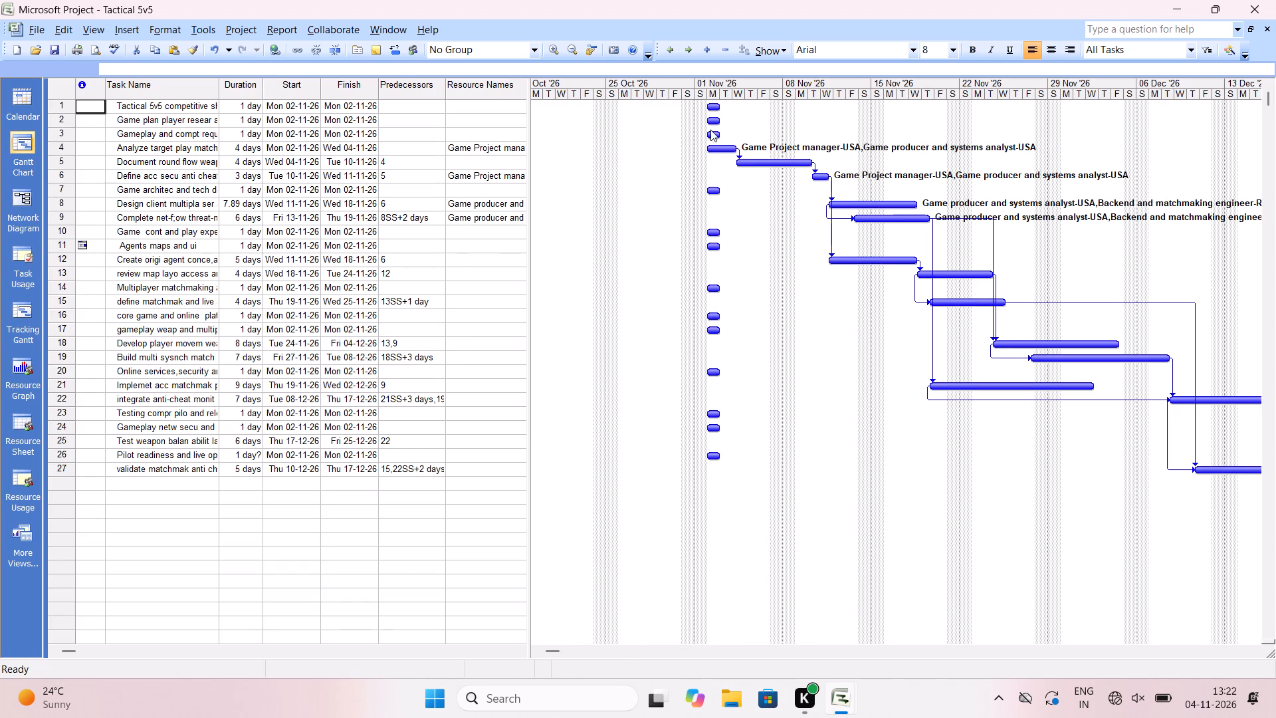
Check the resources assigned to task 4, Analyze target play match form and compet requi, leaving its assignments as they are.
{"action": "left_click", "coordinate": [129, 149]}
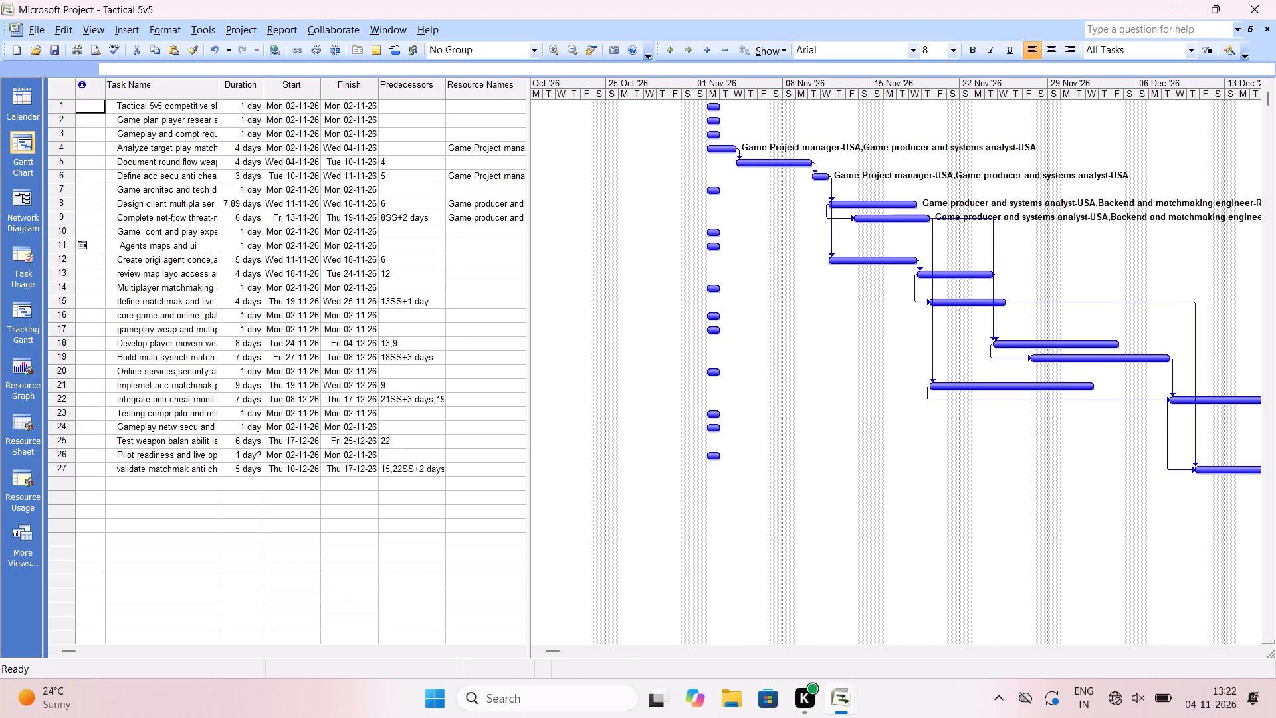
{"action": "double_click", "coordinate": [129, 149]}
{"action": "left_click", "coordinate": [129, 149]}
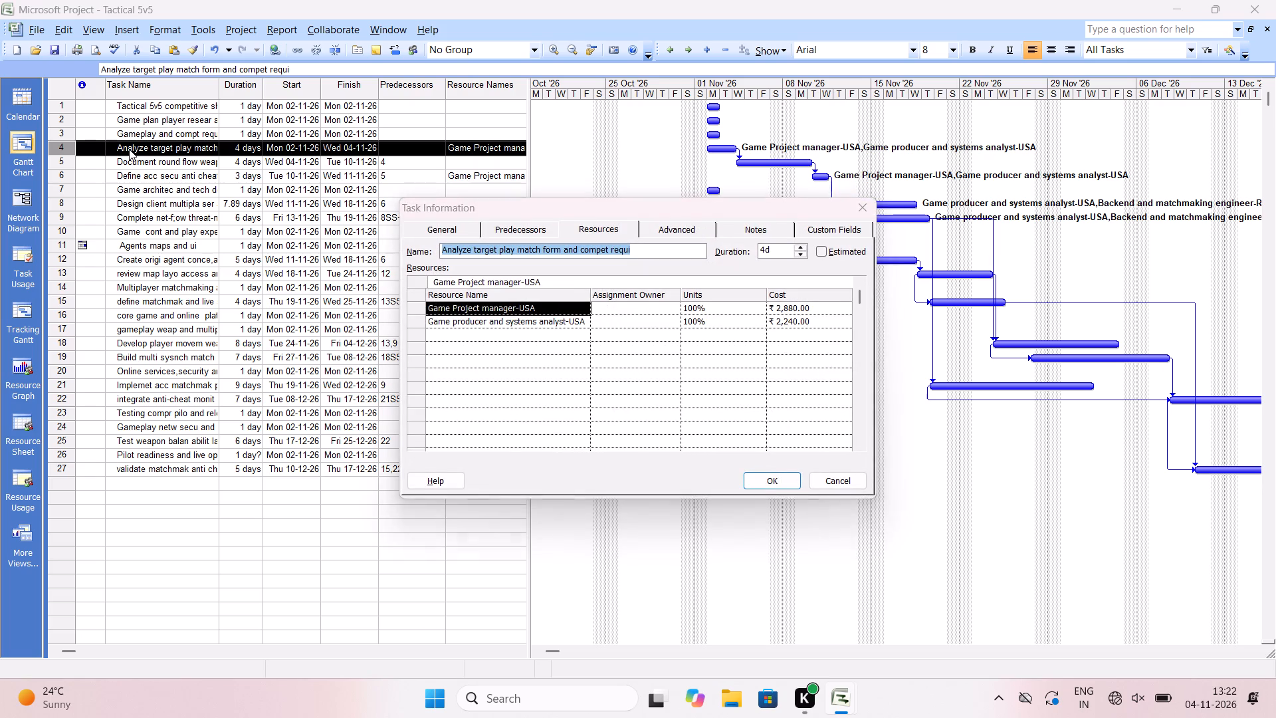
{"action": "left_click", "coordinate": [567, 306]}
{"action": "left_click_drag", "start_coordinate": [567, 306], "coordinate": [375, 301]}
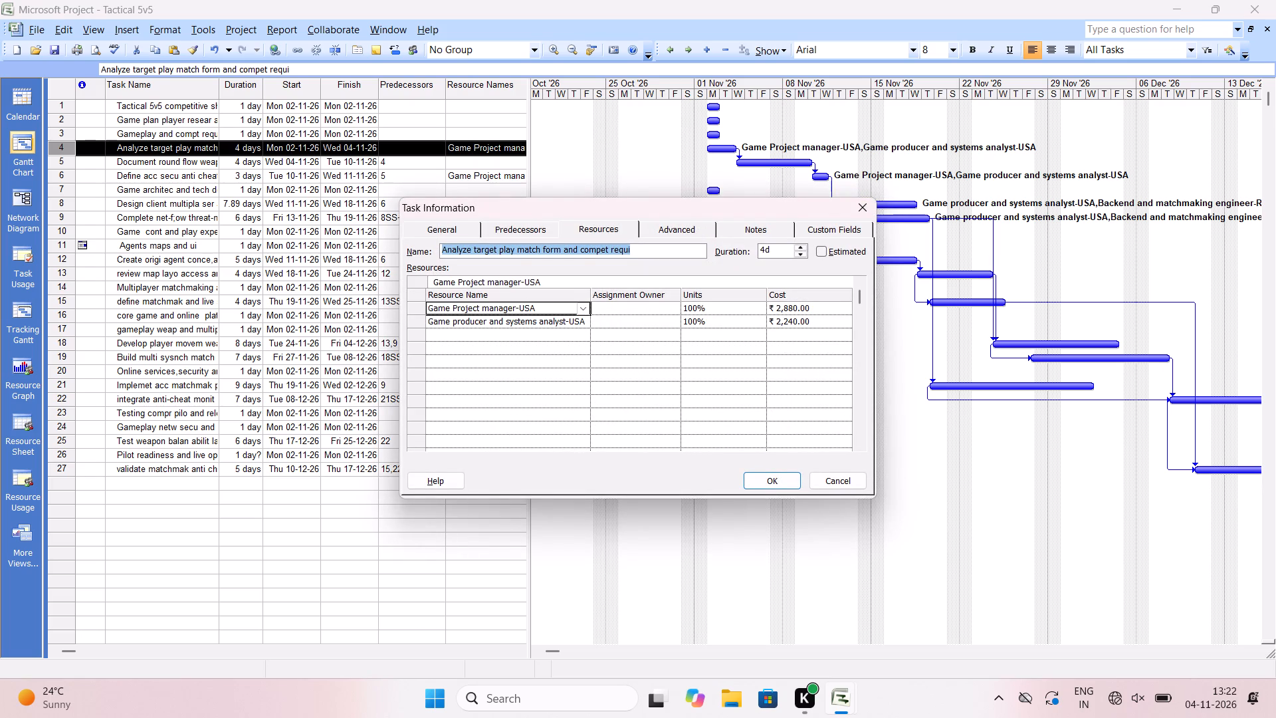
{"action": "left_click_drag", "start_coordinate": [540, 304], "coordinate": [572, 322]}
{"action": "left_click", "coordinate": [572, 322]}
{"action": "left_click_drag", "start_coordinate": [572, 322], "coordinate": [488, 314]}
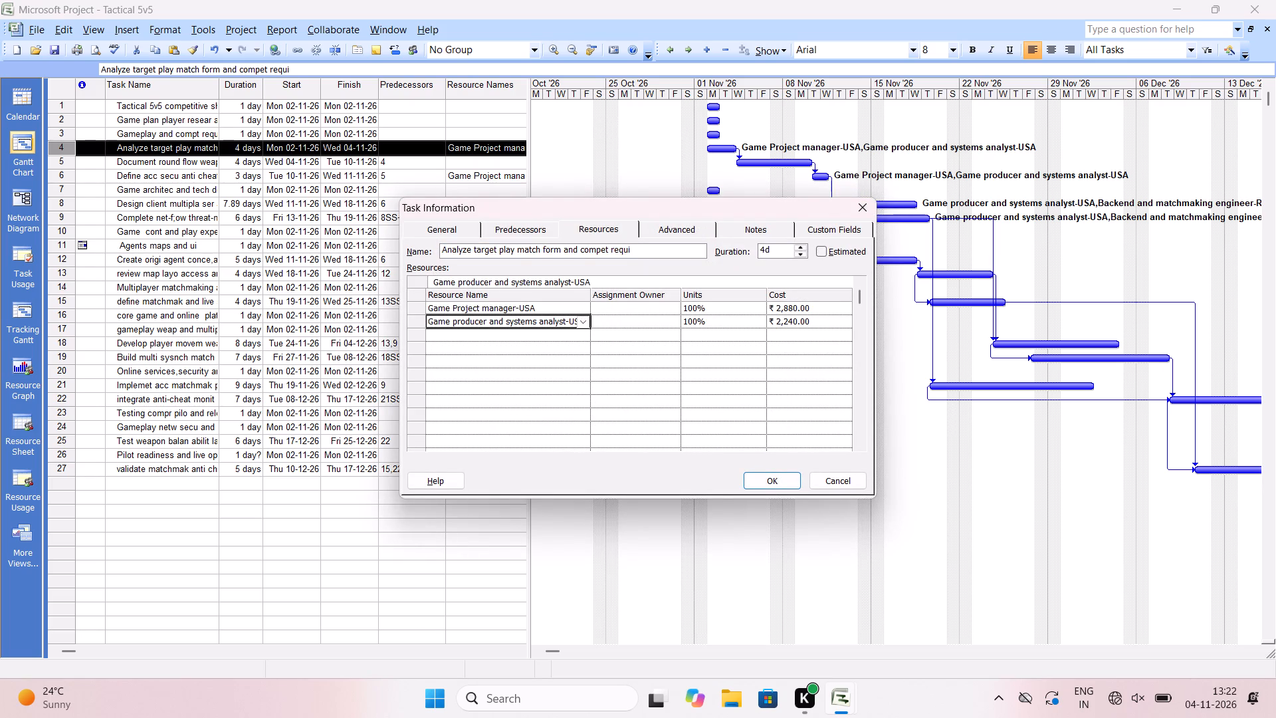
{"action": "left_click_drag", "start_coordinate": [488, 314], "coordinate": [488, 307]}
{"action": "double_click", "coordinate": [488, 307]}
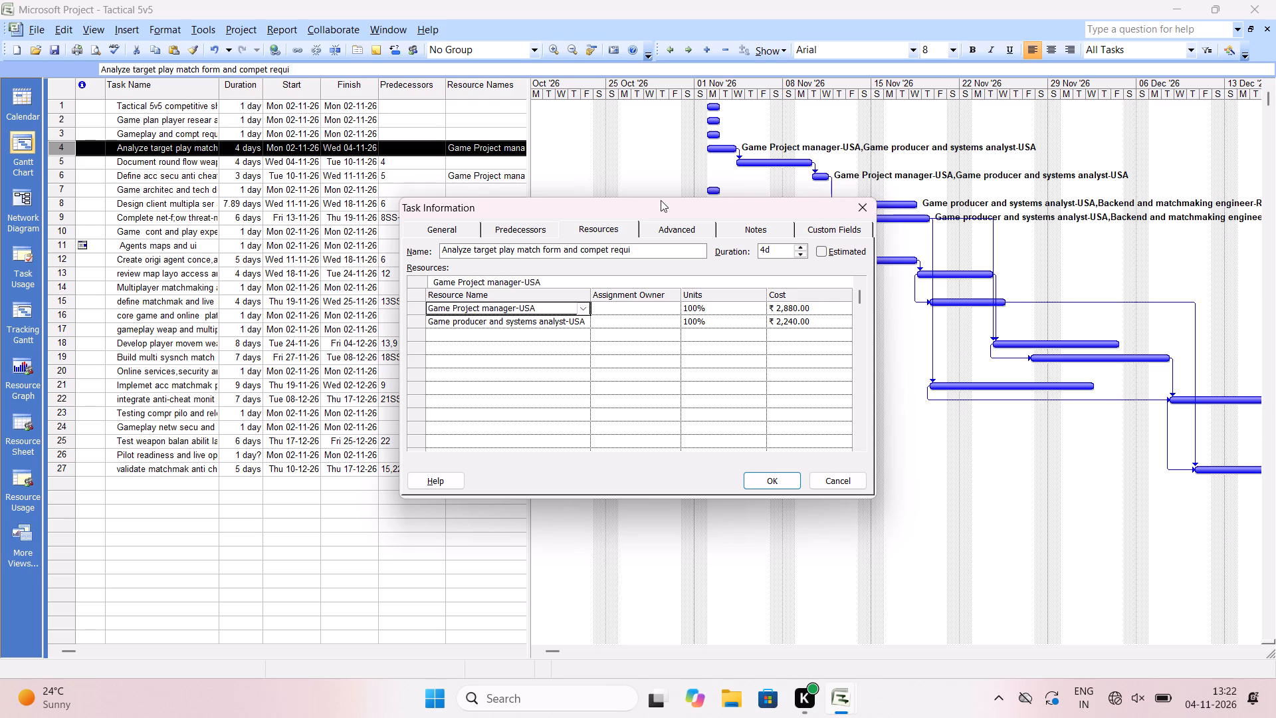
{"action": "left_click", "coordinate": [868, 211]}
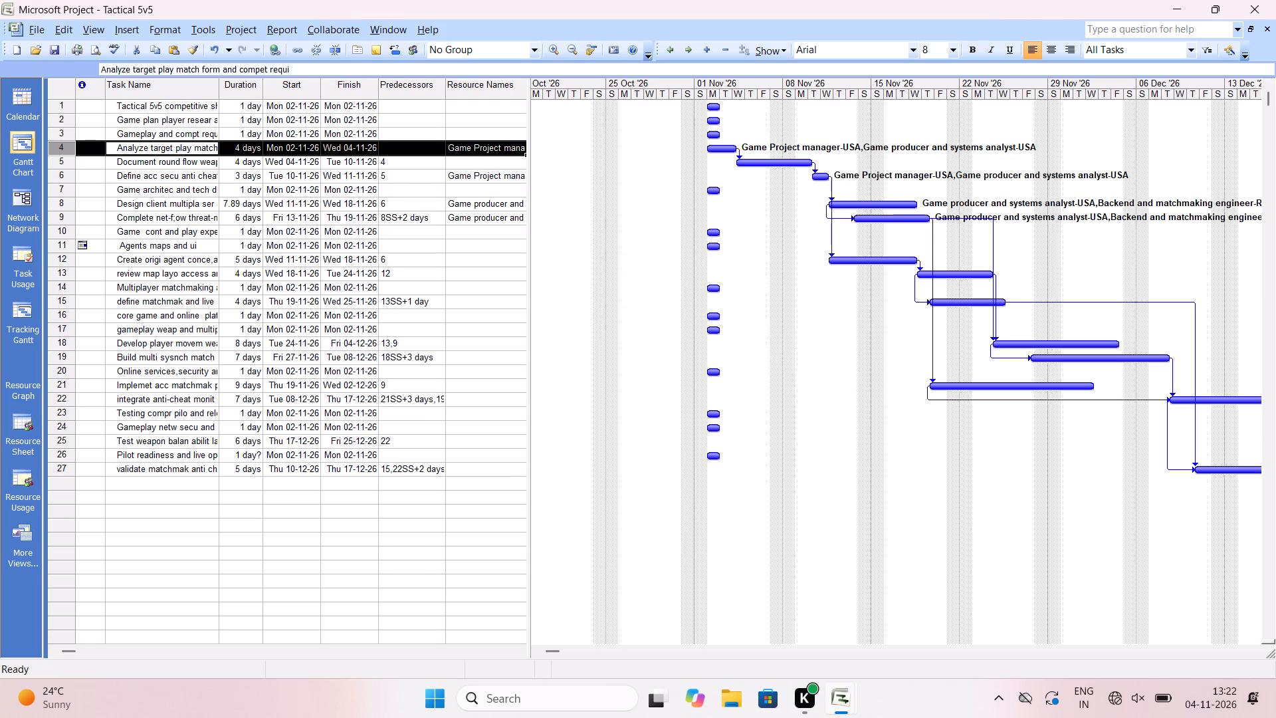
Assign the Game UX/UI and expeirnce Designer as the first resource of task 12, the agent concept, ability prototype and UI flows task.
{"action": "left_click", "coordinate": [120, 267]}
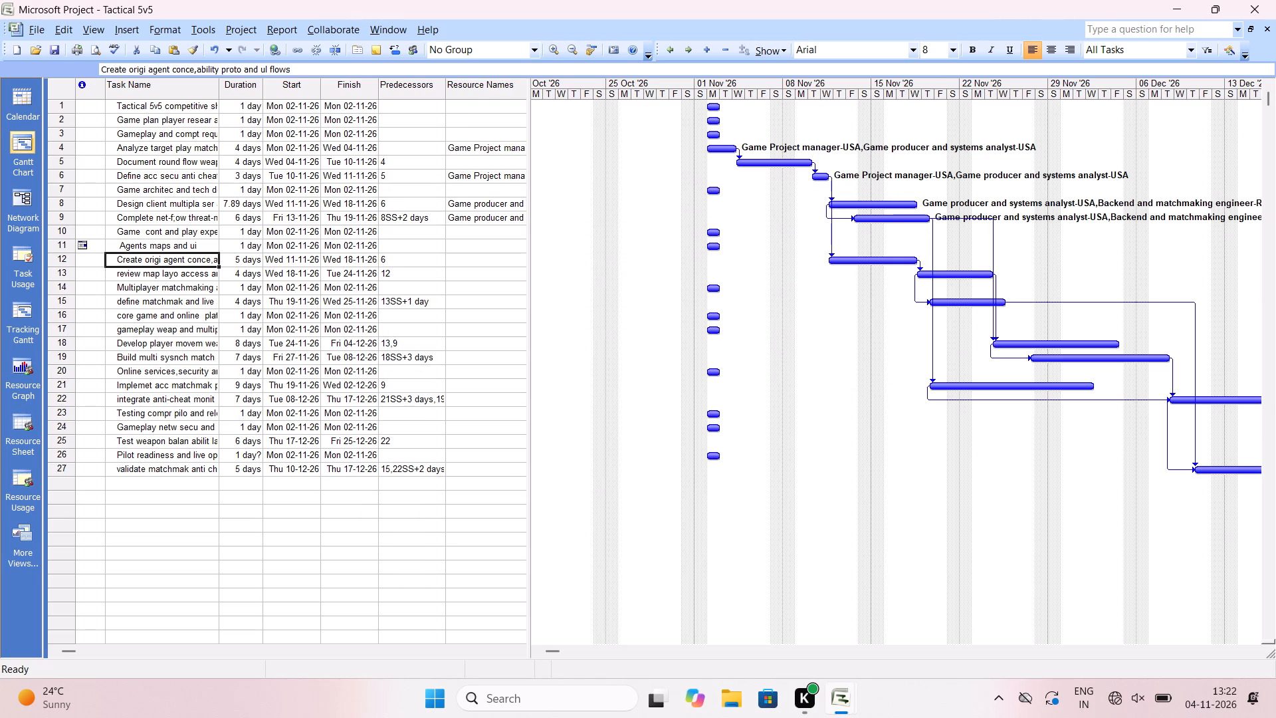
{"action": "double_click", "coordinate": [195, 257]}
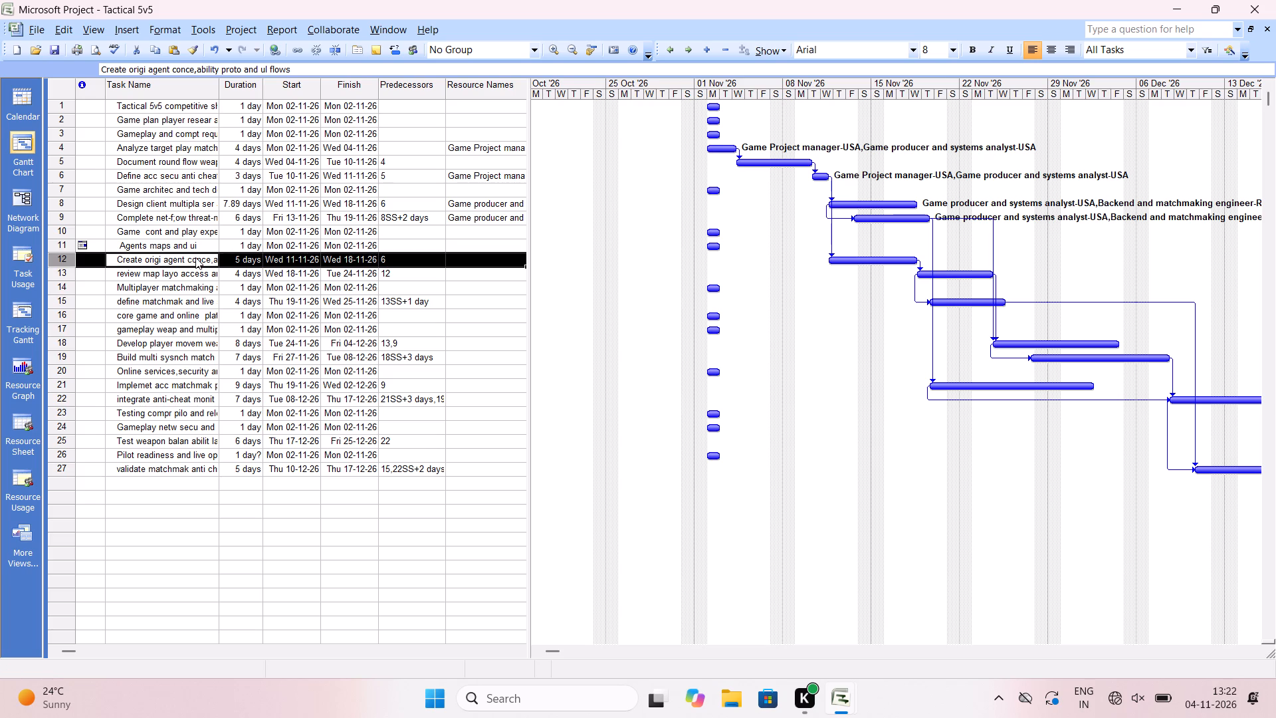
{"action": "left_click", "coordinate": [195, 257]}
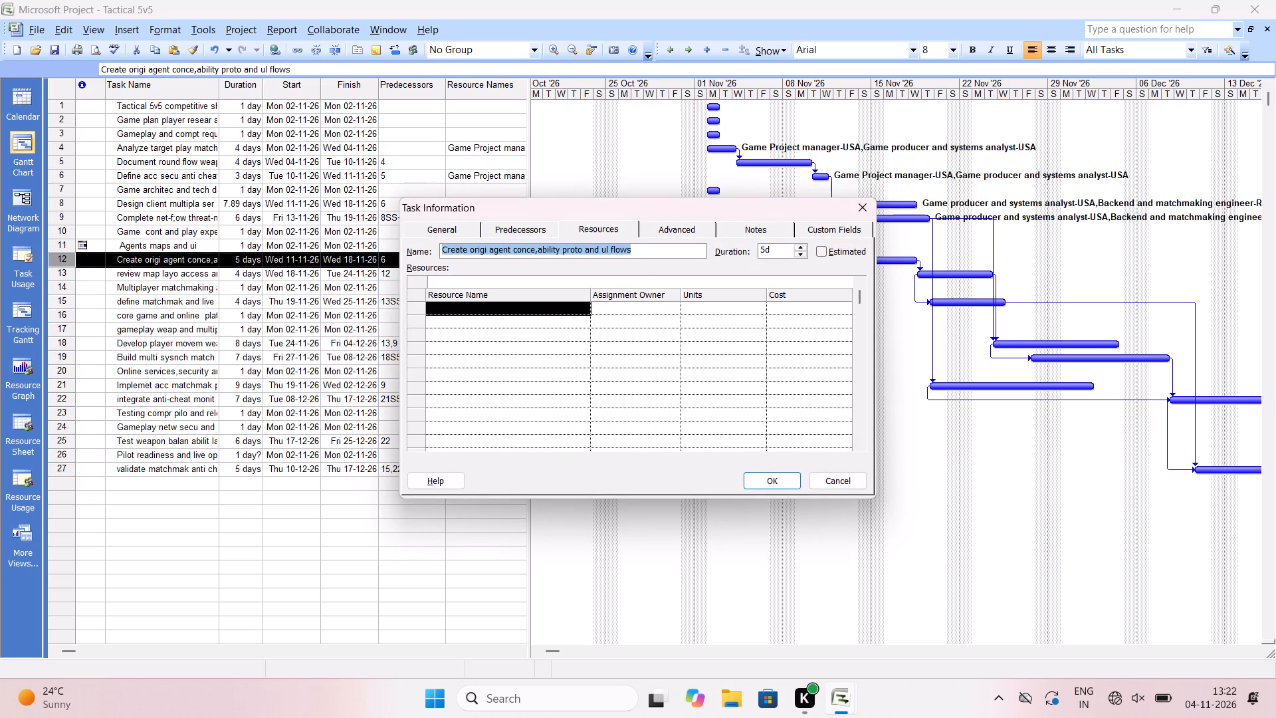
{"action": "left_click", "coordinate": [536, 309]}
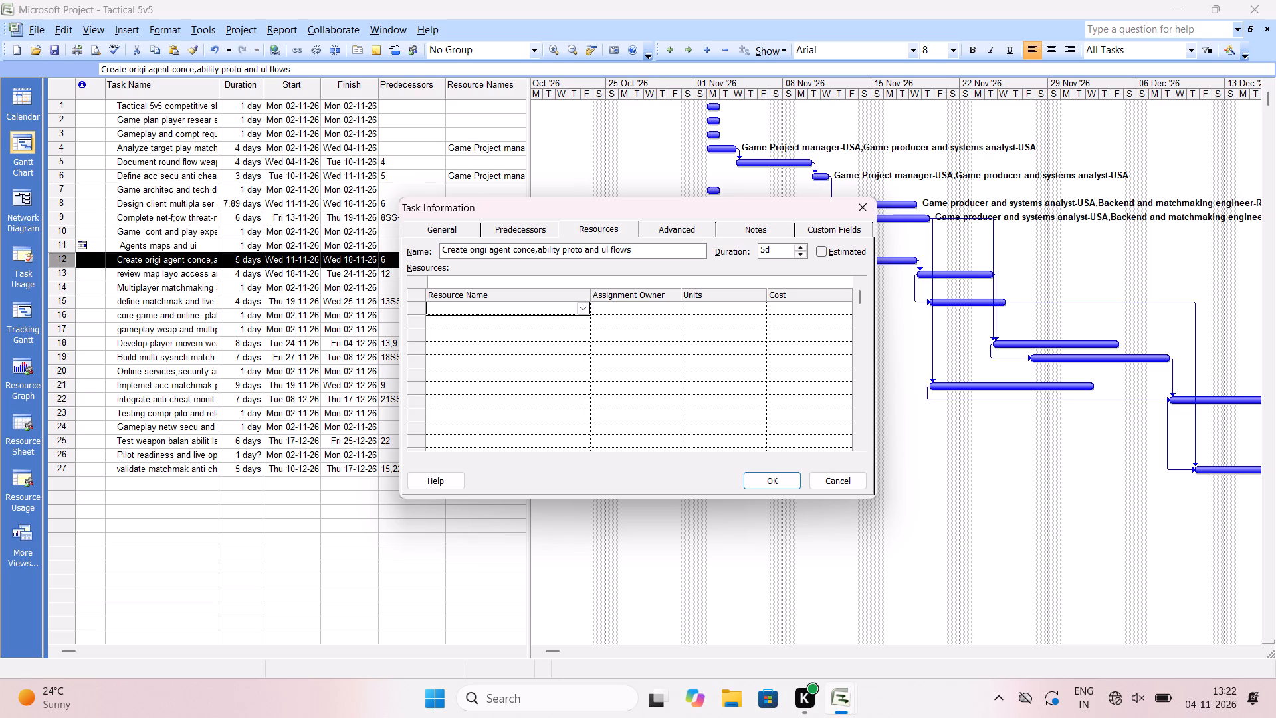
{"action": "left_click", "coordinate": [582, 306]}
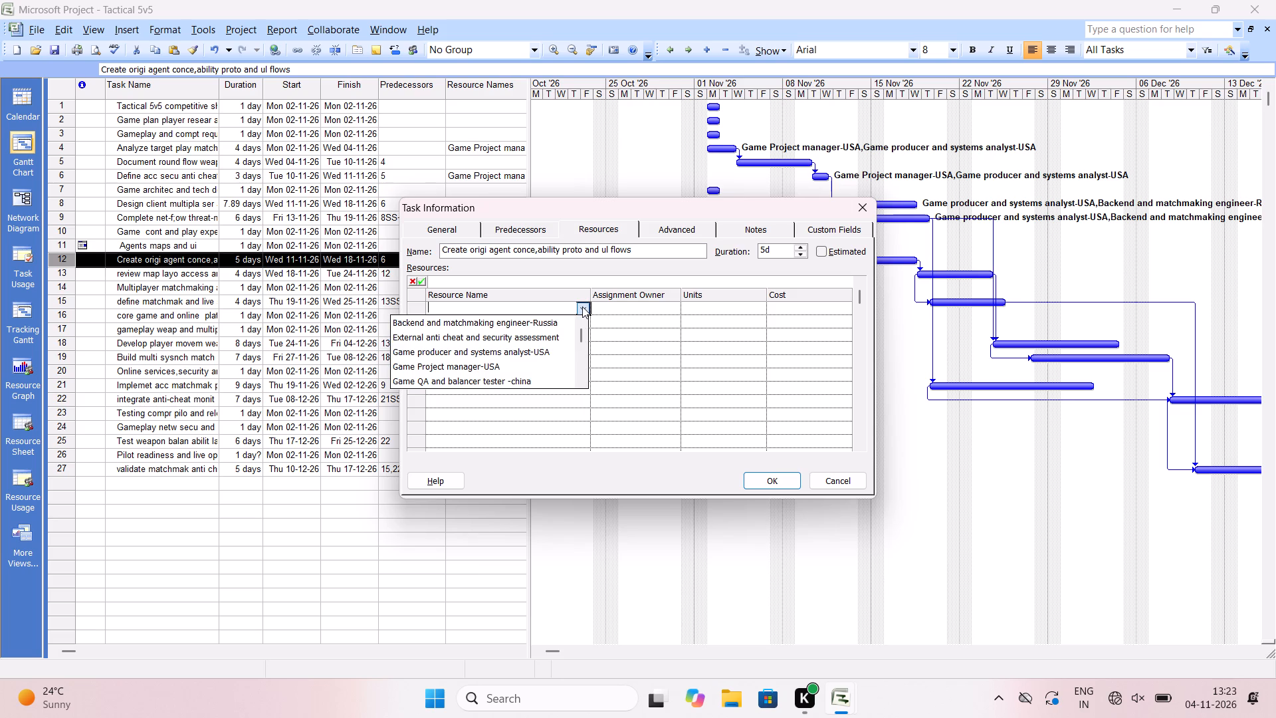
{"action": "scroll", "coordinate": [510, 369], "scroll_direction": "down", "scroll_amount": 1}
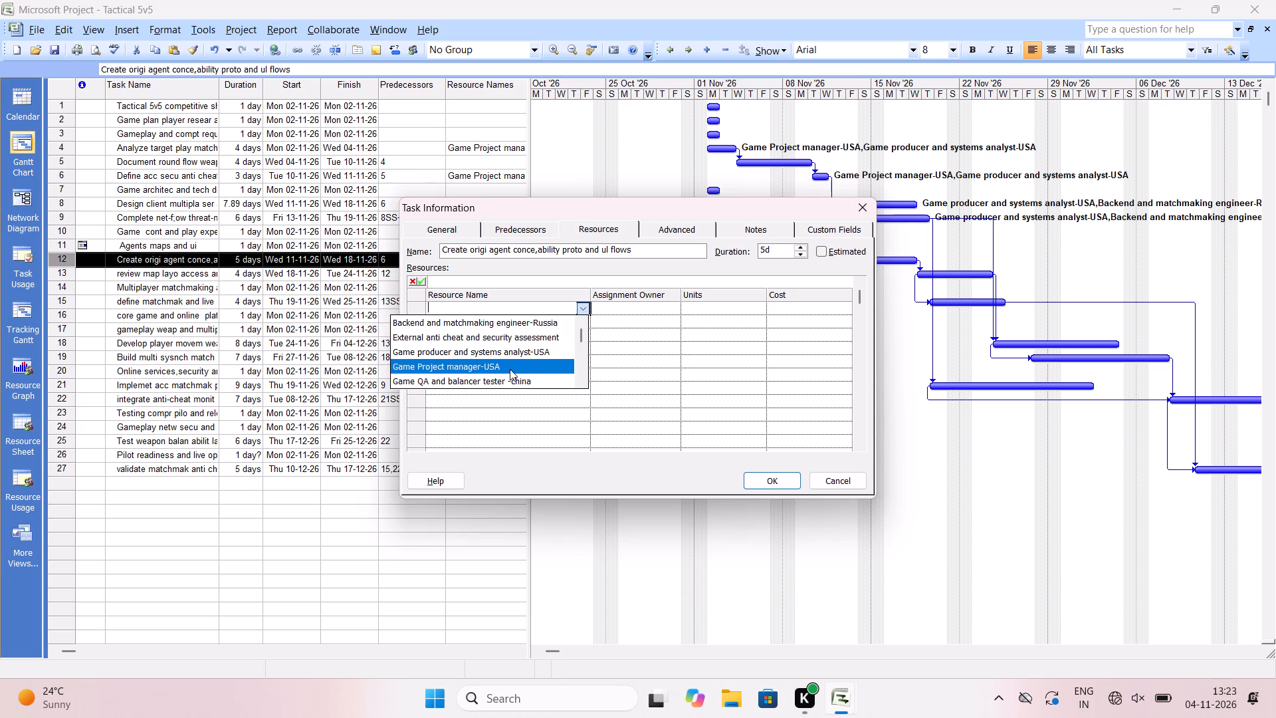
{"action": "left_click_drag", "start_coordinate": [582, 334], "coordinate": [576, 387]}
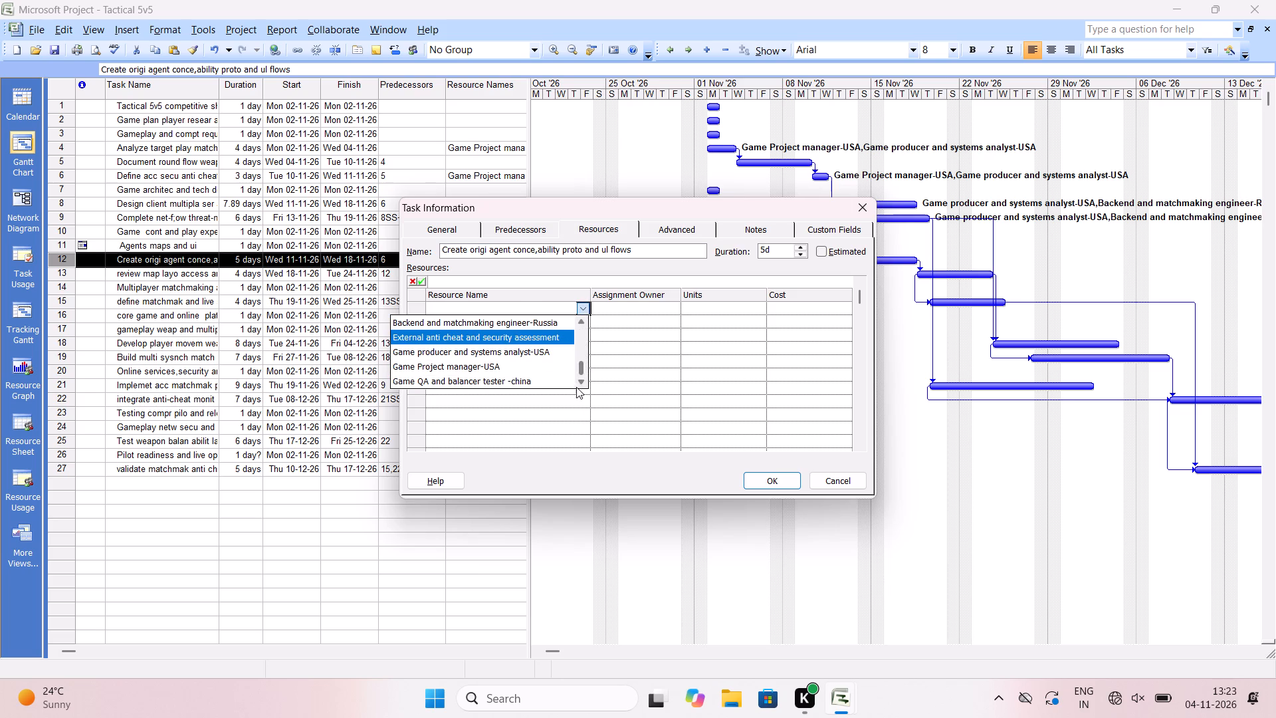
{"action": "left_click_drag", "start_coordinate": [576, 387], "coordinate": [583, 357]}
{"action": "left_click", "coordinate": [583, 357]}
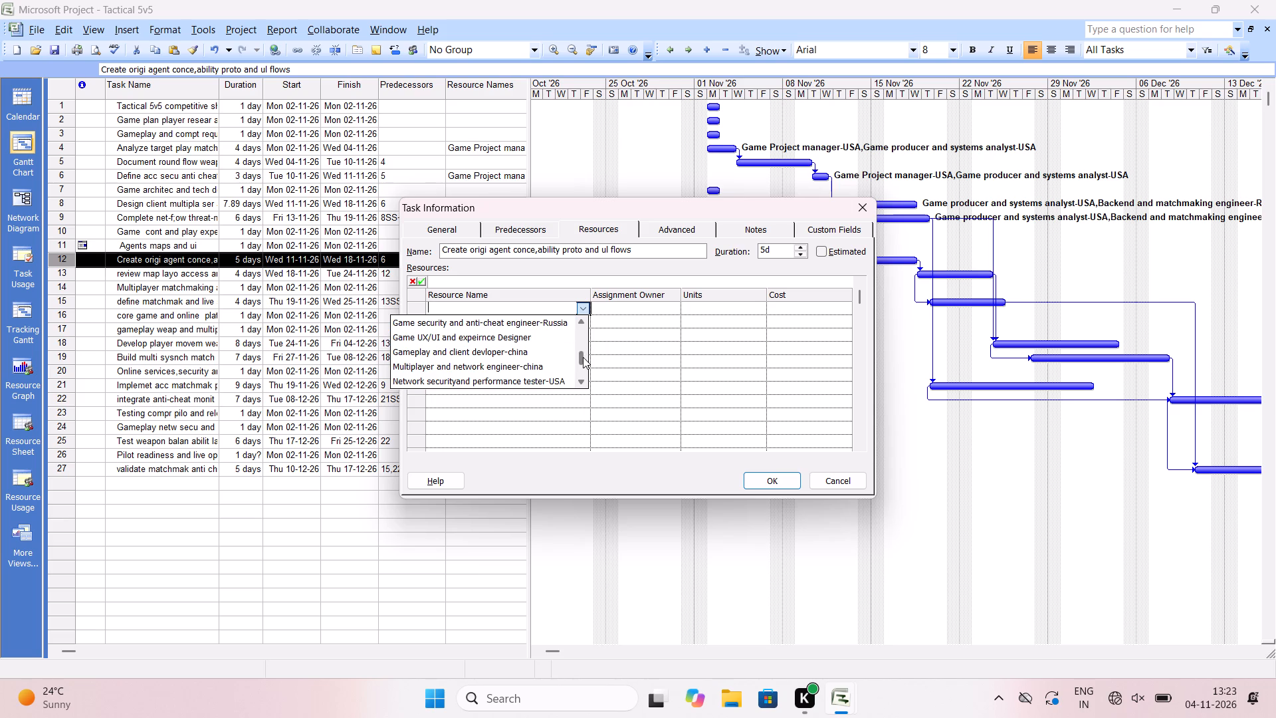
{"action": "left_click", "coordinate": [504, 334]}
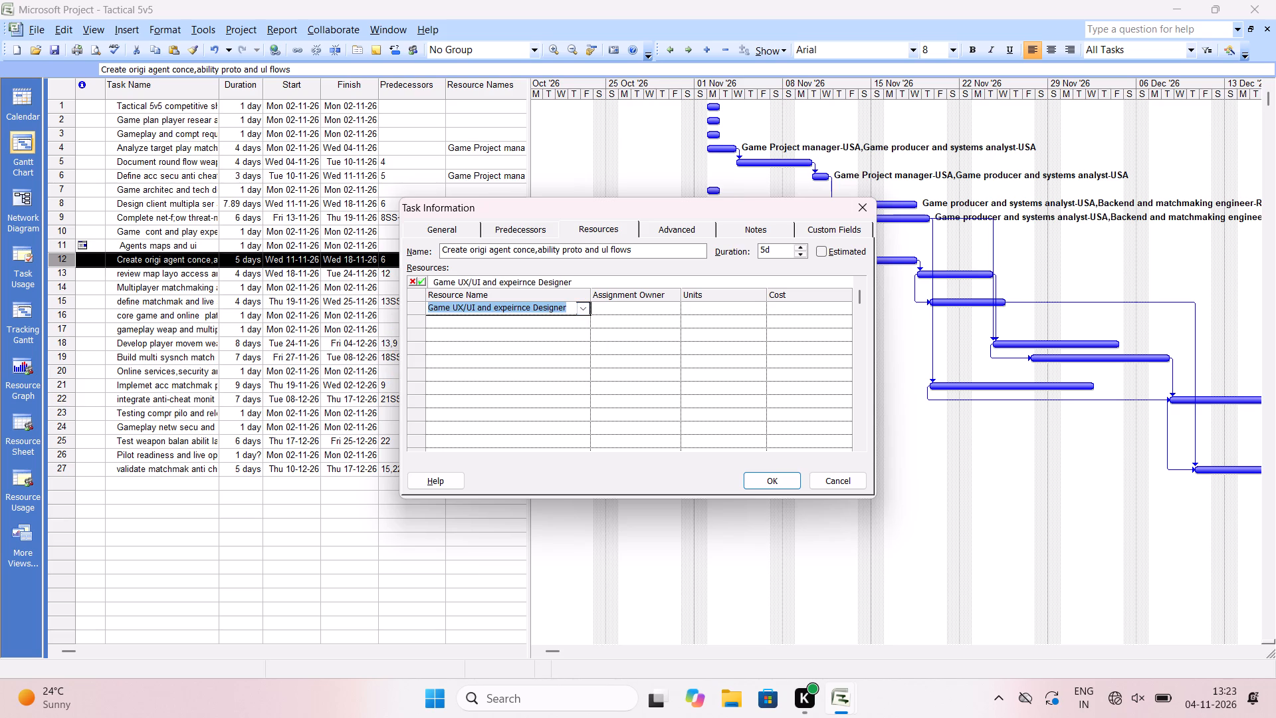
{"action": "key", "text": "Return"}
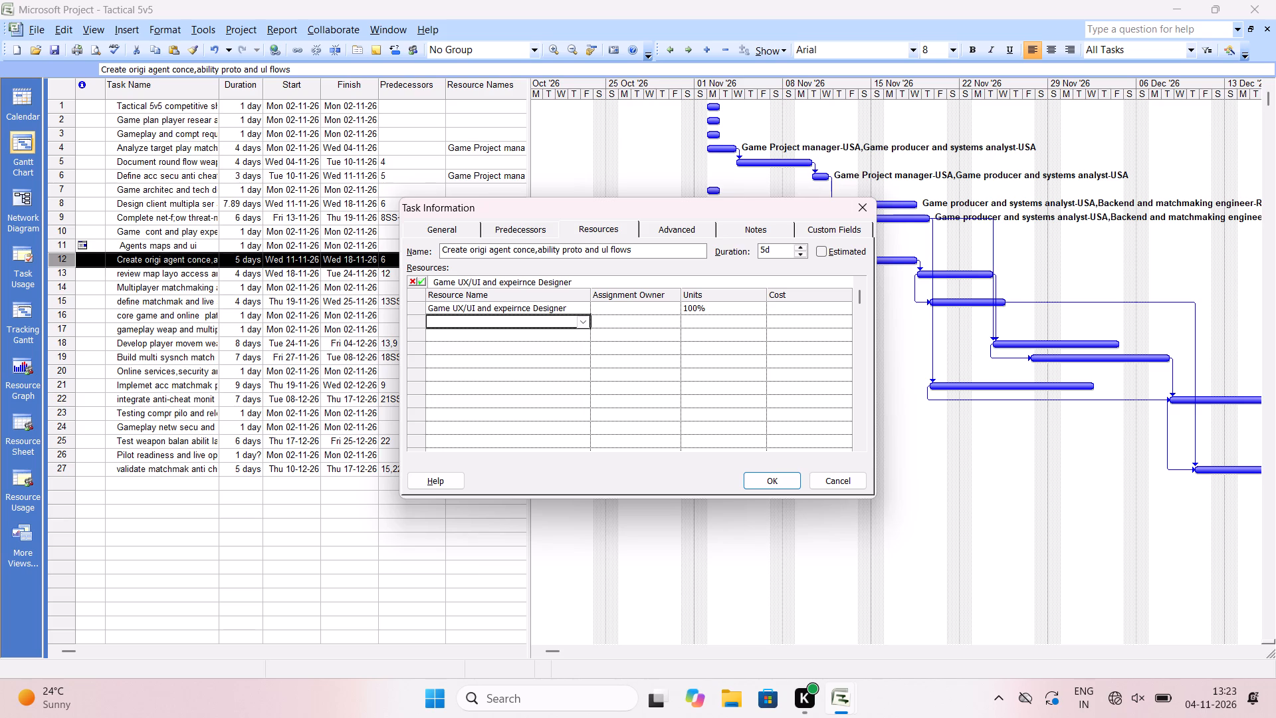
Add Gameplay and client devloper-china as the second resource of task 12 and apply its resource assignments.
{"action": "left_click", "coordinate": [584, 324]}
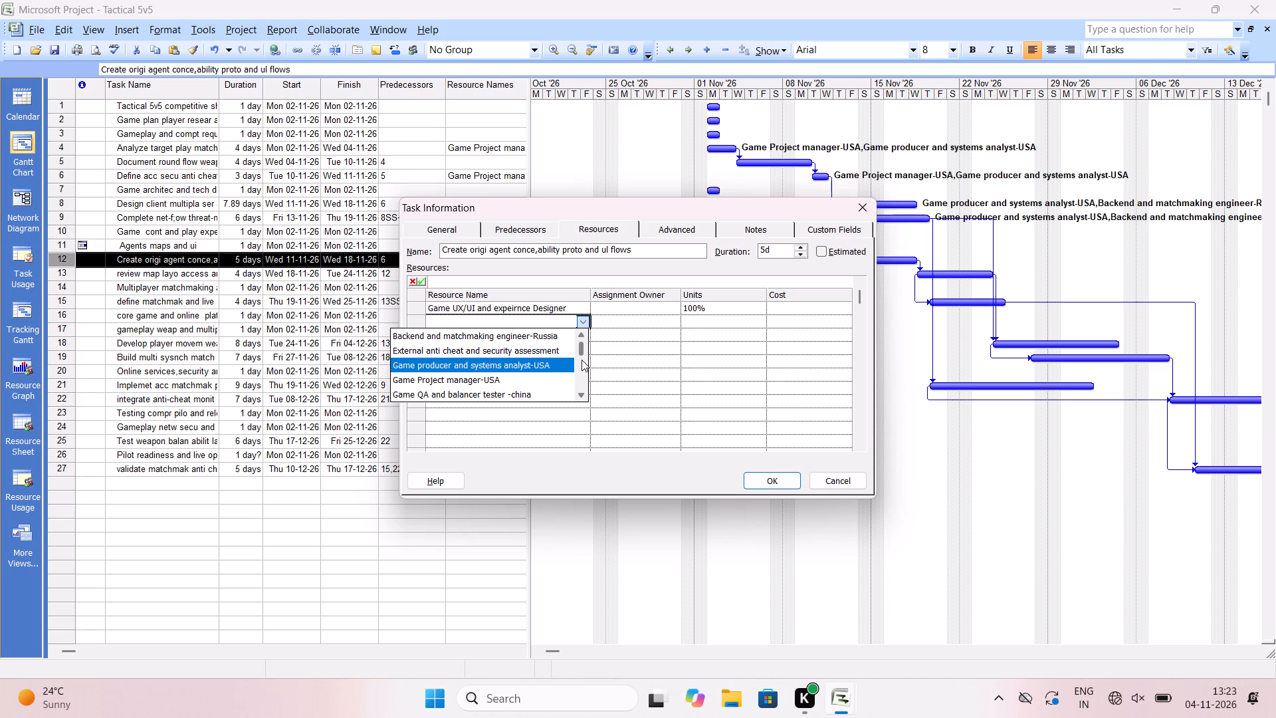
{"action": "left_click", "coordinate": [580, 392]}
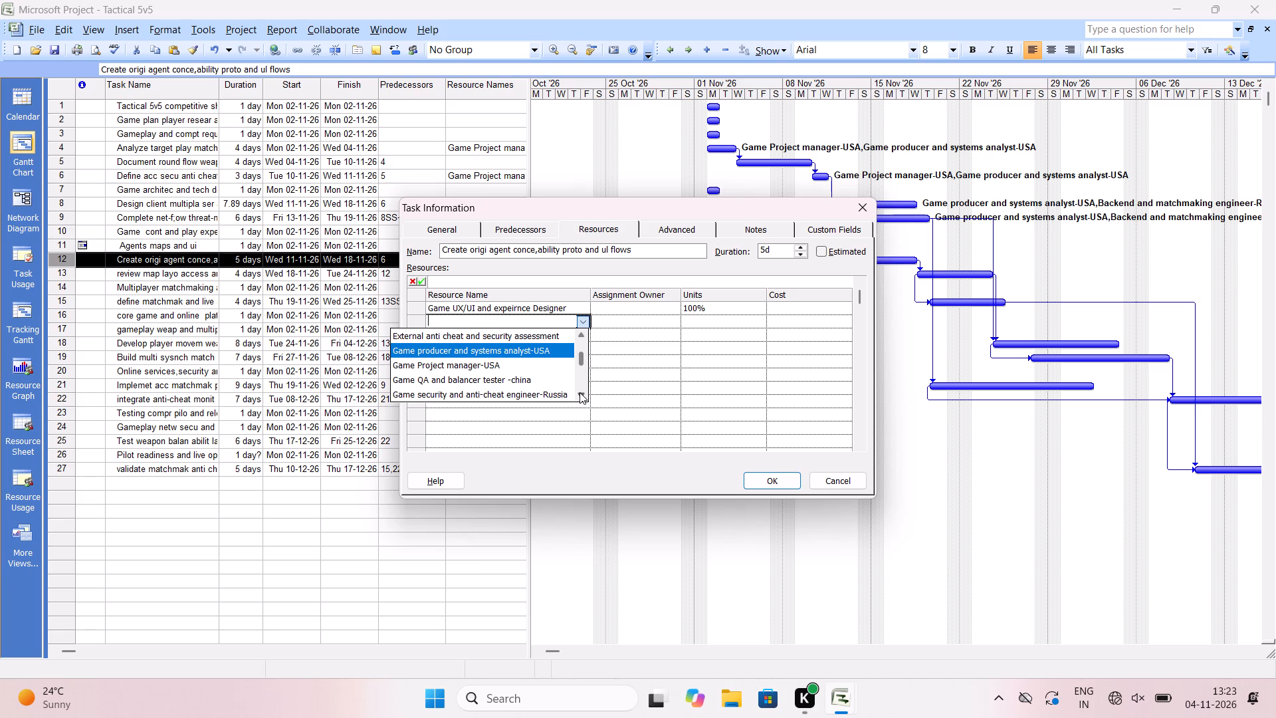
{"action": "left_click", "coordinate": [580, 392]}
{"action": "left_click", "coordinate": [580, 392]}
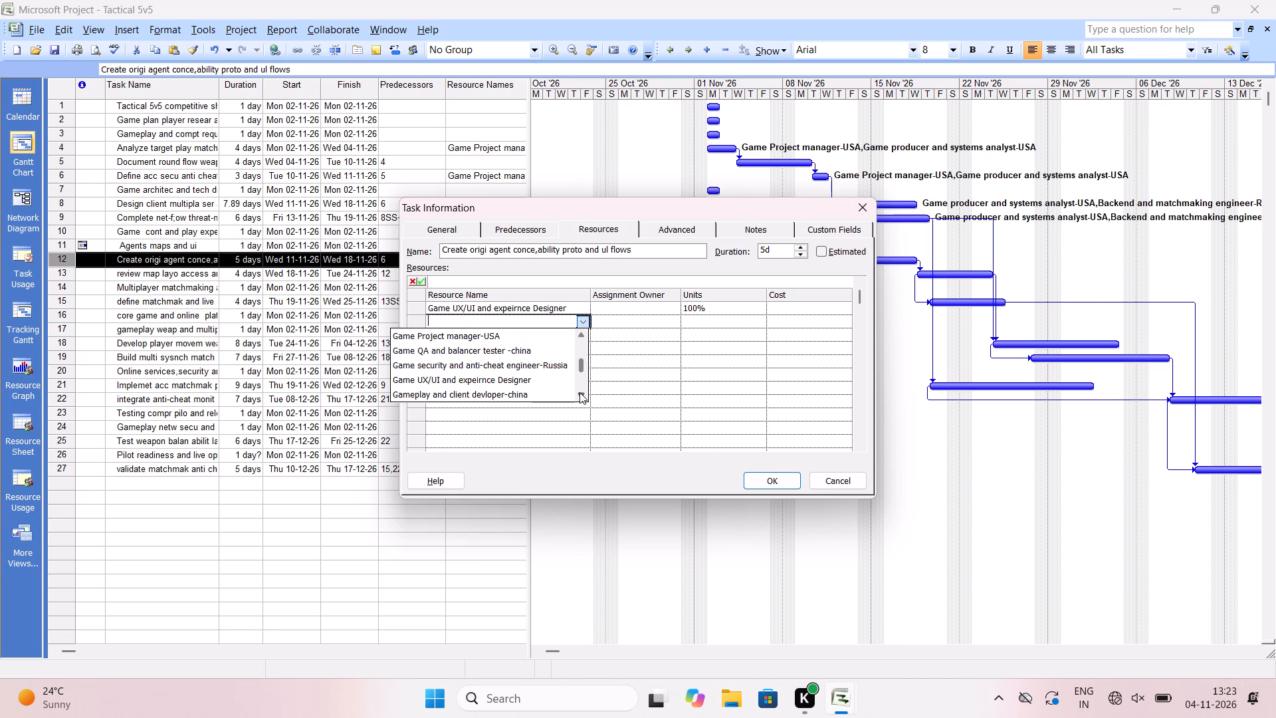
{"action": "left_click", "coordinate": [527, 395]}
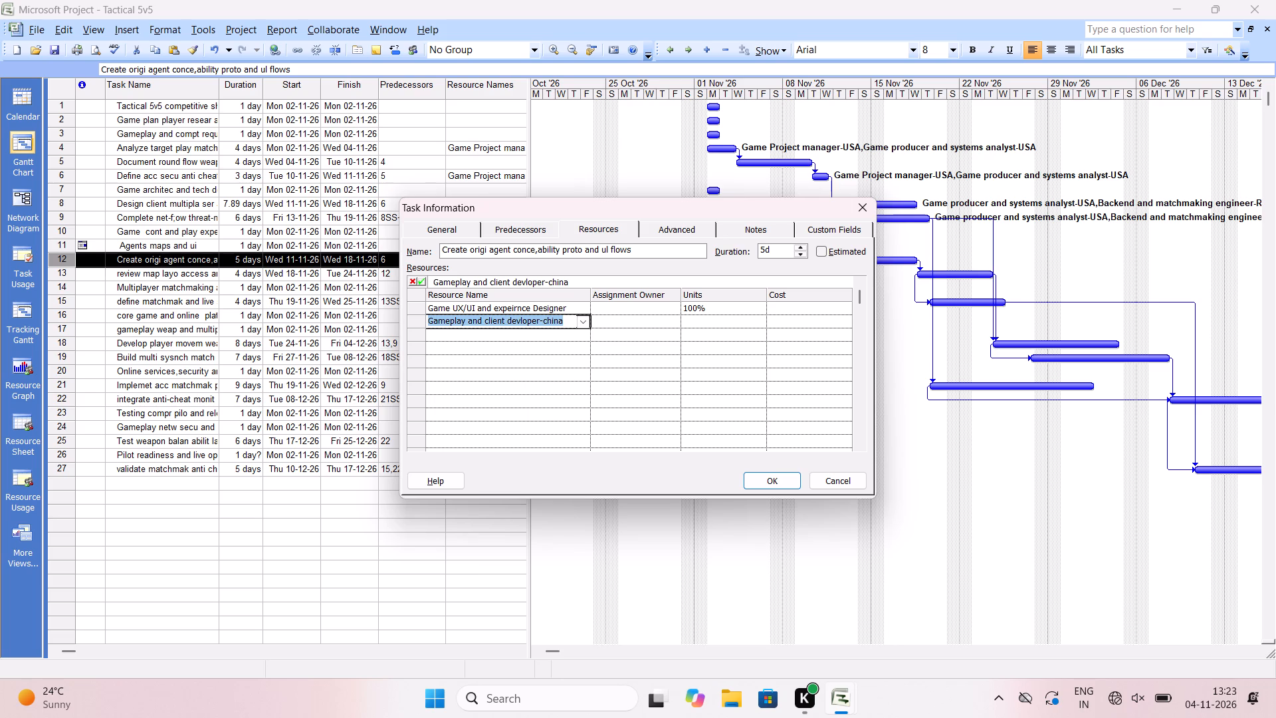
{"action": "key", "text": "Return"}
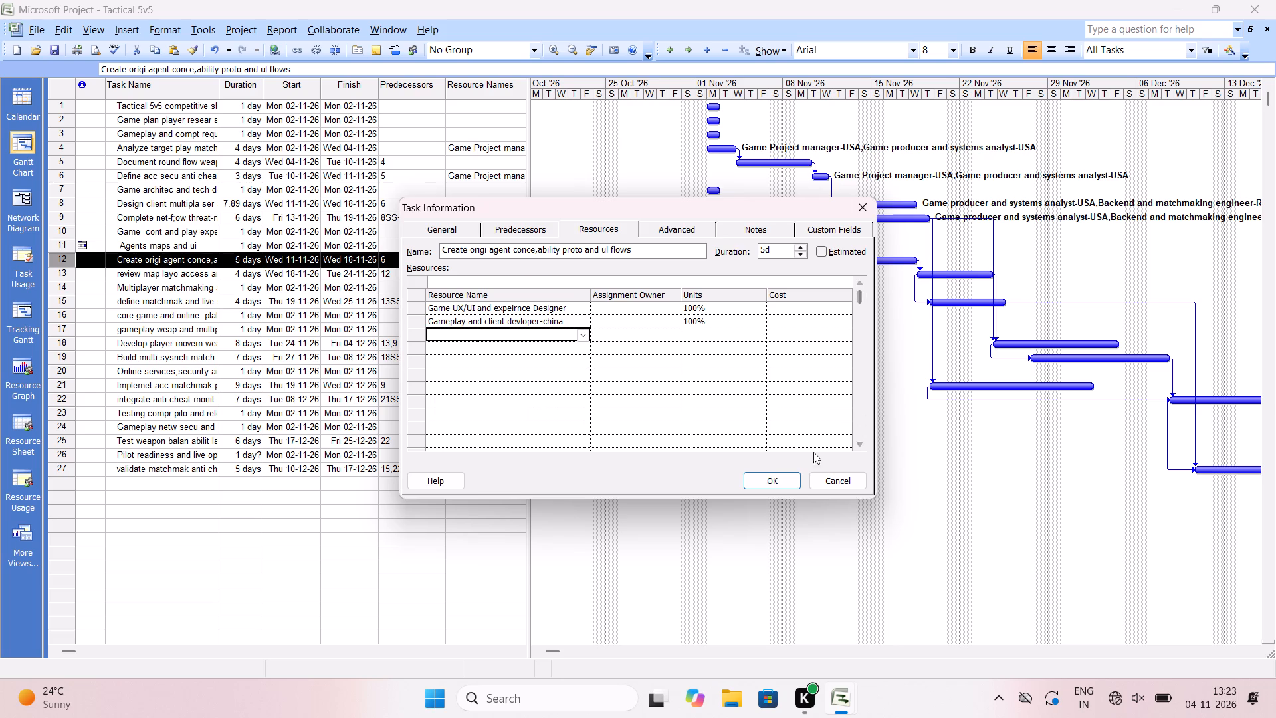
{"action": "left_click", "coordinate": [780, 479]}
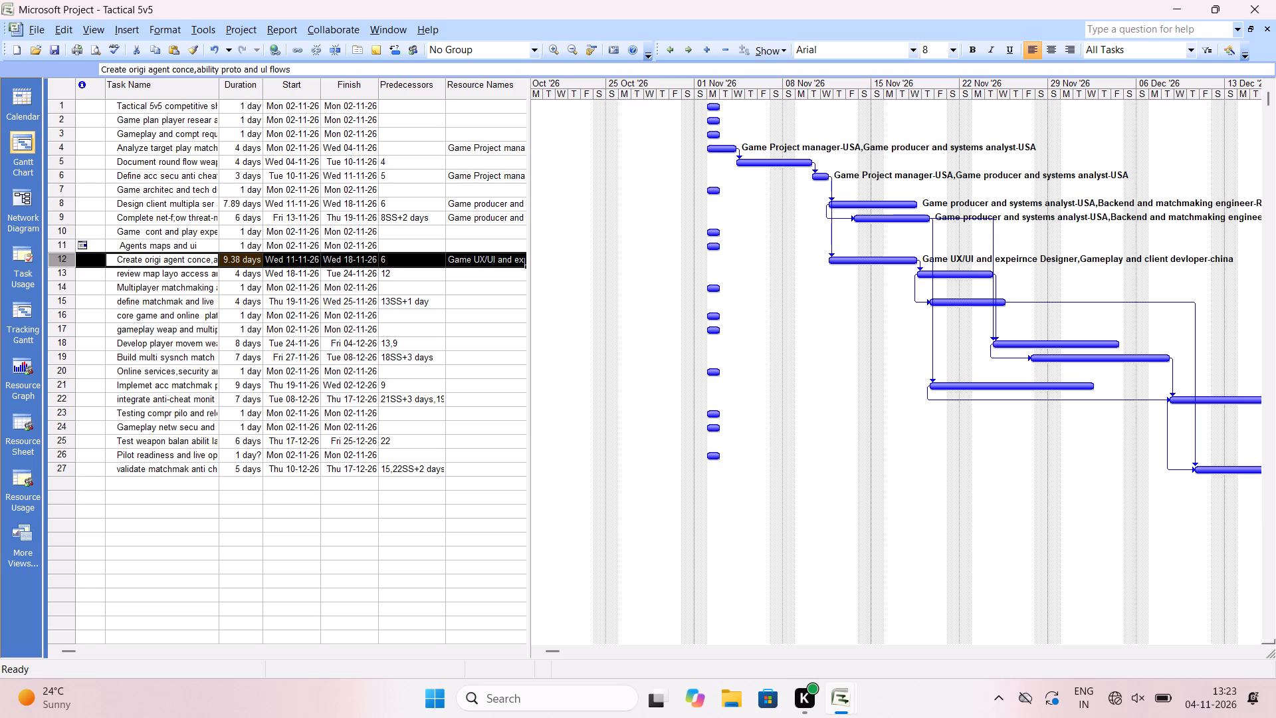
Assign the Game UX/UI and expeirnce Designer as the first resource of task 15, define matchmak and live ser desi.
{"action": "double_click", "coordinate": [150, 302]}
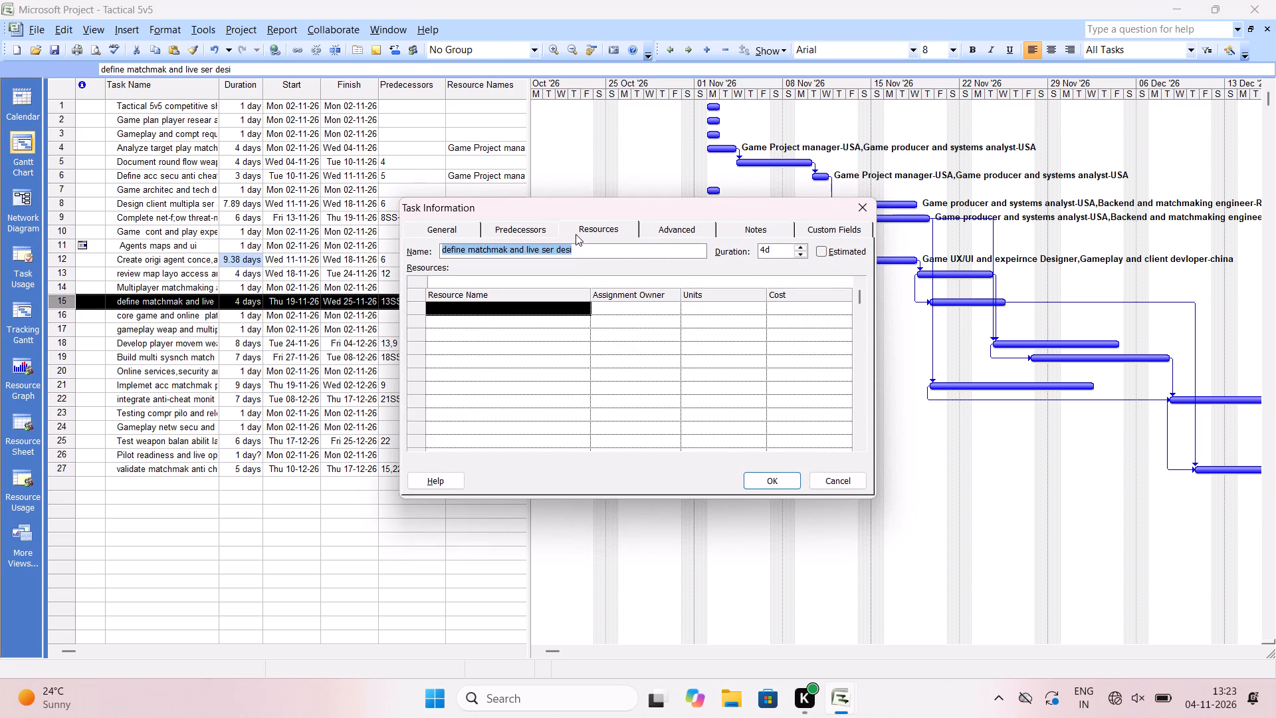
{"action": "left_click", "coordinate": [548, 306]}
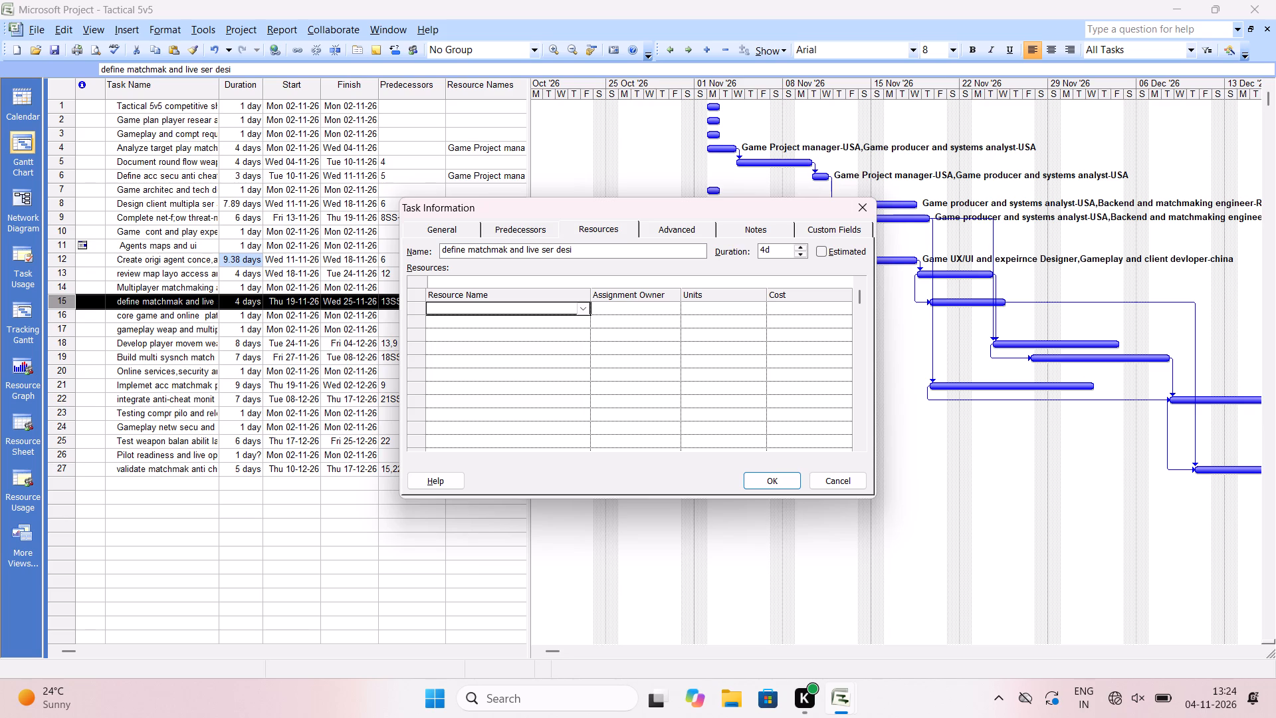
{"action": "left_click", "coordinate": [579, 304]}
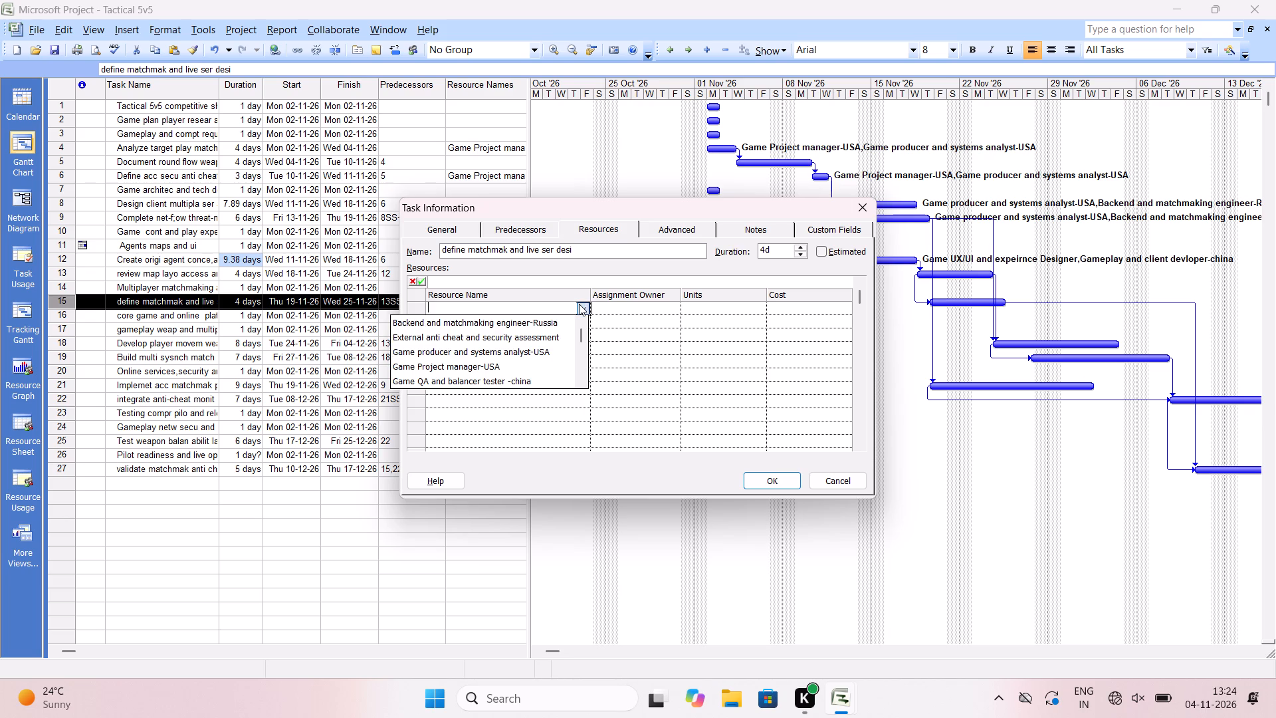
{"action": "left_click", "coordinate": [581, 377]}
{"action": "left_click", "coordinate": [581, 377]}
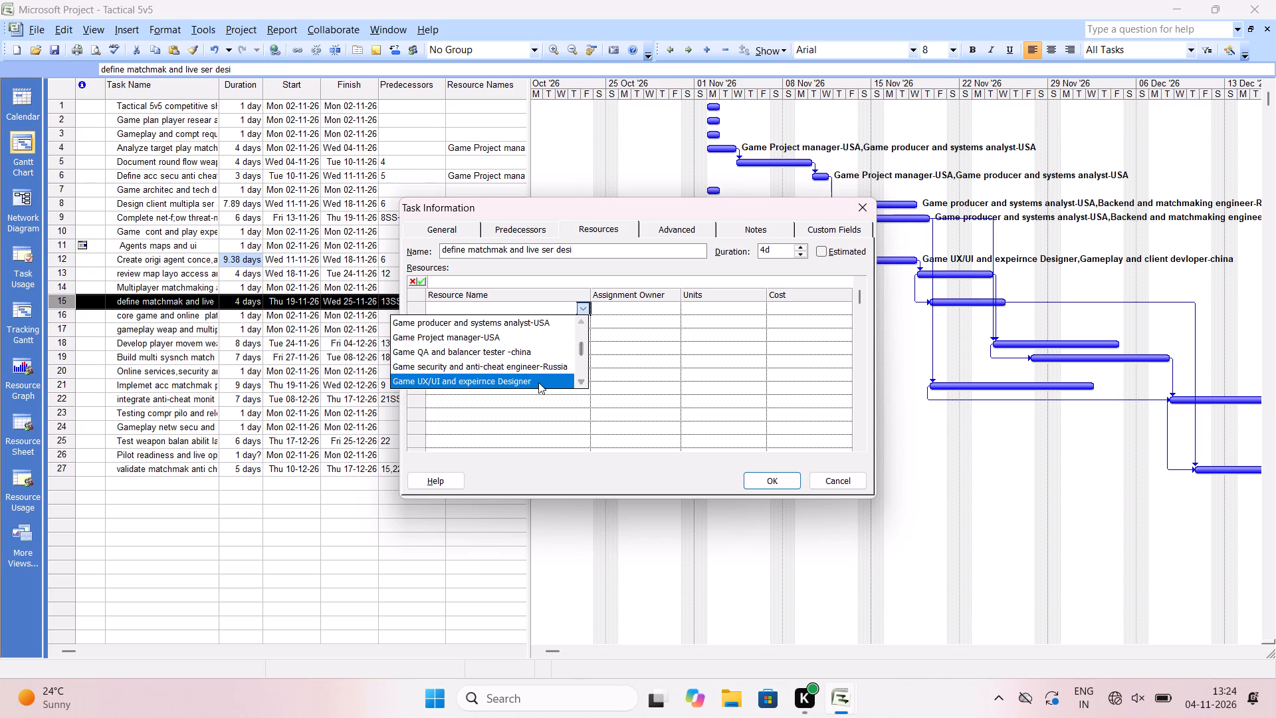
{"action": "left_click", "coordinate": [538, 382]}
{"action": "key", "text": "Return"}
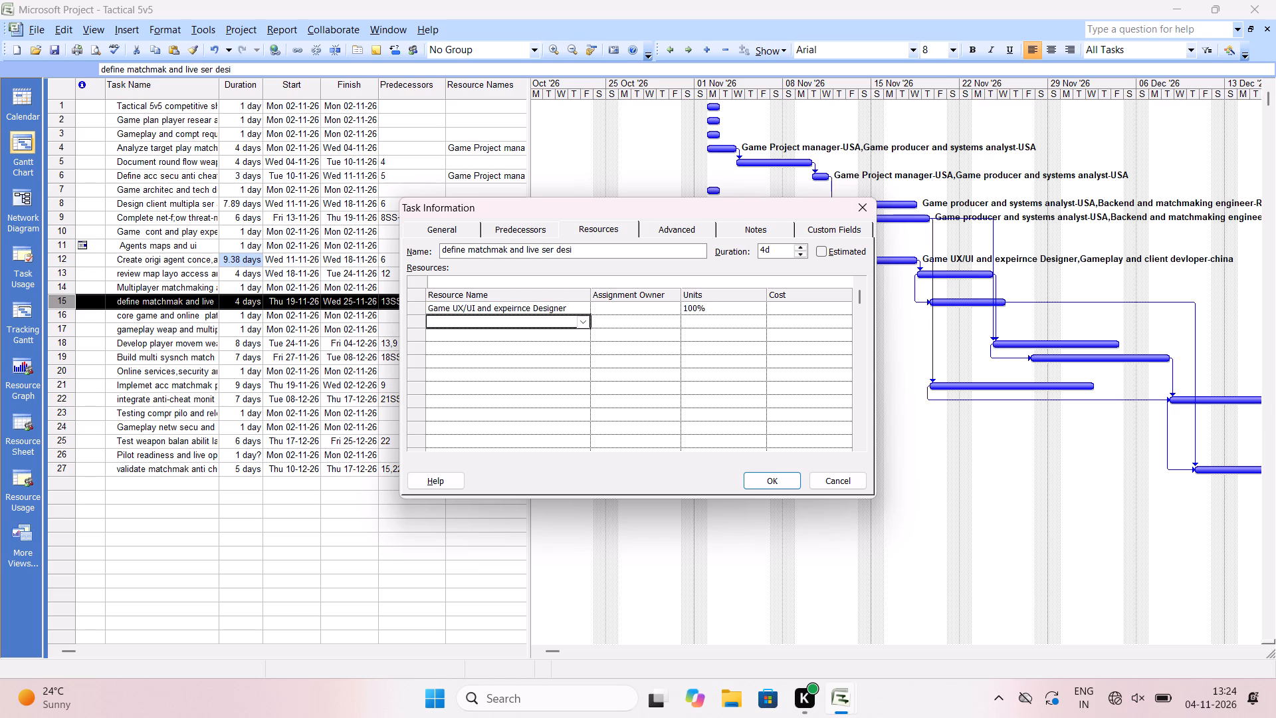
Add Gameplay and client devloper-china as the second resource of task 15 and apply its resource assignments.
{"action": "left_click", "coordinate": [579, 323]}
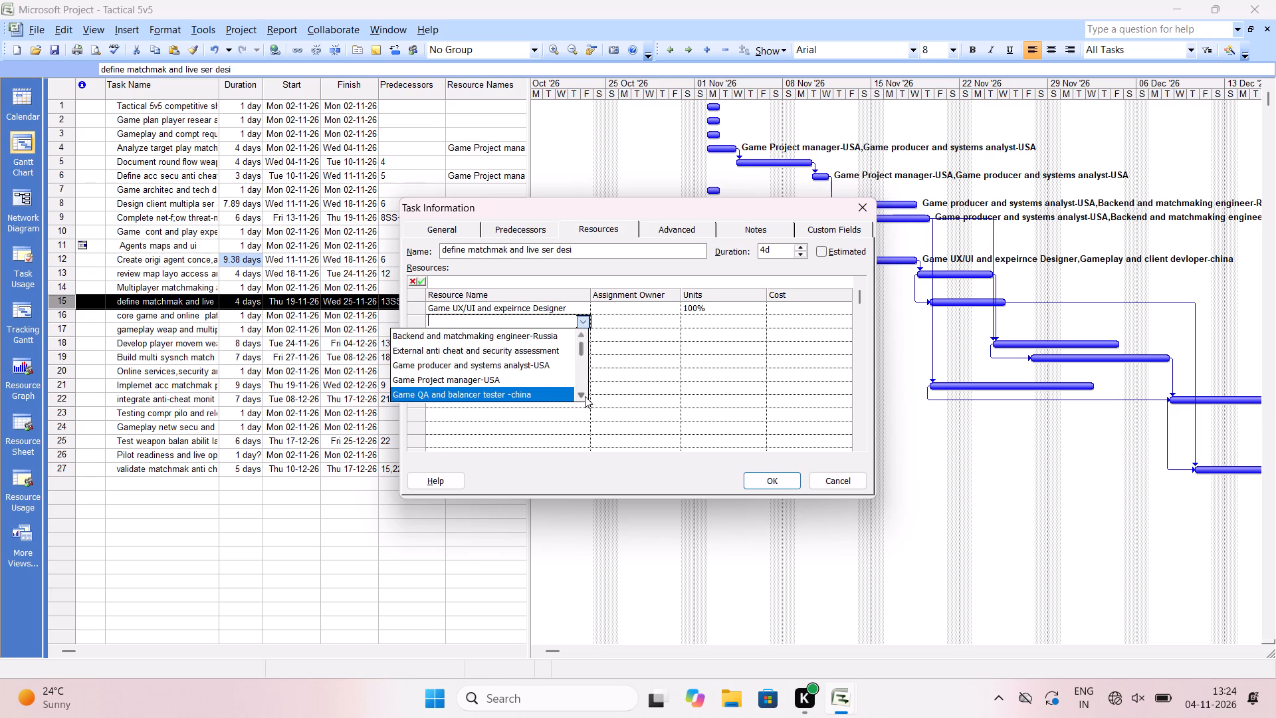
{"action": "left_click", "coordinate": [584, 396]}
{"action": "left_click", "coordinate": [584, 396]}
{"action": "left_click", "coordinate": [584, 396]}
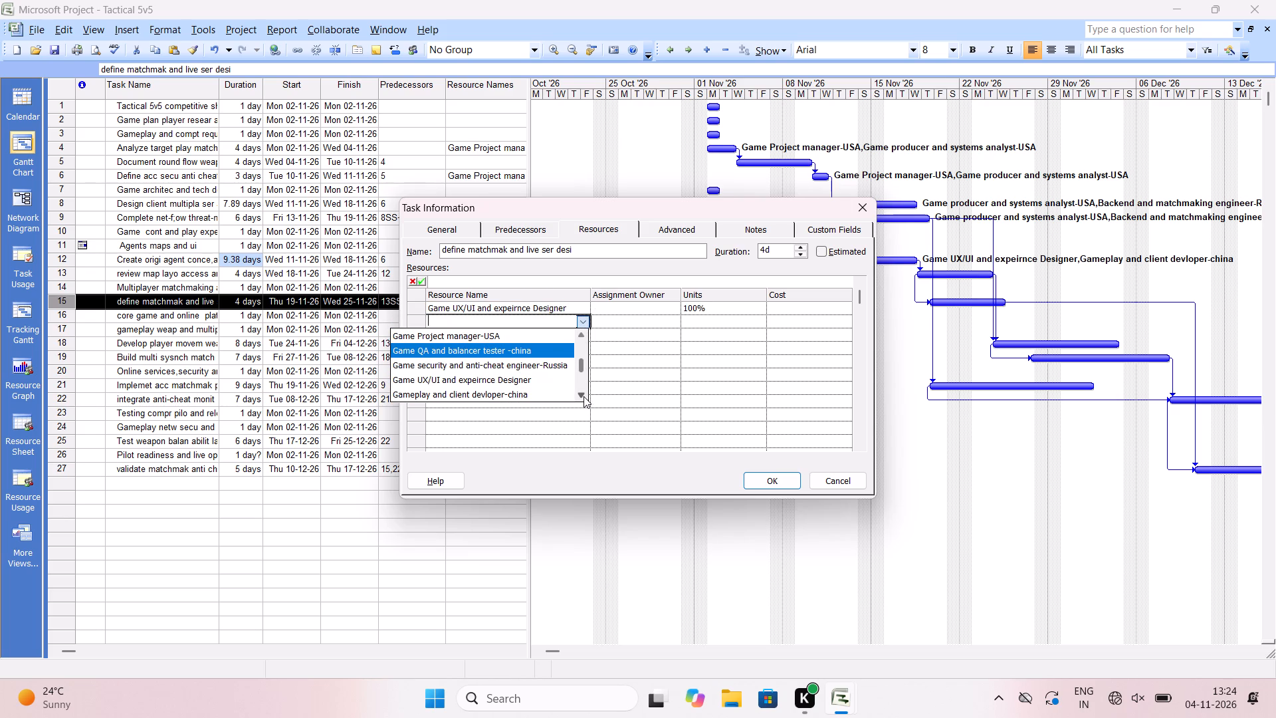
{"action": "left_click", "coordinate": [544, 398]}
{"action": "key", "text": "Return"}
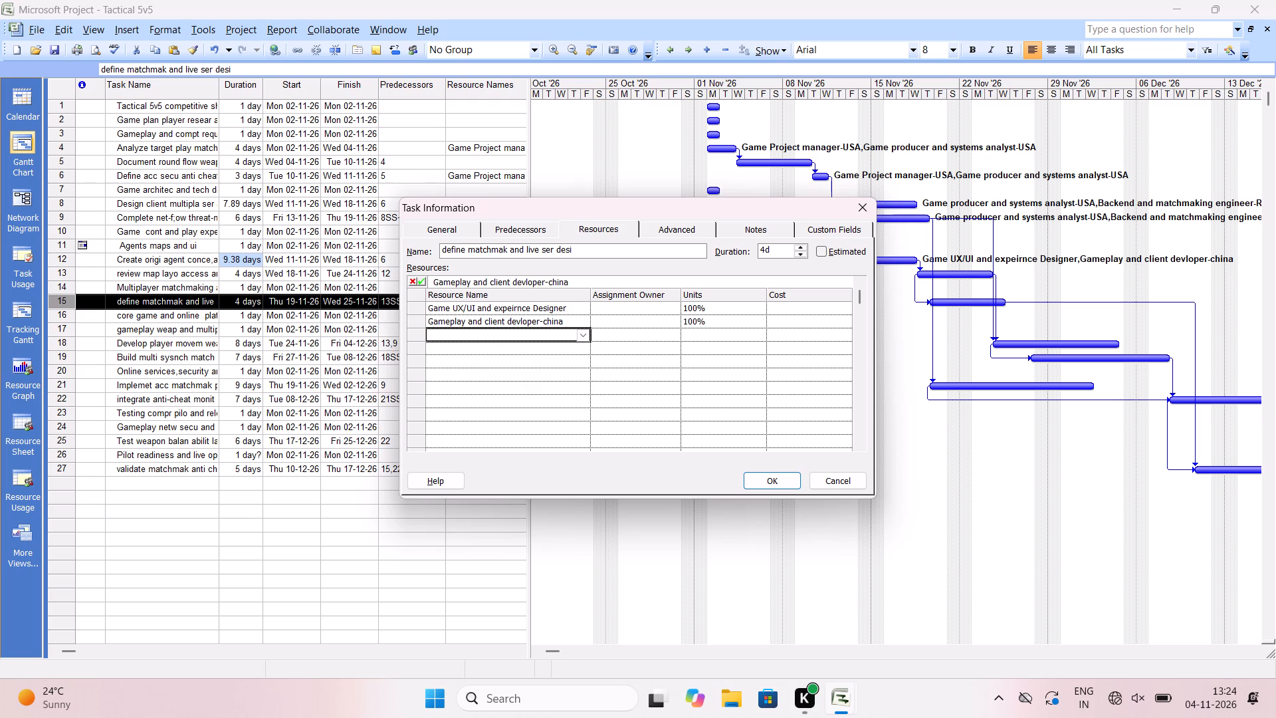
{"action": "left_click", "coordinate": [757, 475]}
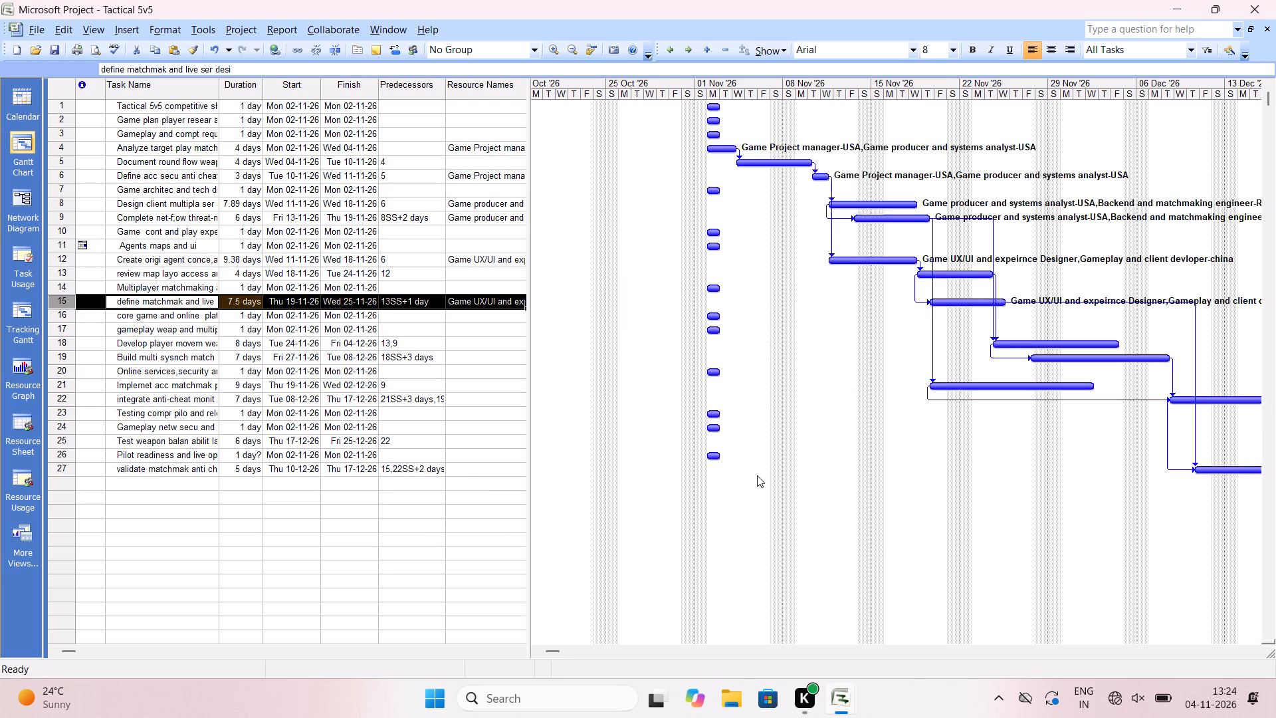
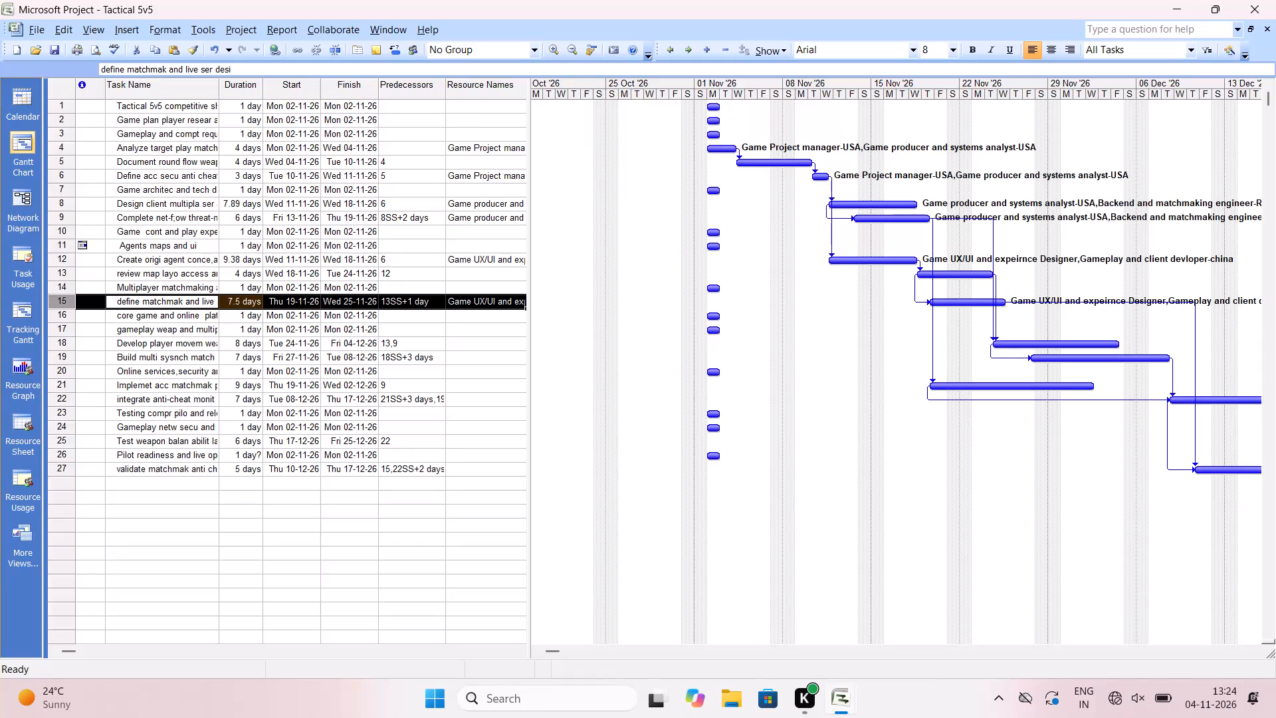
Examine the scheduled tasks in the monthly Calendar view, browsing between September and December 2026 and ending on November.
{"action": "left_click", "coordinate": [19, 100]}
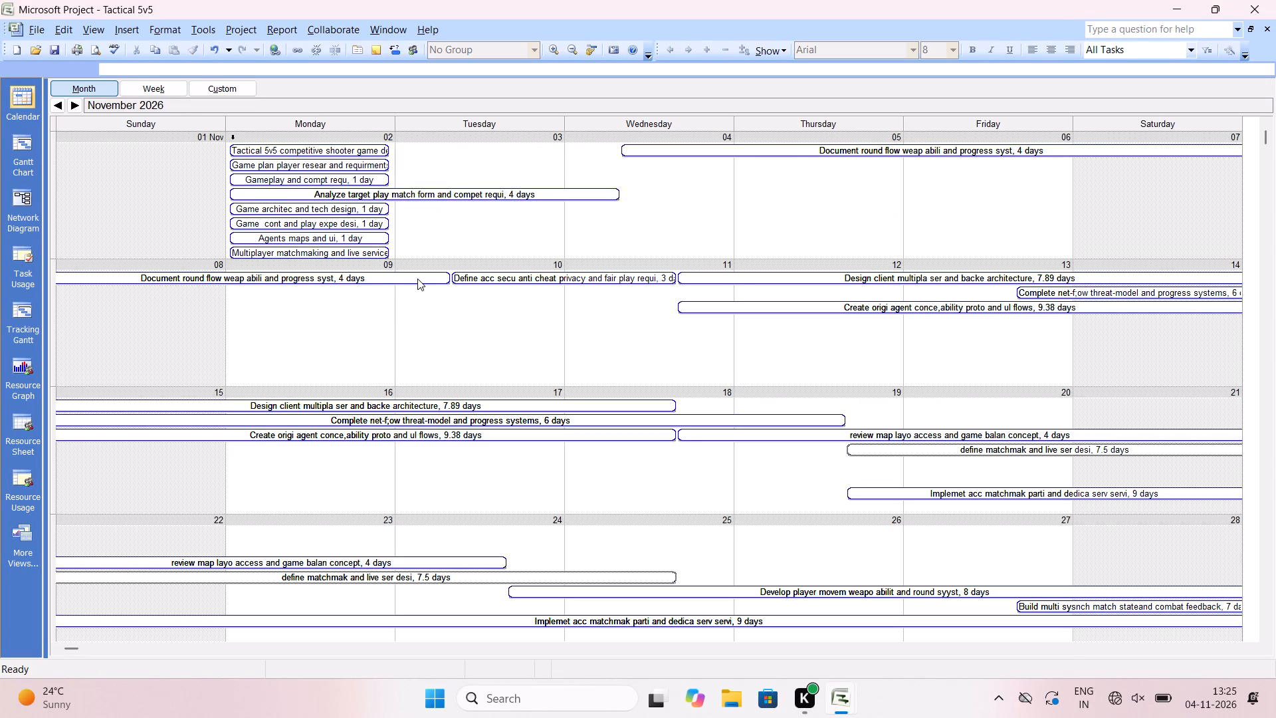
{"action": "scroll", "coordinate": [417, 279], "scroll_direction": "left", "scroll_amount": 1}
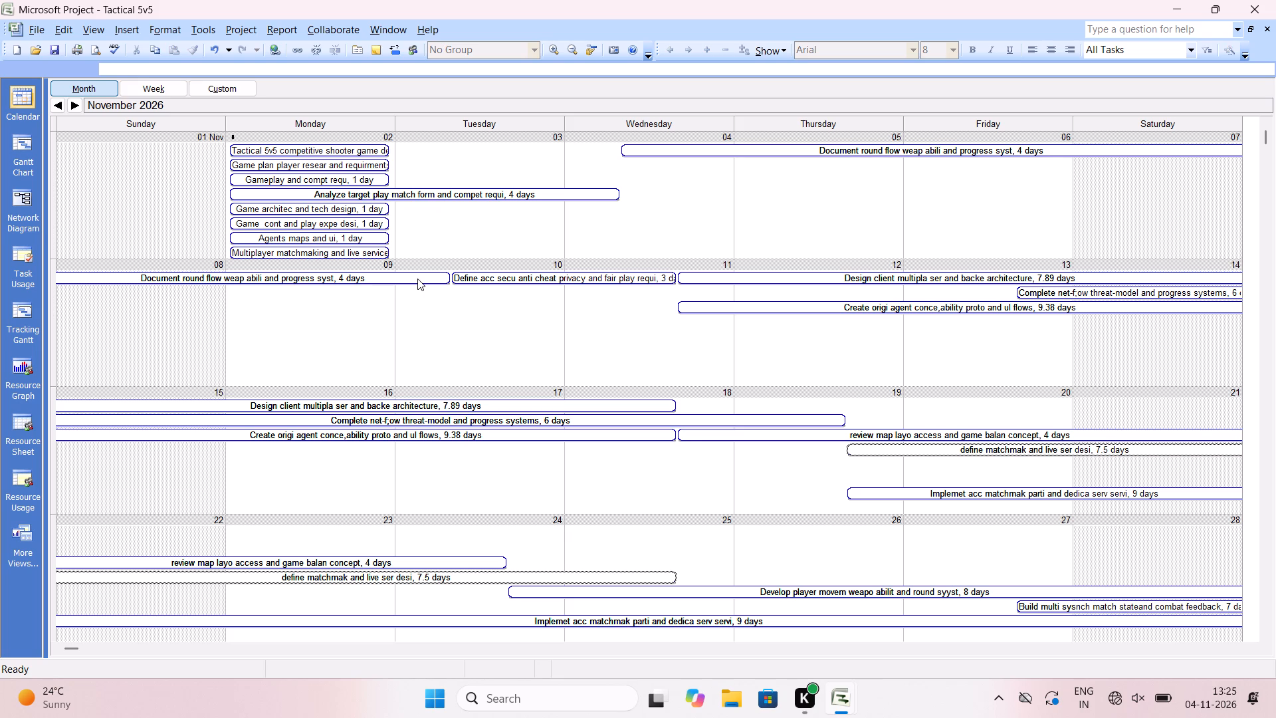
{"action": "scroll", "coordinate": [417, 279], "scroll_direction": "left", "scroll_amount": 1}
{"action": "double_click", "coordinate": [58, 106]}
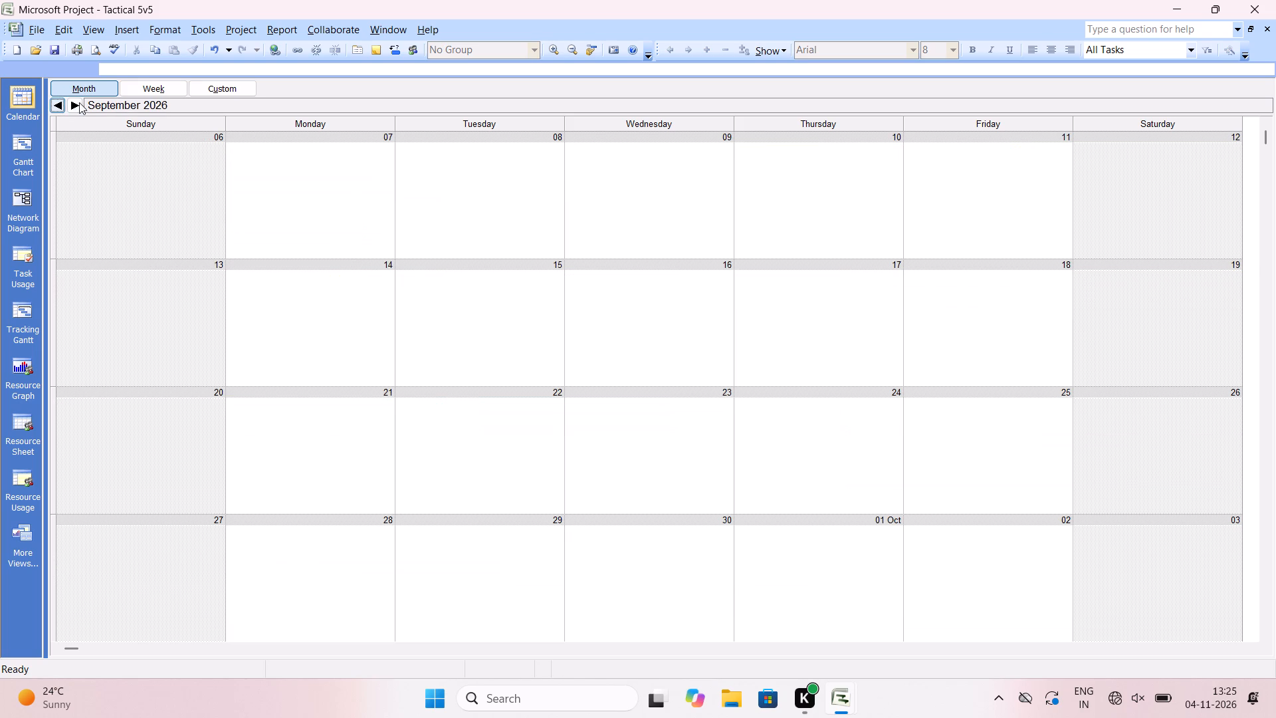
{"action": "left_click", "coordinate": [77, 102]}
{"action": "left_click", "coordinate": [77, 102]}
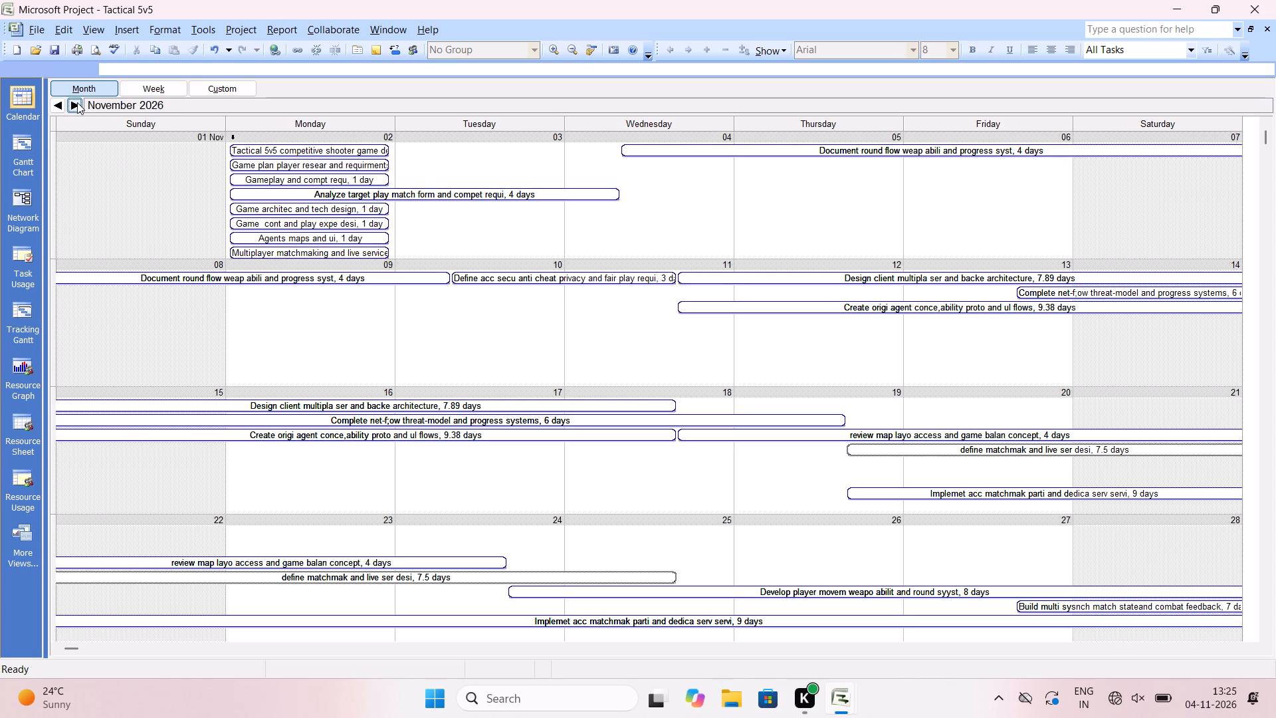
{"action": "left_click", "coordinate": [25, 96]}
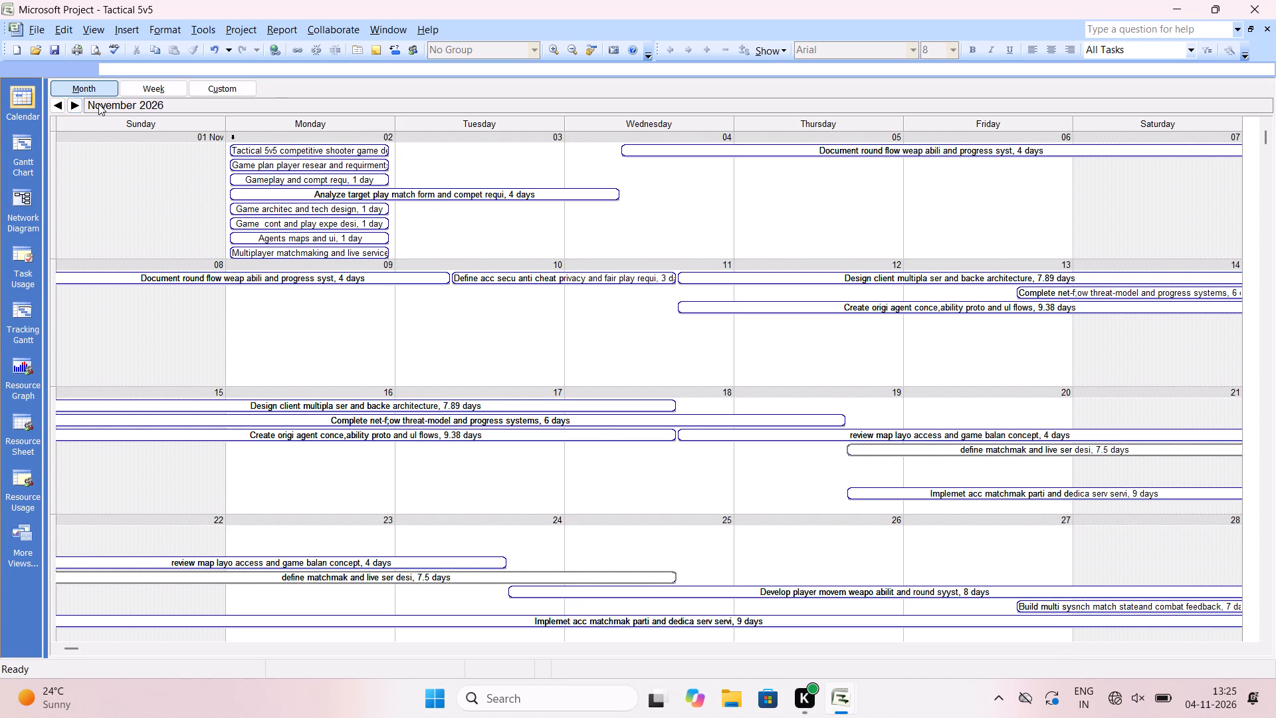
{"action": "left_click", "coordinate": [80, 102]}
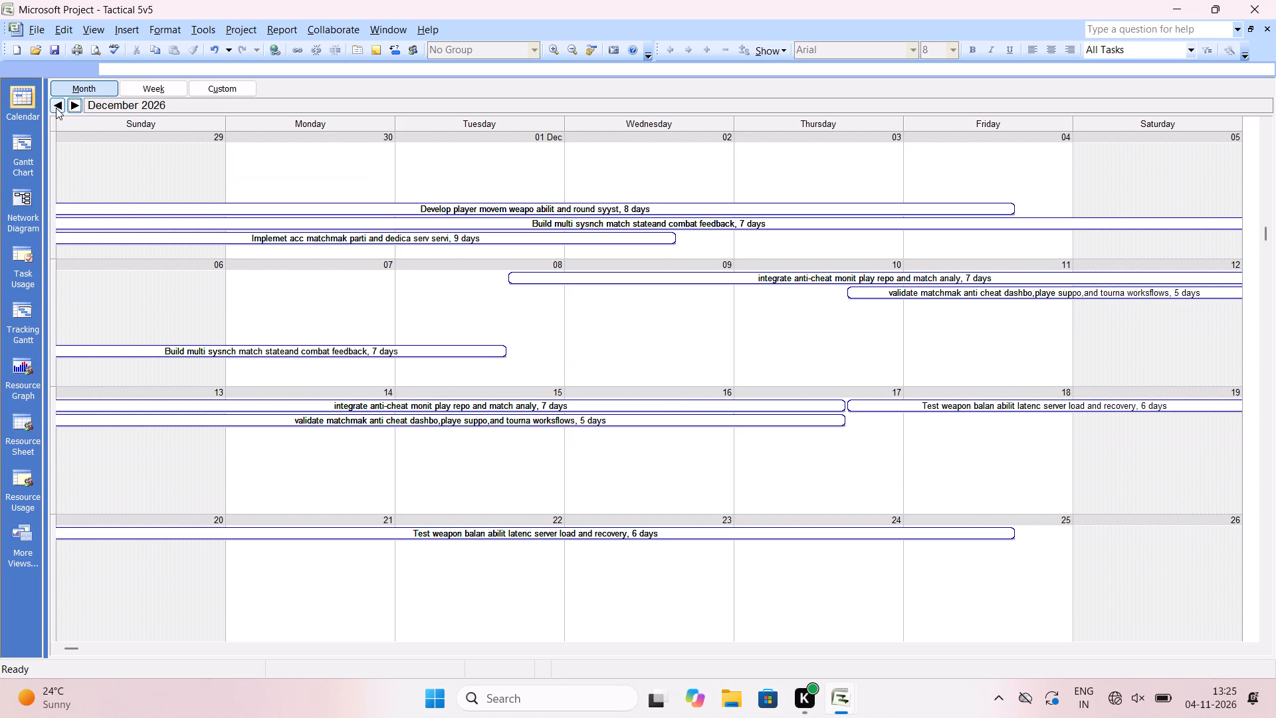
{"action": "left_click", "coordinate": [56, 108]}
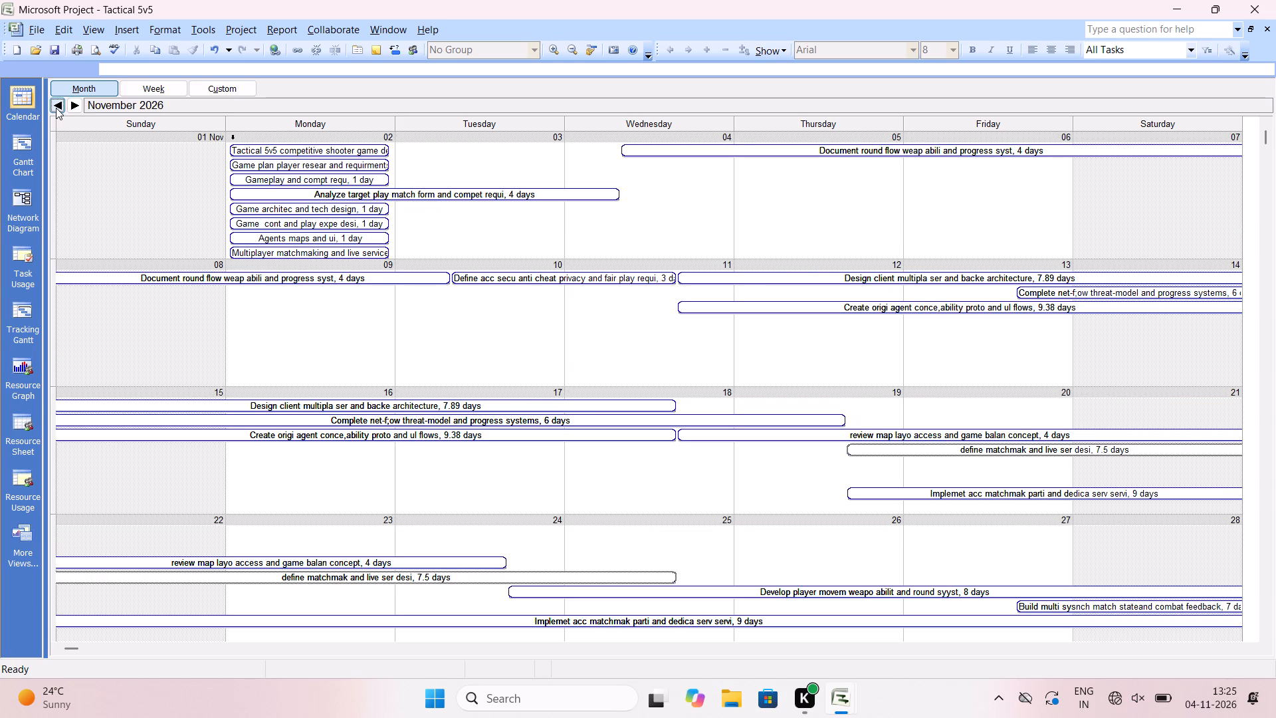
Check the November 2026 working times of the shift d- china, shift d-china and Shift B-USA Eastern calendars without changing them.
{"action": "left_click", "coordinate": [211, 35]}
{"action": "left_click", "coordinate": [263, 132]}
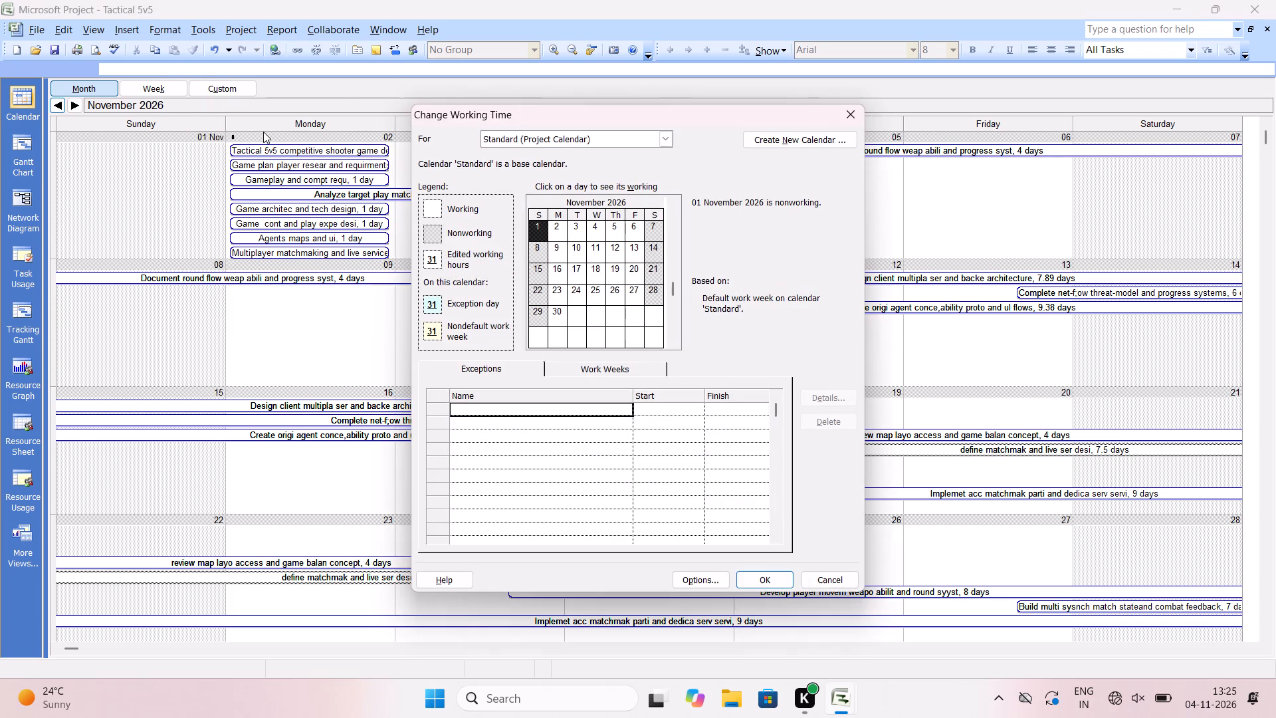
{"action": "left_click", "coordinate": [657, 140]}
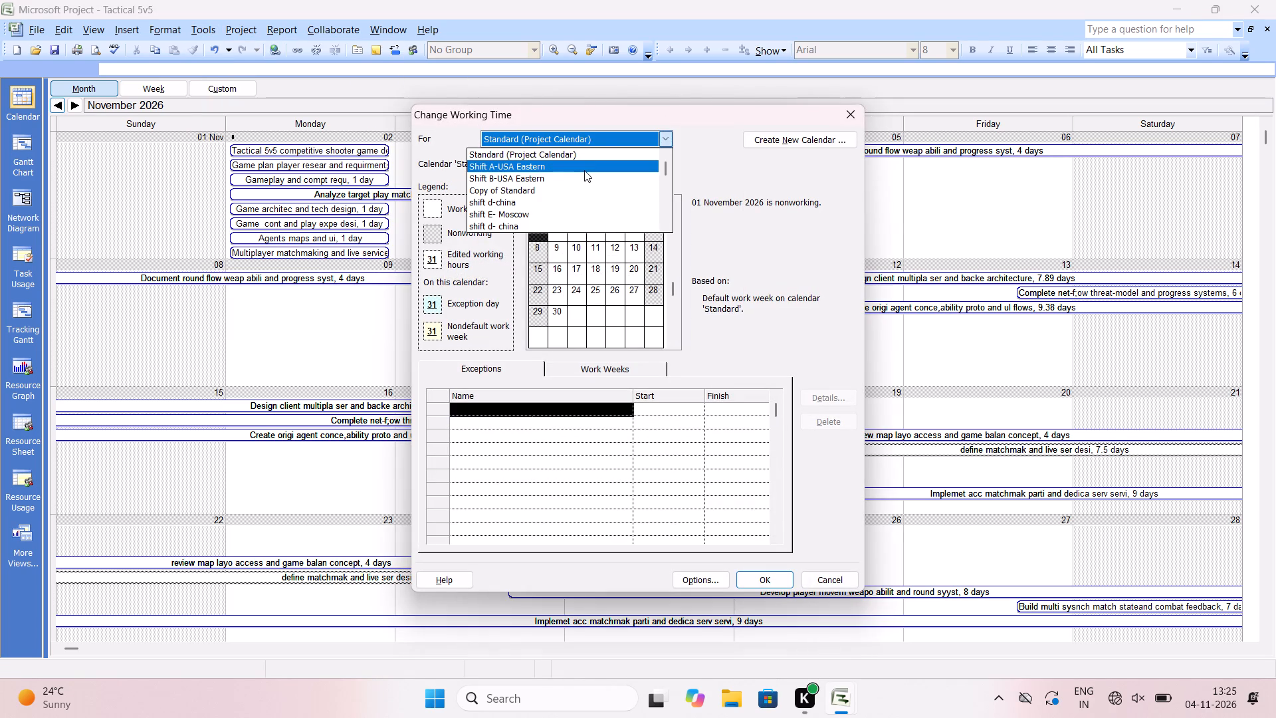
{"action": "left_click", "coordinate": [545, 220]}
{"action": "left_click", "coordinate": [586, 231]}
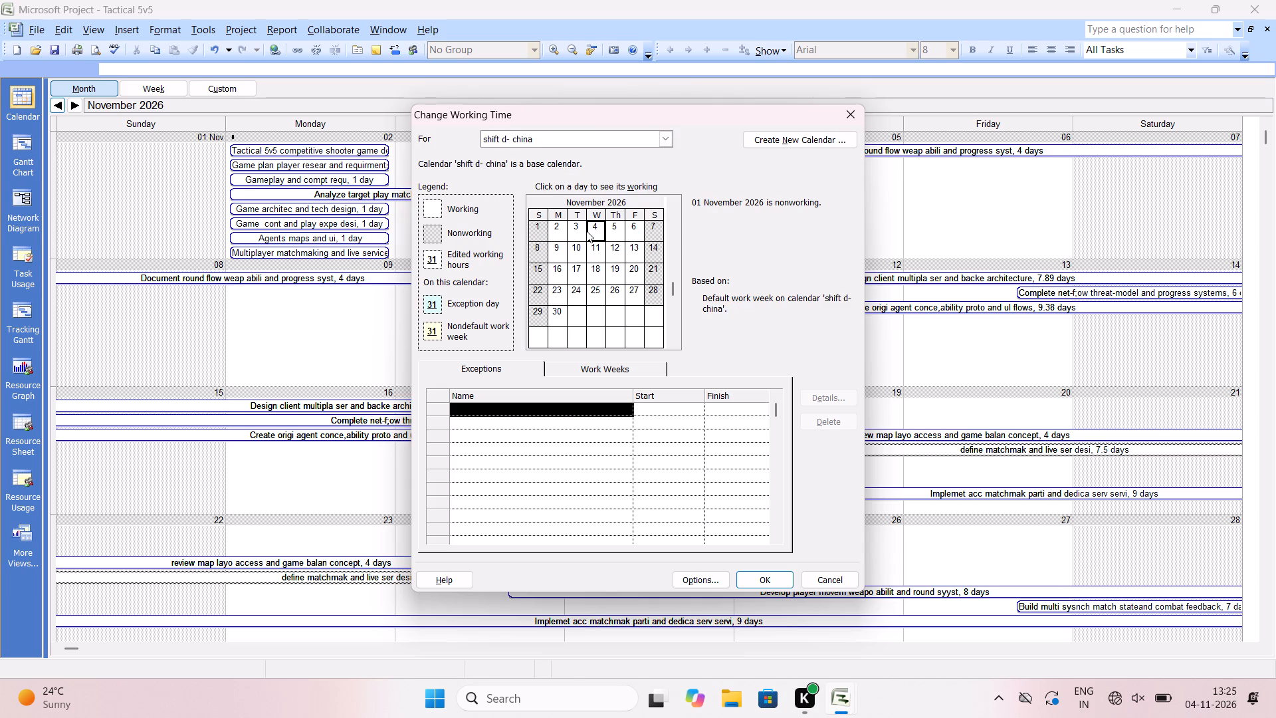
{"action": "left_click", "coordinate": [583, 136]}
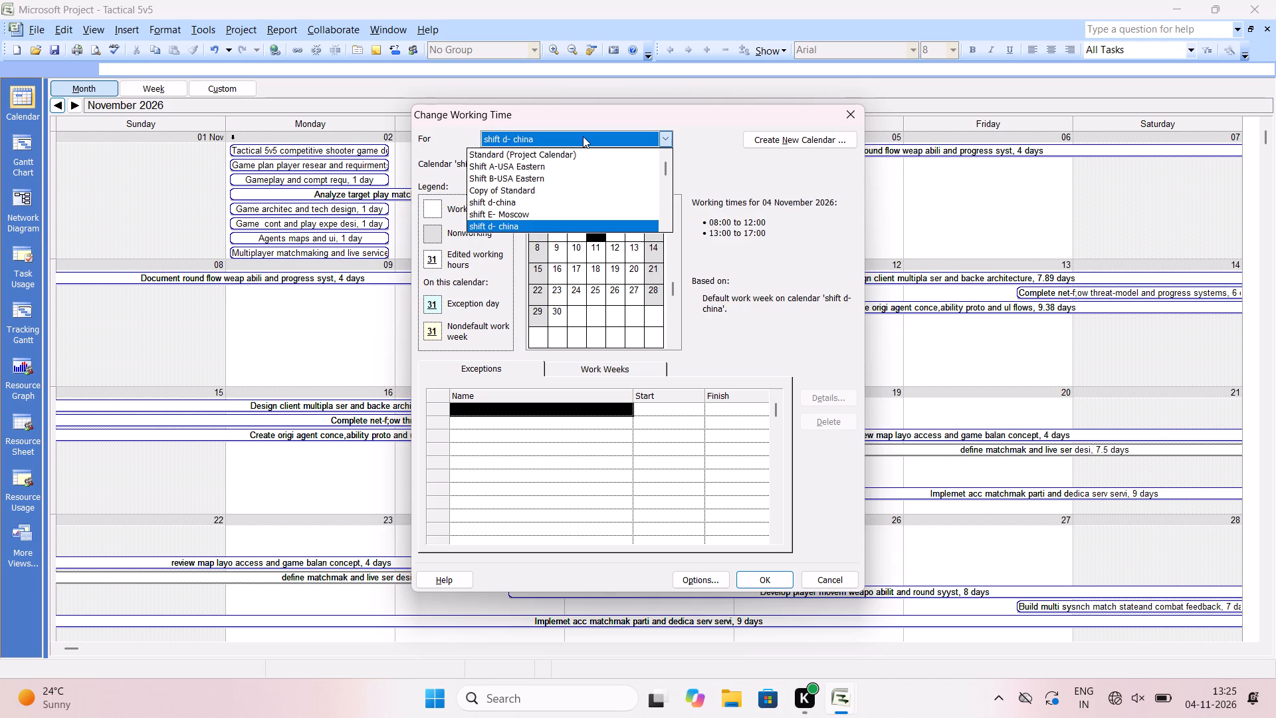
{"action": "left_click", "coordinate": [525, 199]}
{"action": "left_click", "coordinate": [553, 285]}
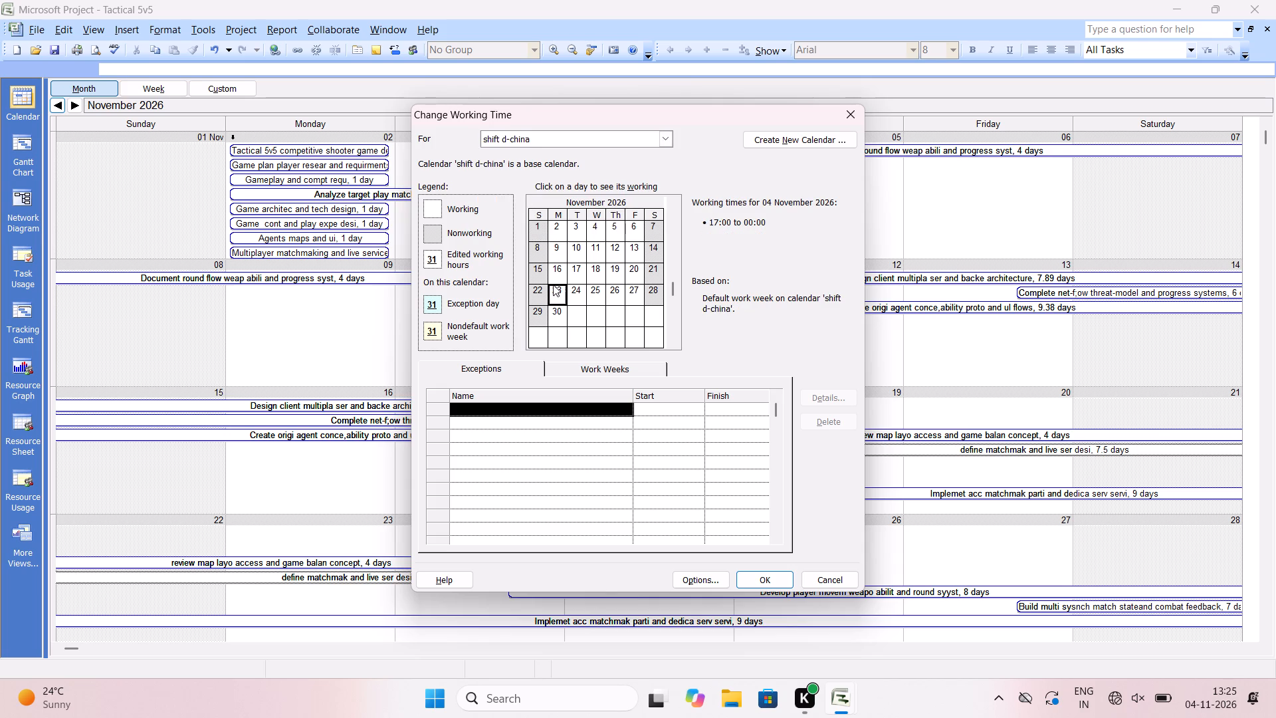
{"action": "left_click", "coordinate": [541, 138]}
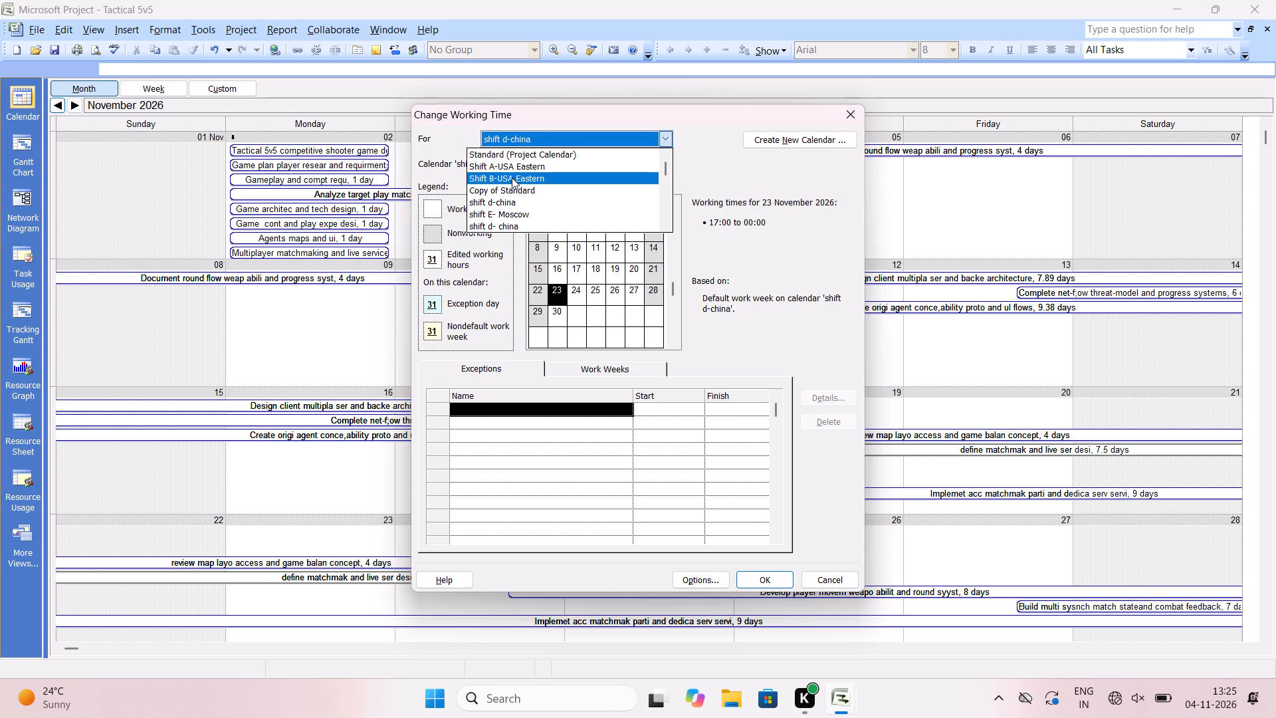
{"action": "left_click", "coordinate": [512, 178]}
{"action": "left_click", "coordinate": [532, 140]}
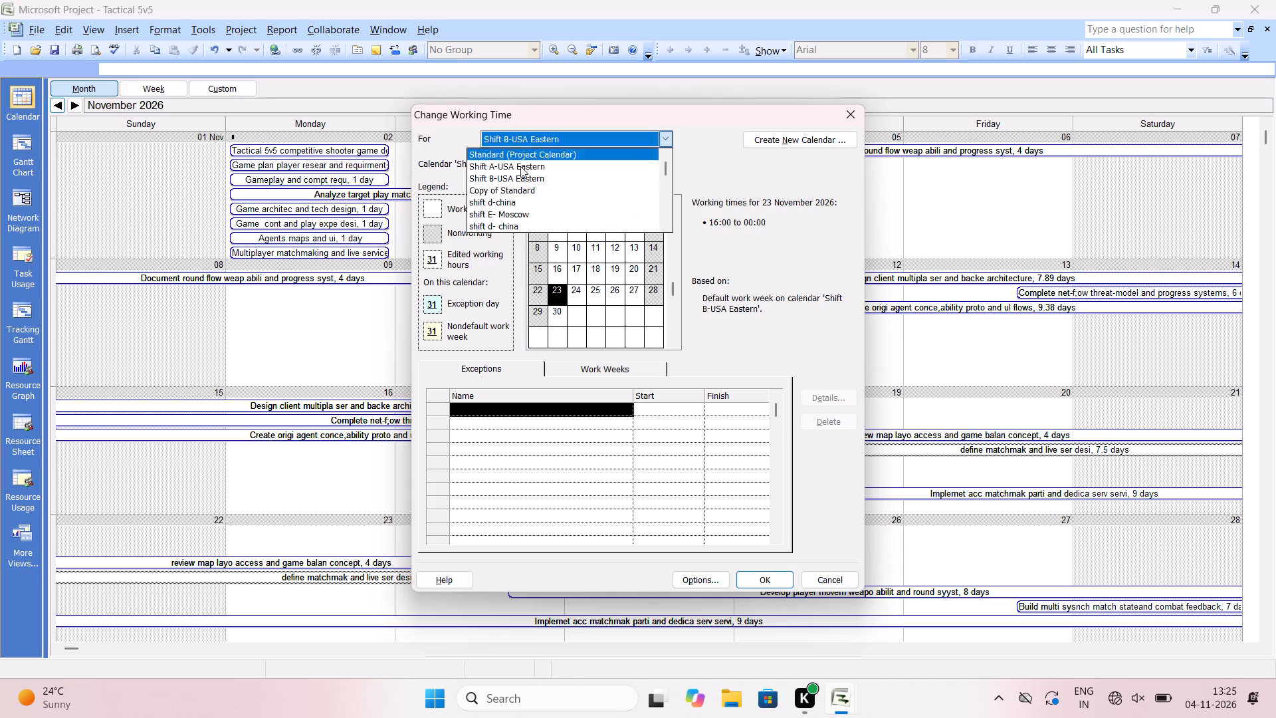
{"action": "scroll", "coordinate": [510, 207], "scroll_direction": "down", "scroll_amount": 1}
{"action": "left_click", "coordinate": [740, 189]}
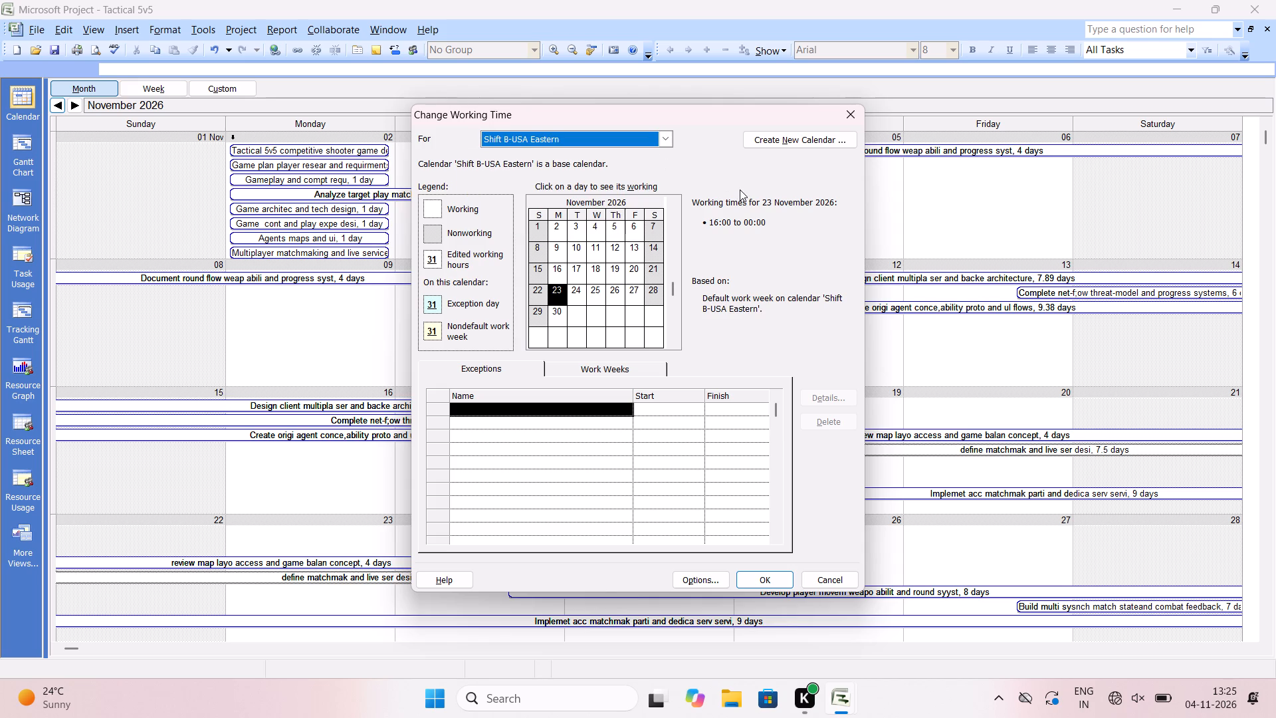
{"action": "left_click", "coordinate": [850, 122]}
View the Resource Graph briefly and return to the Gantt Chart.
{"action": "left_click", "coordinate": [21, 366]}
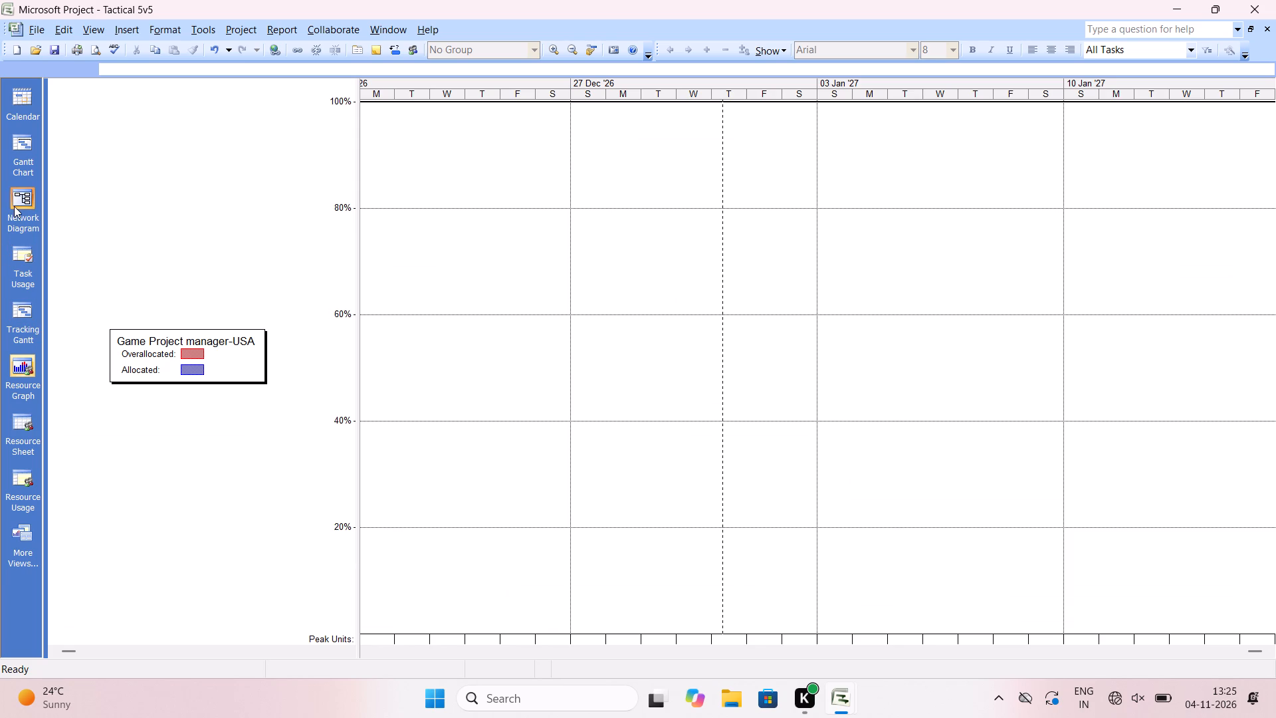
{"action": "left_click", "coordinate": [14, 166]}
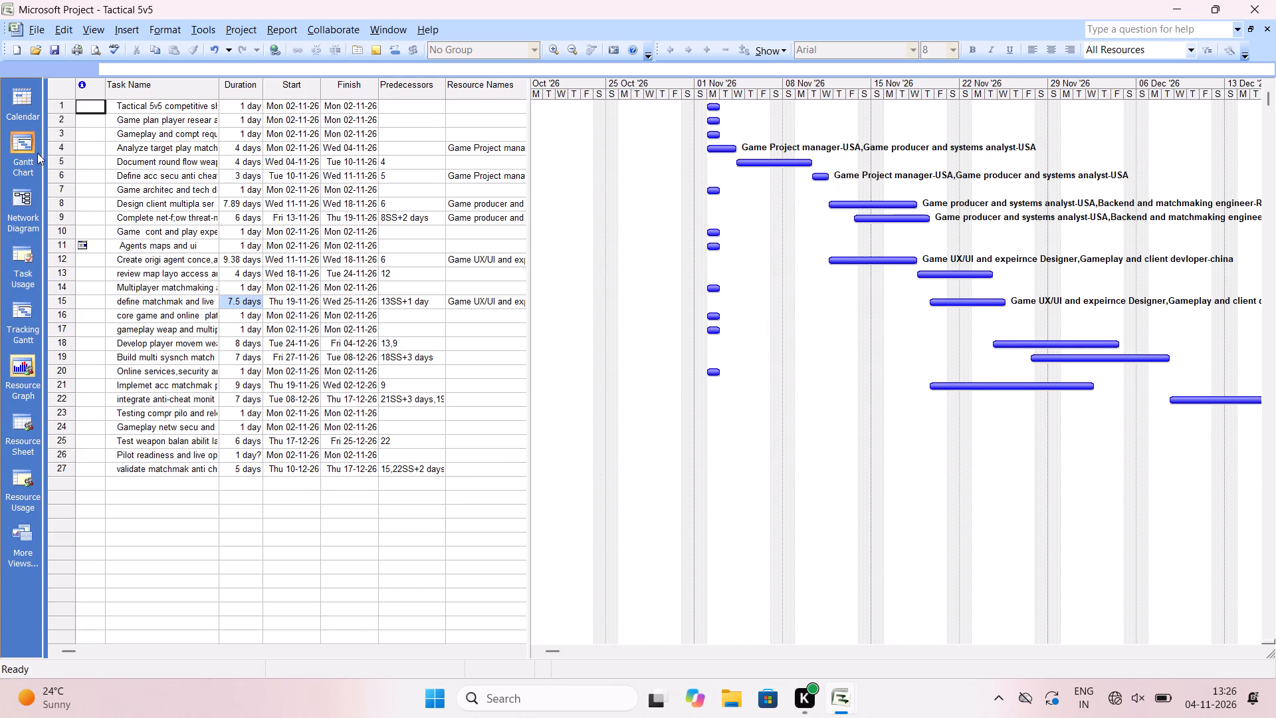
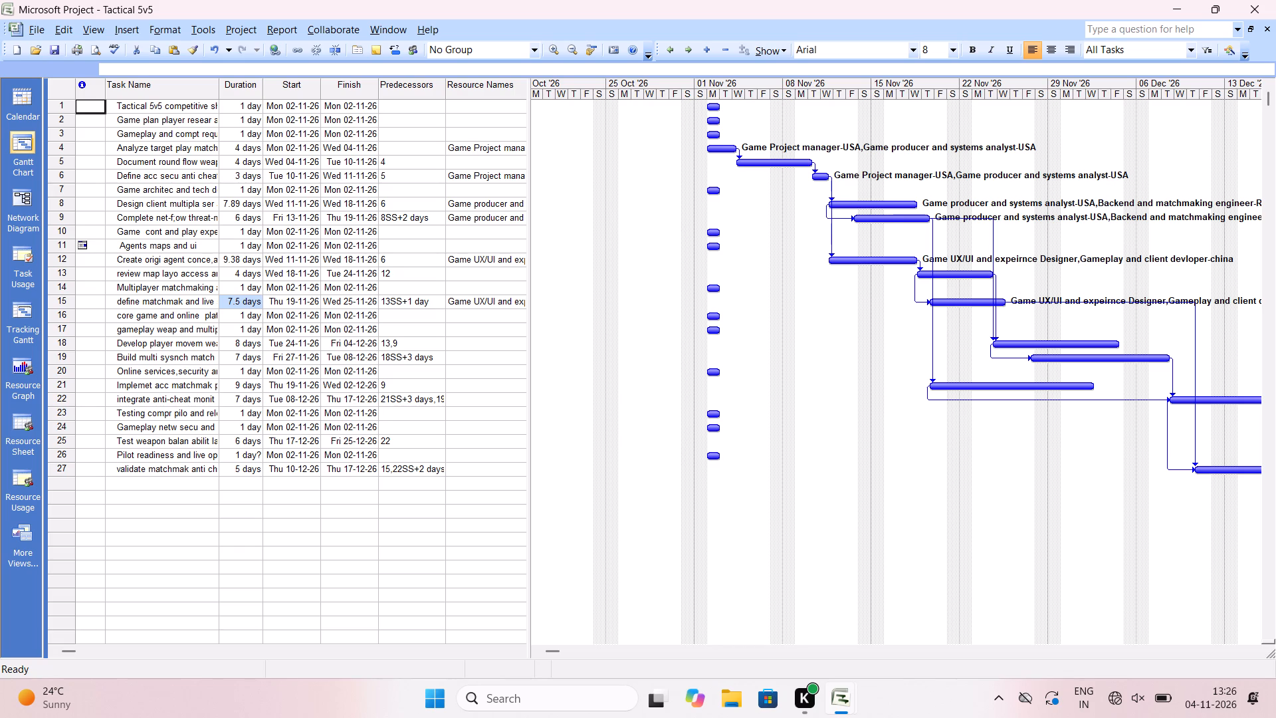
Assign Gameplay and client devloper-china to task 18, Develop player movem weapo abilit and round syyst, after viewing its predecessors.
{"action": "left_click", "coordinate": [138, 346]}
{"action": "double_click", "coordinate": [138, 346]}
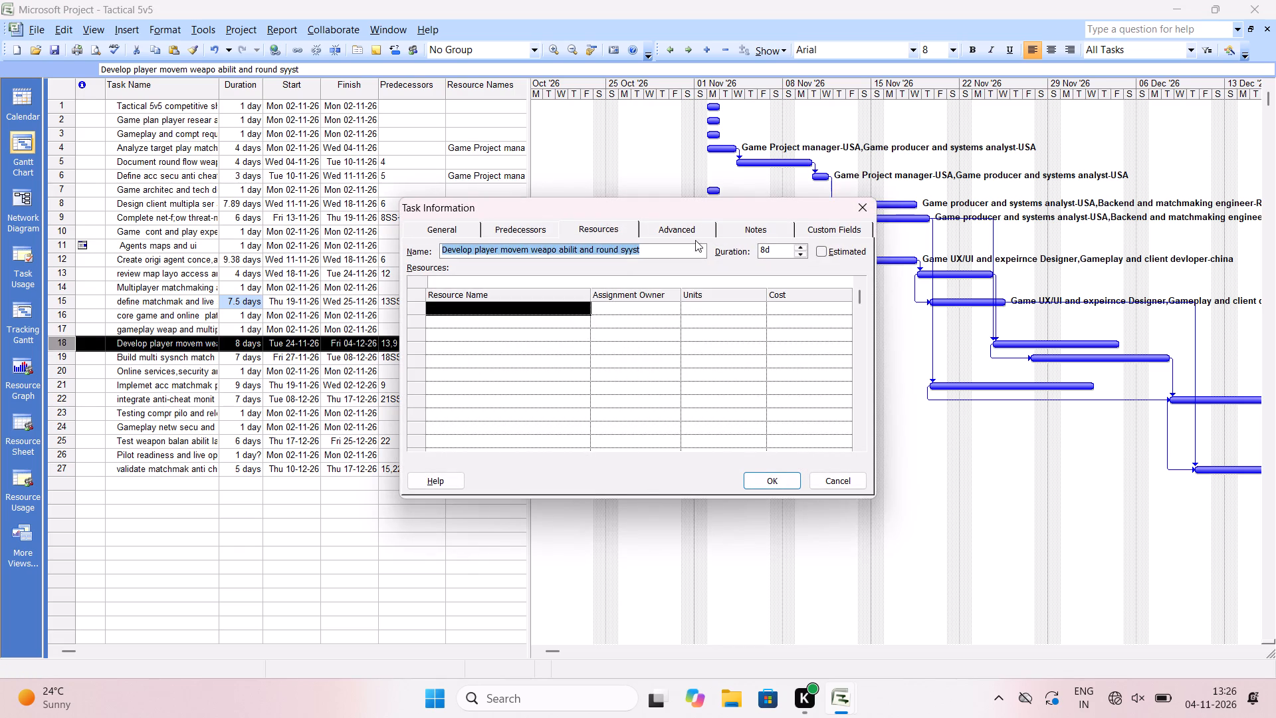
{"action": "left_click", "coordinate": [608, 230]}
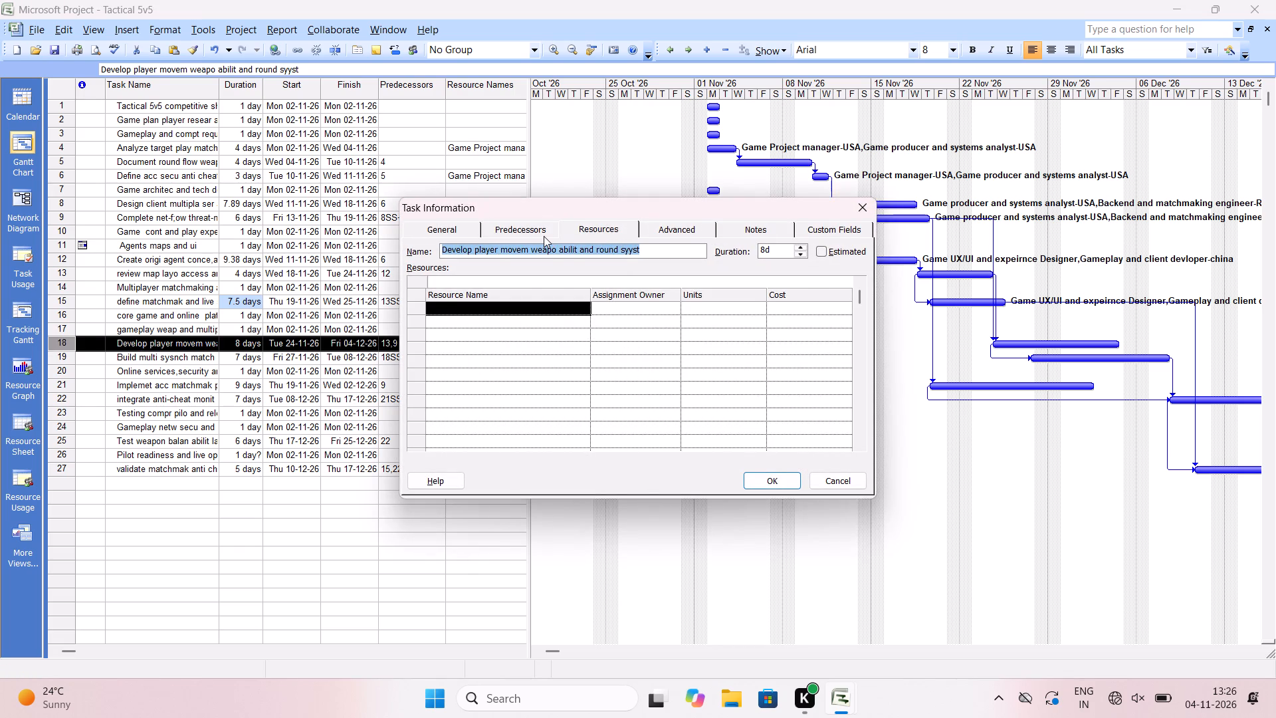
{"action": "left_click", "coordinate": [544, 236]}
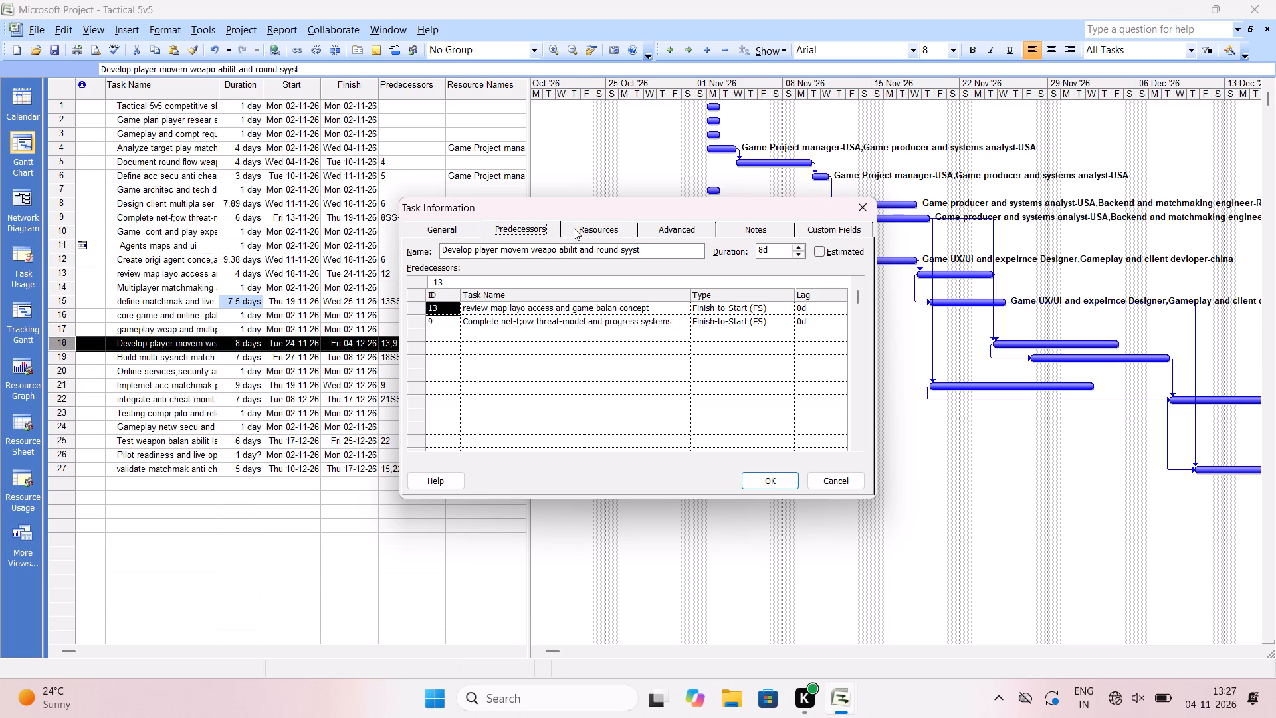
{"action": "left_click", "coordinate": [574, 228]}
{"action": "left_click", "coordinate": [459, 314]}
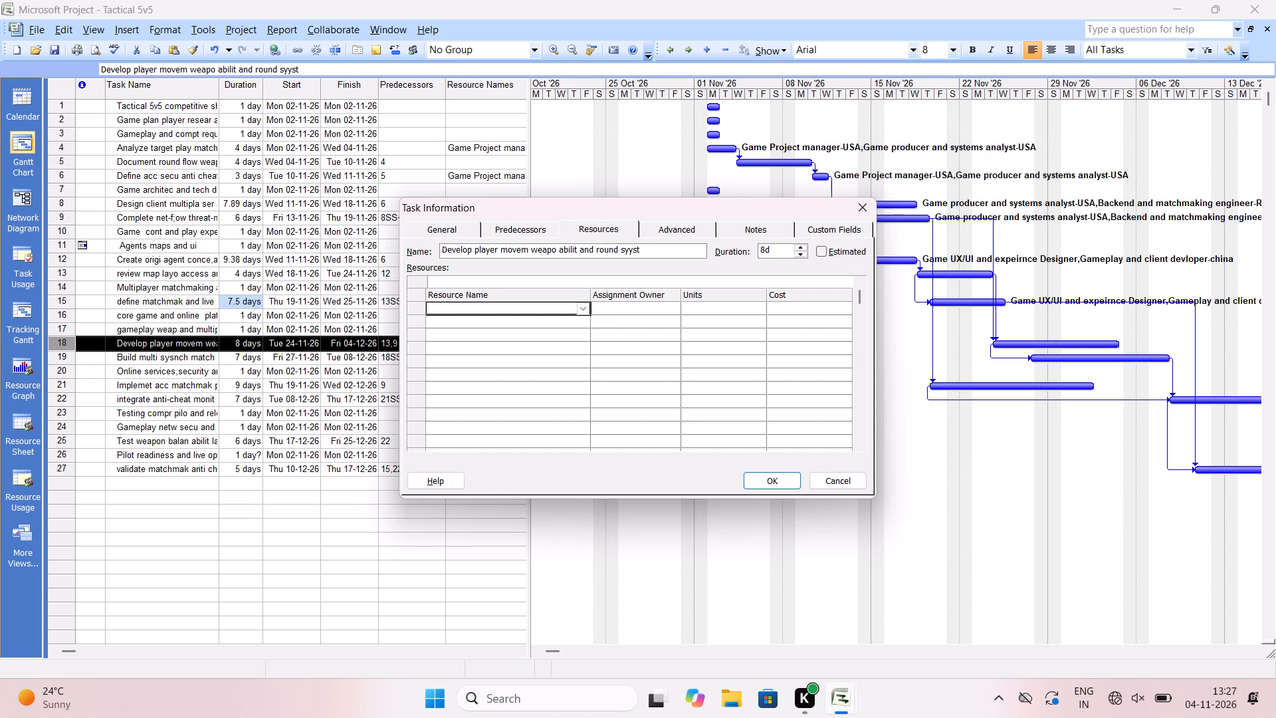
{"action": "left_click", "coordinate": [586, 314]}
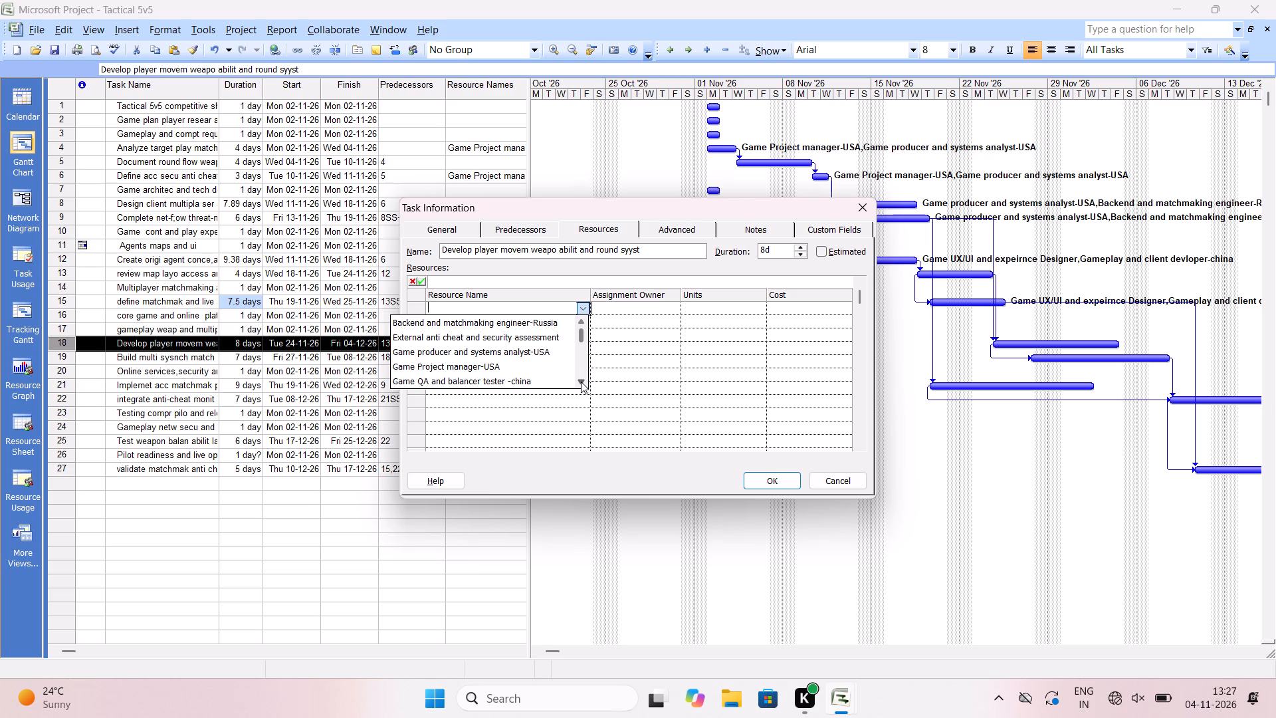
{"action": "left_click", "coordinate": [581, 382]}
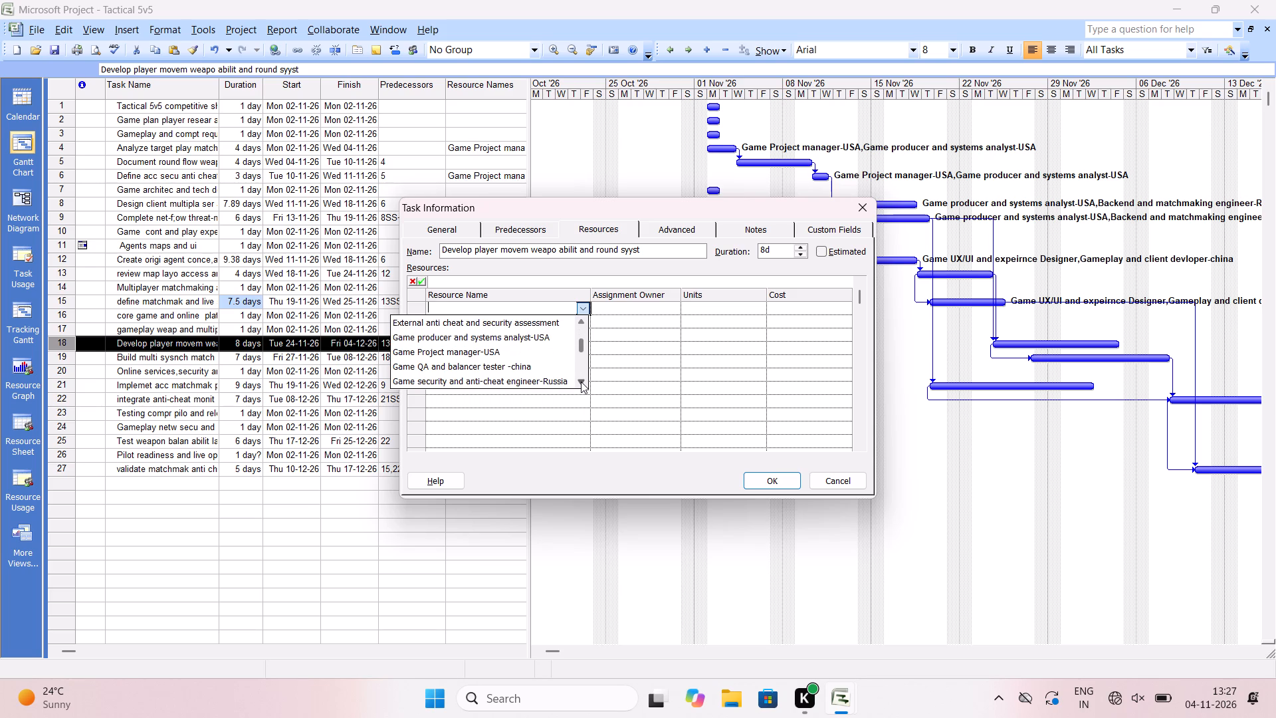
{"action": "left_click", "coordinate": [581, 382]}
{"action": "left_click", "coordinate": [581, 382]}
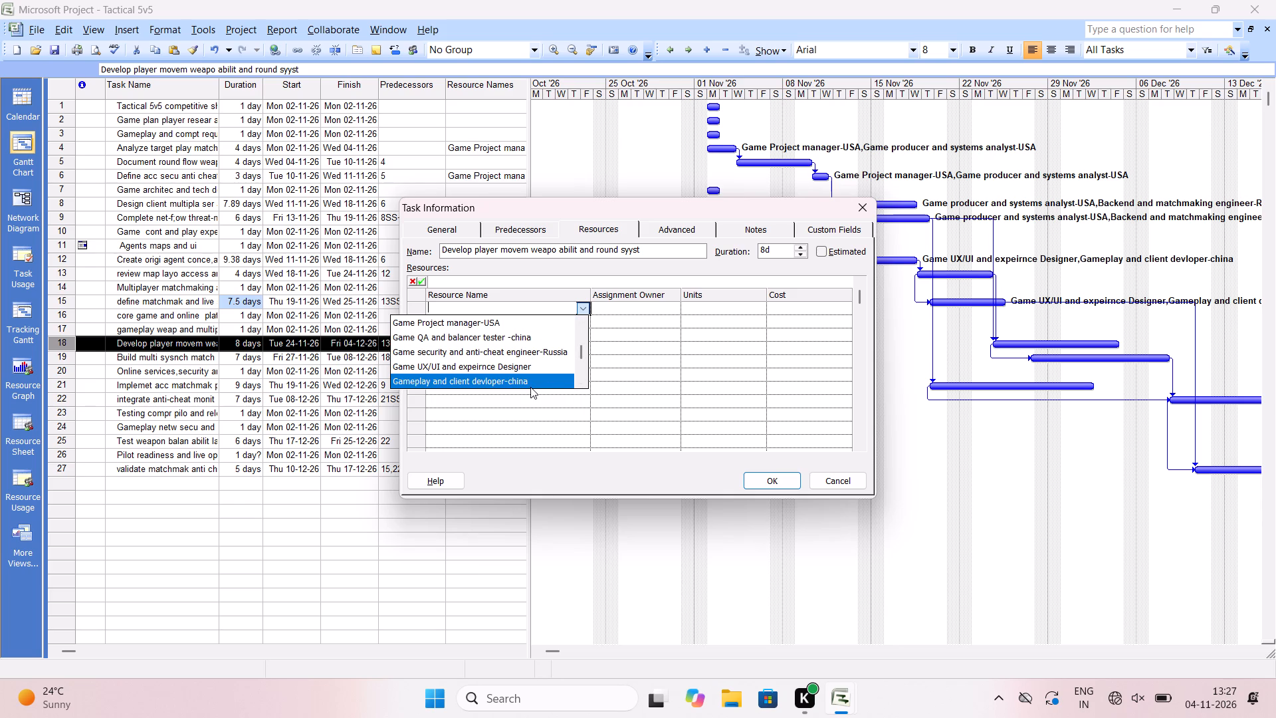
{"action": "left_click", "coordinate": [530, 387]}
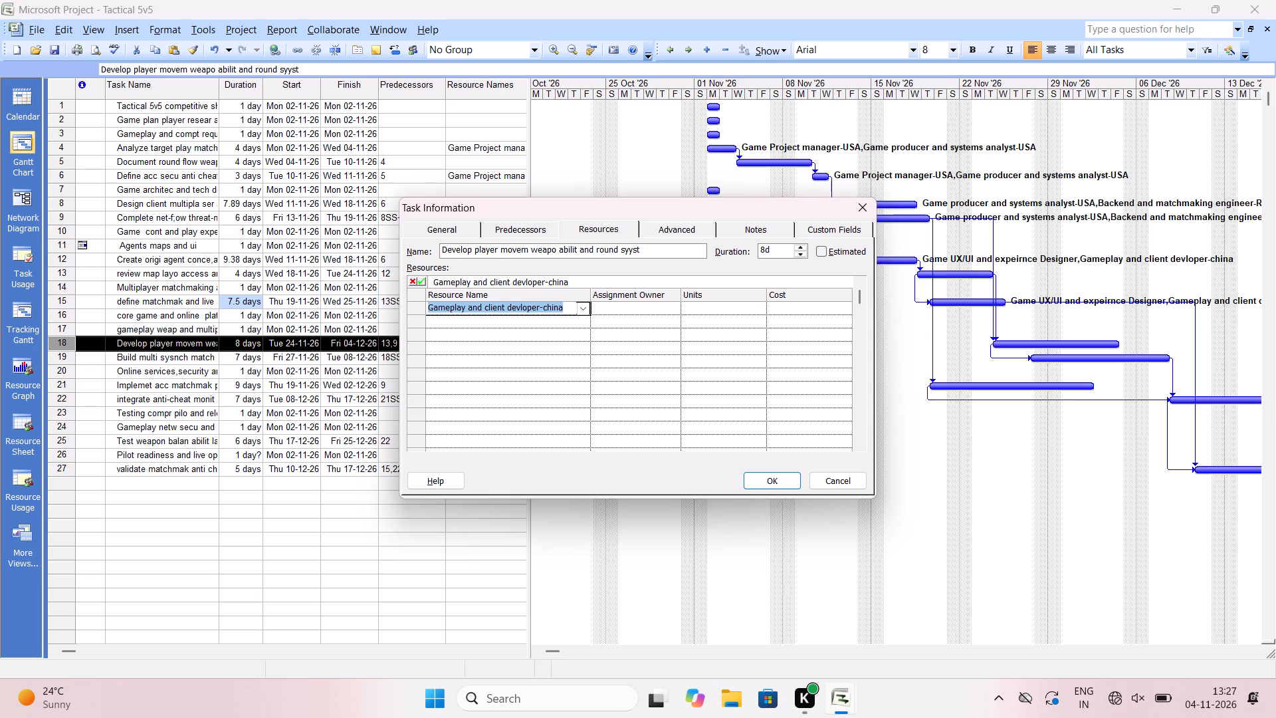
{"action": "key", "text": "Return"}
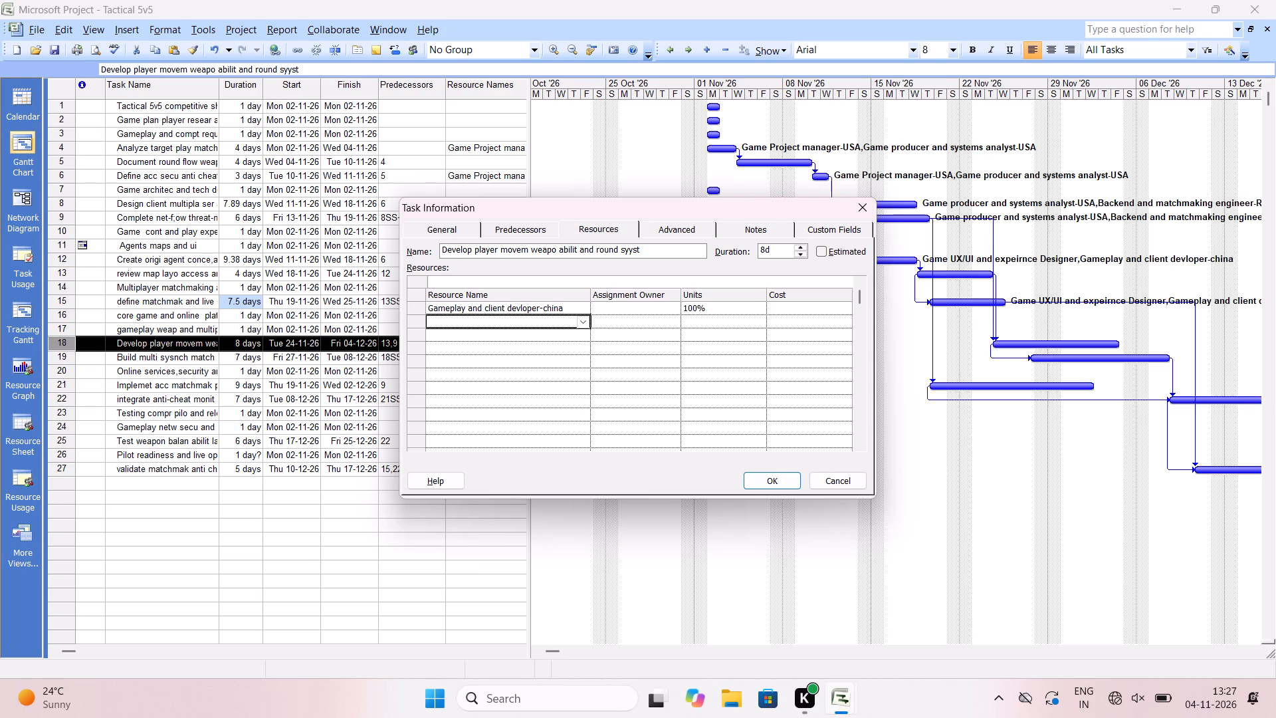
Add Multiplayer and network engineer-china as the second resource of task 18 and apply the assignments.
{"action": "left_click", "coordinate": [582, 325]}
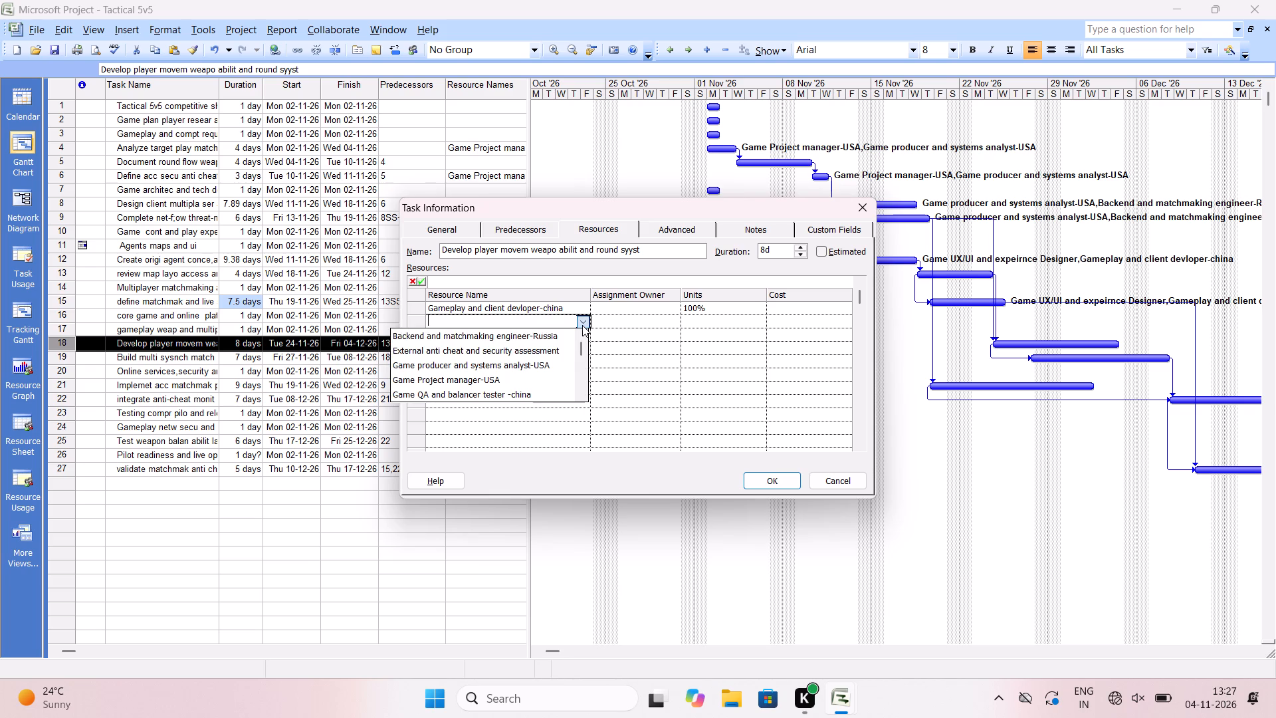
{"action": "left_click", "coordinate": [585, 394]}
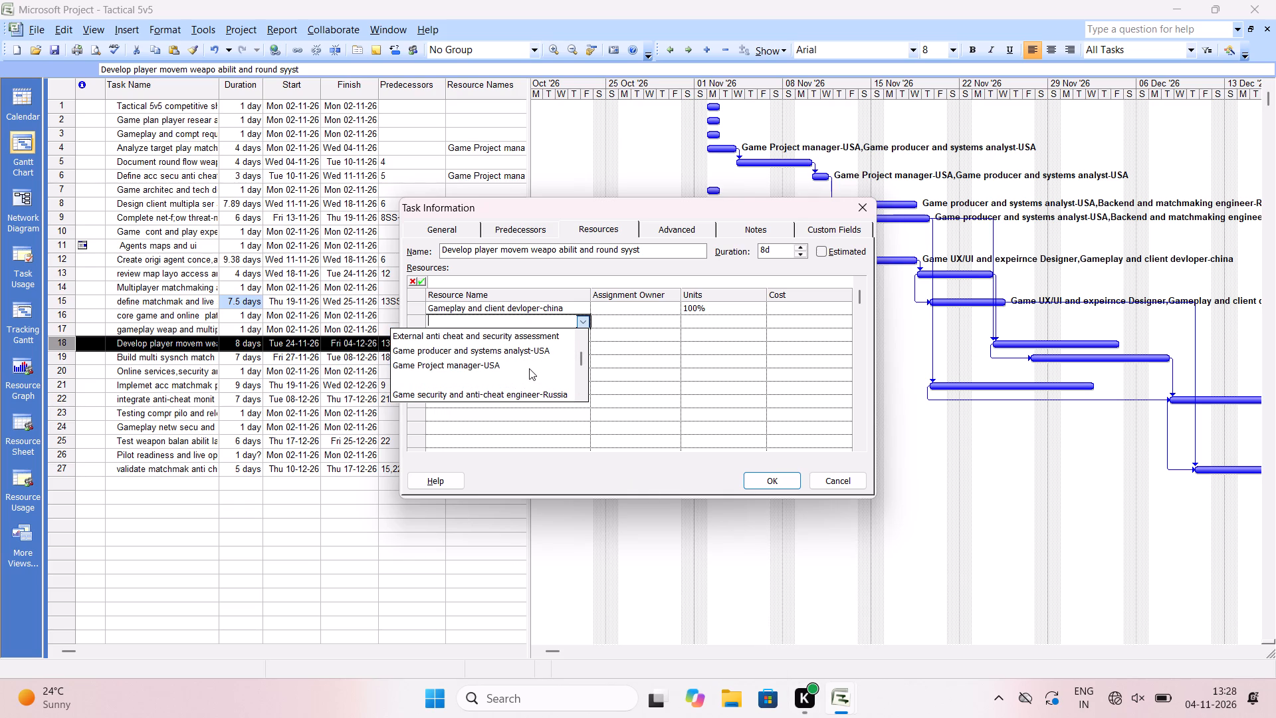
{"action": "left_click", "coordinate": [576, 394]}
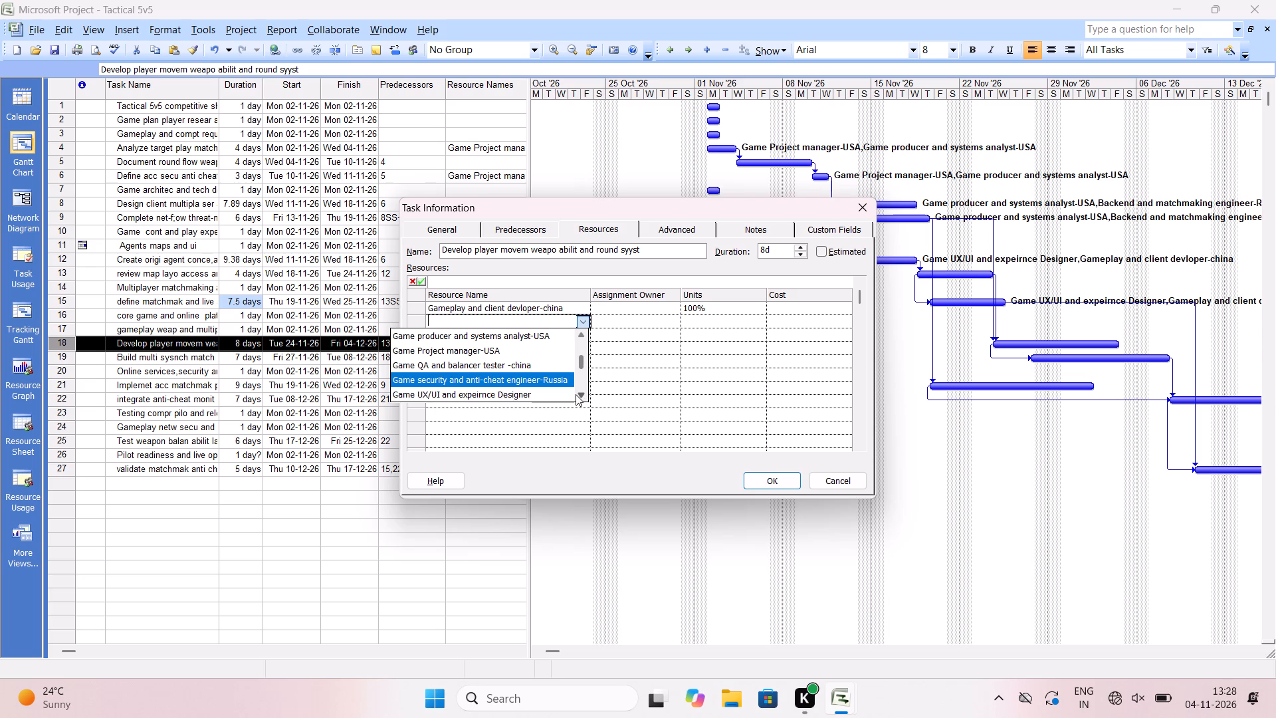
{"action": "left_click", "coordinate": [582, 395]}
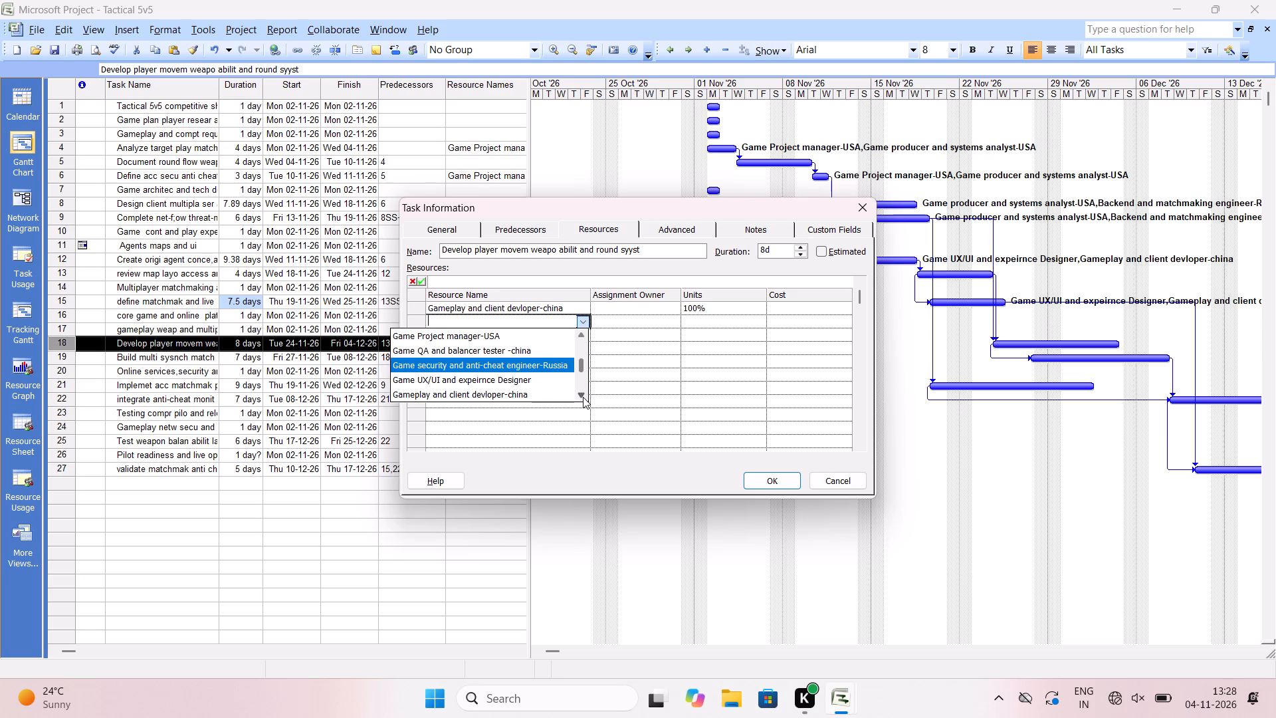
{"action": "left_click", "coordinate": [583, 397]}
{"action": "left_click", "coordinate": [540, 396]}
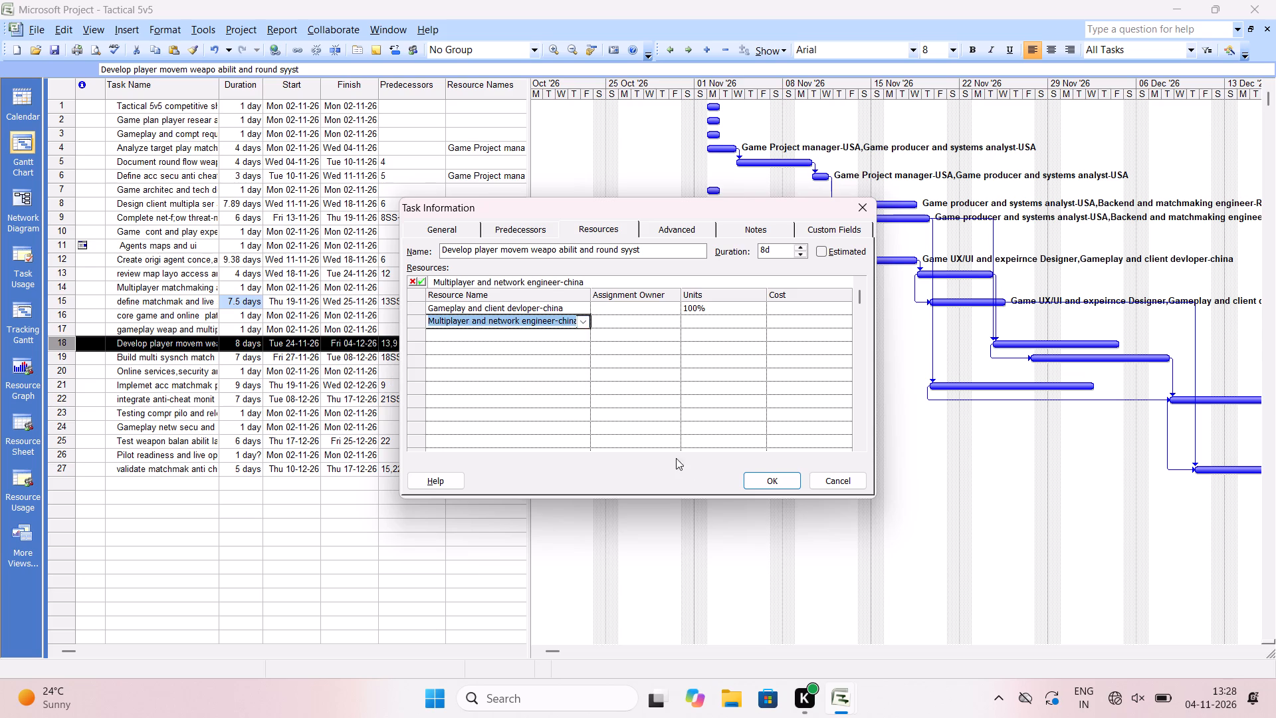
{"action": "left_click", "coordinate": [750, 479]}
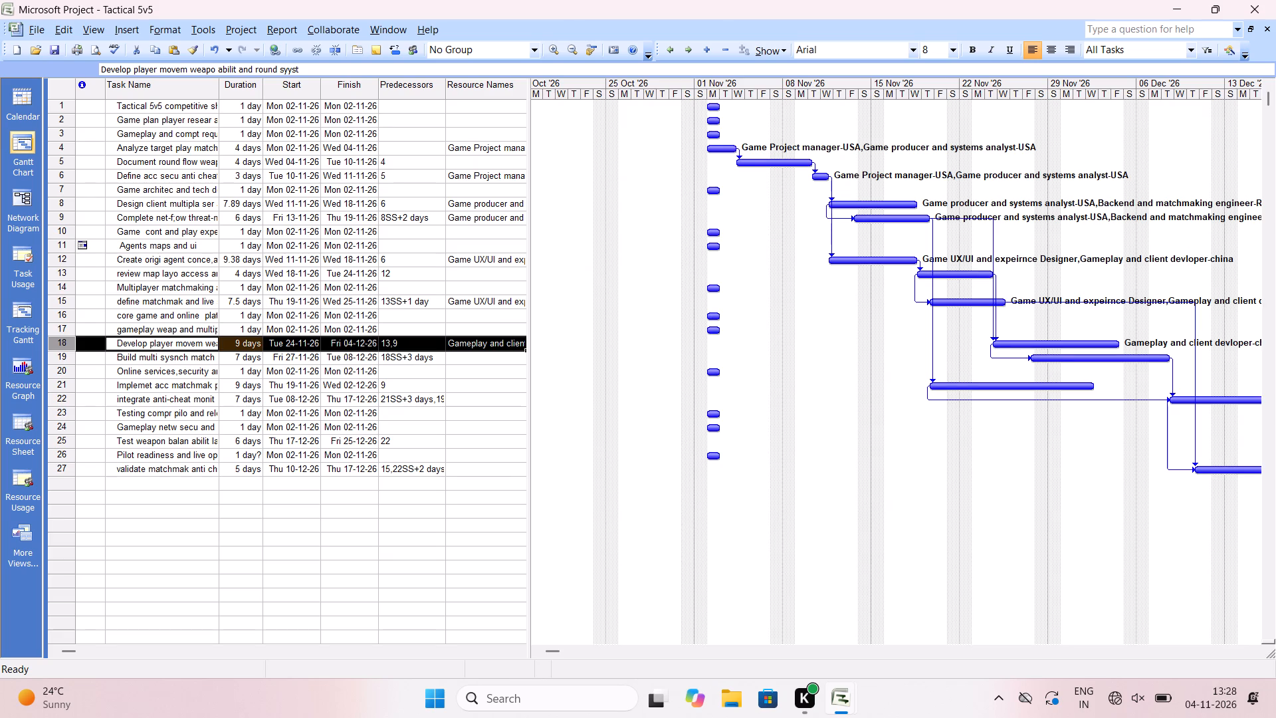
Check the November 2026 working times of the Standard, Shift A-USA Eastern and Shift B-USA Eastern calendars.
{"action": "left_click", "coordinate": [193, 33]}
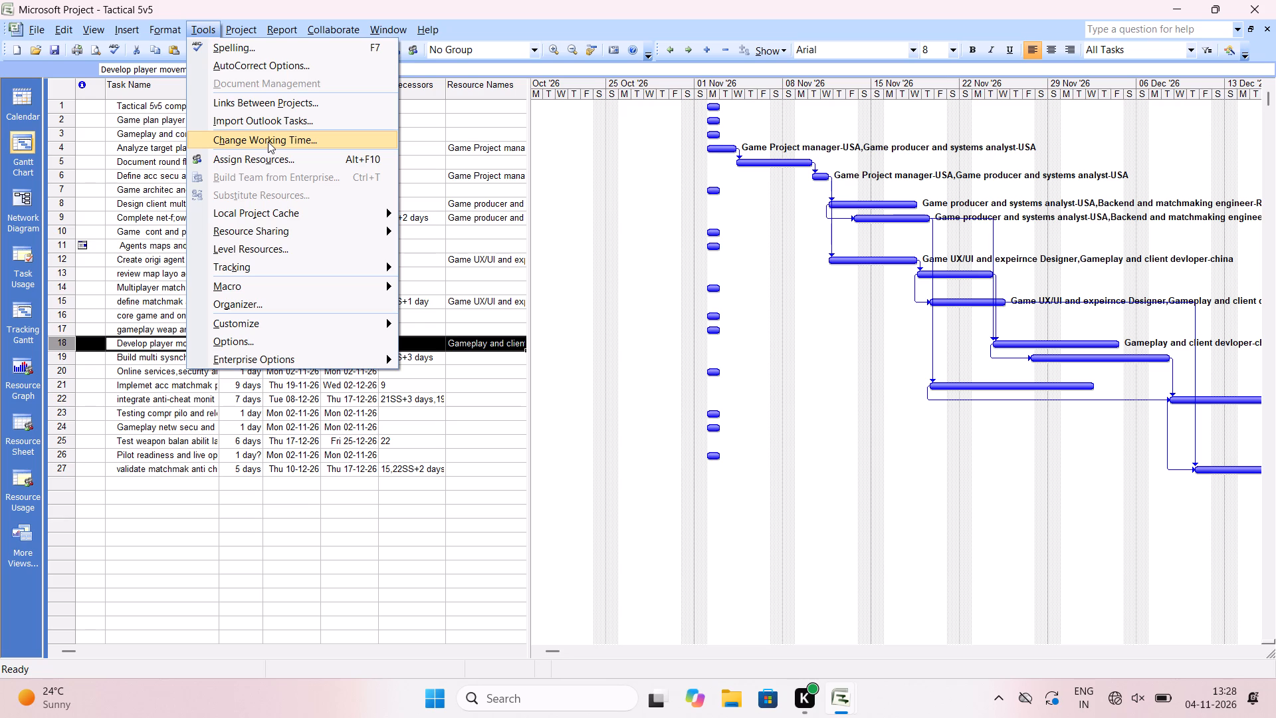
{"action": "left_click", "coordinate": [268, 142]}
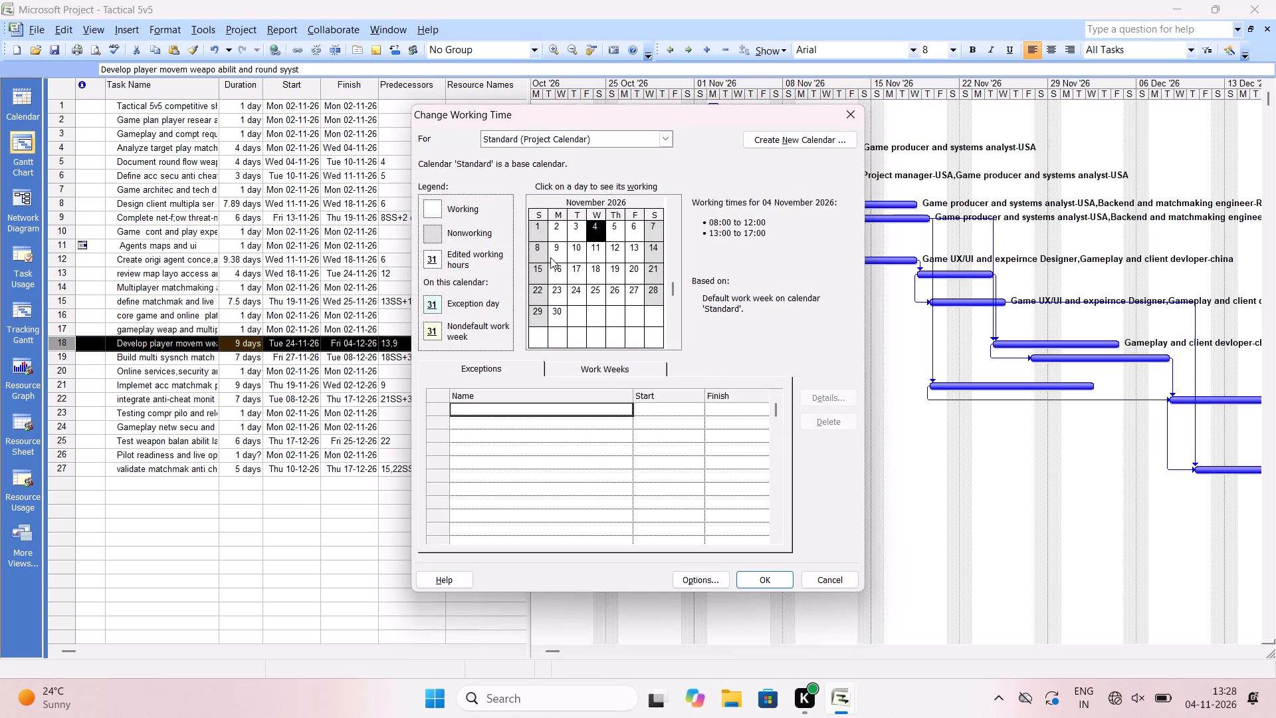
{"action": "left_click_drag", "start_coordinate": [551, 227], "coordinate": [615, 295]}
{"action": "left_click", "coordinate": [607, 146]}
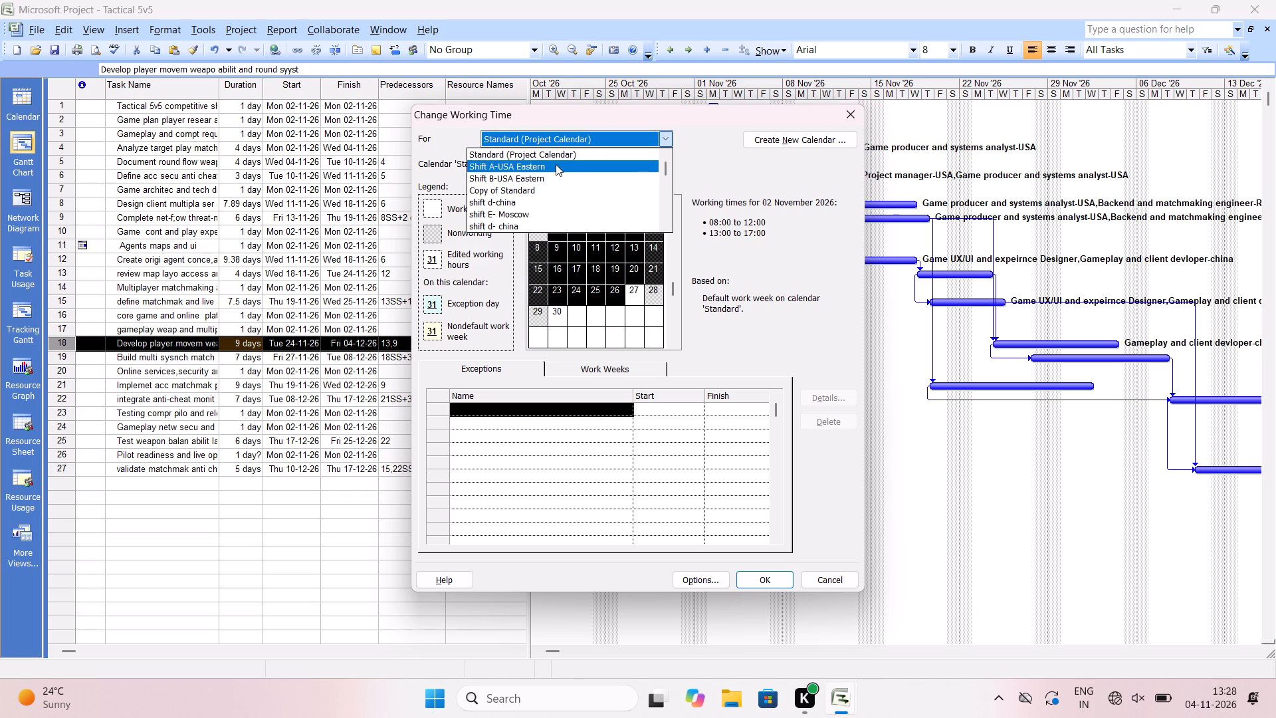
{"action": "left_click", "coordinate": [556, 164]}
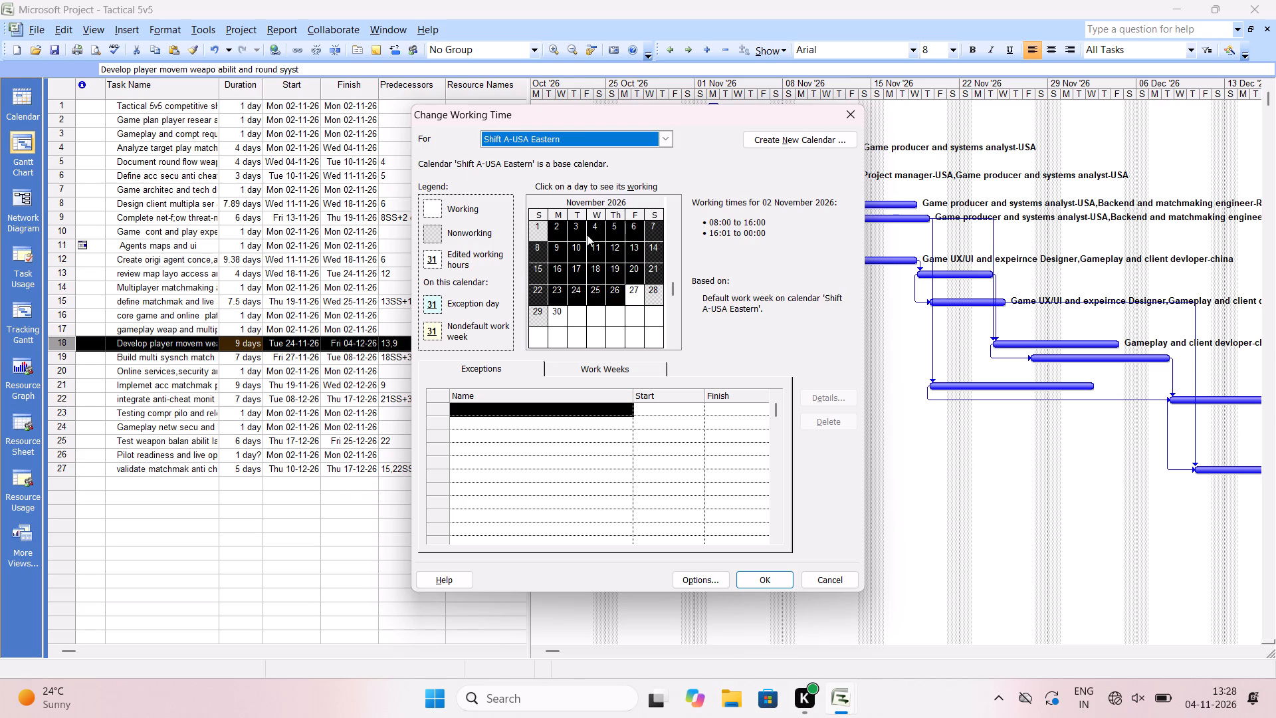
{"action": "left_click", "coordinate": [437, 302]}
{"action": "double_click", "coordinate": [437, 302]}
{"action": "triple_click", "coordinate": [433, 260]}
{"action": "left_click", "coordinate": [465, 277]}
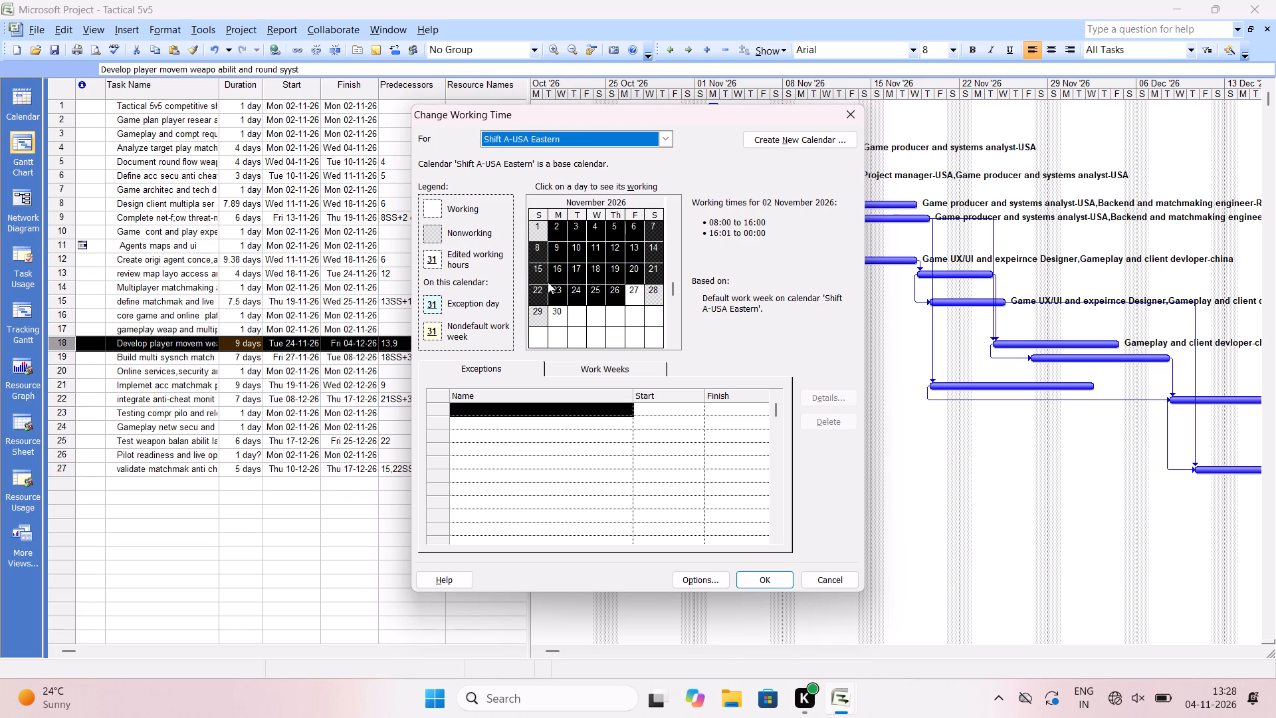
{"action": "left_click", "coordinate": [555, 286]}
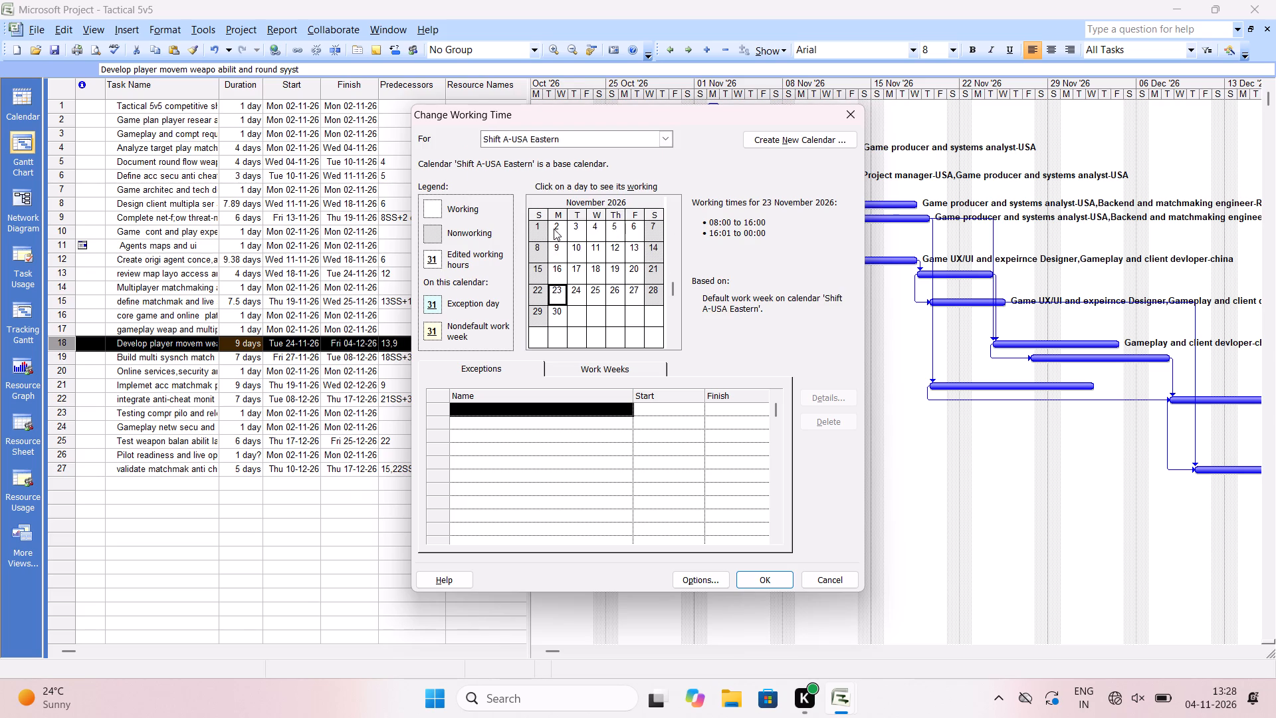
{"action": "left_click", "coordinate": [545, 144]}
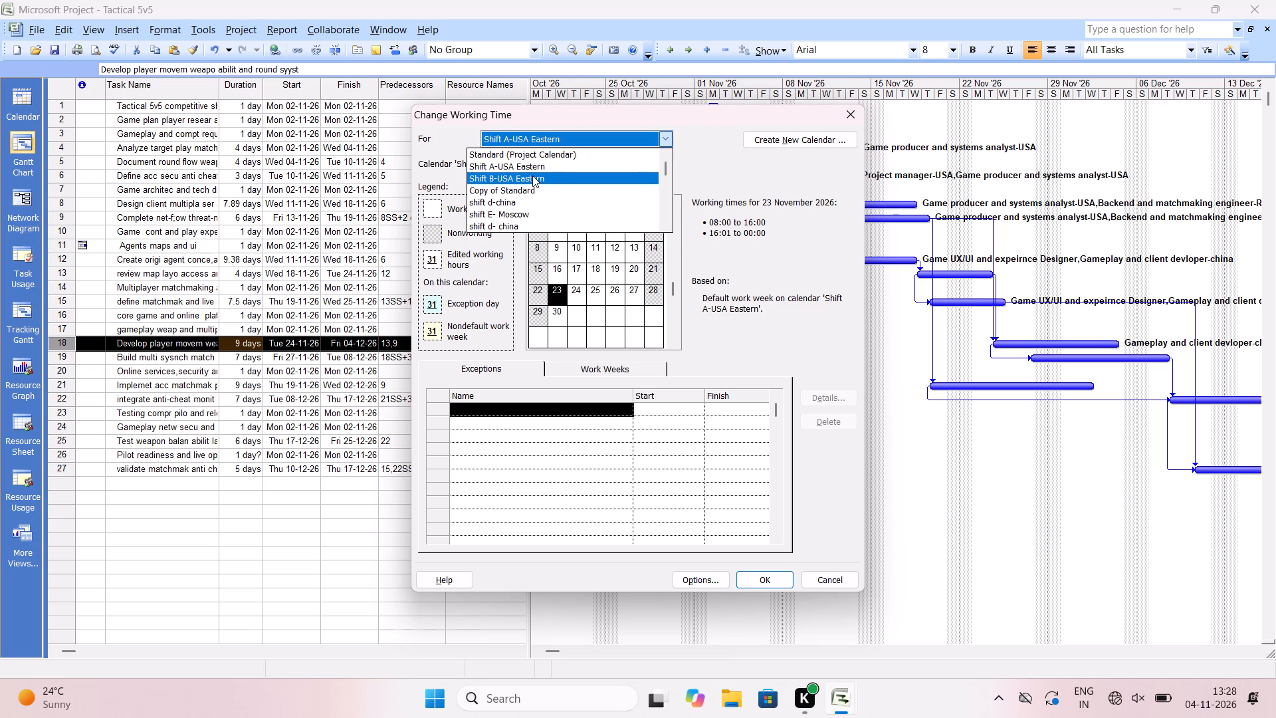
{"action": "scroll", "coordinate": [532, 177], "scroll_direction": "down", "scroll_amount": 2}
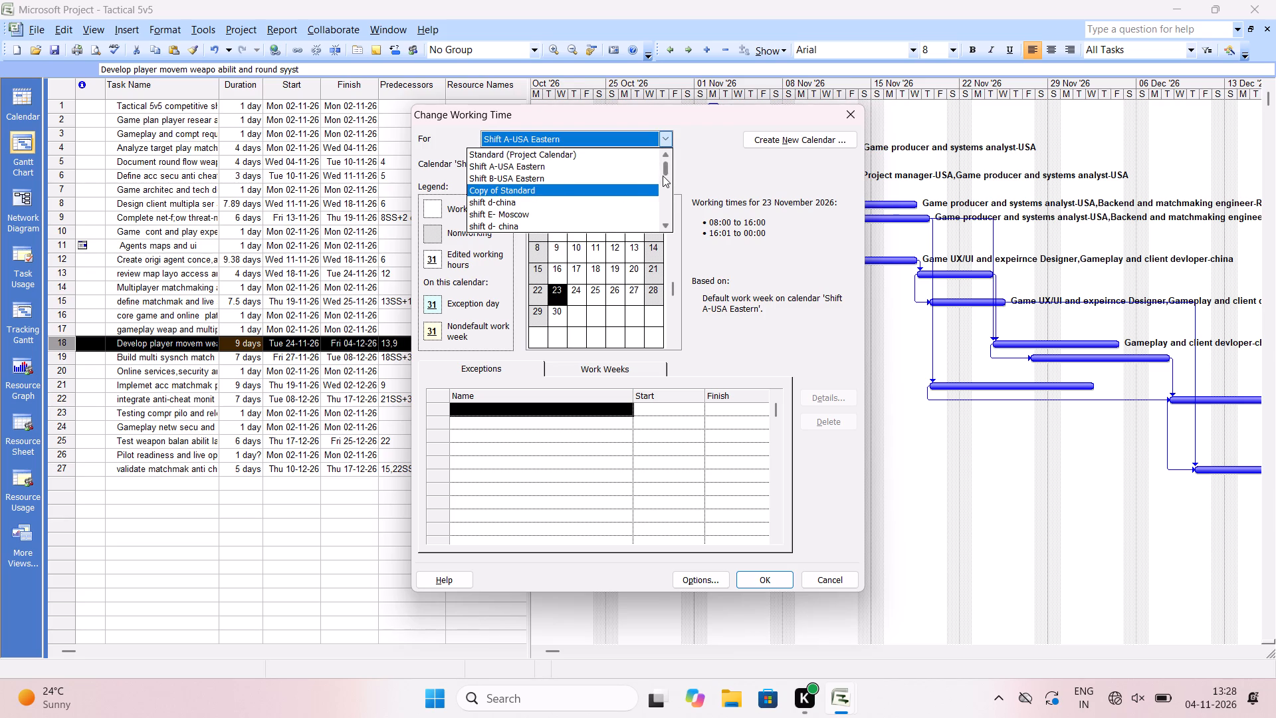
{"action": "left_click_drag", "start_coordinate": [663, 176], "coordinate": [666, 160]}
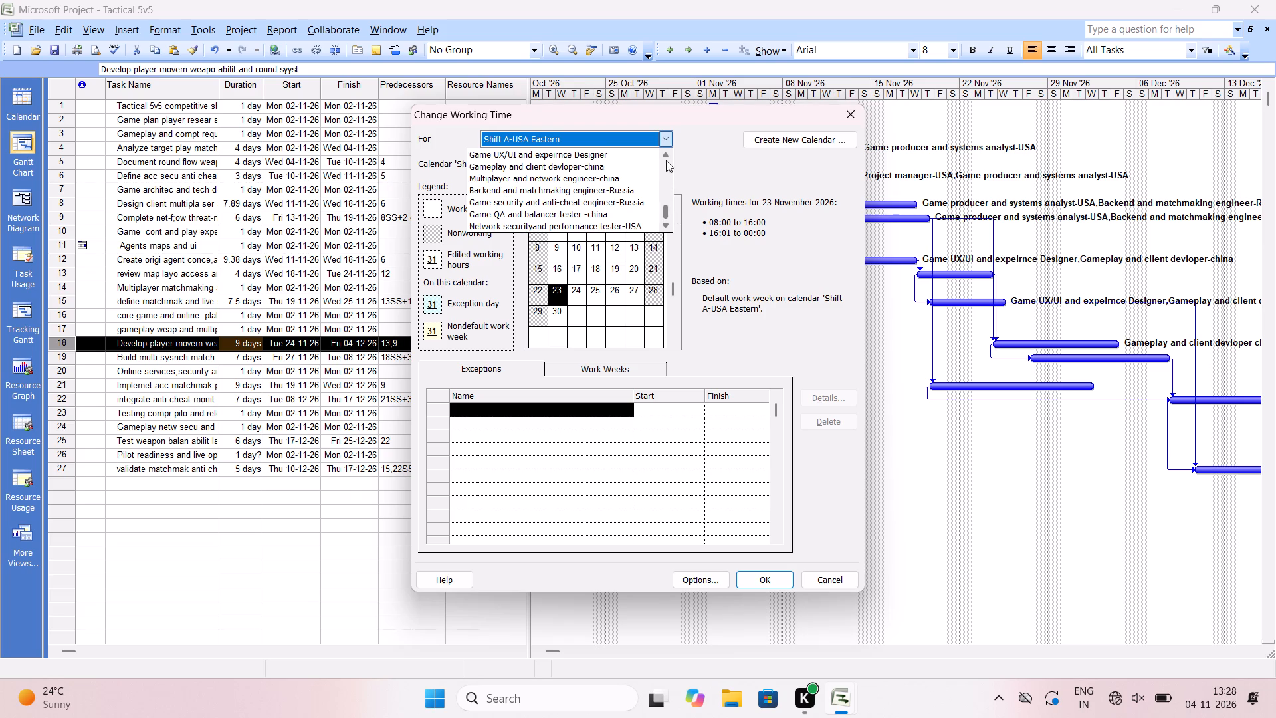
{"action": "left_click_drag", "start_coordinate": [666, 160], "coordinate": [665, 183]}
{"action": "left_click", "coordinate": [665, 183]}
{"action": "left_click", "coordinate": [665, 179]}
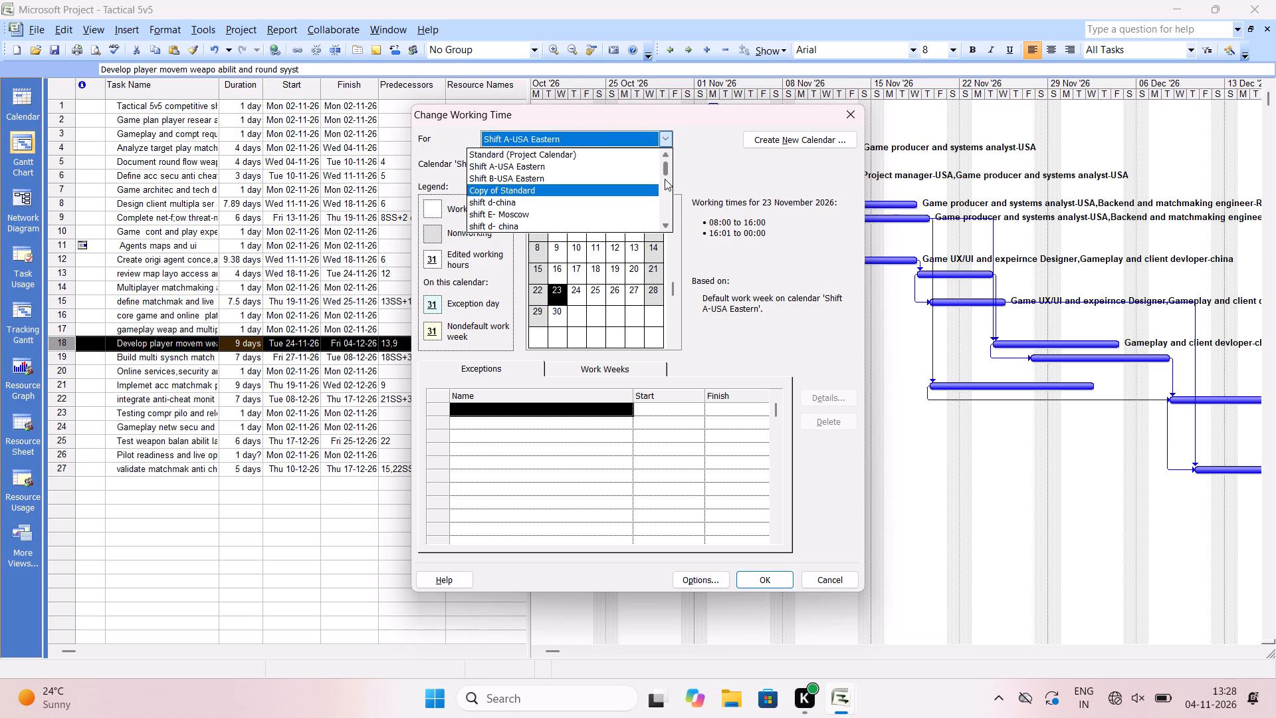
{"action": "left_click", "coordinate": [579, 178]}
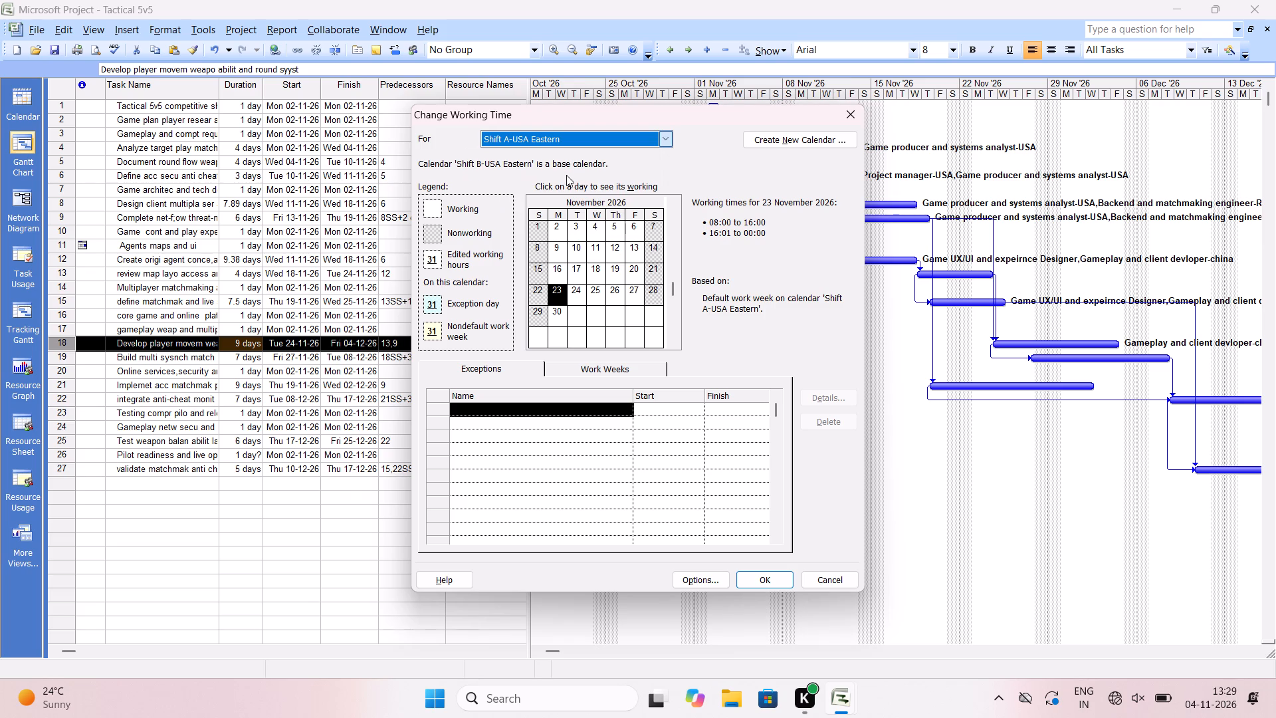
Select the Shift A-USA Eastern calendar, check the working times for 11 November 2026, and show its work weeks.
{"action": "left_click", "coordinate": [655, 144]}
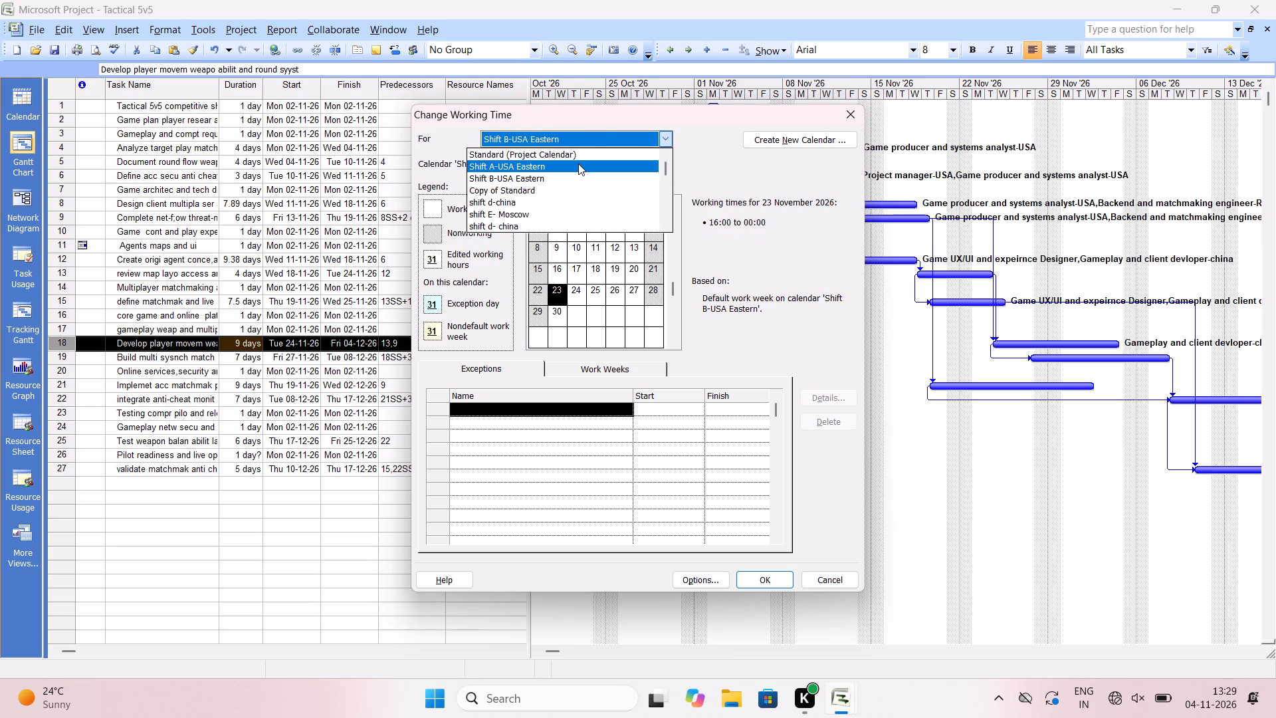
{"action": "left_click", "coordinate": [578, 164]}
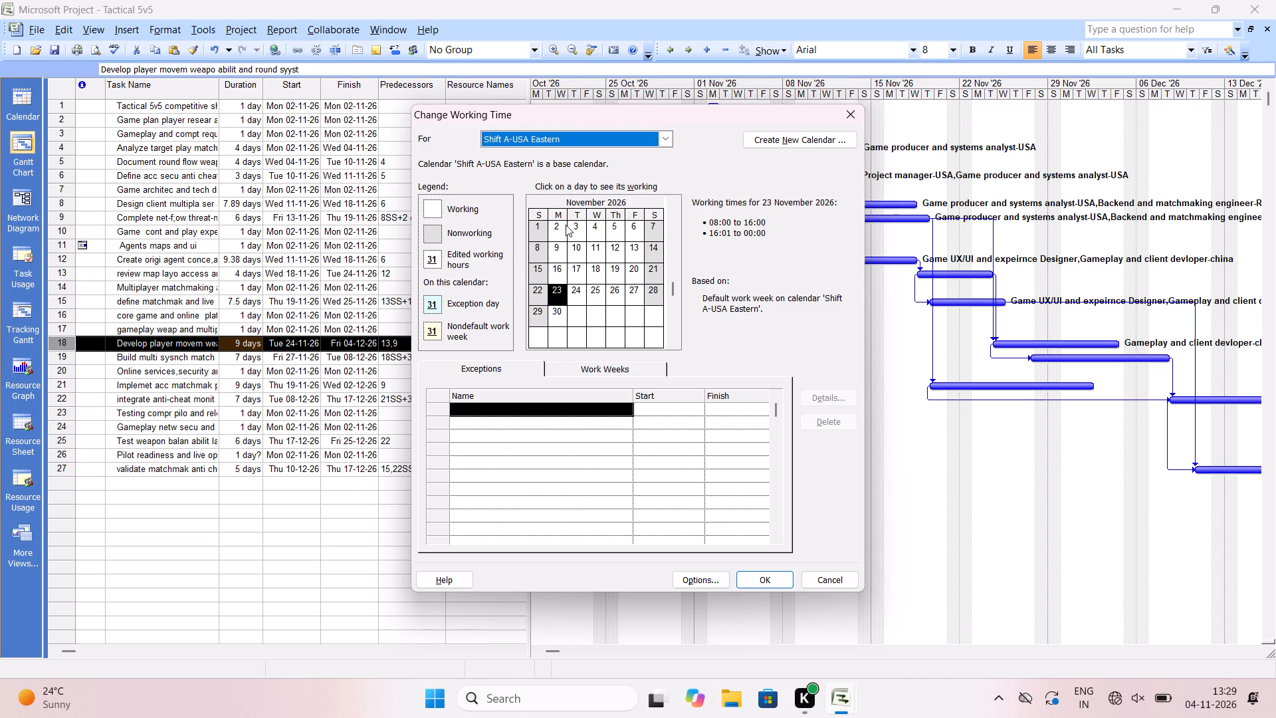
{"action": "left_click", "coordinate": [675, 401]}
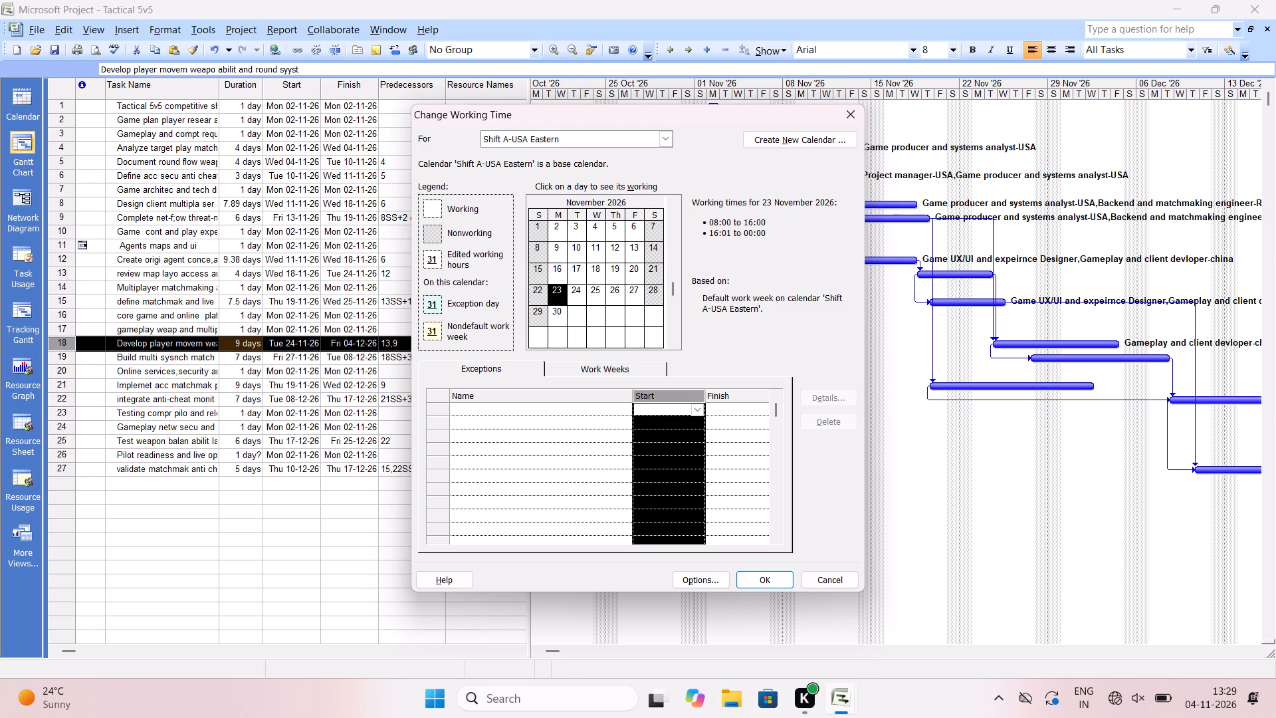
{"action": "left_click", "coordinate": [587, 245]}
{"action": "left_click", "coordinate": [591, 370]}
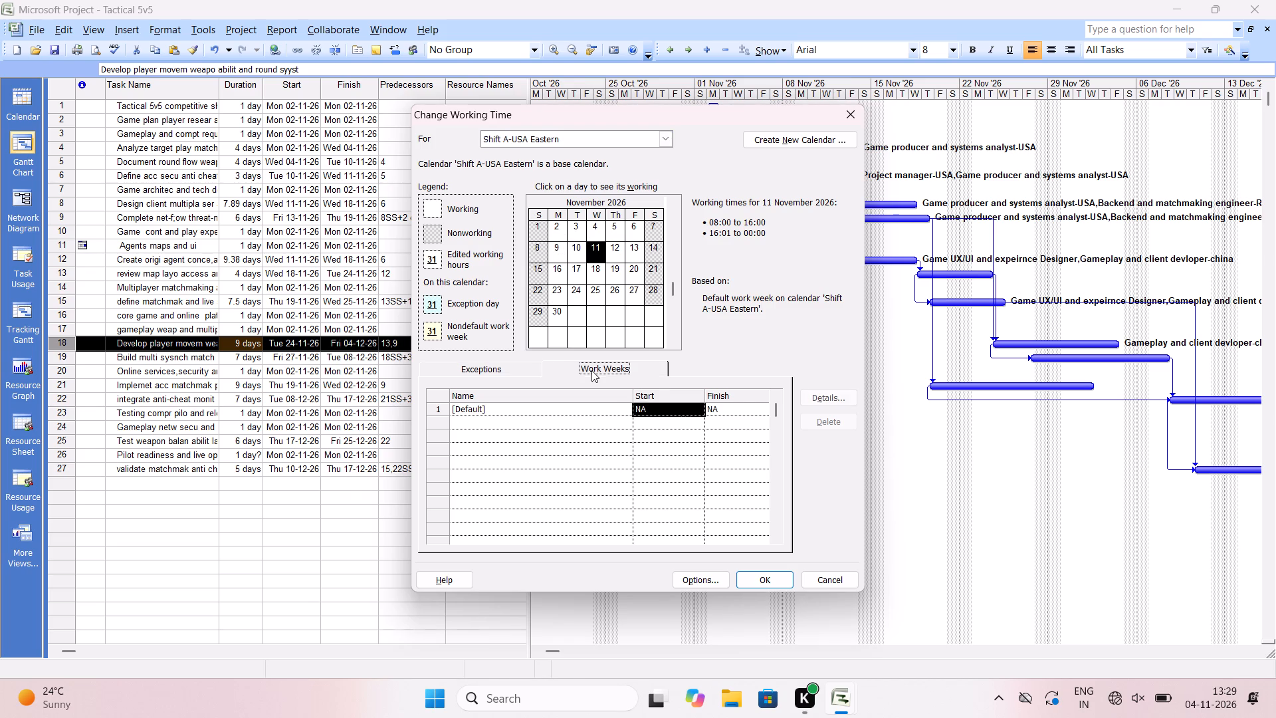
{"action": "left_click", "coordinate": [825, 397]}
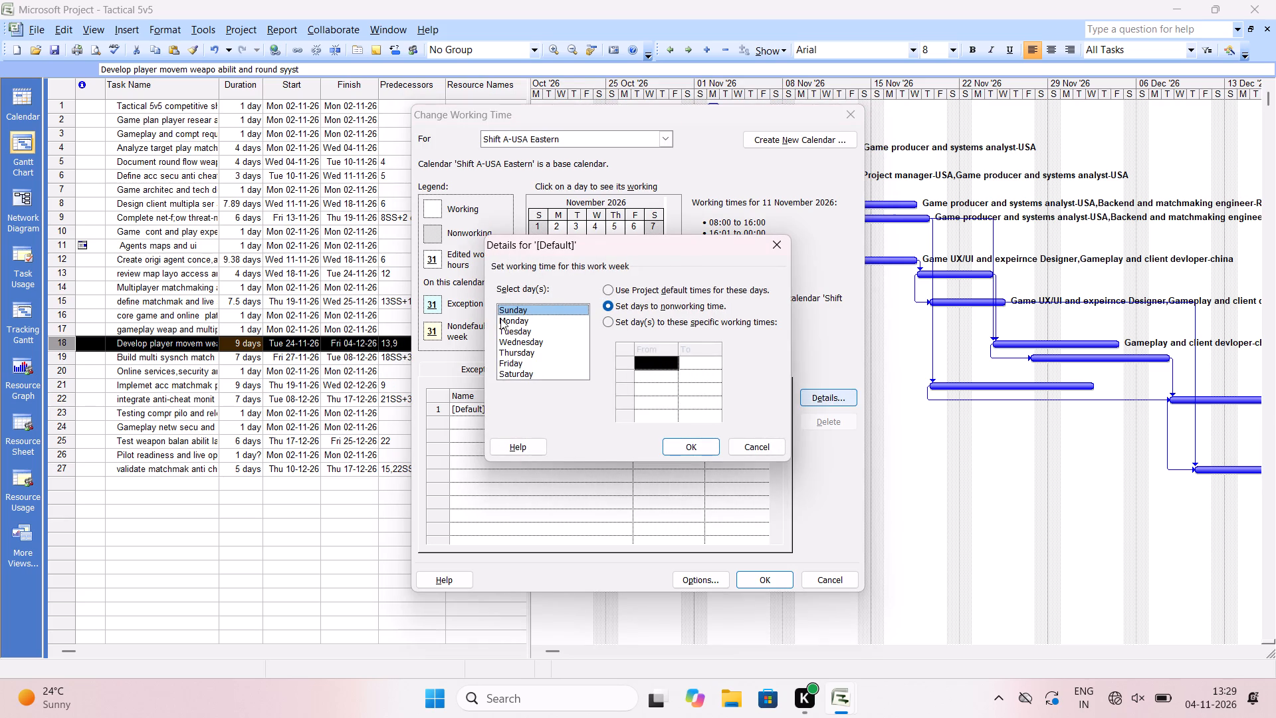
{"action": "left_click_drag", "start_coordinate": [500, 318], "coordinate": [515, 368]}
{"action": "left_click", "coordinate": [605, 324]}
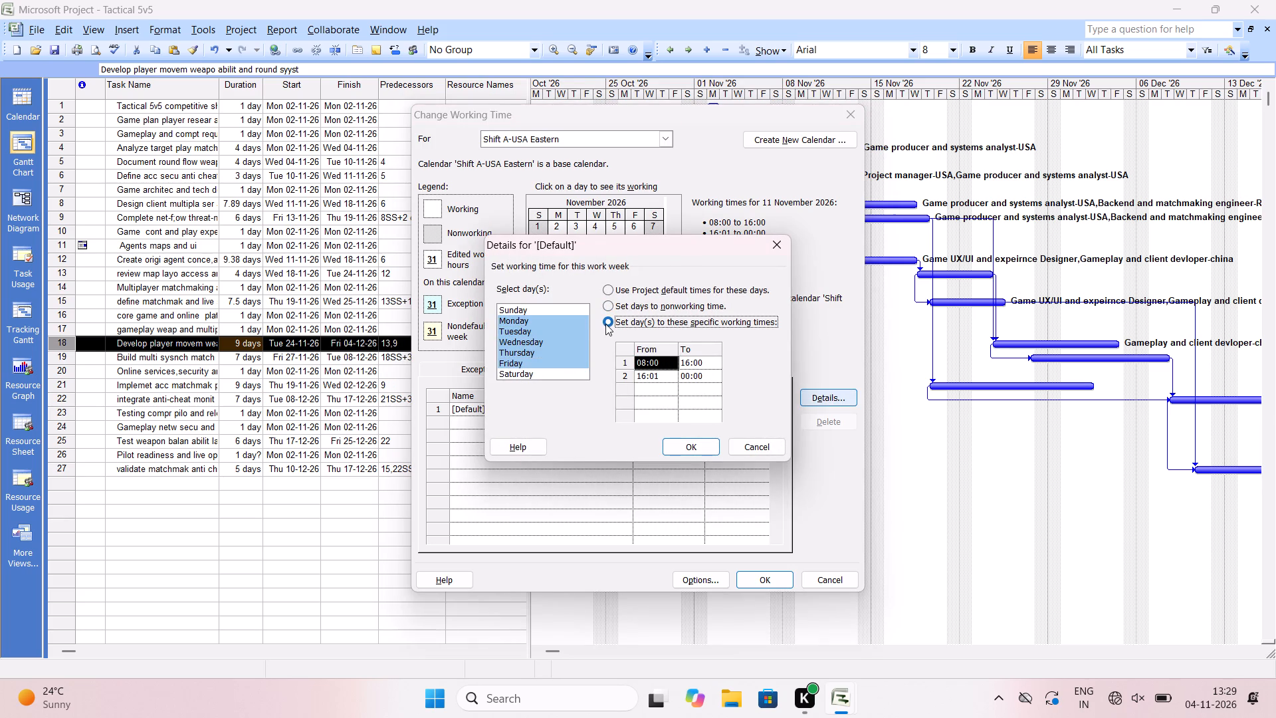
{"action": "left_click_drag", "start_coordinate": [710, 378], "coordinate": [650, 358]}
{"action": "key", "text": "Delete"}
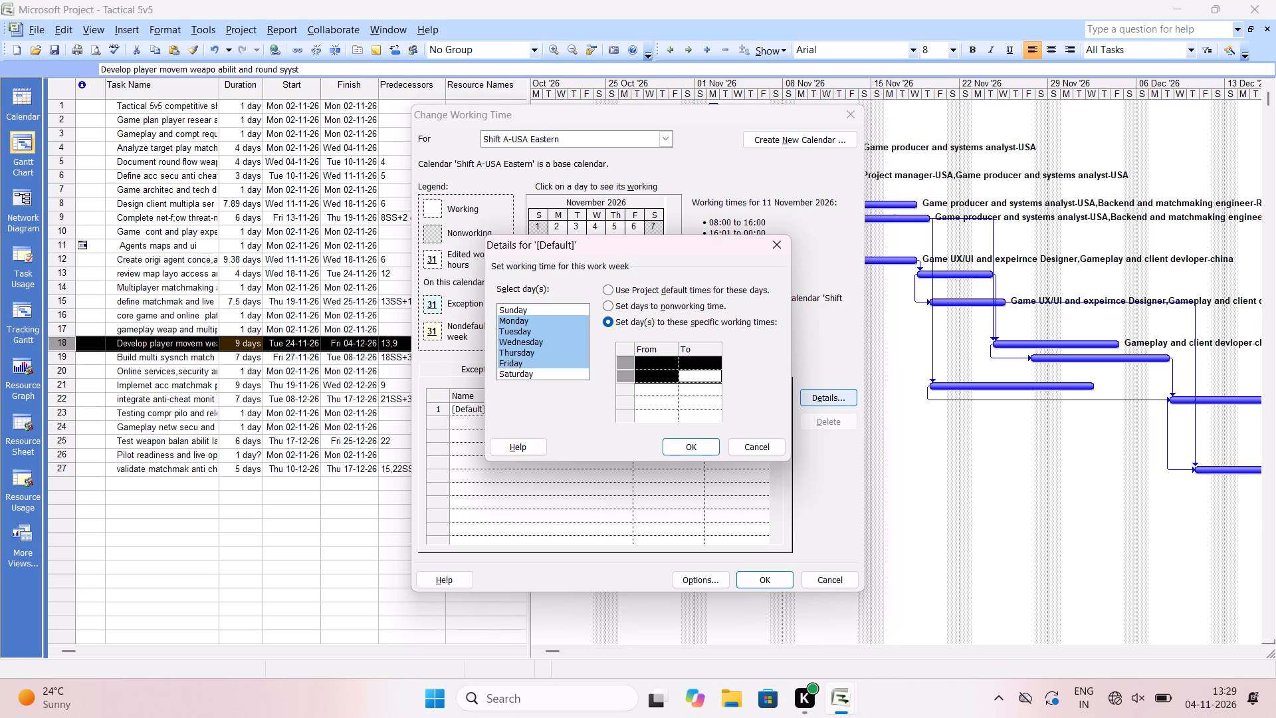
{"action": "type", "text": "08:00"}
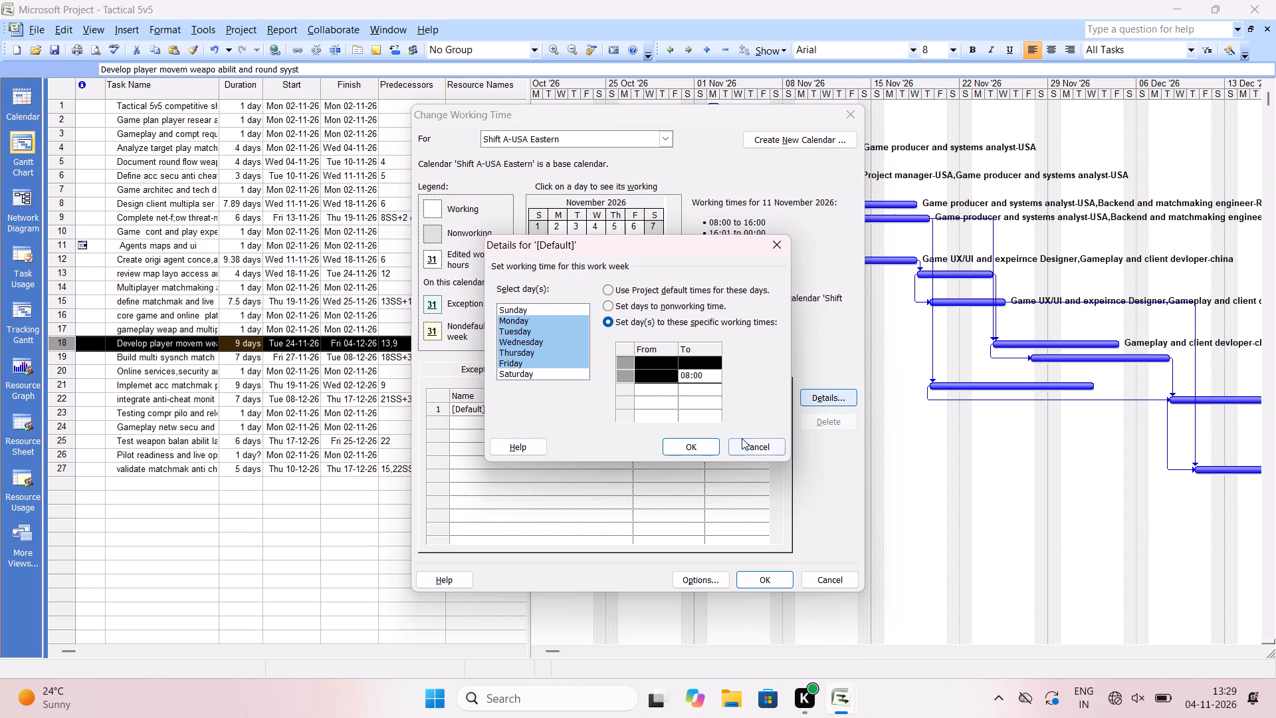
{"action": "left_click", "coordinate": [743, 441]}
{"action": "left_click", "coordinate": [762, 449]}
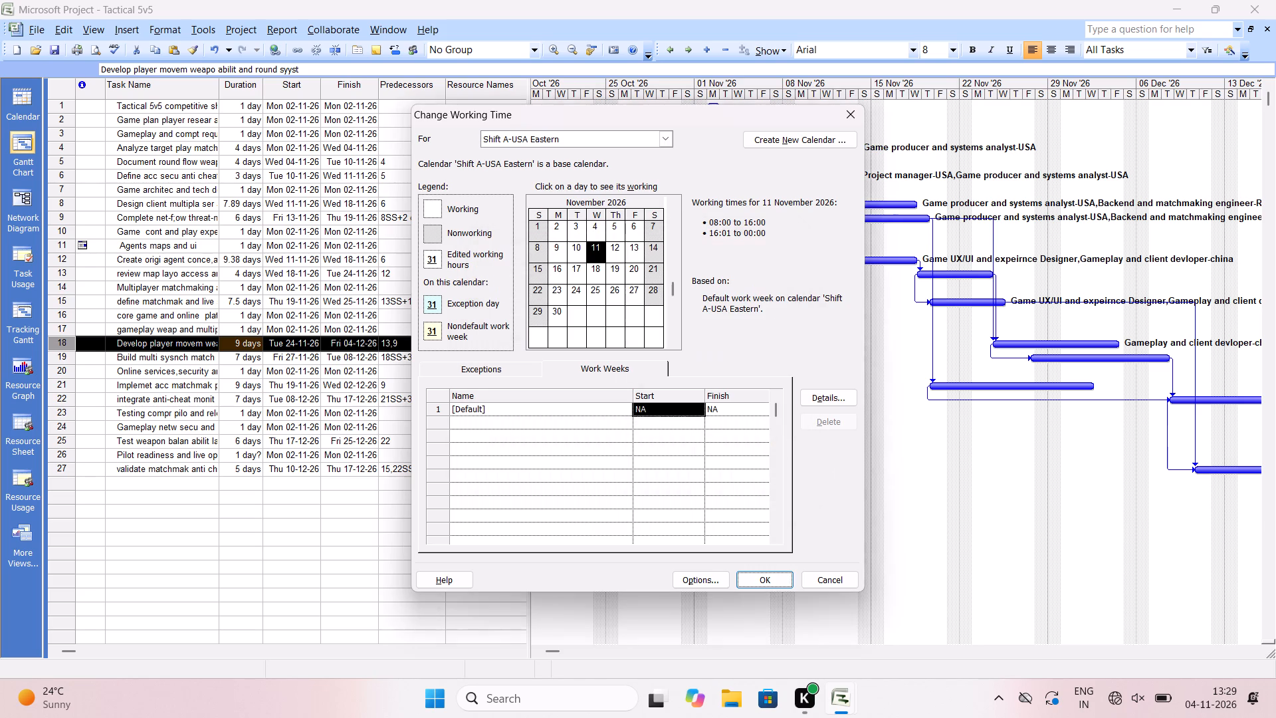
Replace the Monday to Friday working times in Shift A-USA Eastern's default work week with a single 08:00 to 16:00 shift and check November days.
{"action": "left_click", "coordinate": [842, 390]}
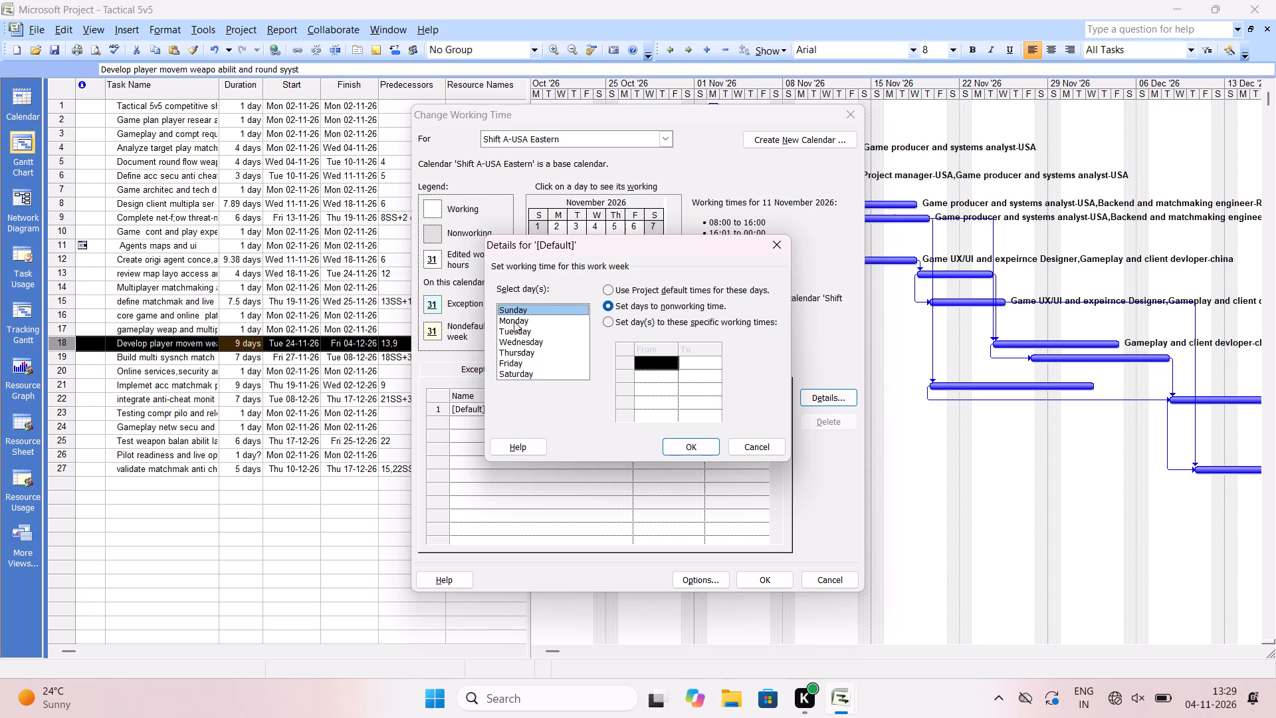
{"action": "left_click_drag", "start_coordinate": [506, 317], "coordinate": [517, 365]}
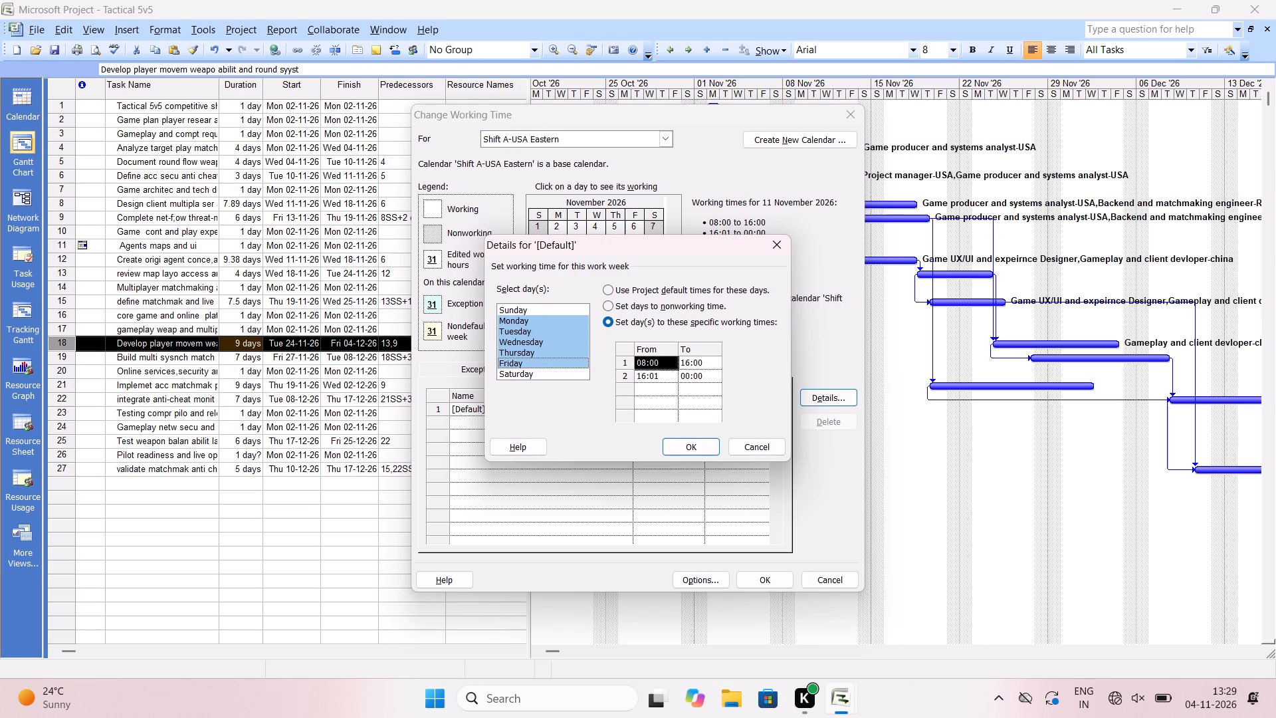
{"action": "left_click_drag", "start_coordinate": [702, 374], "coordinate": [663, 360]}
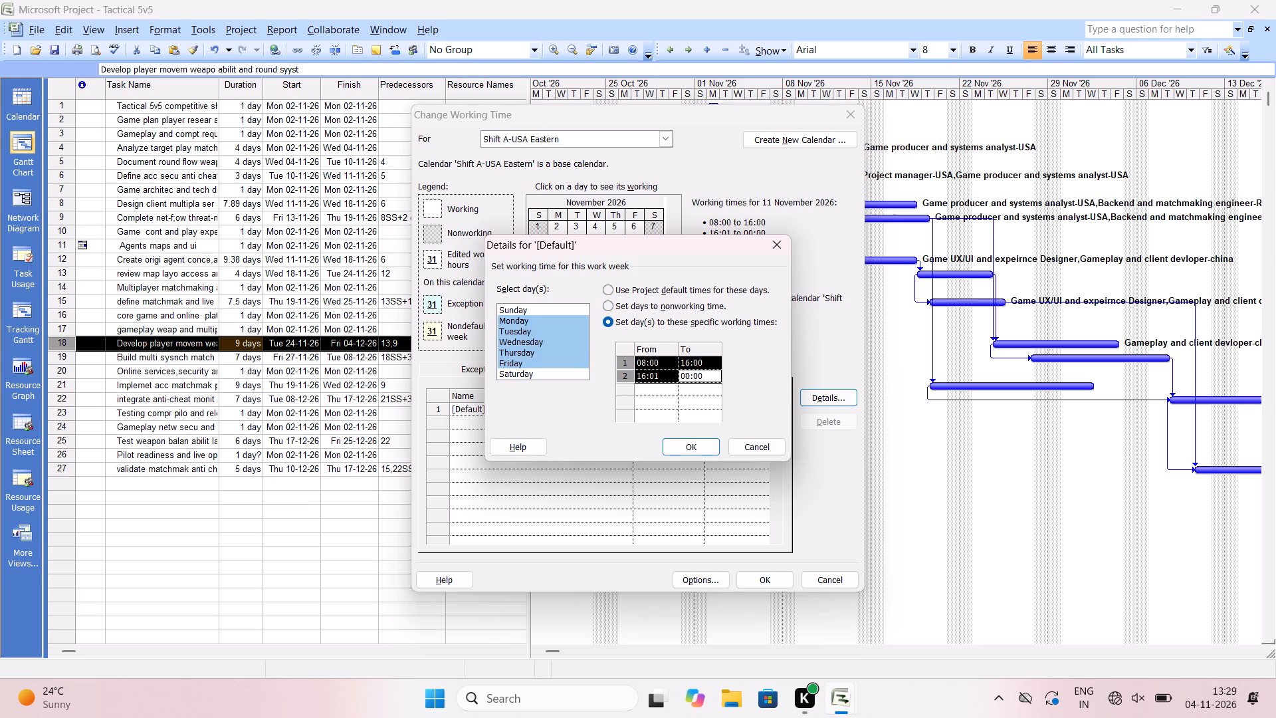
{"action": "key", "text": "Delete"}
{"action": "left_click", "coordinate": [663, 360]}
{"action": "type", "text": "08"}
{"action": "key", "text": "shift+colon"}
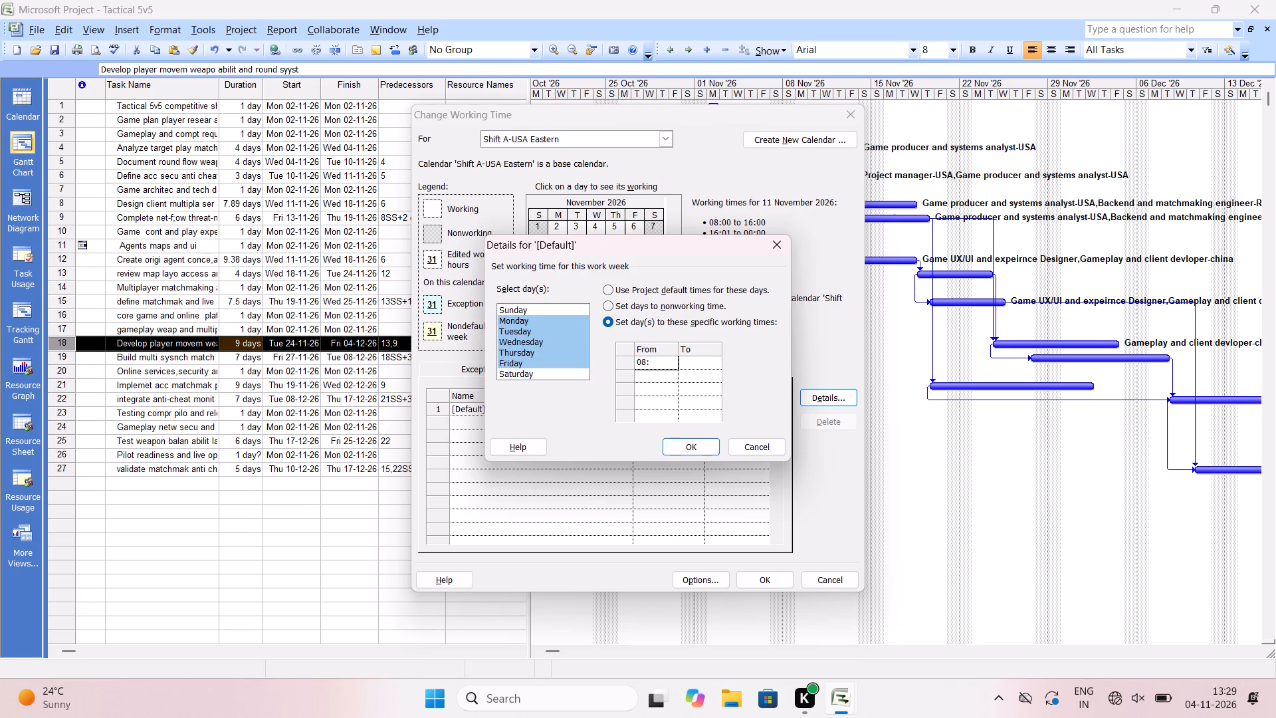
{"action": "type", "text": "00"}
{"action": "key", "text": "Return"}
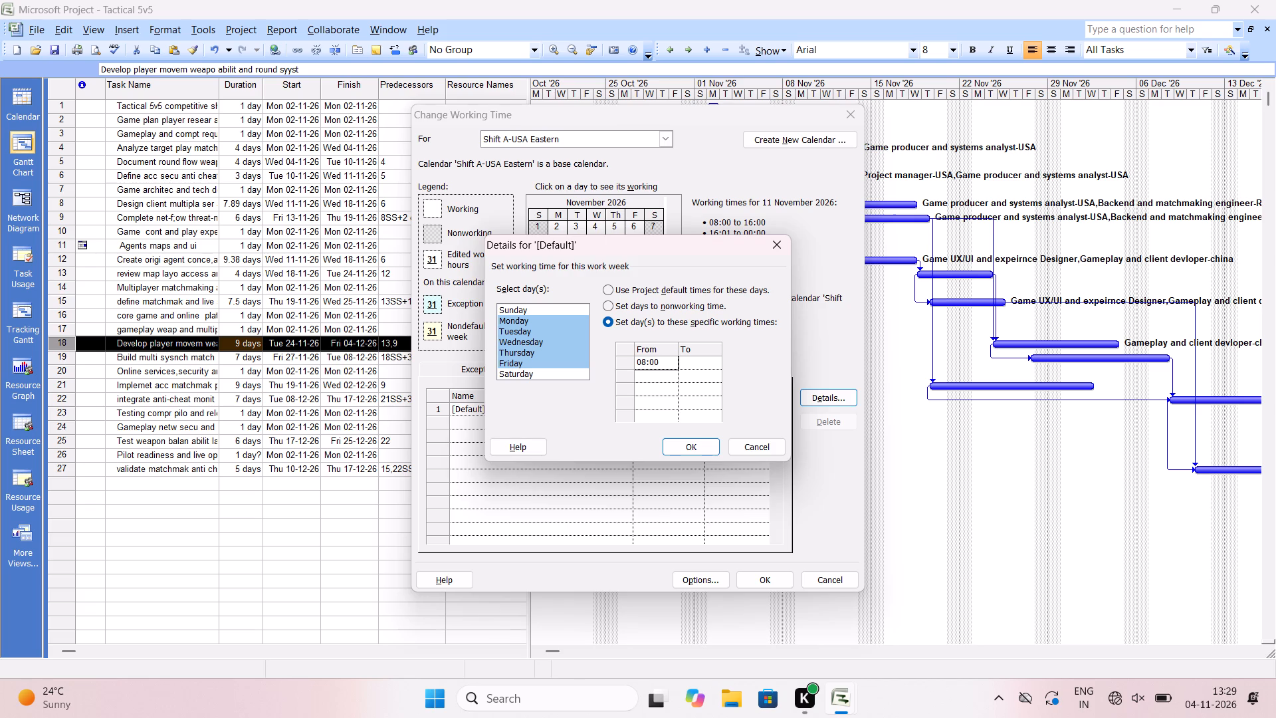
{"action": "left_click", "coordinate": [694, 364]}
{"action": "key", "text": "BackSpace"}
{"action": "key", "text": "1"}
{"action": "key", "text": "6"}
{"action": "type", "text": ":00"}
{"action": "key", "text": "Return"}
{"action": "left_click", "coordinate": [698, 443]}
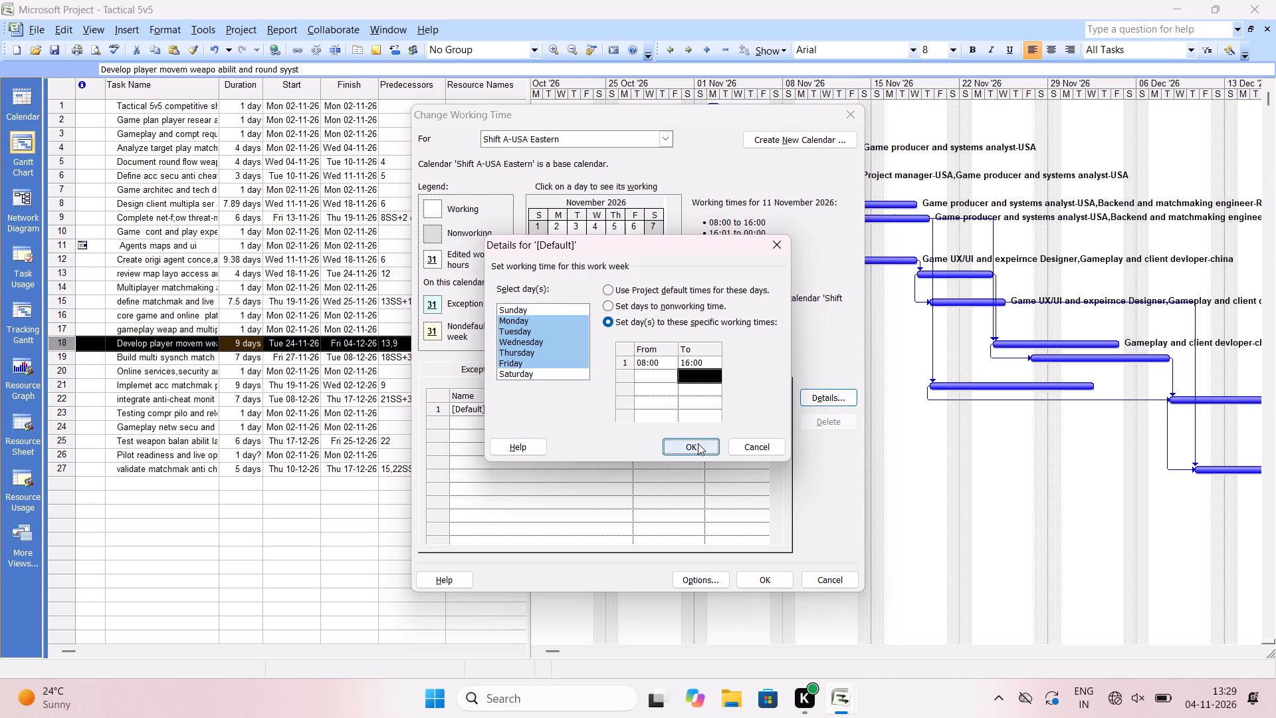
{"action": "left_click", "coordinate": [613, 270]}
{"action": "left_click", "coordinate": [597, 251]}
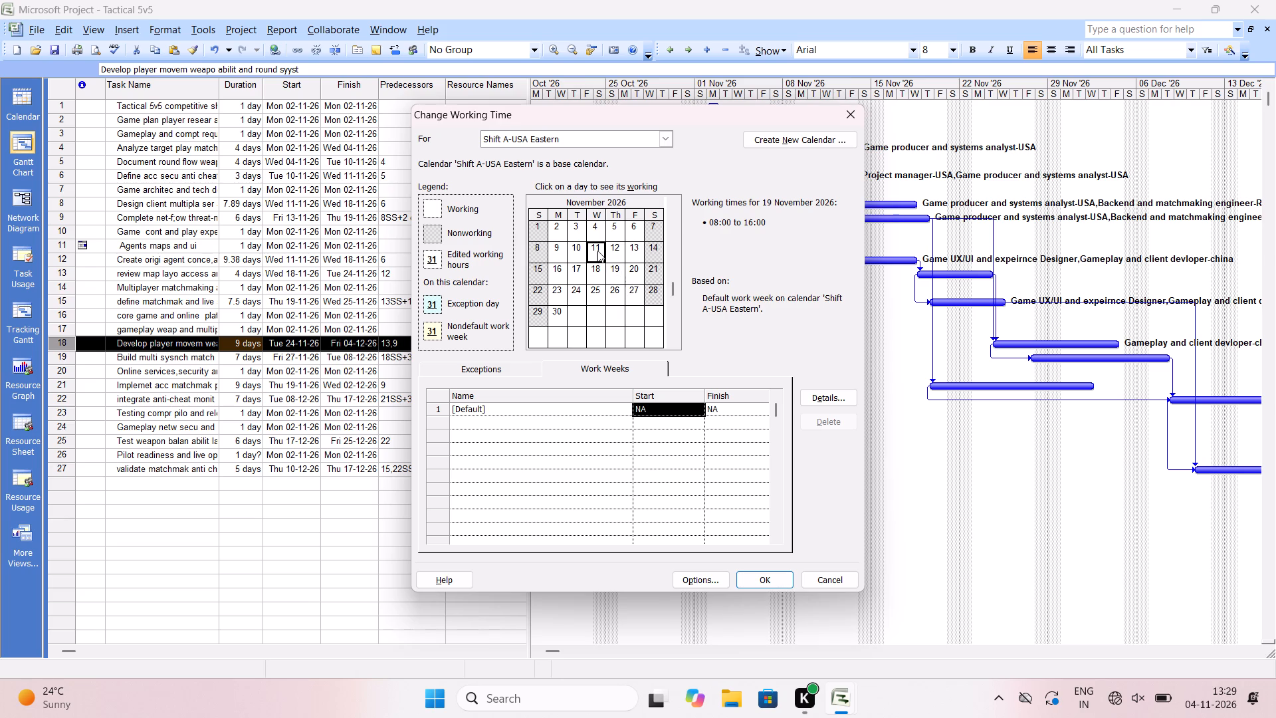
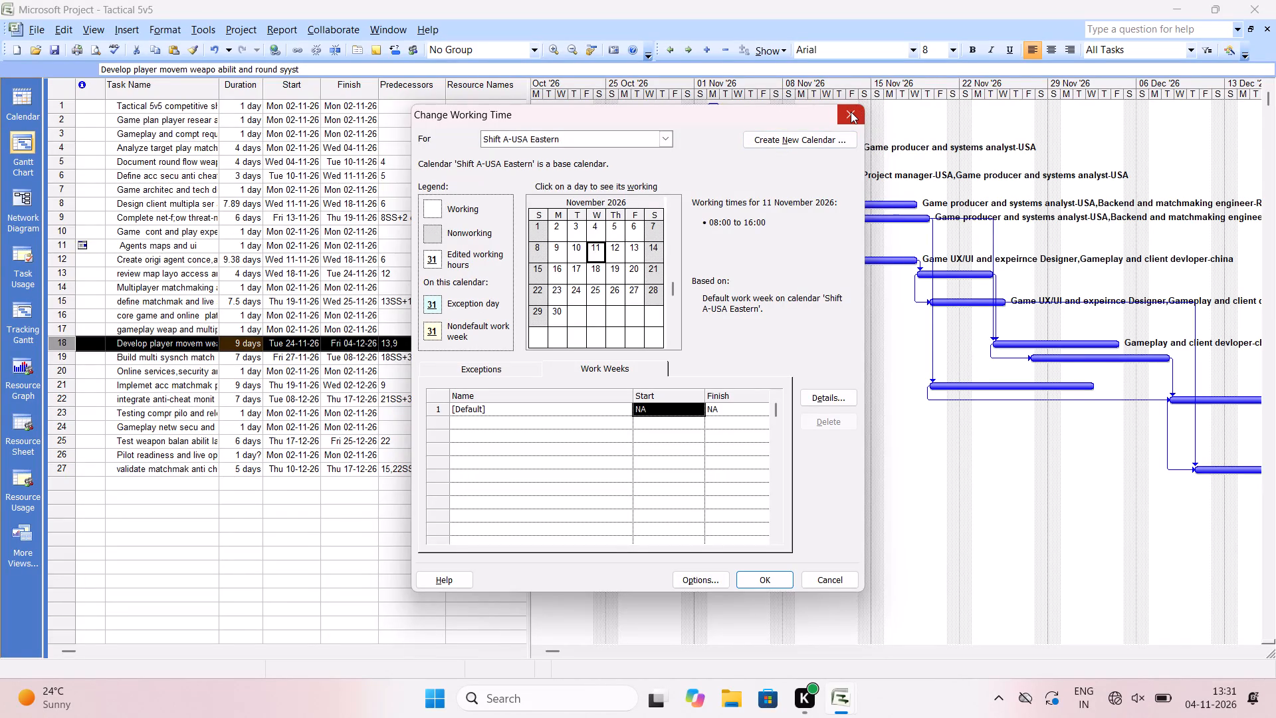
Close the Change Working Time dialog for the Shift A-USA Eastern calendar without confirming it and return to the Gantt chart.
{"action": "left_click", "coordinate": [851, 112]}
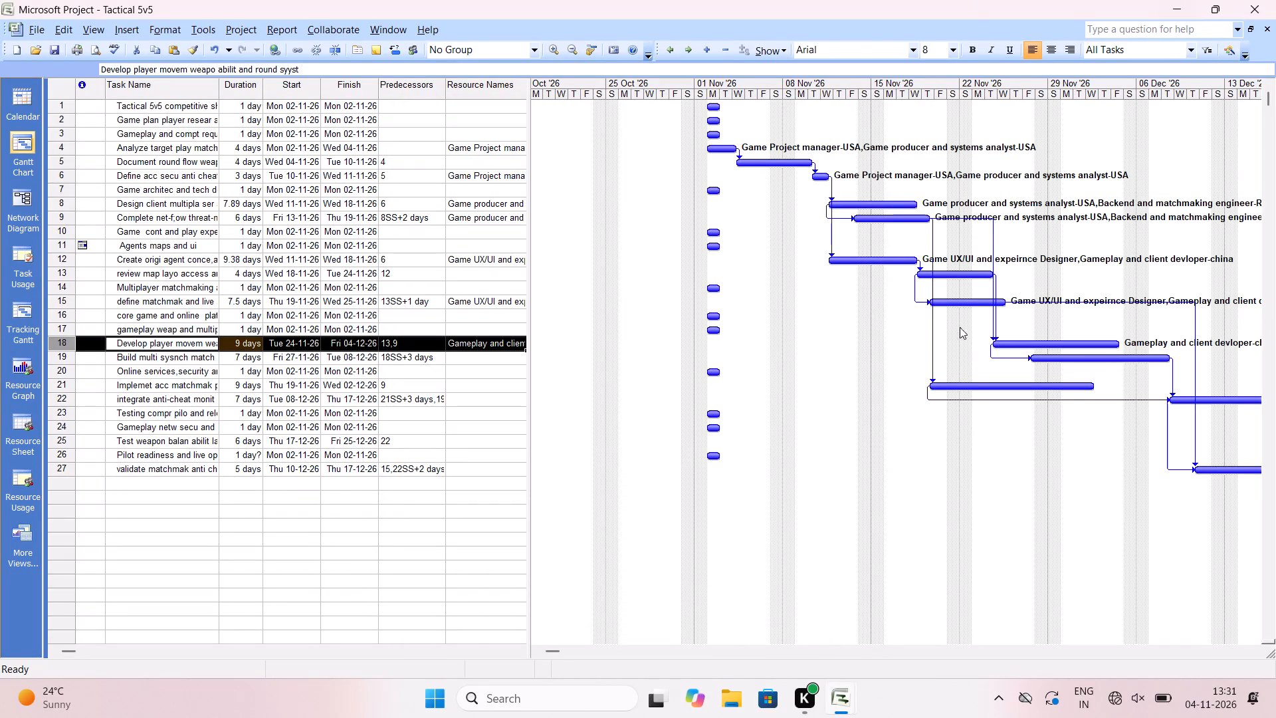
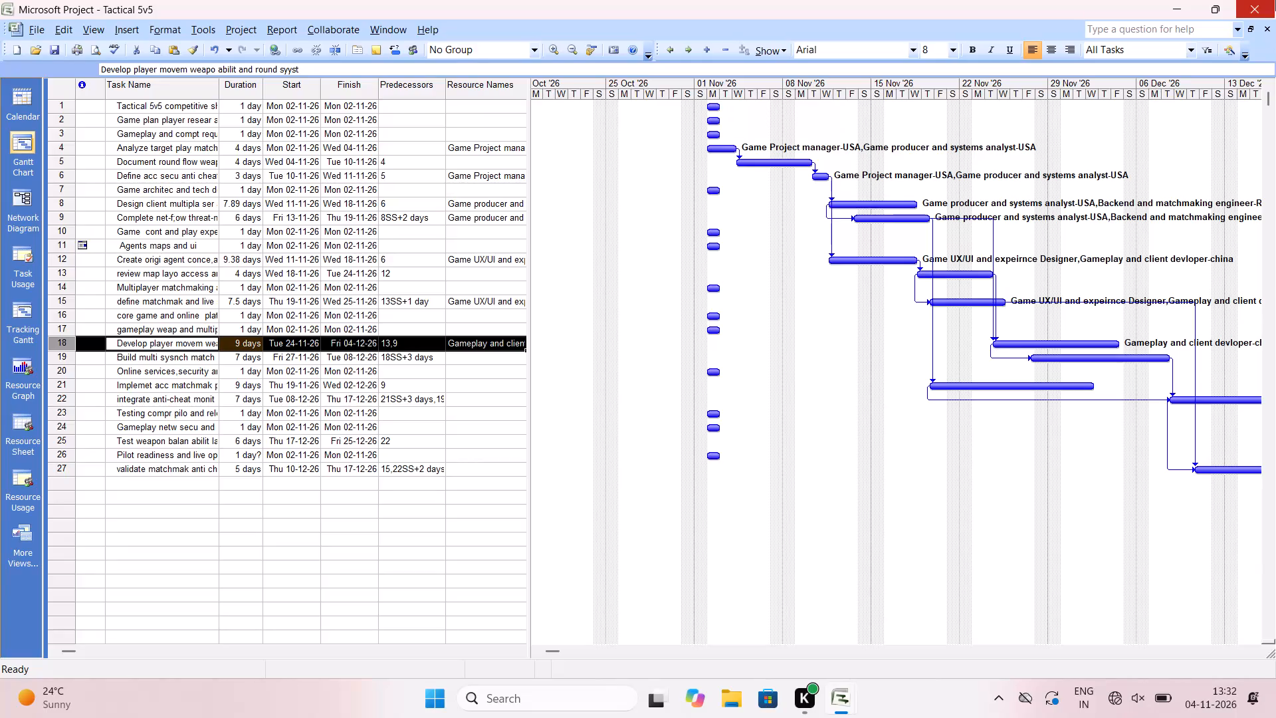
Close the Tactical 5v5 project and exit the application.
{"action": "left_click", "coordinate": [1275, 0]}
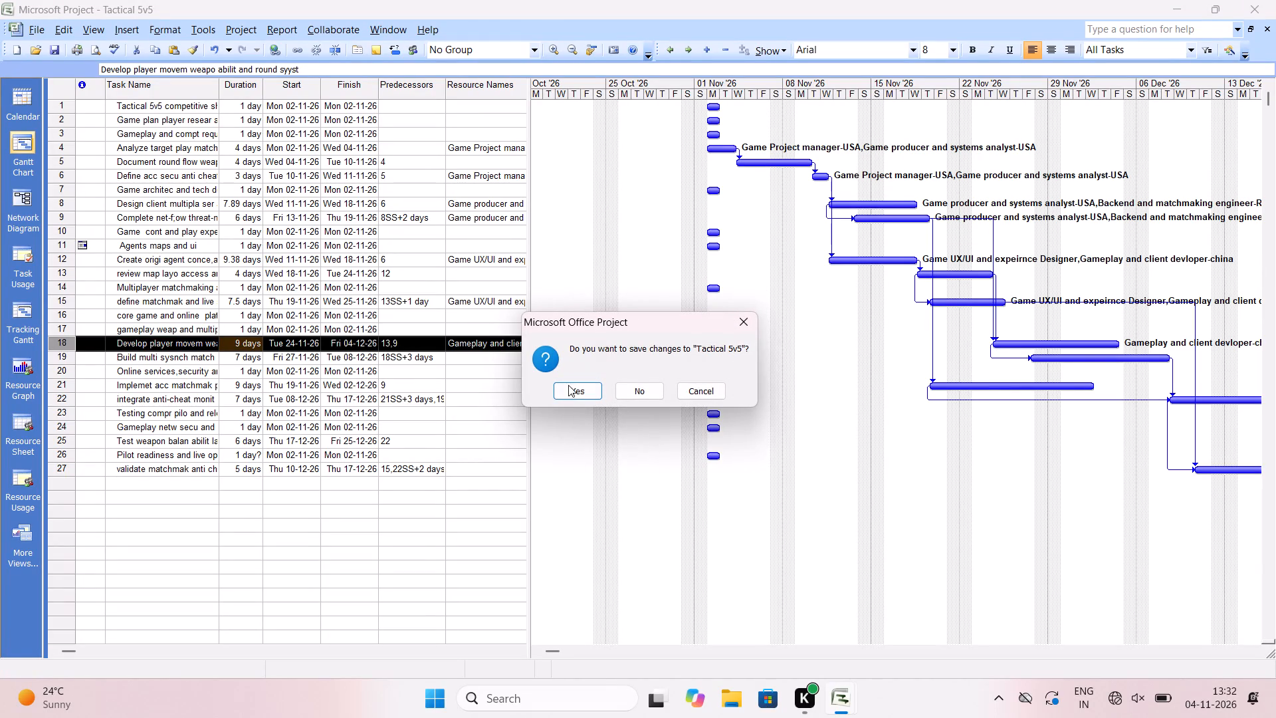